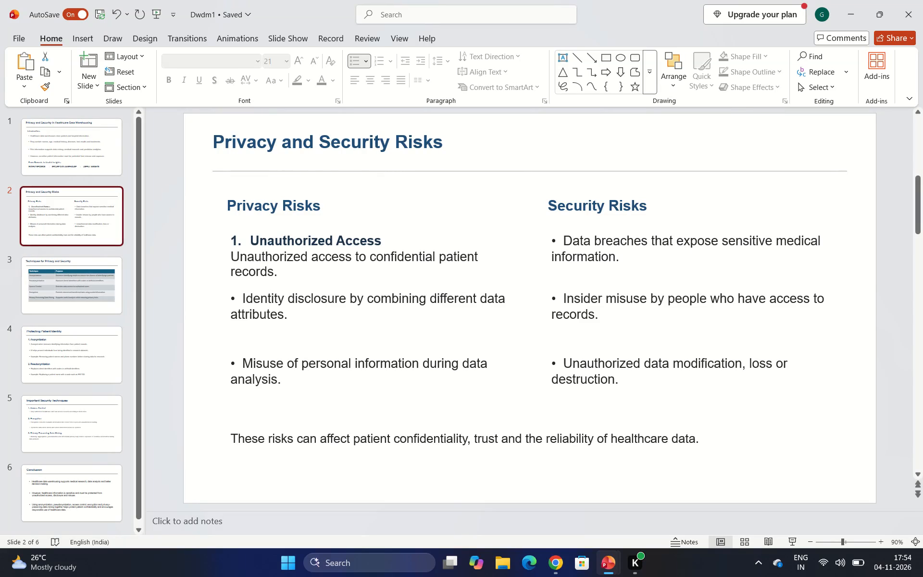
# Go to the first slide, "Privacy and Security in Healthcare Data Warehousing".
pyautogui.click(78, 166)
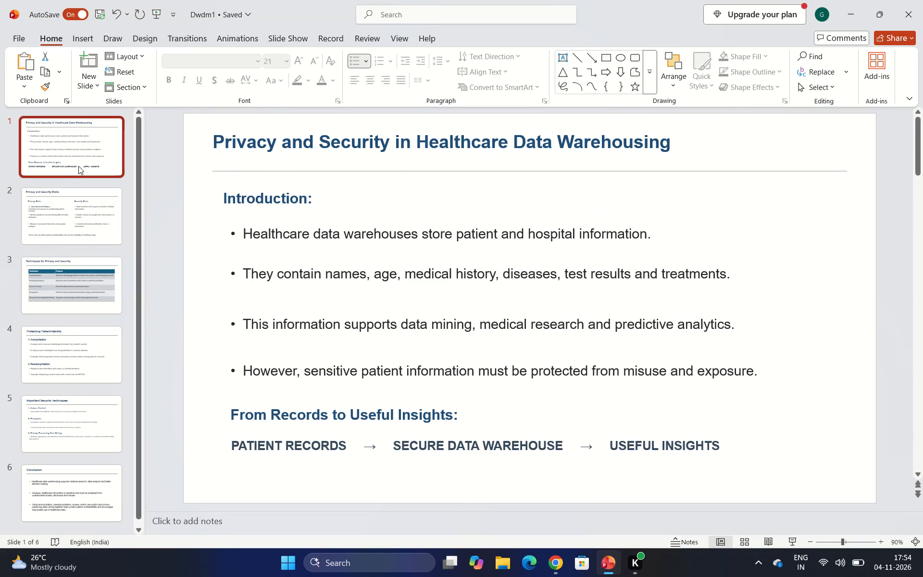
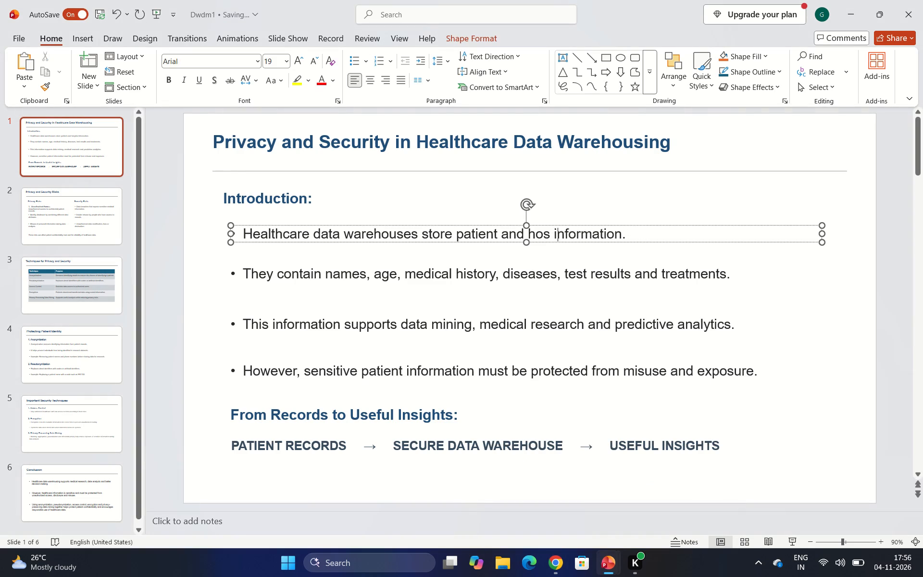
pyautogui.press('BackSpace')
pyautogui.press('BackSpace')
pyautogui.press('BackSpace')
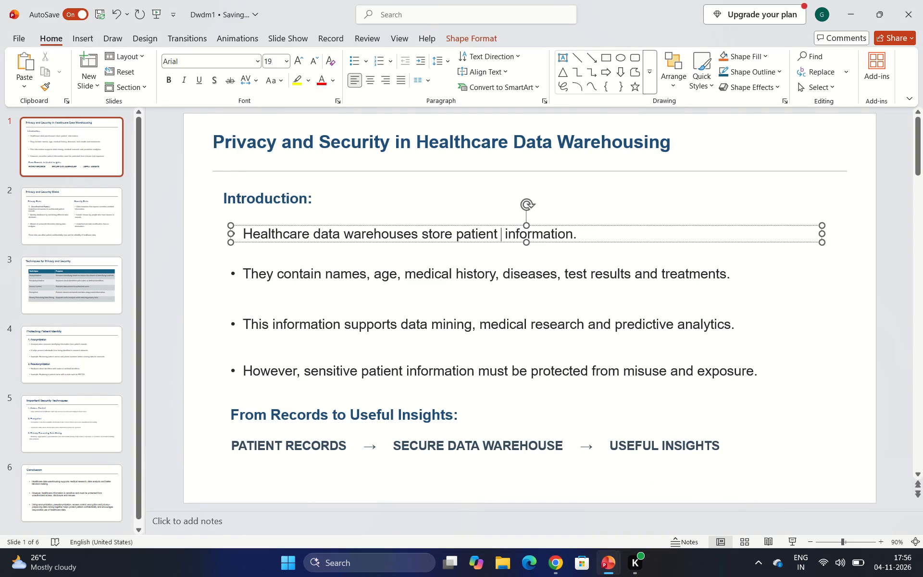
# Insert "highly sensitive" between "store" and "patient" in the first Introduction bullet.
pyautogui.click(454, 235)
pyautogui.press('space')
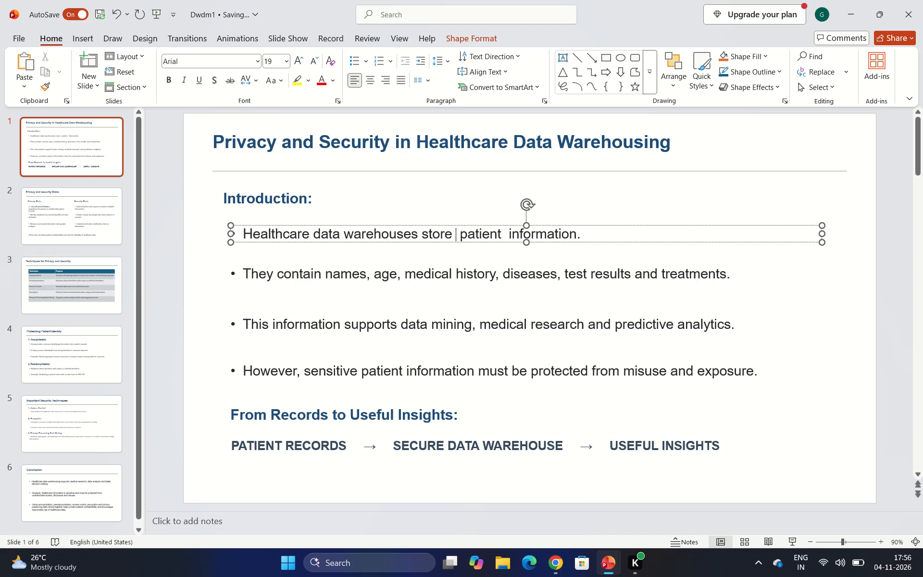
pyautogui.write('hig')
pyautogui.write('hlyse')
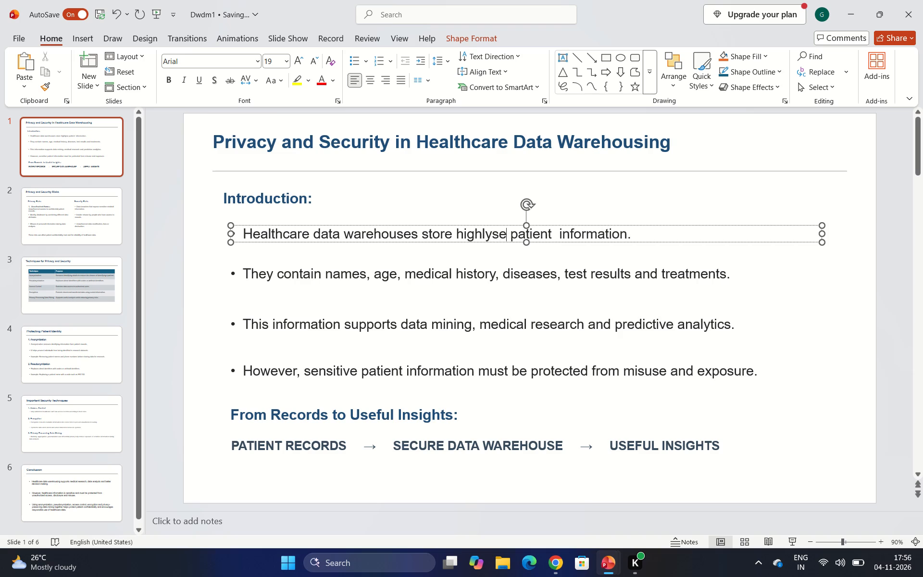
pyautogui.press('BackSpace')
pyautogui.press('BackSpace')
pyautogui.press('space')
pyautogui.write('sensitive')
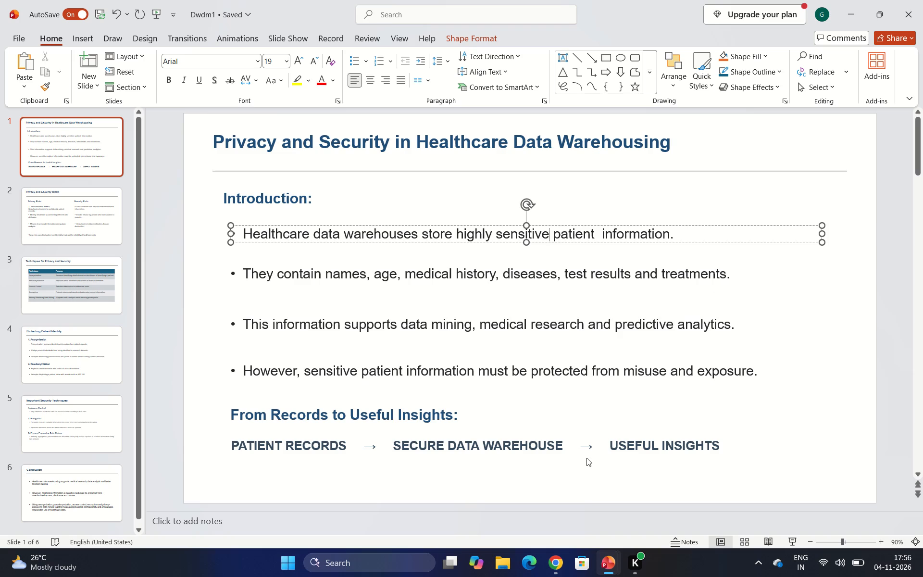
# Check the source text in Chrome again and add "and hospital records" after "treatments" in the slide's second bullet.
pyautogui.click(557, 552)
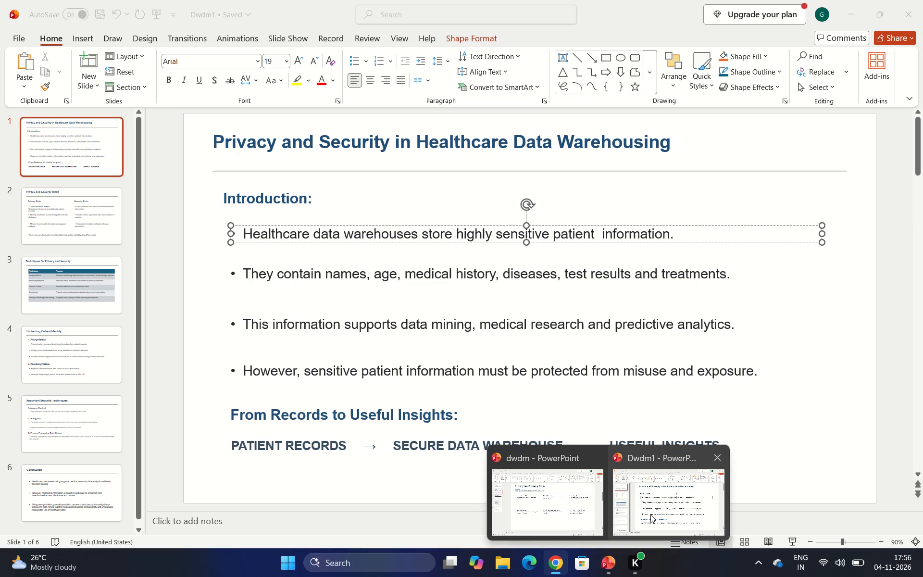
pyautogui.click(650, 514)
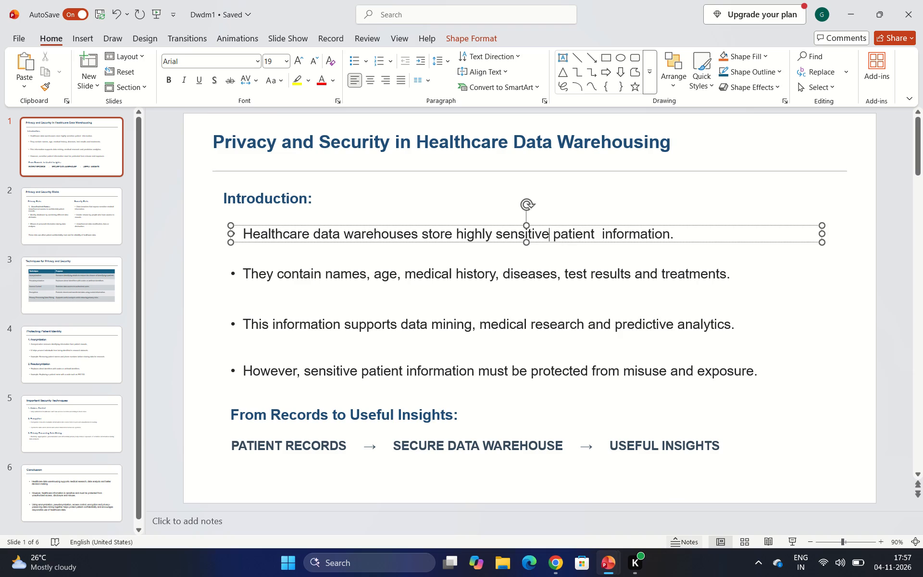
pyautogui.click(727, 277)
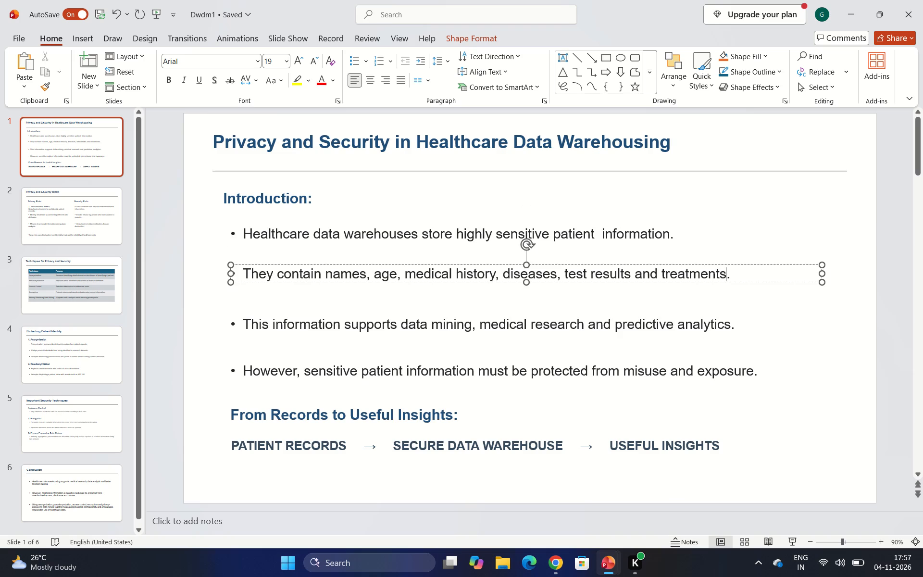
pyautogui.press('space')
pyautogui.write('and')
pyautogui.press('space')
pyautogui.write('hospital records')
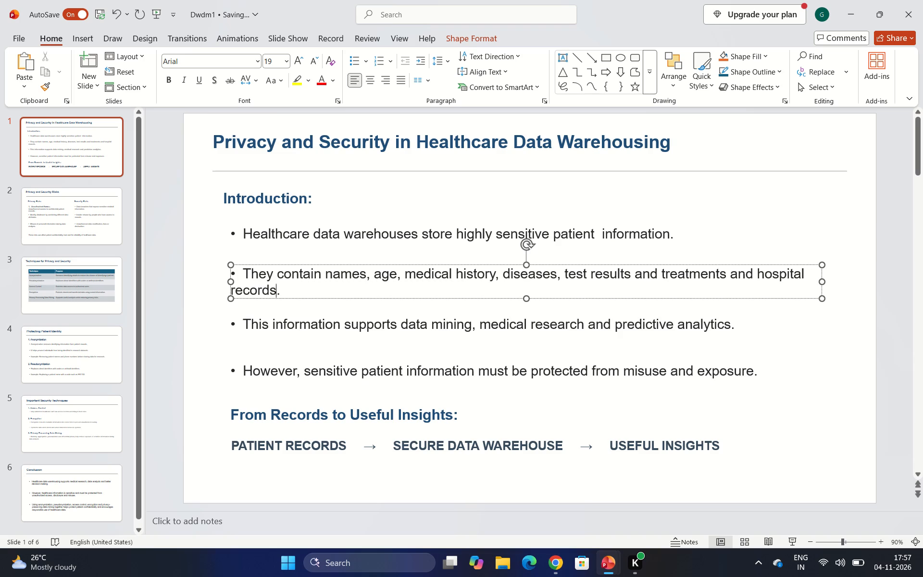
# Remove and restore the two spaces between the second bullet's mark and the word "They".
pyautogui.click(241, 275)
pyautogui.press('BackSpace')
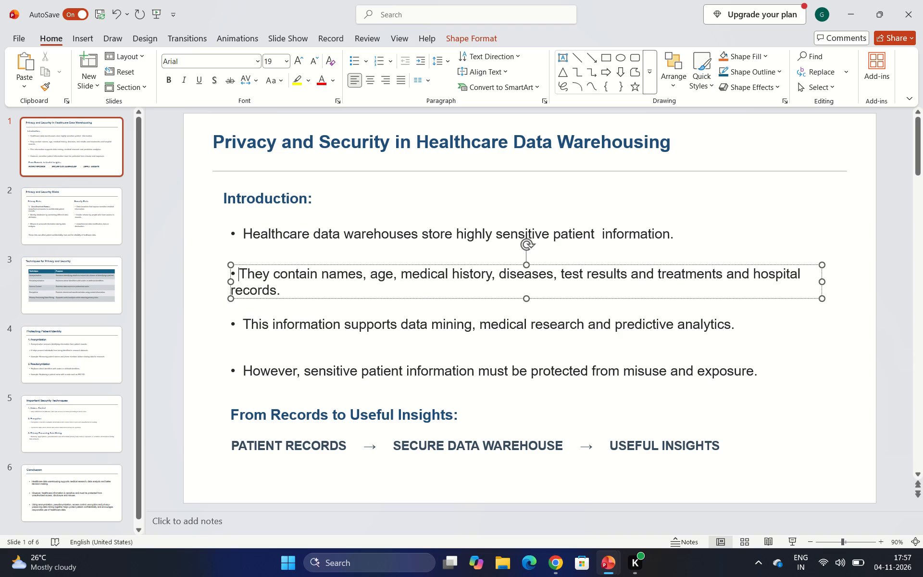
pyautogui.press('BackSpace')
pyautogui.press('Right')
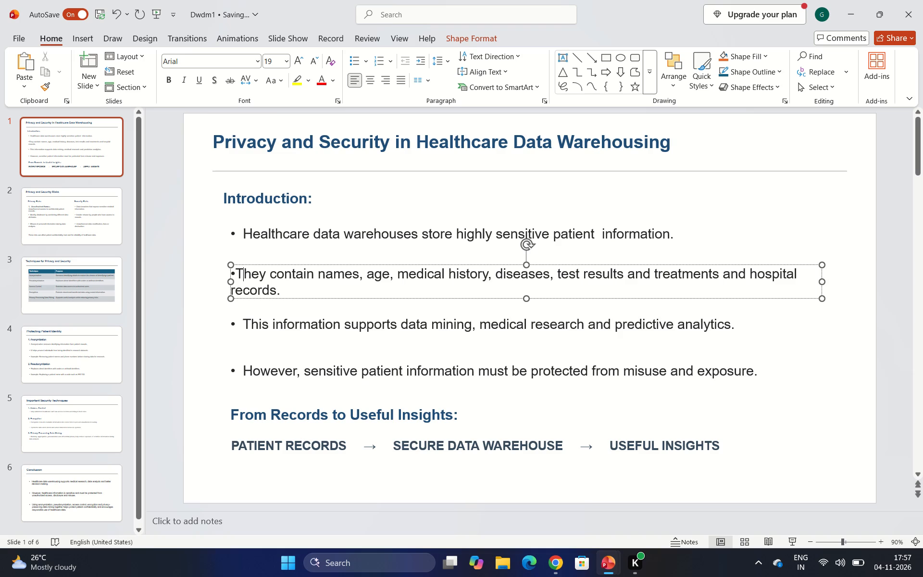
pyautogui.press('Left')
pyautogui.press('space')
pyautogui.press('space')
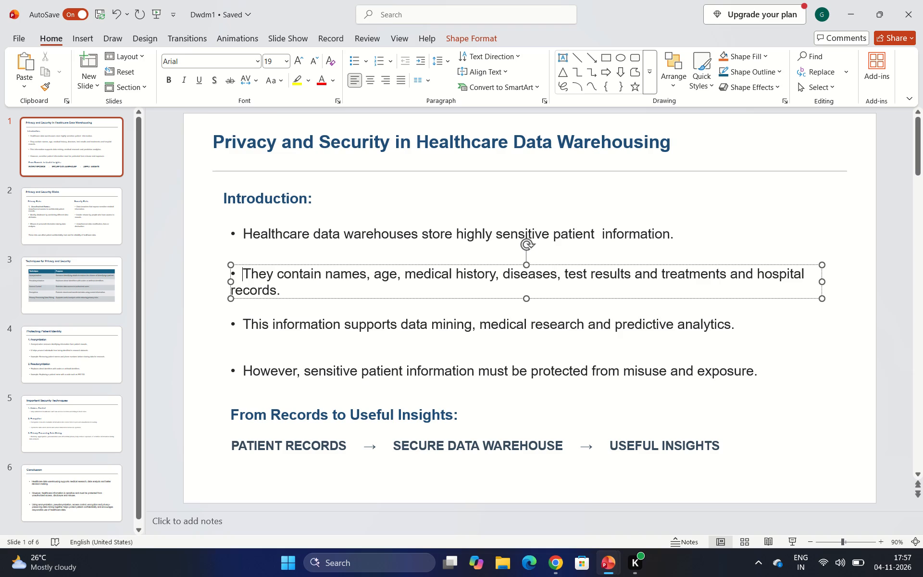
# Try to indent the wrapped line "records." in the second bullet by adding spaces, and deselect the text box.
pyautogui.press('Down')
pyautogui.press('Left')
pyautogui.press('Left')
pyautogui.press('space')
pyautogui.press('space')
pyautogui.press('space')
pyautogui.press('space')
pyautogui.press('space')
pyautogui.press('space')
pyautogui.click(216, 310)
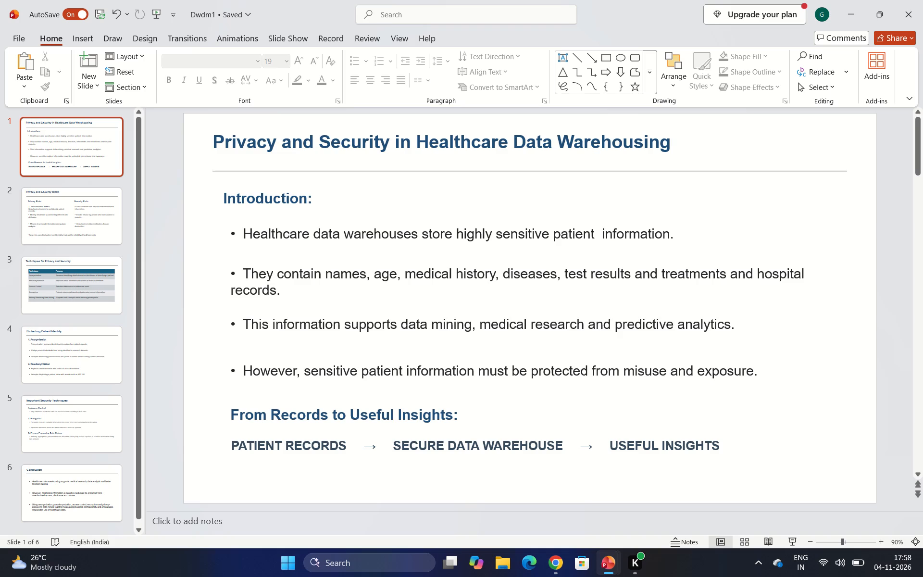
# Break the first Introduction bullet onto a new line before "highly sensitive".
pyautogui.click(455, 232)
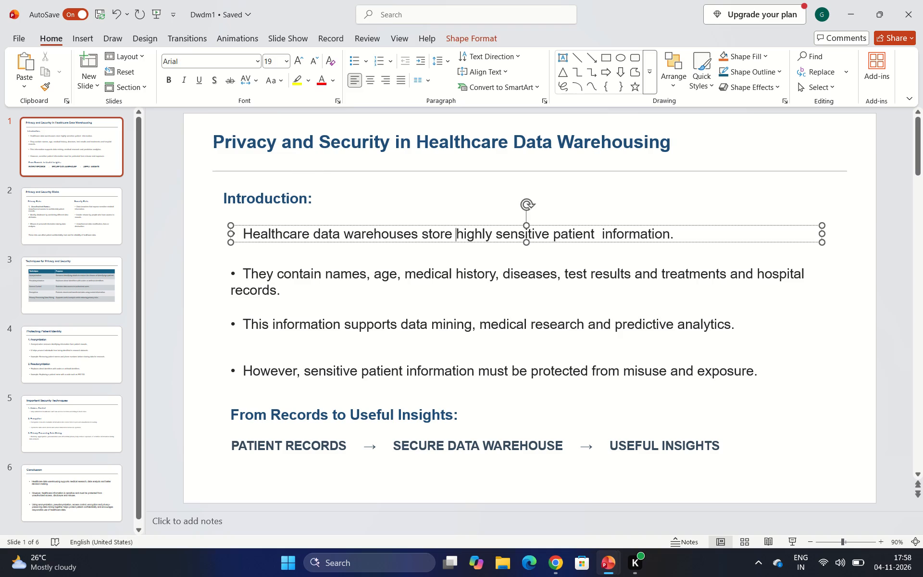
pyautogui.press('Return')
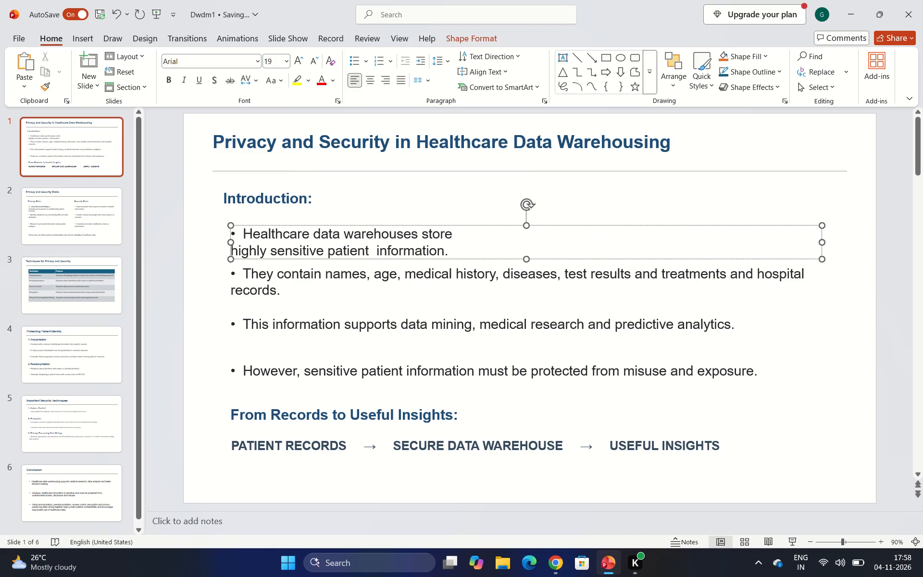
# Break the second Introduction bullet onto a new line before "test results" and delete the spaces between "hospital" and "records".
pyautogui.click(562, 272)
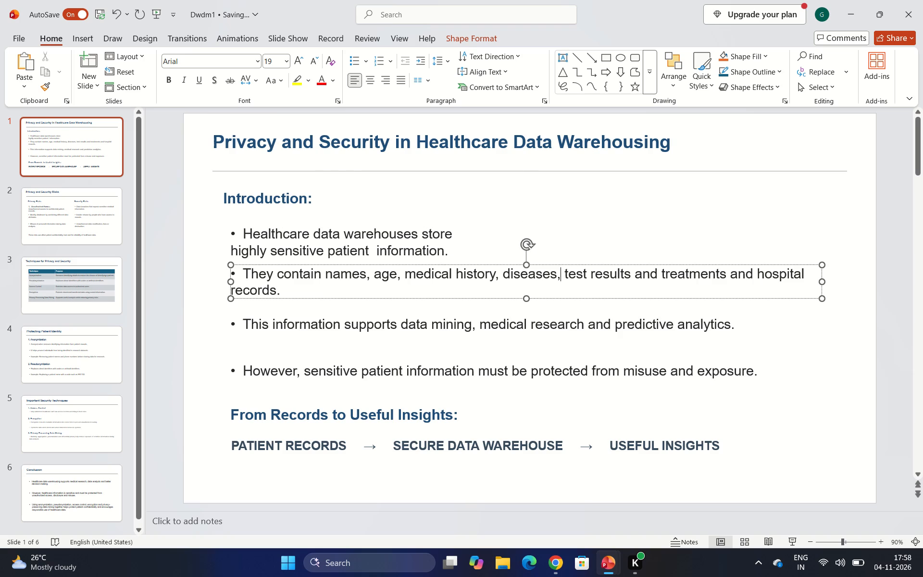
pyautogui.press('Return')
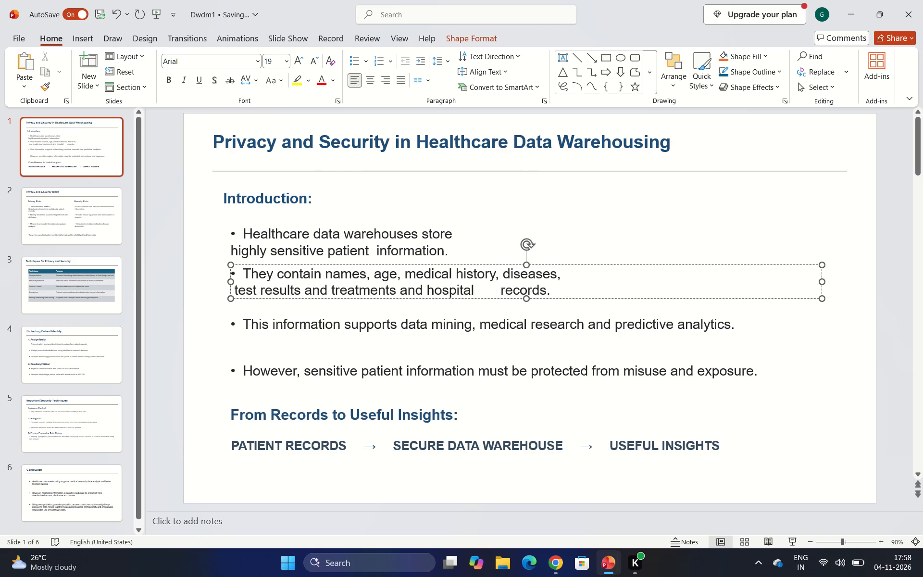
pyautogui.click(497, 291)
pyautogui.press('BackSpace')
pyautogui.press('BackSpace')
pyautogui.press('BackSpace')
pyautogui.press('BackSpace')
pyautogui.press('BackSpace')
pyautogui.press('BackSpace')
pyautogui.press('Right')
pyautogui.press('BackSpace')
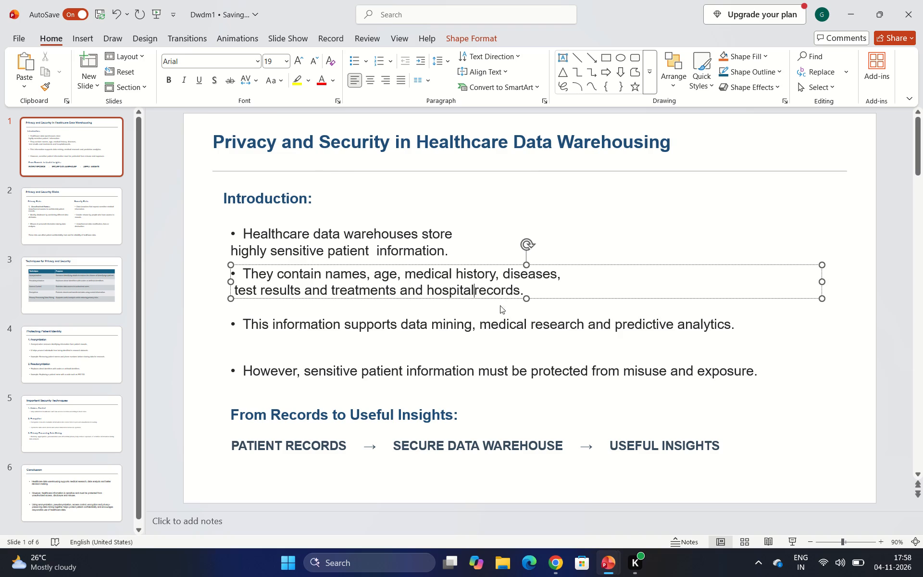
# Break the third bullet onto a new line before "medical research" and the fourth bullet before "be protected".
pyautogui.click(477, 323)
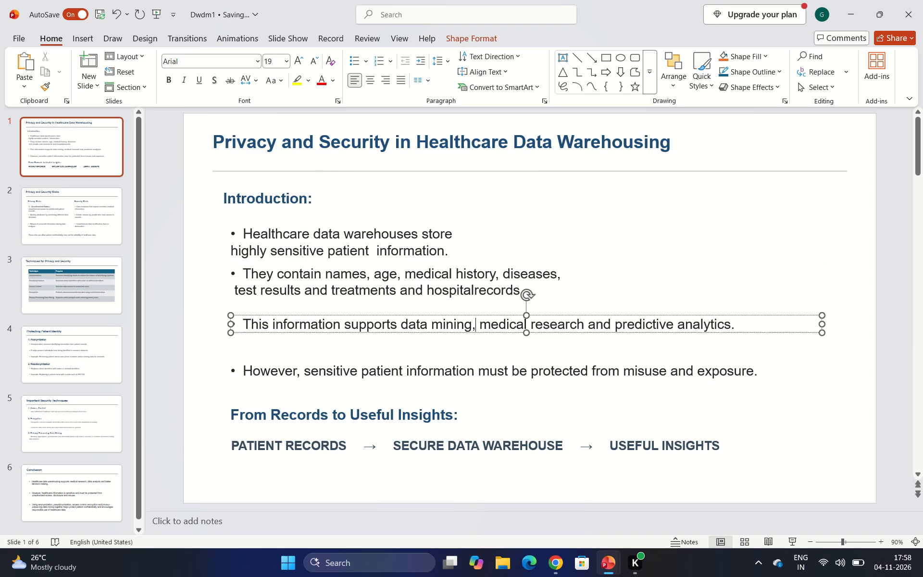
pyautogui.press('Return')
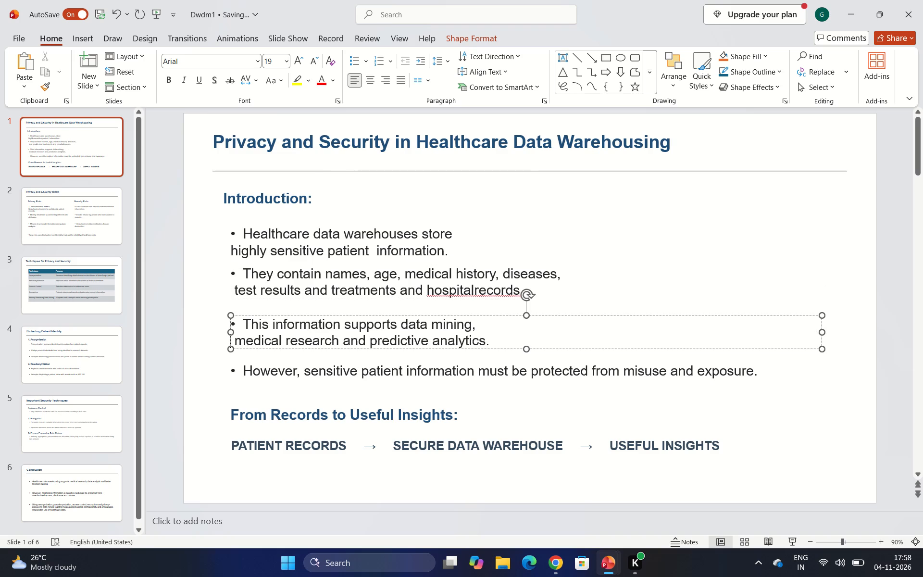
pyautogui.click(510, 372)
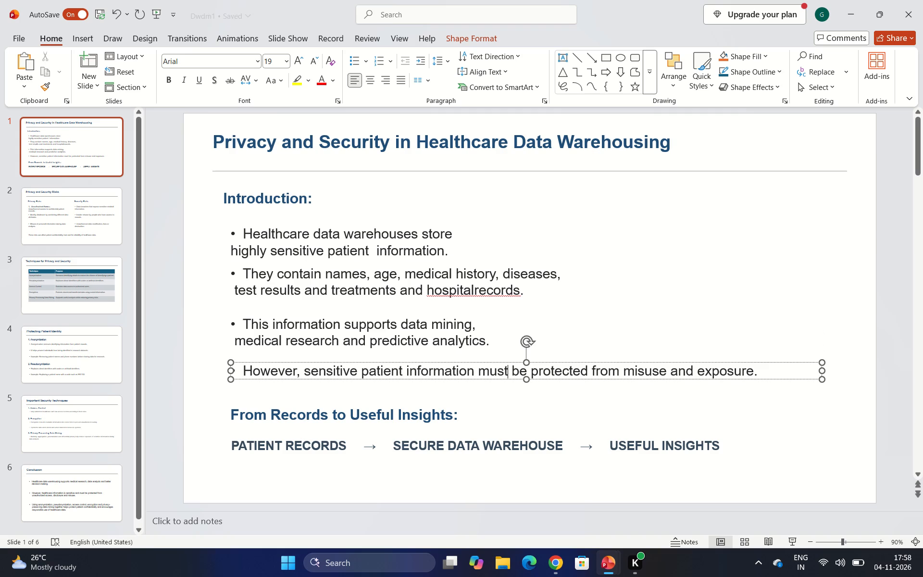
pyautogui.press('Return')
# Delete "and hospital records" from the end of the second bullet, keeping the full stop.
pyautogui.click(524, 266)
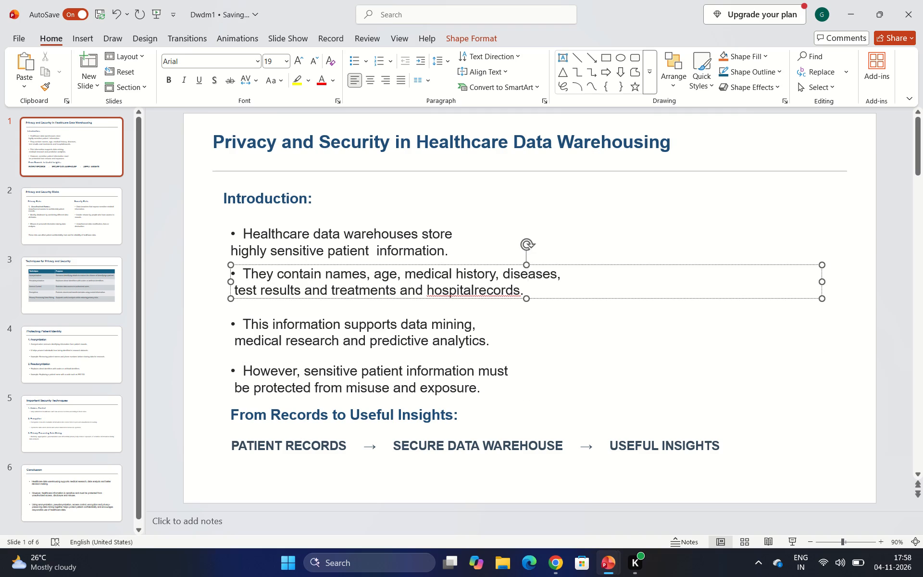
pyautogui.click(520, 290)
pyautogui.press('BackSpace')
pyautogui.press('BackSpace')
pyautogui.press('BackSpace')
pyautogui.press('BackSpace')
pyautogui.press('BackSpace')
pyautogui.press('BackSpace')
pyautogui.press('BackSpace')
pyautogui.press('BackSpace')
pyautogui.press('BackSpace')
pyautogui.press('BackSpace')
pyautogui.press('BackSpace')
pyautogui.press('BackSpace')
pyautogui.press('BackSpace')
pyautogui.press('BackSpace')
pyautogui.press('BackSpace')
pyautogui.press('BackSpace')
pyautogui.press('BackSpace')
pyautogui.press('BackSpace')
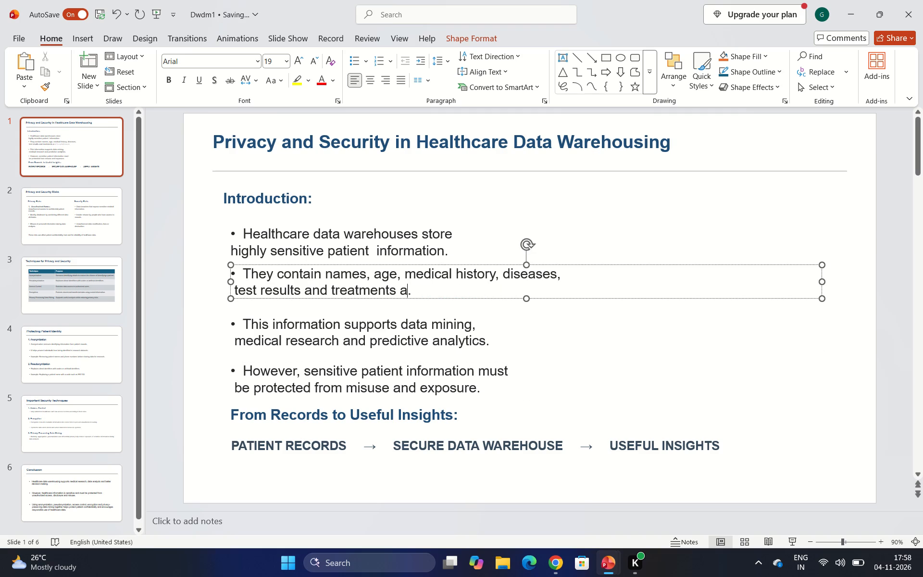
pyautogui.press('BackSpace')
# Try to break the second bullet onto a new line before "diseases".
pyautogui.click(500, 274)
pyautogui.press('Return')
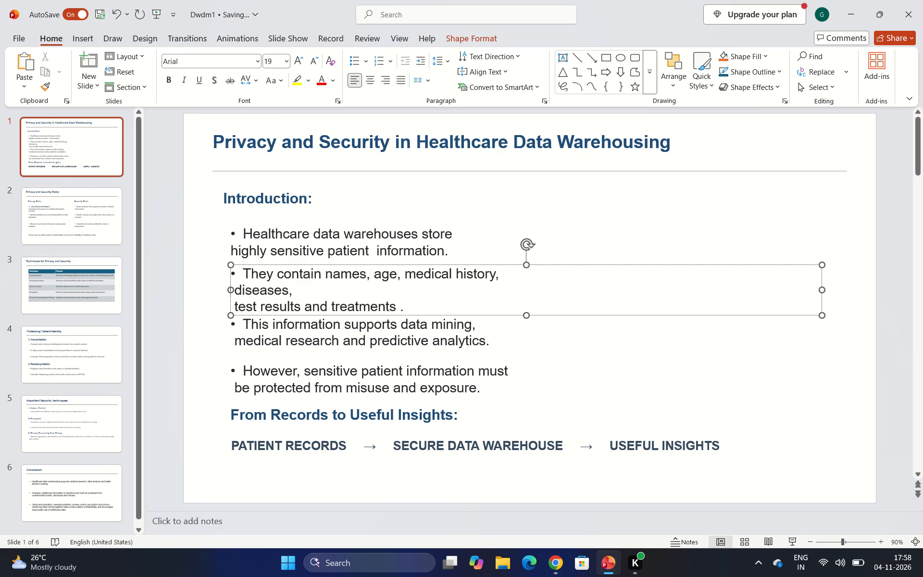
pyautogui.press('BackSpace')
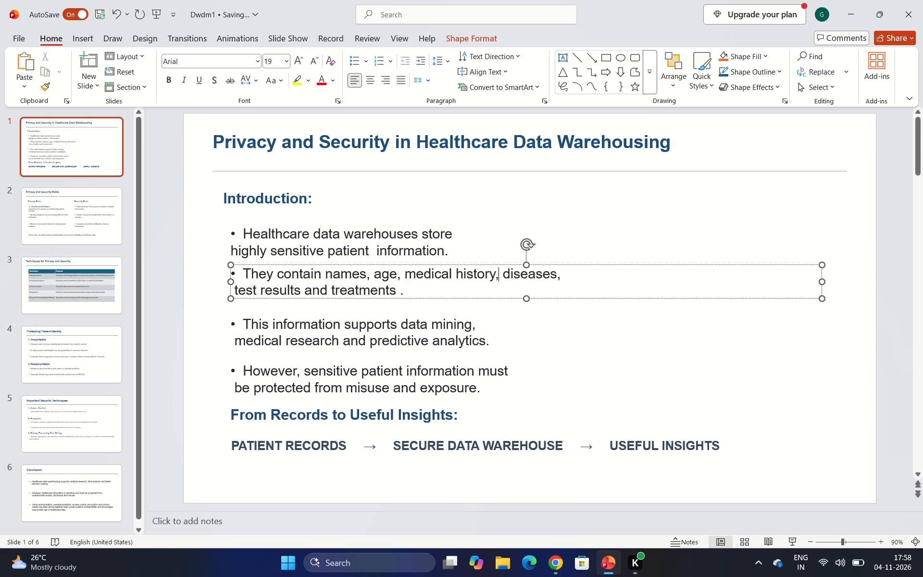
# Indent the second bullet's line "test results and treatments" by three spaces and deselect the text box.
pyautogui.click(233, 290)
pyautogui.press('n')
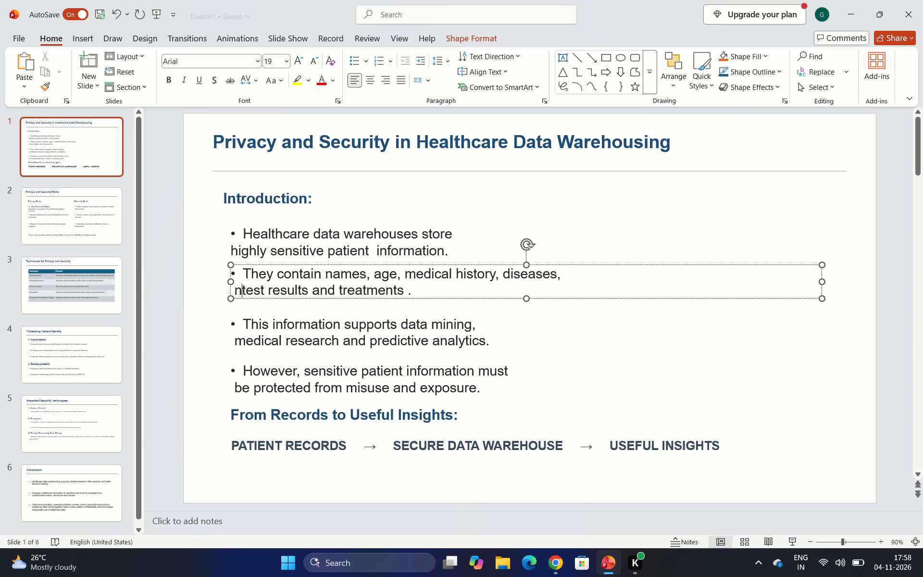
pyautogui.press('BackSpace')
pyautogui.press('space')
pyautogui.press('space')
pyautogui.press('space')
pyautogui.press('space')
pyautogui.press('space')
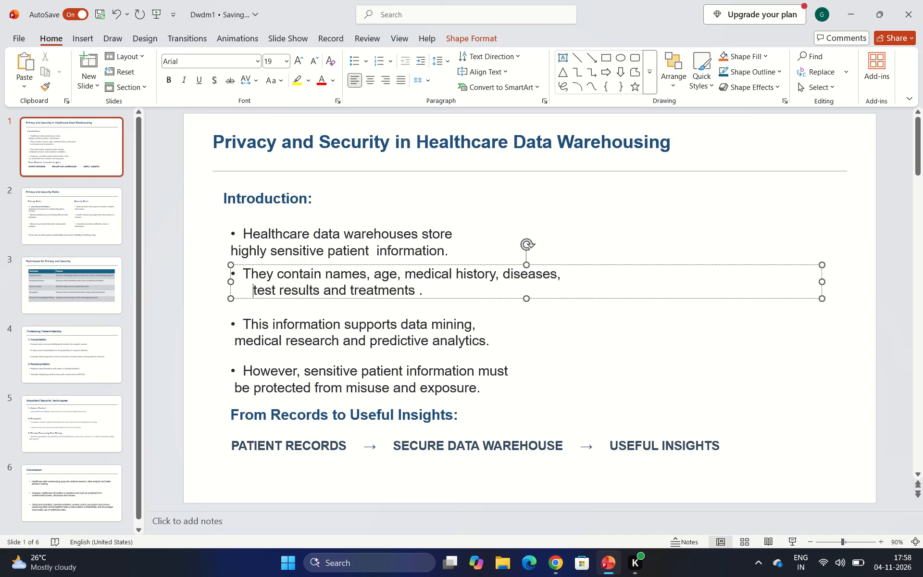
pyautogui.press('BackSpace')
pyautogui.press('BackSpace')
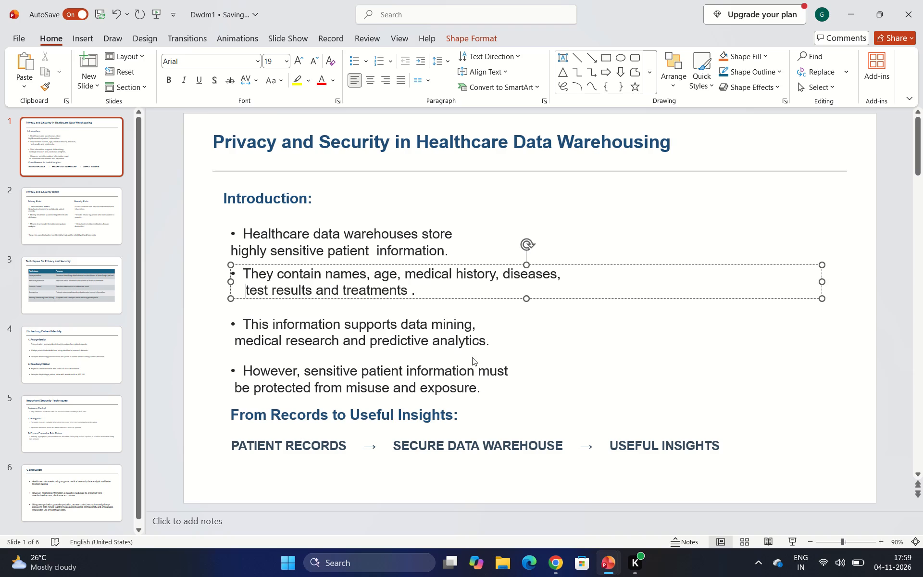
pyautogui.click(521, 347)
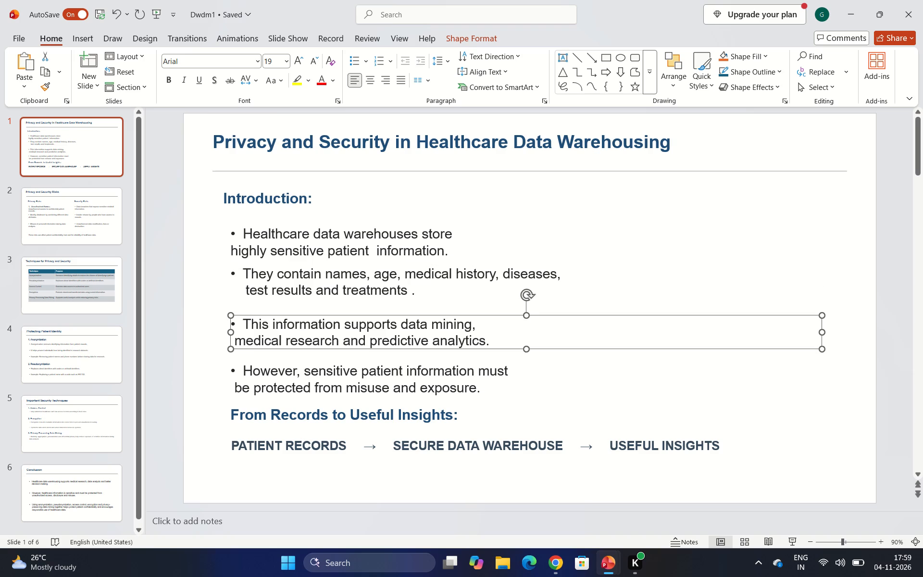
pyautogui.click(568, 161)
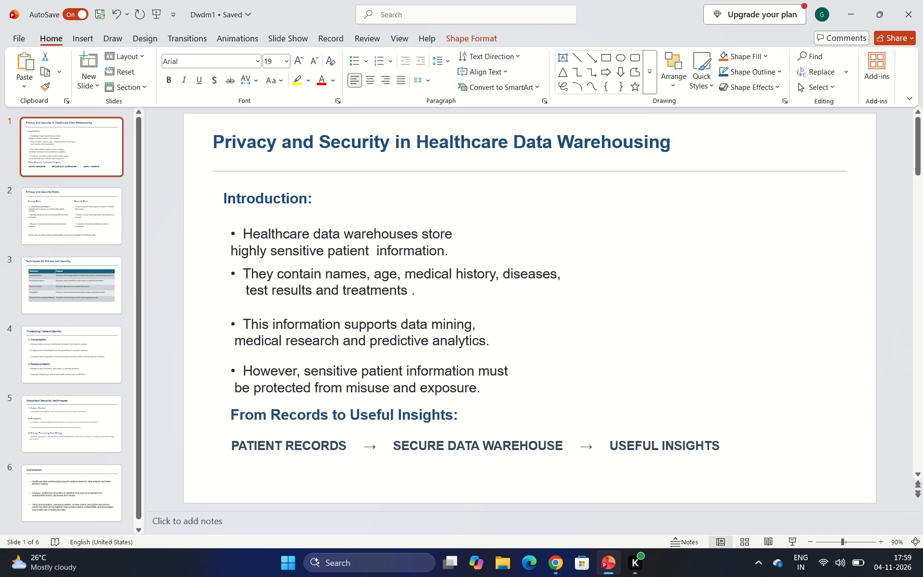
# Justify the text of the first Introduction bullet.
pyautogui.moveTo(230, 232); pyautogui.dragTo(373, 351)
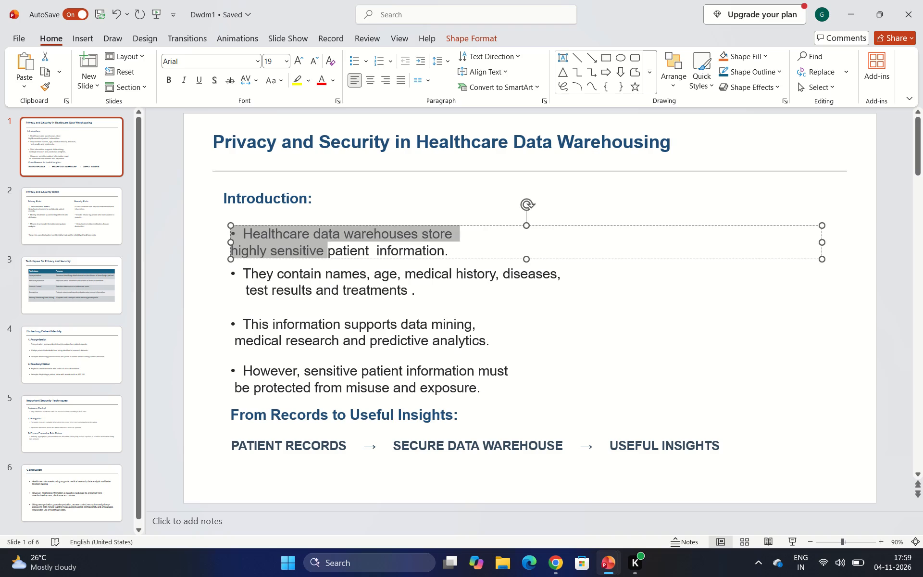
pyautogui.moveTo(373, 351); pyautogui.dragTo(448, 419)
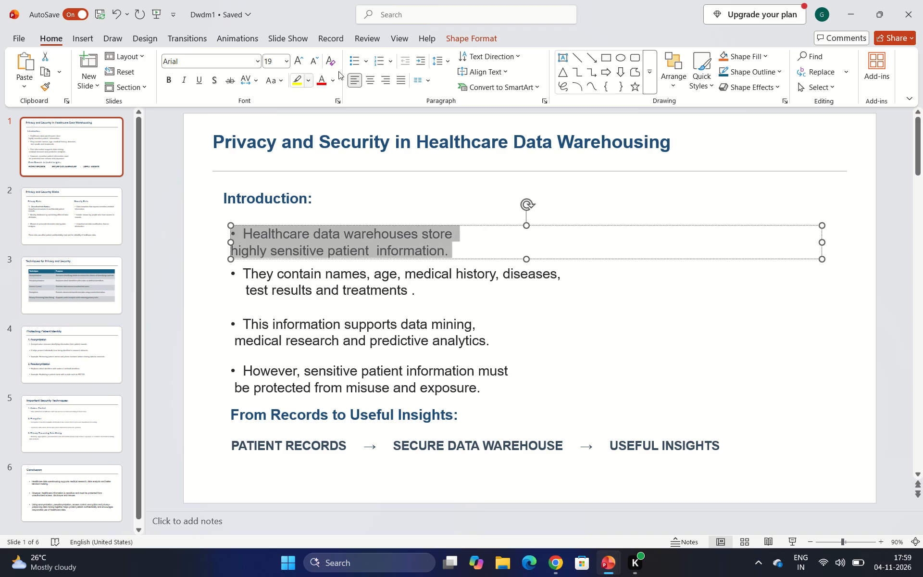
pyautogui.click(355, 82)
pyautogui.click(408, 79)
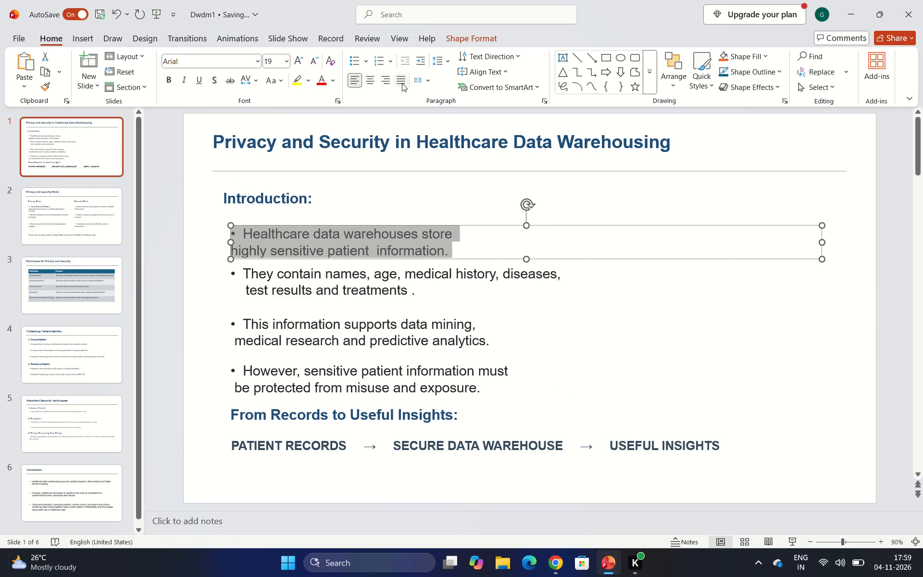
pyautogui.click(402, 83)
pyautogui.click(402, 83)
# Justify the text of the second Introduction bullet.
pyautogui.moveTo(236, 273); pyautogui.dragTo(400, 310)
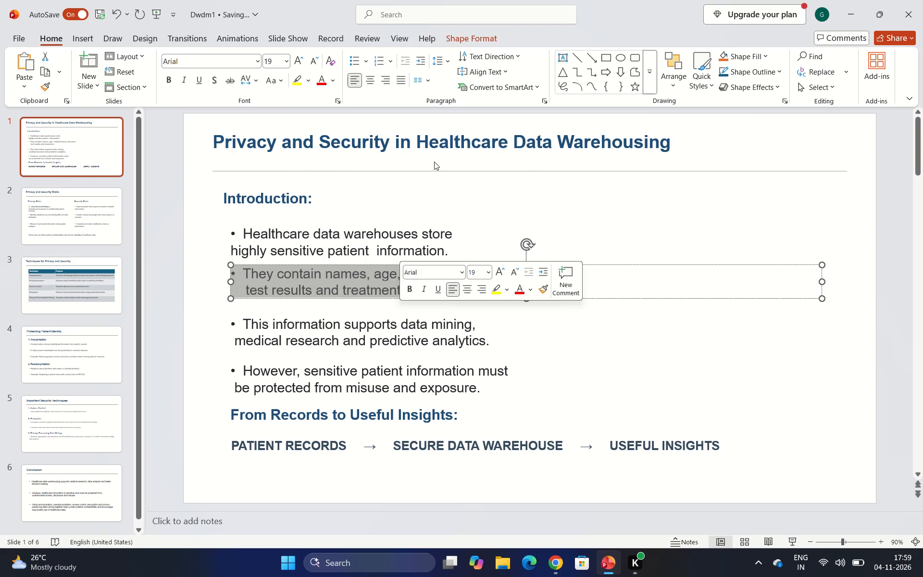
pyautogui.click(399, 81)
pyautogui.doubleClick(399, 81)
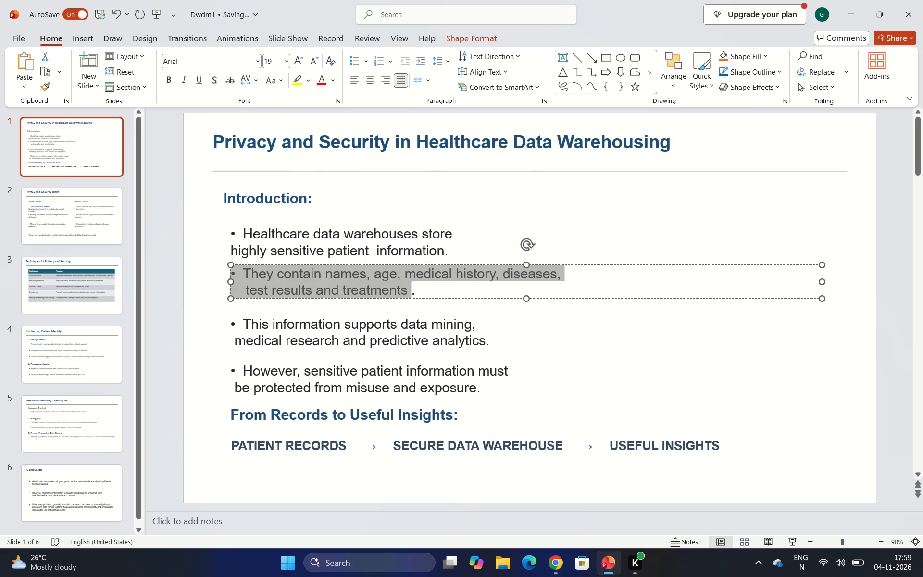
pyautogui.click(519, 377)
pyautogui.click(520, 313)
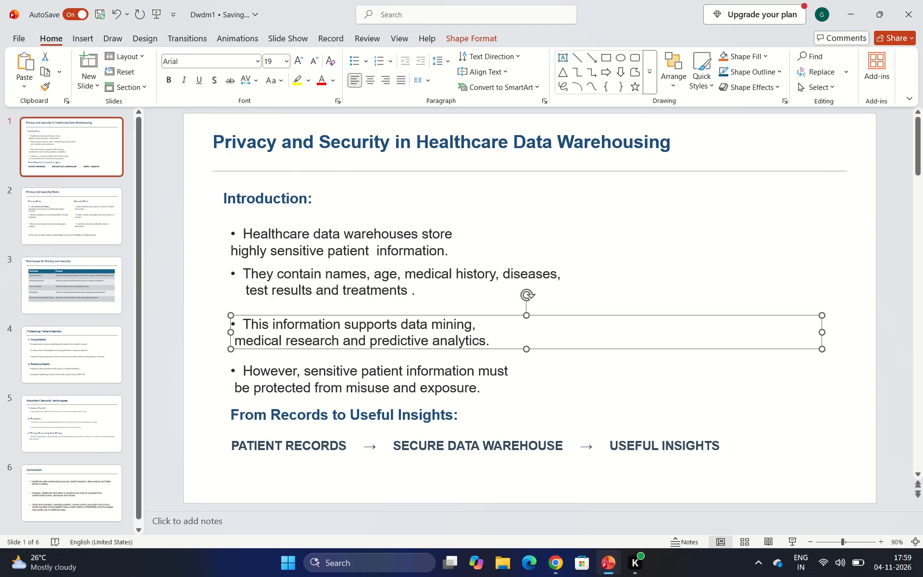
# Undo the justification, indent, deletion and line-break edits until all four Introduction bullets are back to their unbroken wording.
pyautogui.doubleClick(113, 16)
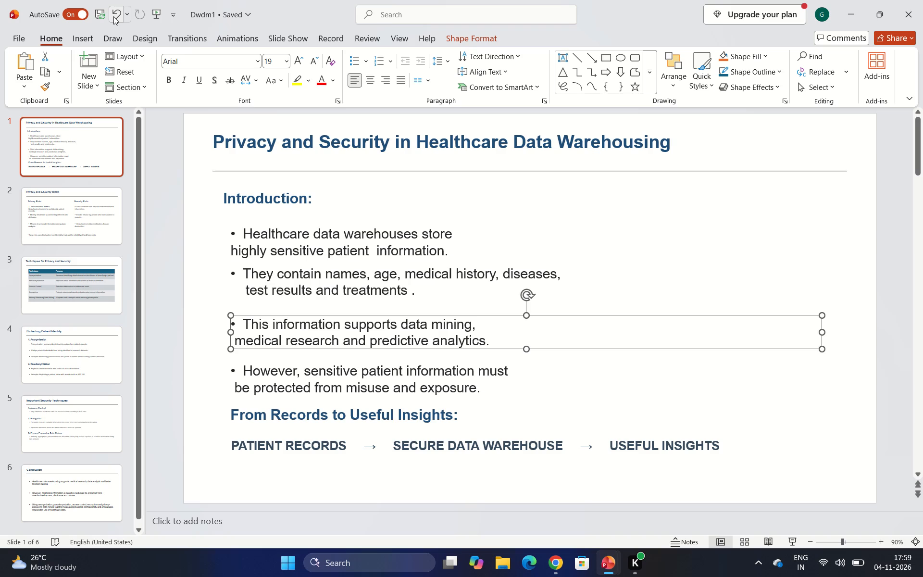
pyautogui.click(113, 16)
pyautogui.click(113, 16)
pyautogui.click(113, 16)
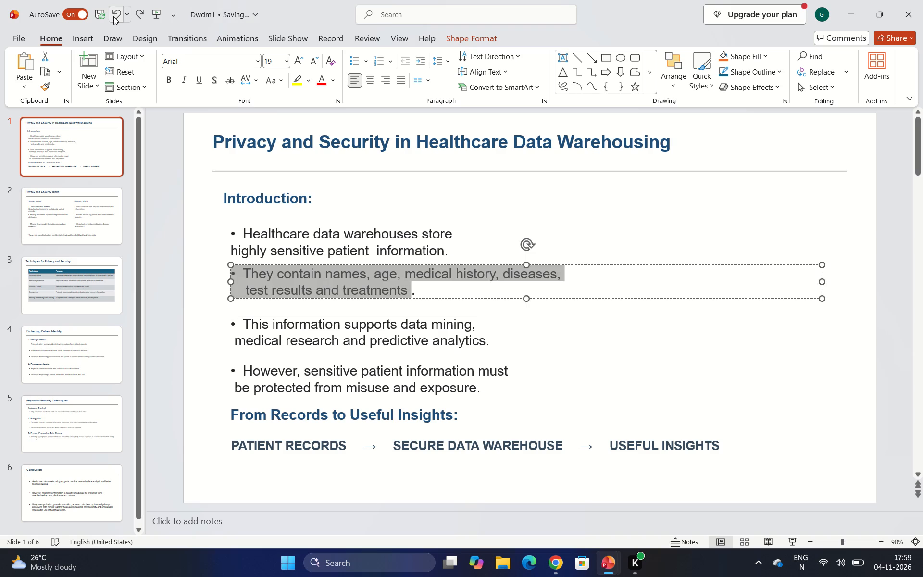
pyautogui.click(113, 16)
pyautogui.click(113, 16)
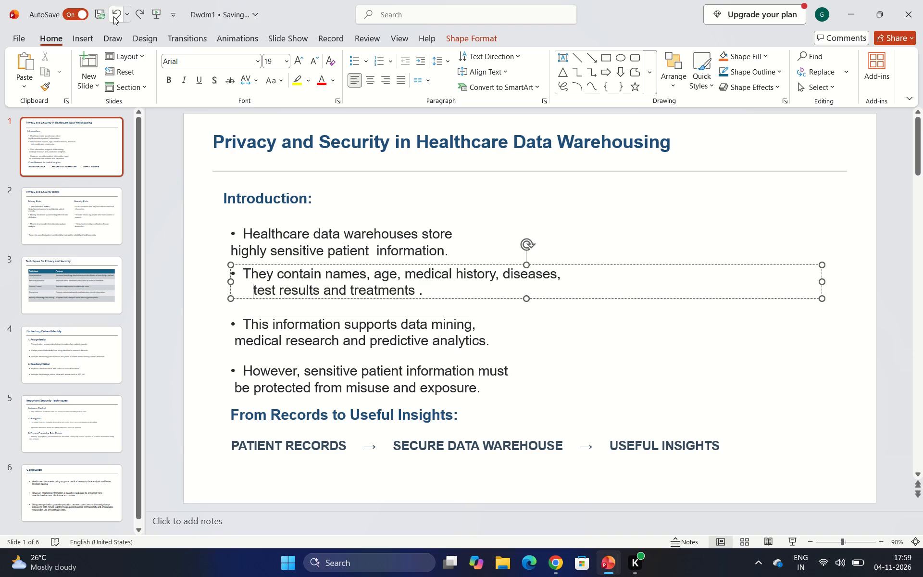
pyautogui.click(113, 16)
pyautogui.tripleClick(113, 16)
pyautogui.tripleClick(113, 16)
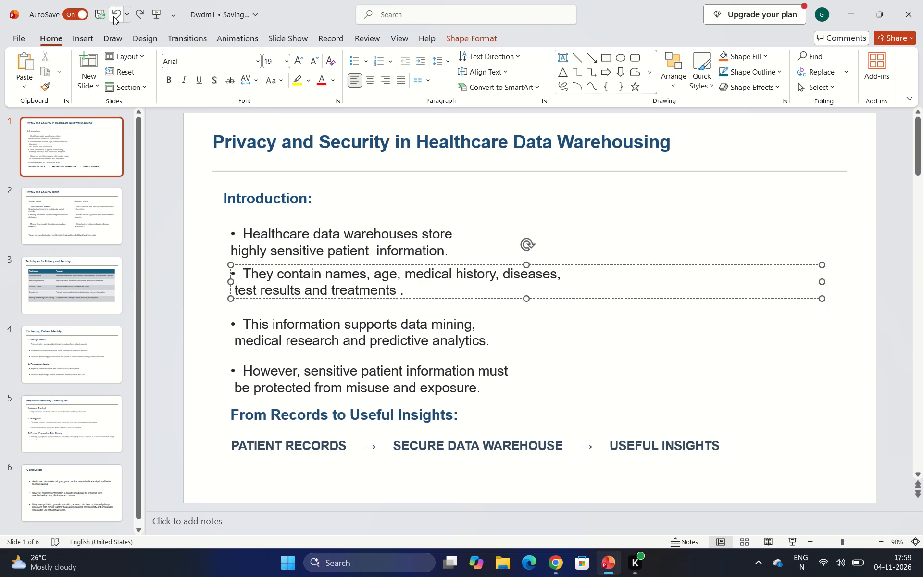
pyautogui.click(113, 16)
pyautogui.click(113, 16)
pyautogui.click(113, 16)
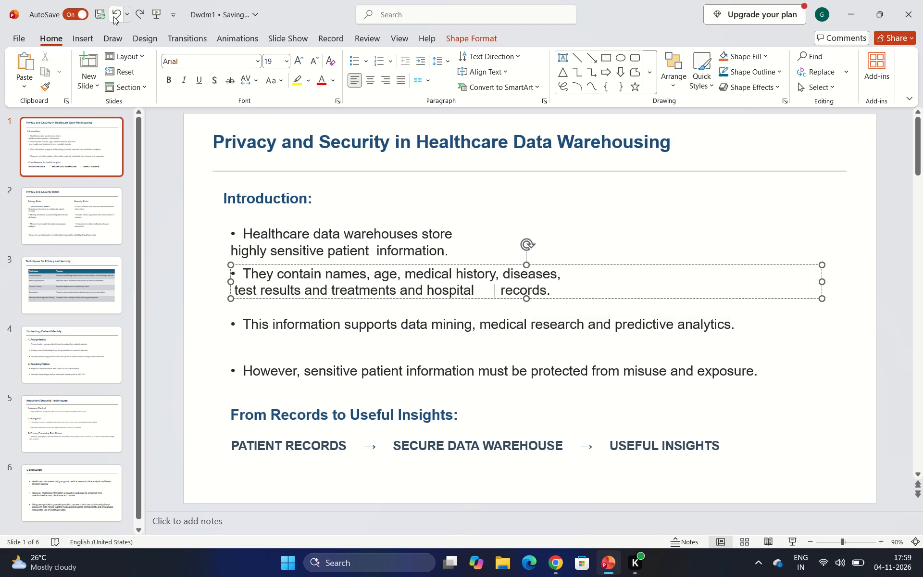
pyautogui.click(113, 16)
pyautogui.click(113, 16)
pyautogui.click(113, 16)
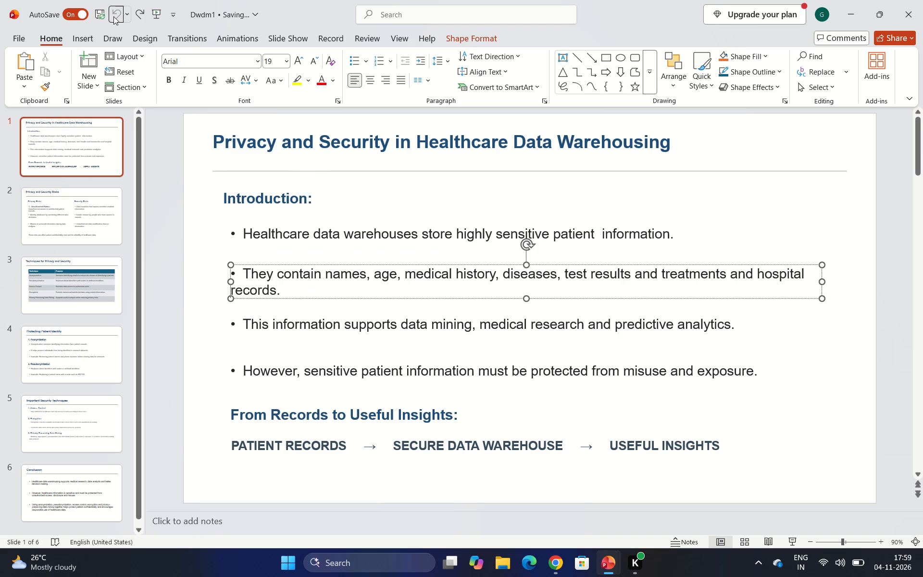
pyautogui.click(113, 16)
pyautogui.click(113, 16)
# Delete the word "records" from the end of the second Introduction bullet, keeping the full stop after "hospital", and deselect the text box.
pyautogui.click(274, 295)
pyautogui.press('BackSpace')
pyautogui.press('BackSpace')
pyautogui.press('BackSpace')
pyautogui.press('BackSpace')
pyautogui.press('BackSpace')
pyautogui.press('BackSpace')
pyautogui.press('BackSpace')
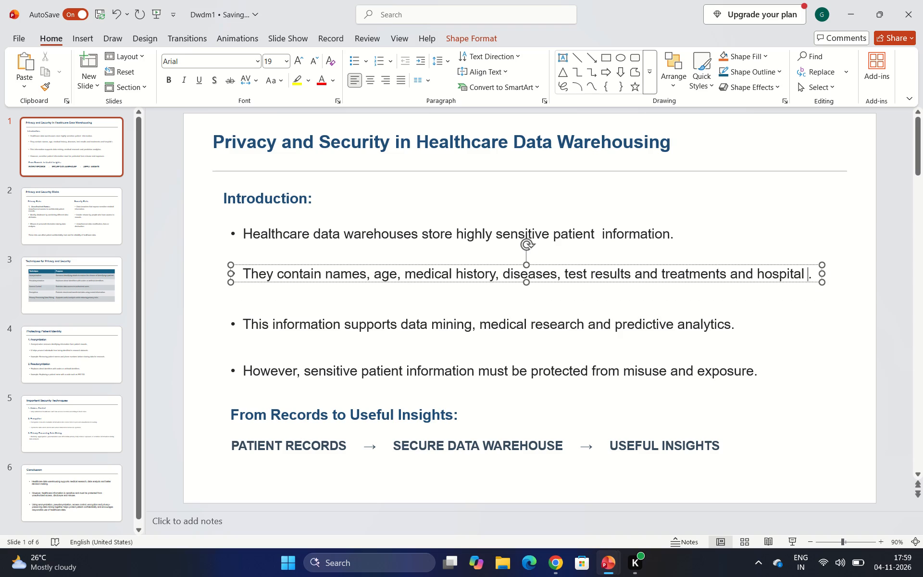
pyautogui.press('BackSpace')
pyautogui.click(249, 312)
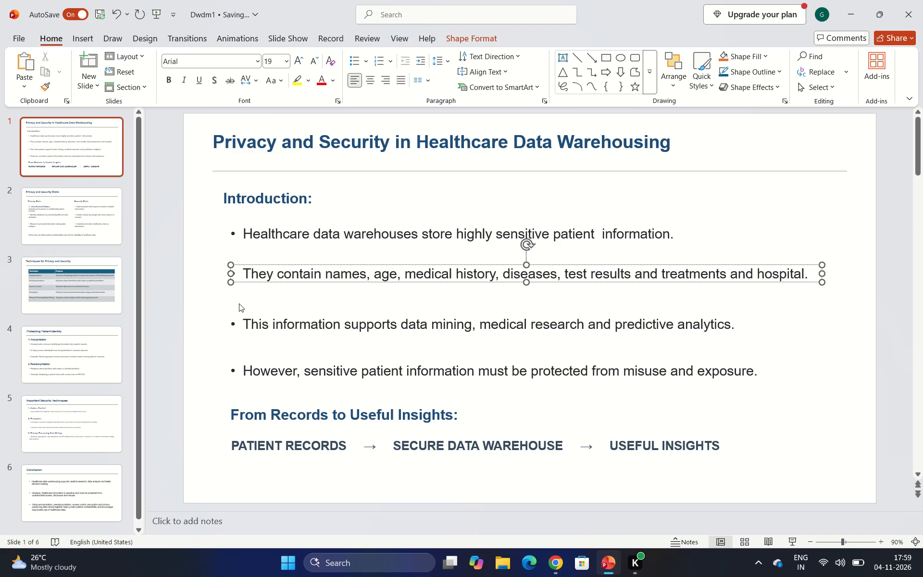
pyautogui.click(236, 301)
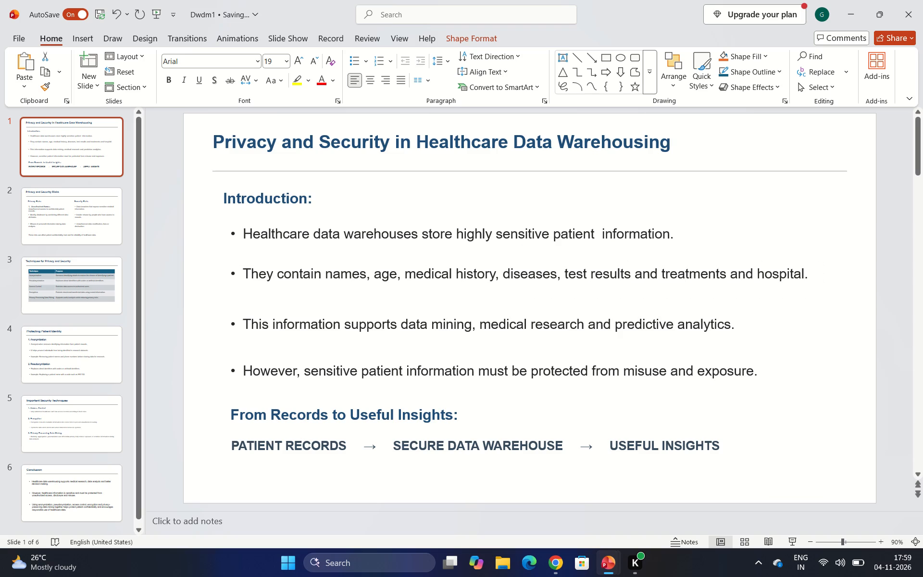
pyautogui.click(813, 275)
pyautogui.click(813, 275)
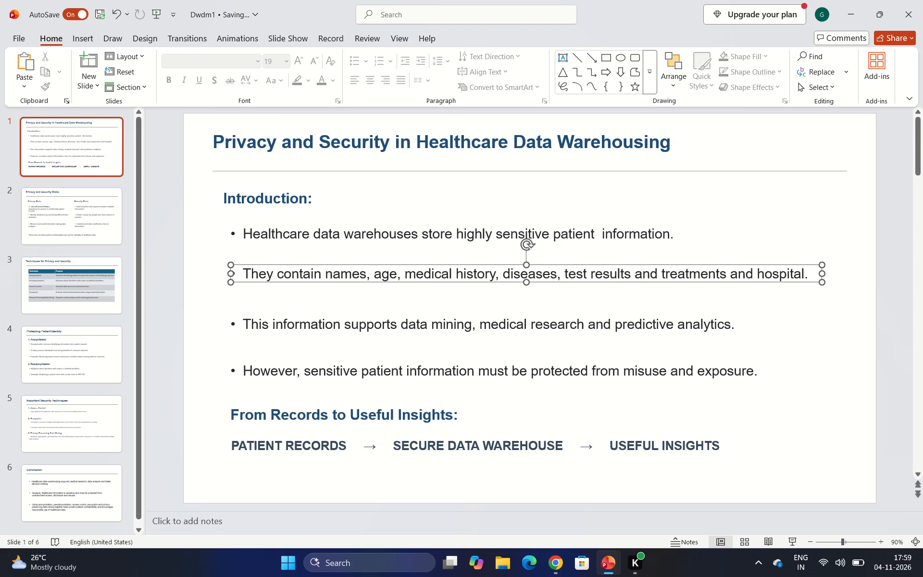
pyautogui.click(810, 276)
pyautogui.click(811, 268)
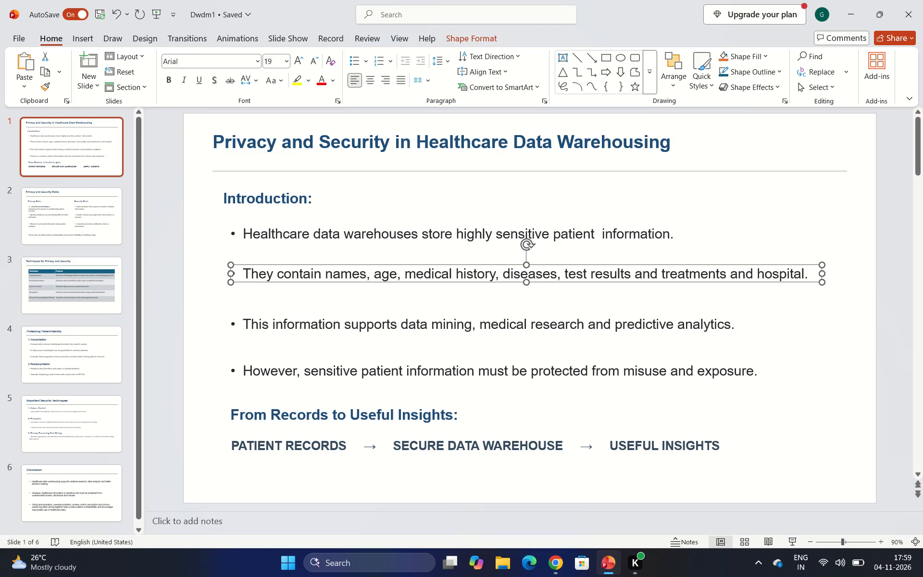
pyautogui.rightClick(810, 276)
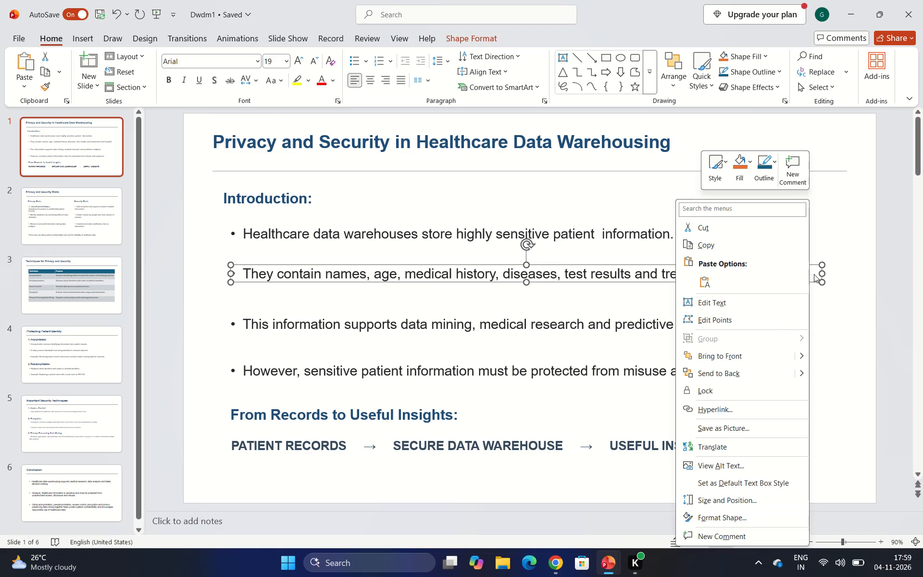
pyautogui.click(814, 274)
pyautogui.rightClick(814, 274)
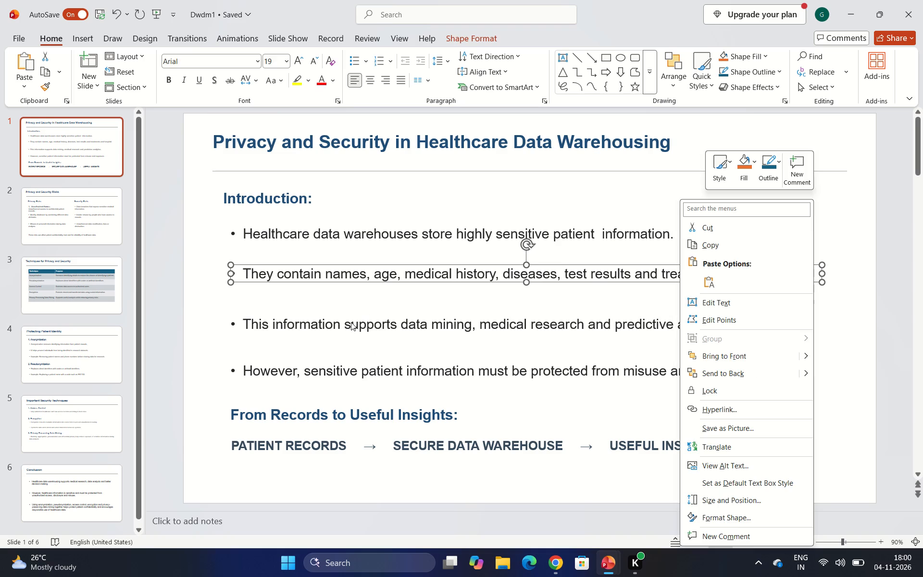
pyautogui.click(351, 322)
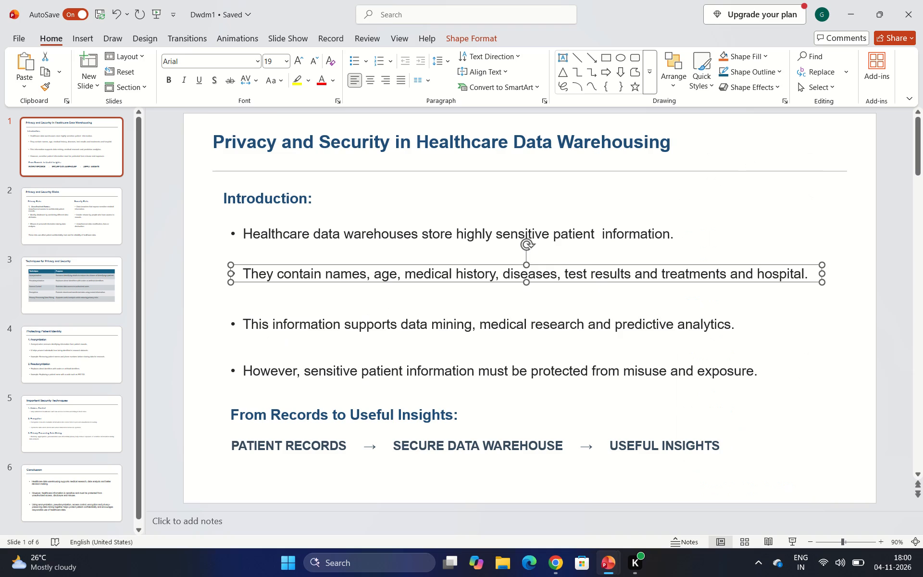
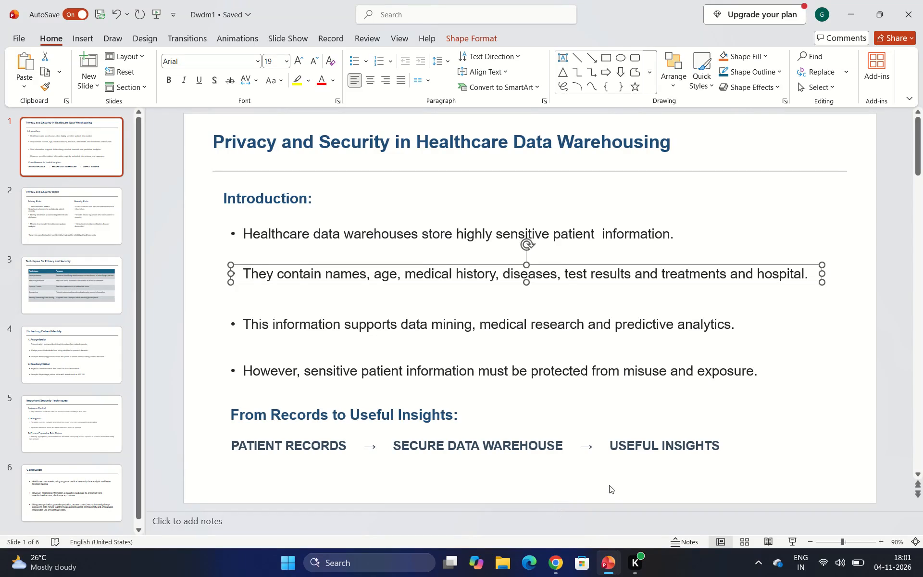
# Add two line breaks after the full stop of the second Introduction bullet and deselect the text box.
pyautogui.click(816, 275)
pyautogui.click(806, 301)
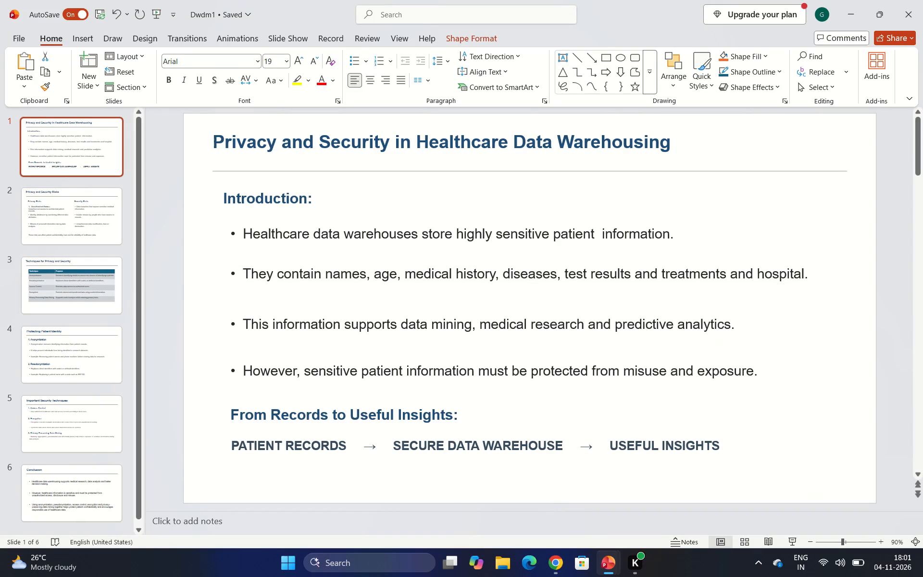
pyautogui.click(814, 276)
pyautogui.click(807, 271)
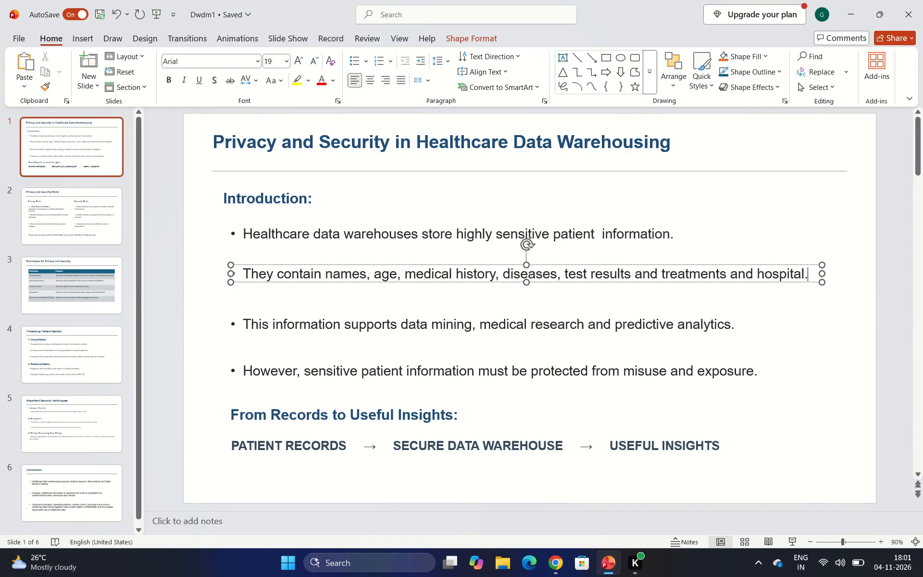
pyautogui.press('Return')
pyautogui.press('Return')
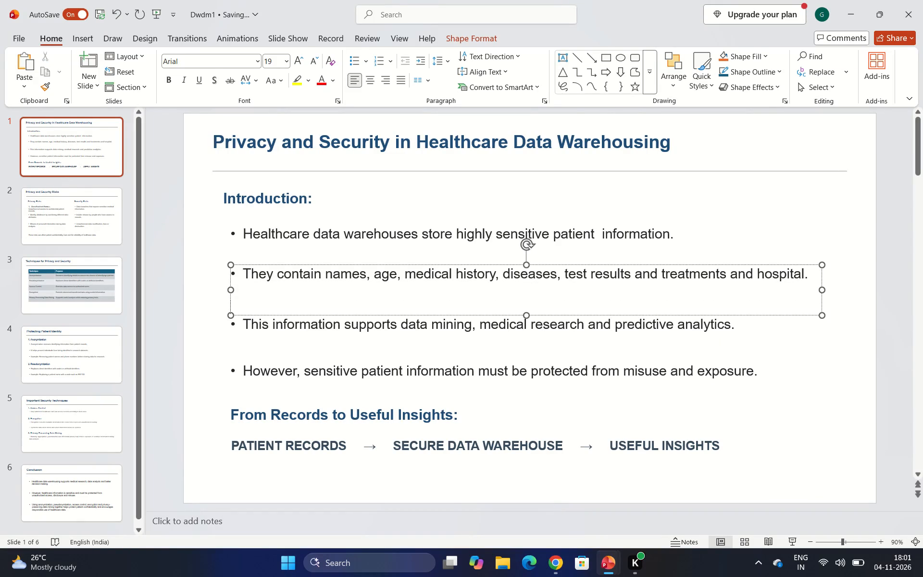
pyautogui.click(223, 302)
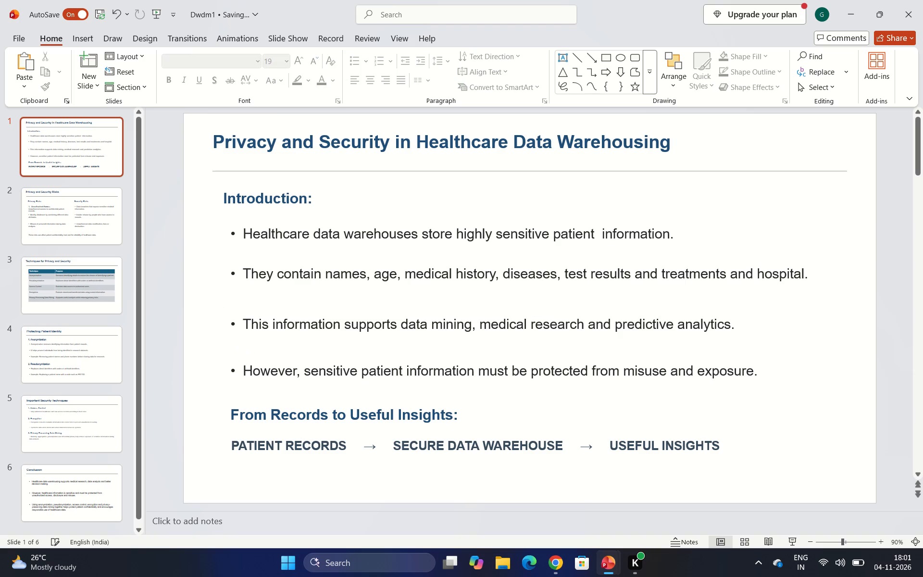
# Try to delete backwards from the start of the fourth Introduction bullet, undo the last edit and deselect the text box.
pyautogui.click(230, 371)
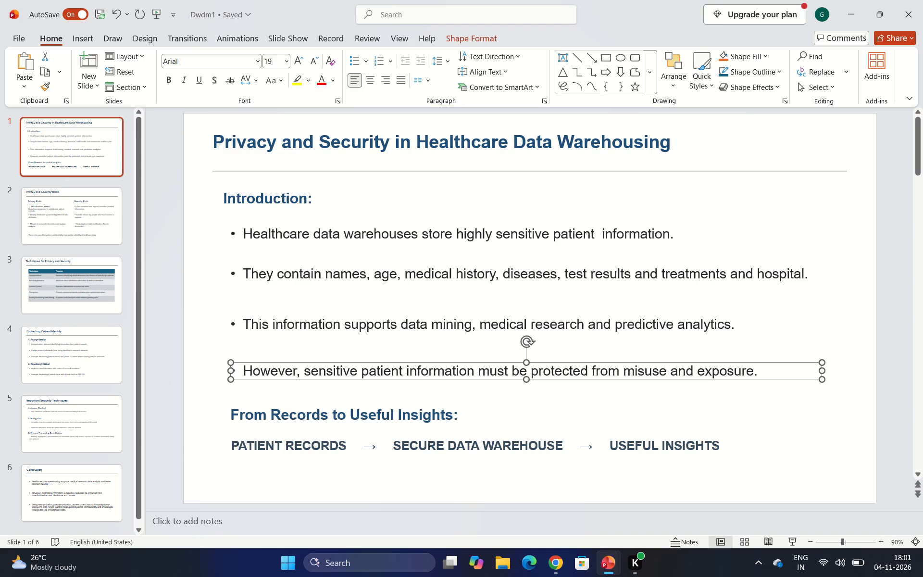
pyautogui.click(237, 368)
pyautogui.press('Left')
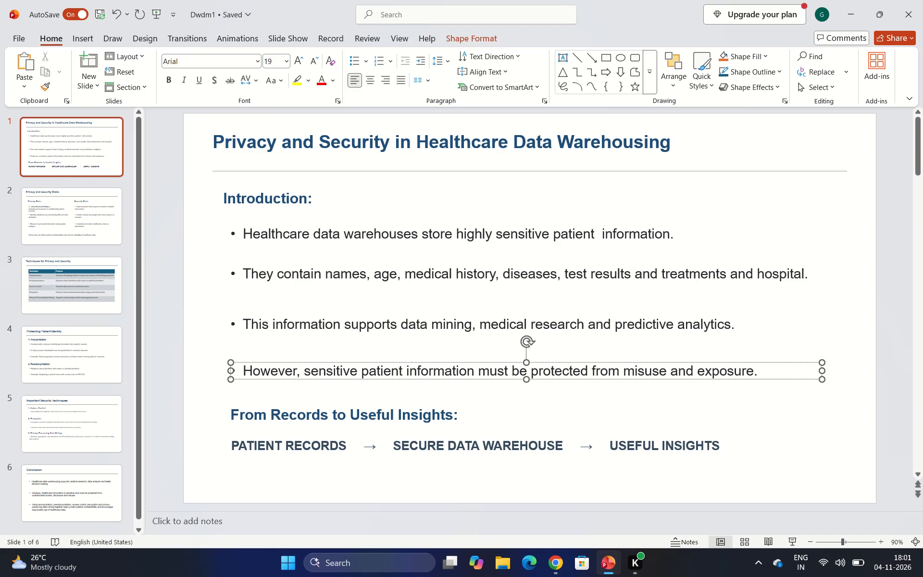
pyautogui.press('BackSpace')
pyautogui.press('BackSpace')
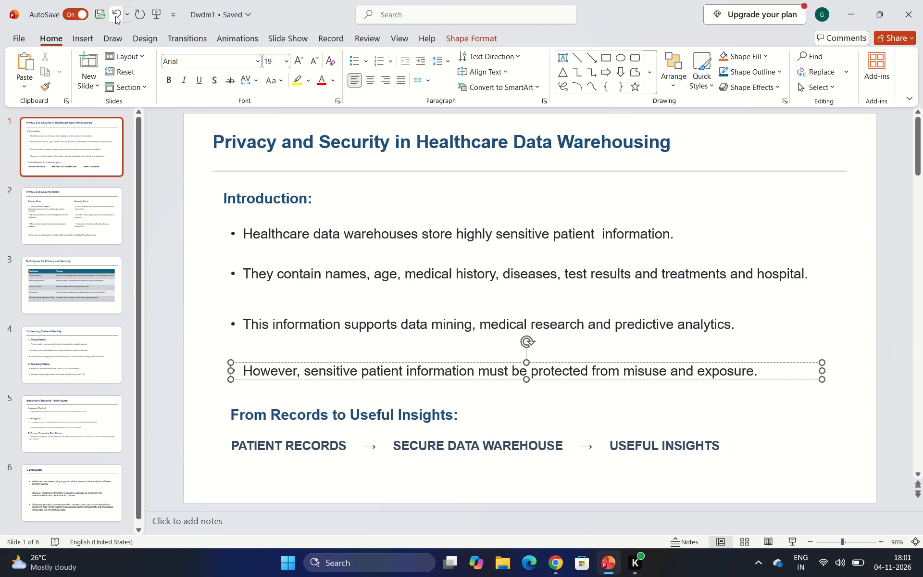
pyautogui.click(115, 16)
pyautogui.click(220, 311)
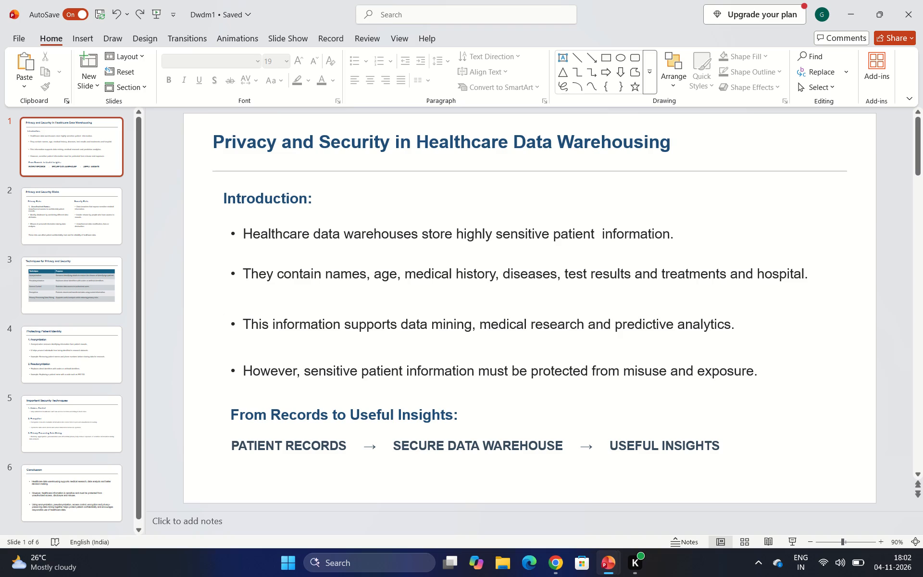
# Extend the third Introduction bullet with "and improving healthcare services" before its full stop, and deselect the text box.
pyautogui.click(732, 327)
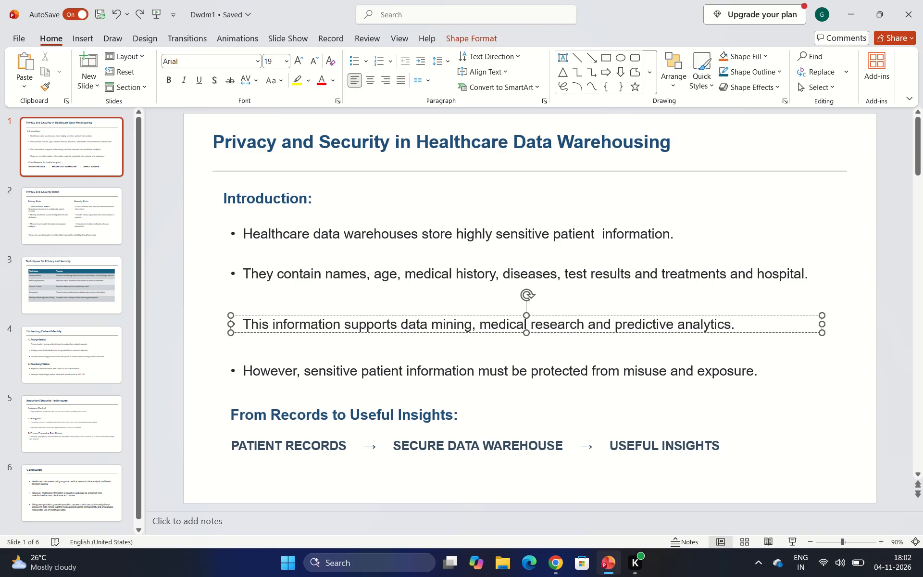
pyautogui.press('space')
pyautogui.write('and')
pyautogui.press('space')
pyautogui.write('improving')
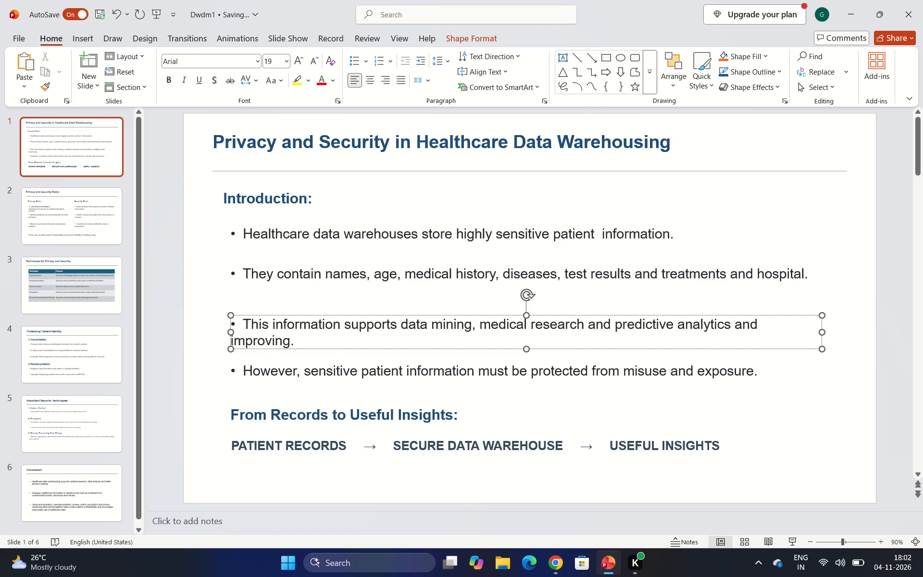
pyautogui.press('h')
pyautogui.press('BackSpace')
pyautogui.press('space')
pyautogui.write('hea')
pyautogui.write('lth')
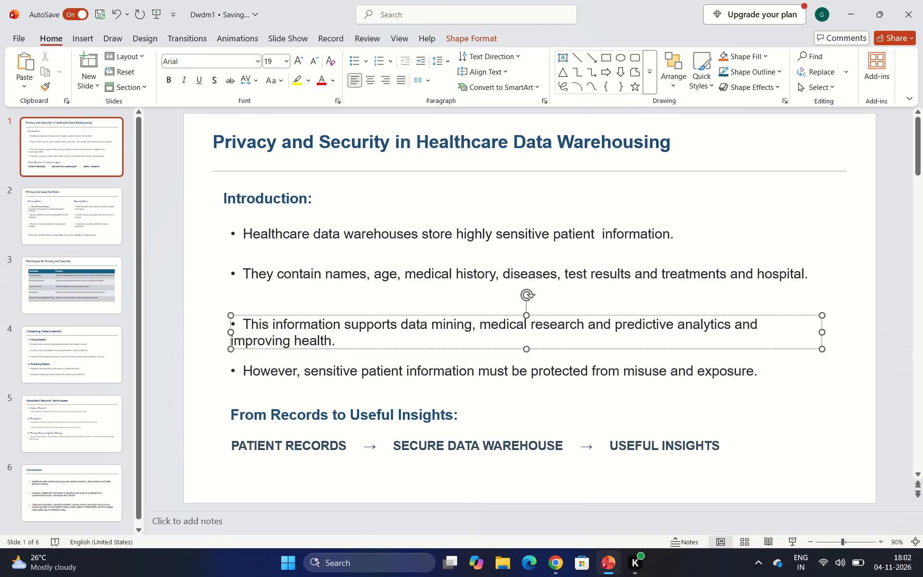
pyautogui.write('care services')
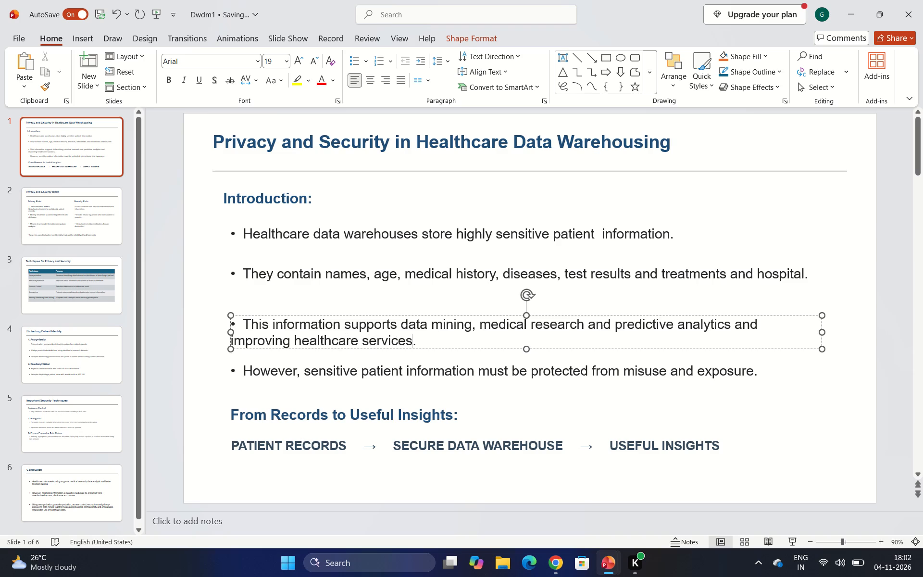
pyautogui.click(457, 305)
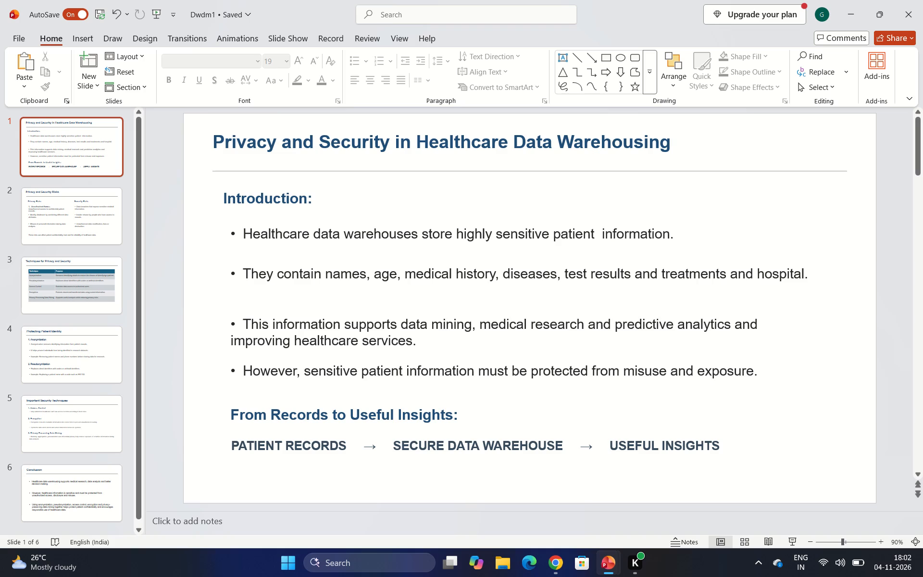
# Try to indent the third bullet's wrapped line by inserting spaces after "im" in "improving" and retyping "im" before "proving".
pyautogui.click(475, 322)
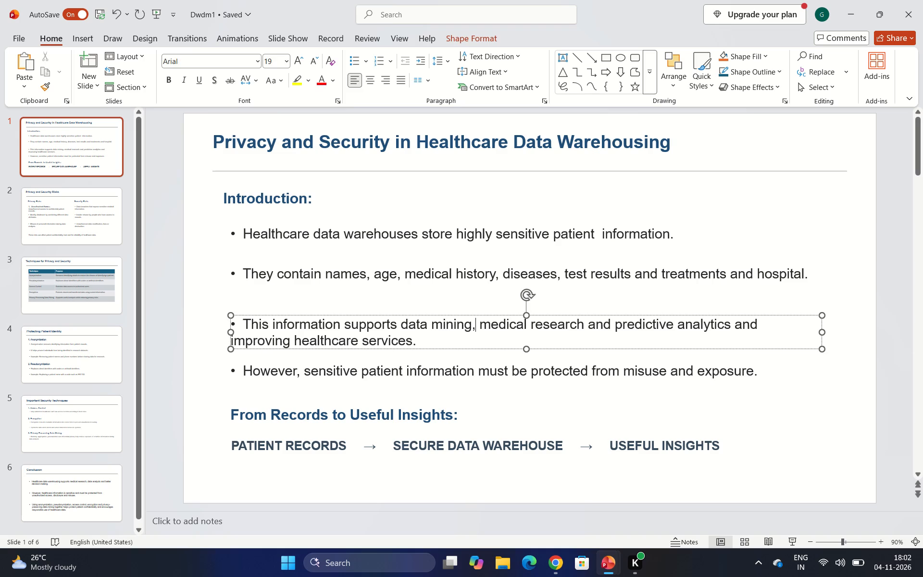
pyautogui.click(245, 342)
pyautogui.press('space')
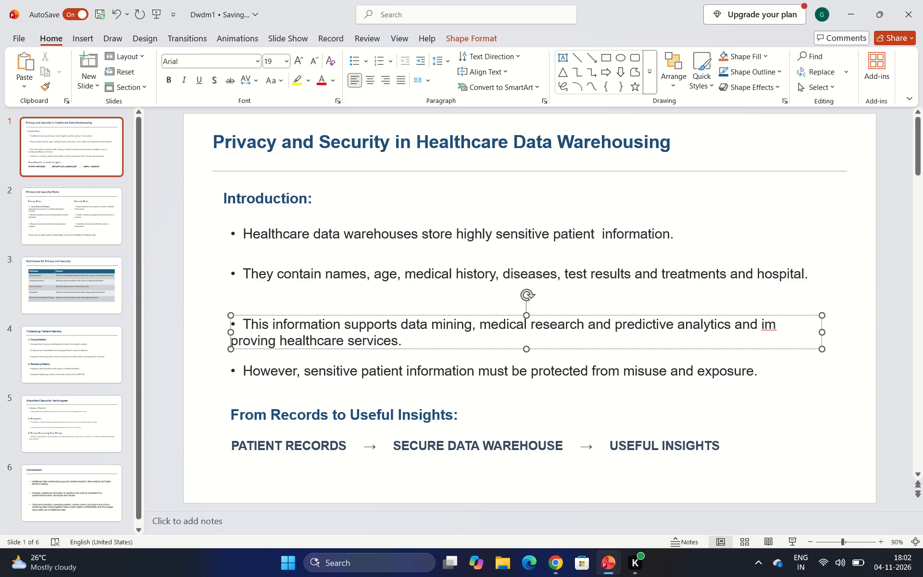
pyautogui.press('space')
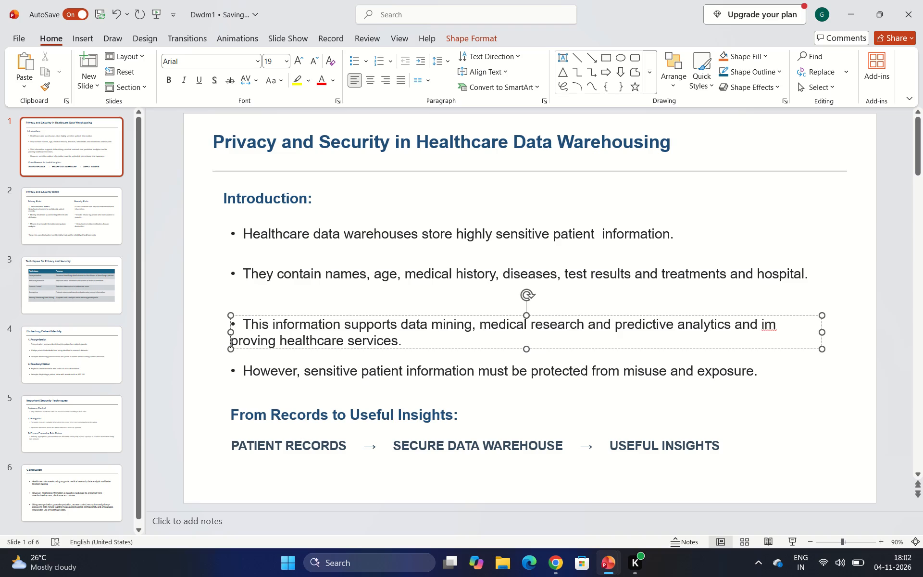
pyautogui.click(235, 343)
pyautogui.press('Left')
pyautogui.press('space')
pyautogui.write('im')
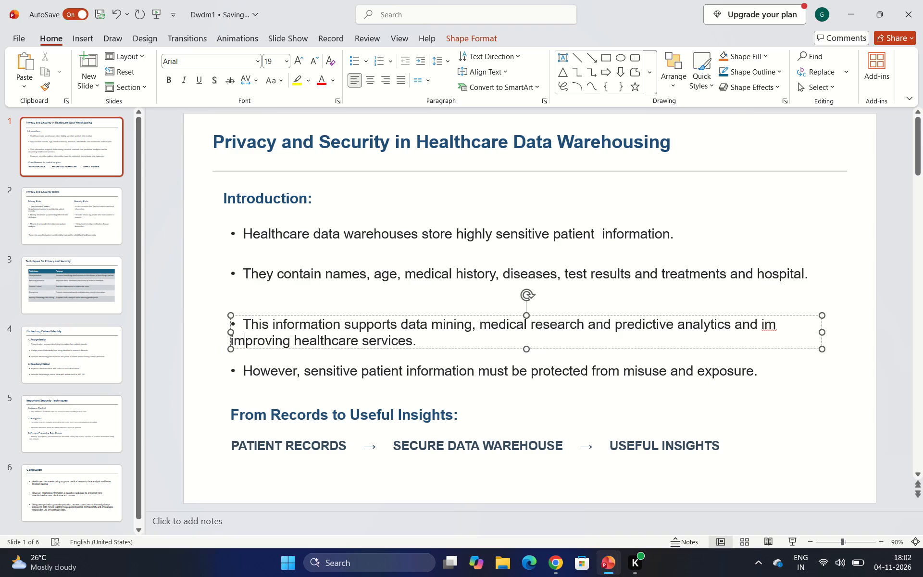
pyautogui.press('Left')
pyautogui.press('Left')
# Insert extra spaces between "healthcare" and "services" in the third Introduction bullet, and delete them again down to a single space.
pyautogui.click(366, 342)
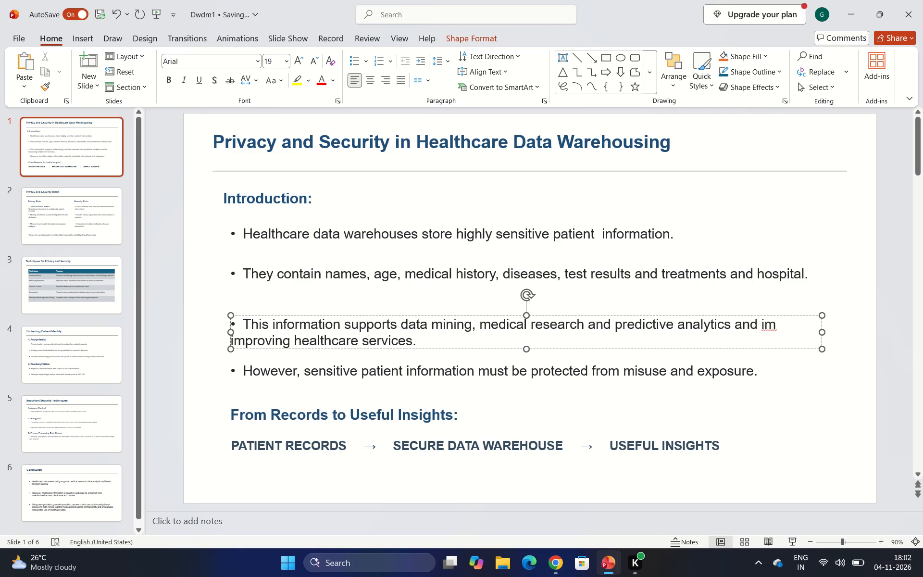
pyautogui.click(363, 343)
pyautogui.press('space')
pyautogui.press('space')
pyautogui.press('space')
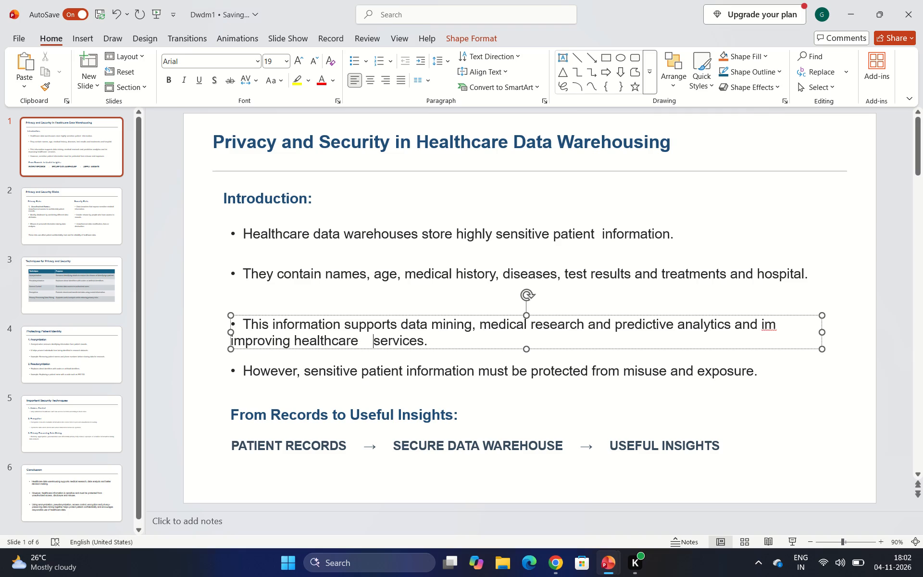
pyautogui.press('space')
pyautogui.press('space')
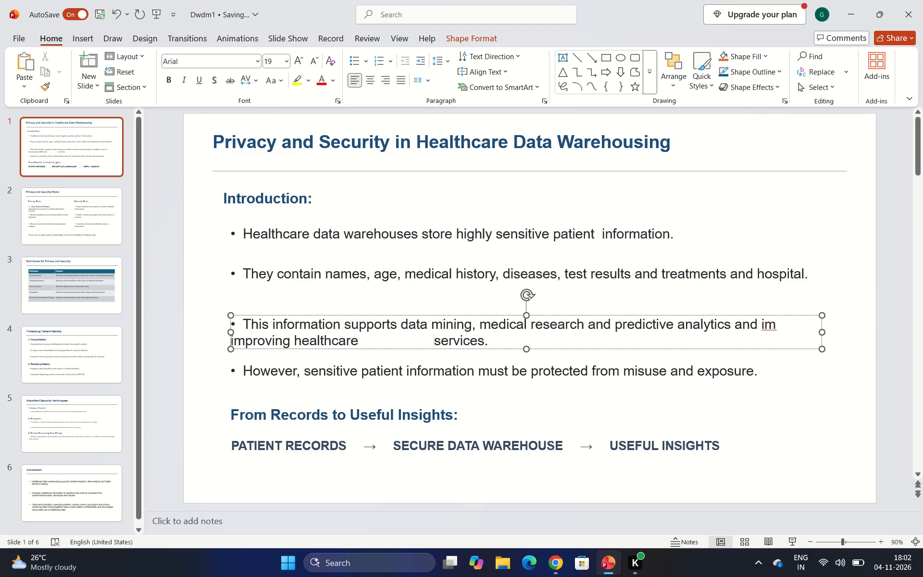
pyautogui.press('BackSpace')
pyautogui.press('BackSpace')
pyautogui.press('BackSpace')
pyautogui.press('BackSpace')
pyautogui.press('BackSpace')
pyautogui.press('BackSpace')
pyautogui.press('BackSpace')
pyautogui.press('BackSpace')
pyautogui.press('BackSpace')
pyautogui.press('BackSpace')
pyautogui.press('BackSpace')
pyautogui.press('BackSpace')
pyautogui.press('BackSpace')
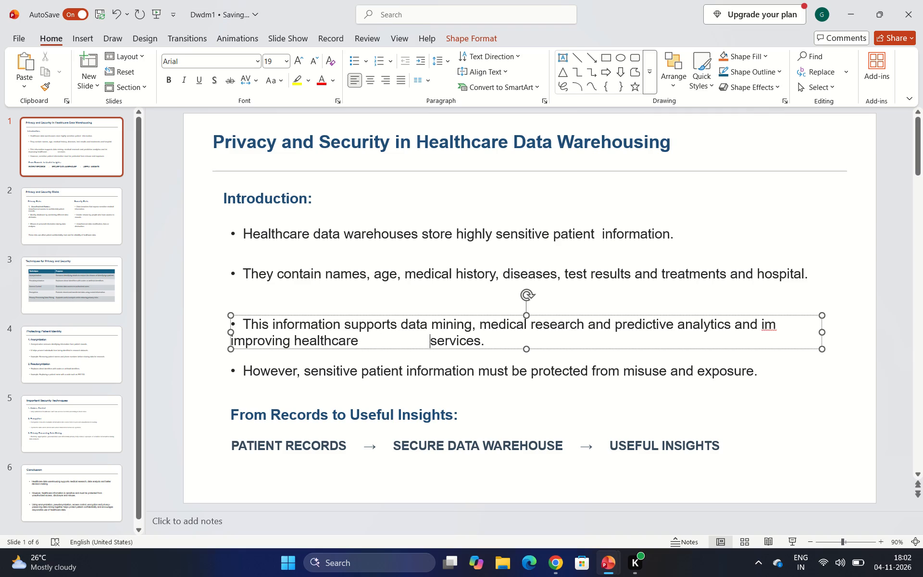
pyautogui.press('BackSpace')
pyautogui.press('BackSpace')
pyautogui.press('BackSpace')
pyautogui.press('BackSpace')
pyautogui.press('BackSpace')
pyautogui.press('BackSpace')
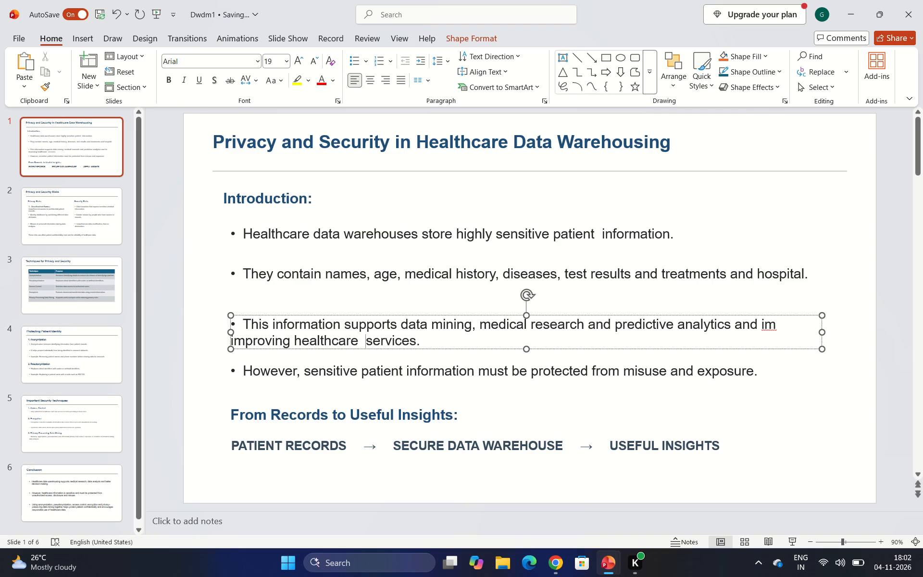
# Try to shift the third bullet's wrapped line by adding spaces after "im" in "improving" and before "healthcare".
pyautogui.click(245, 341)
pyautogui.press('space')
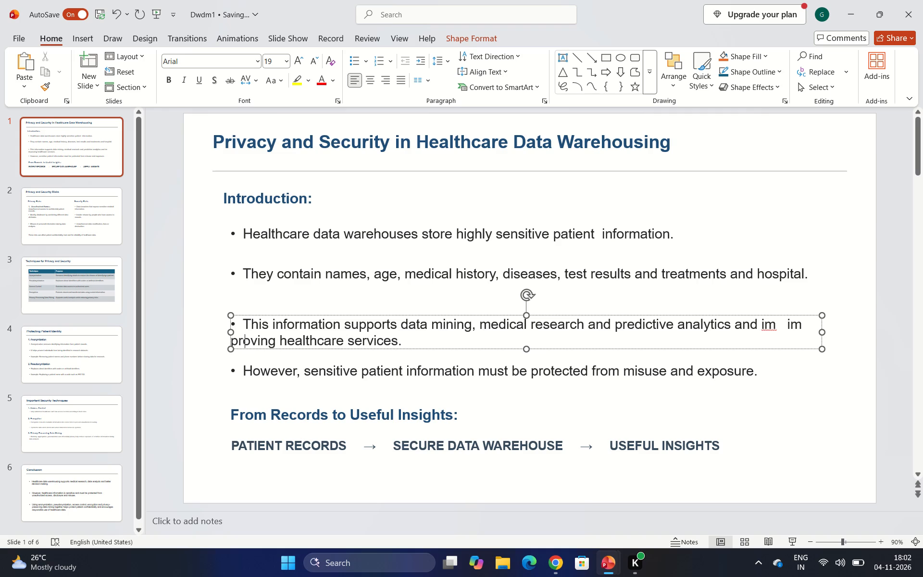
pyautogui.press('space')
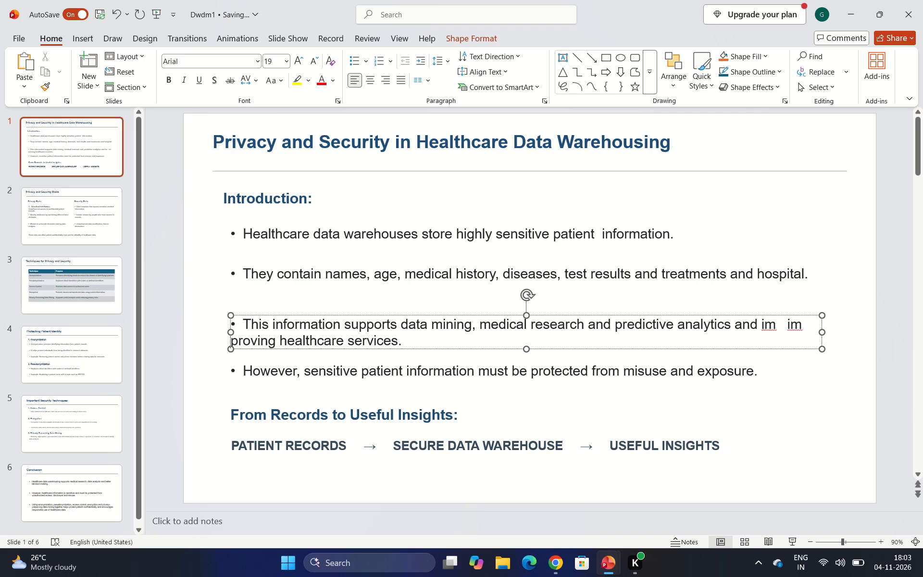
pyautogui.click(281, 339)
pyautogui.press('space')
pyautogui.press('space')
pyautogui.press('space')
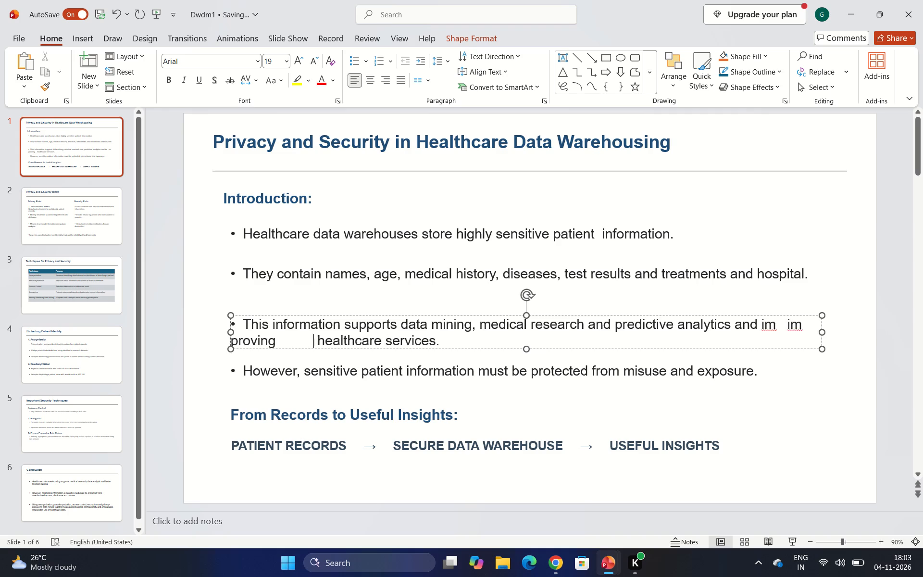
pyautogui.press('space')
pyautogui.press('space')
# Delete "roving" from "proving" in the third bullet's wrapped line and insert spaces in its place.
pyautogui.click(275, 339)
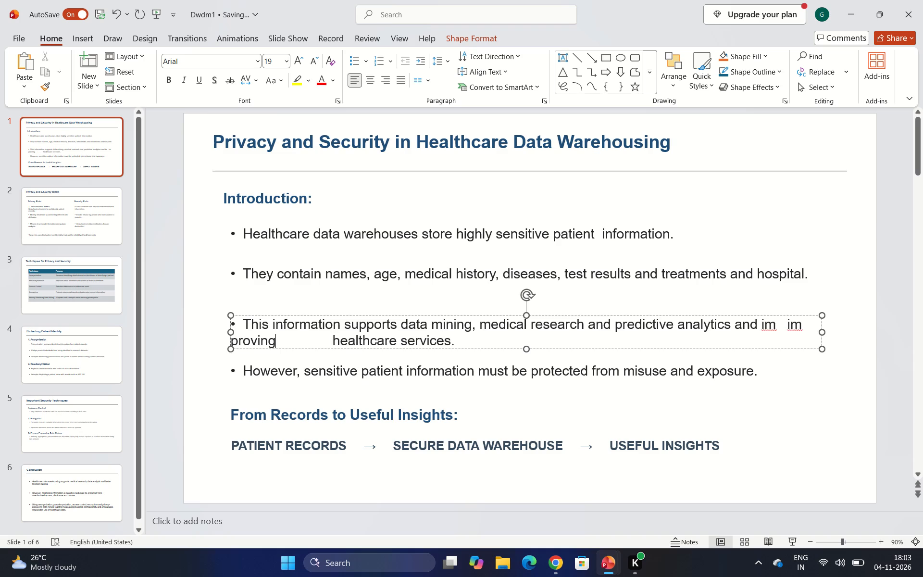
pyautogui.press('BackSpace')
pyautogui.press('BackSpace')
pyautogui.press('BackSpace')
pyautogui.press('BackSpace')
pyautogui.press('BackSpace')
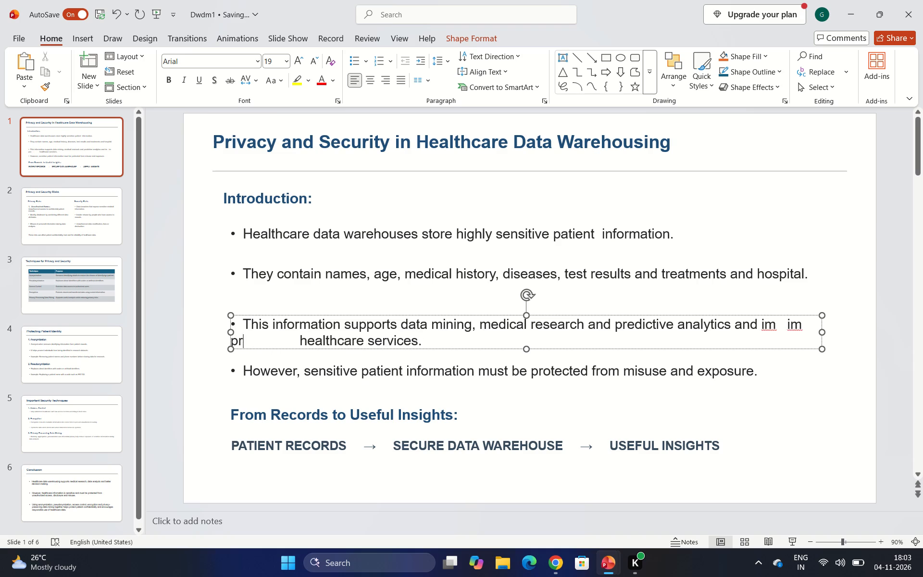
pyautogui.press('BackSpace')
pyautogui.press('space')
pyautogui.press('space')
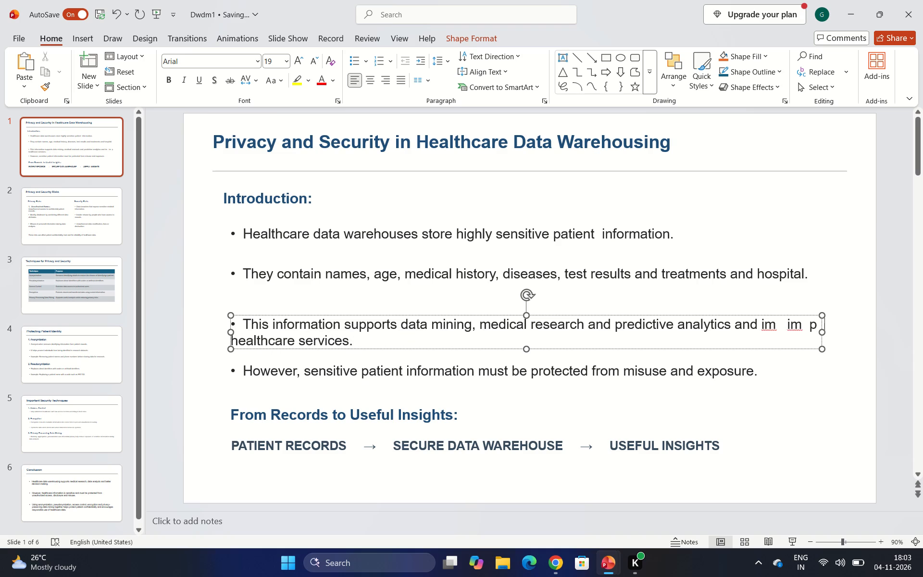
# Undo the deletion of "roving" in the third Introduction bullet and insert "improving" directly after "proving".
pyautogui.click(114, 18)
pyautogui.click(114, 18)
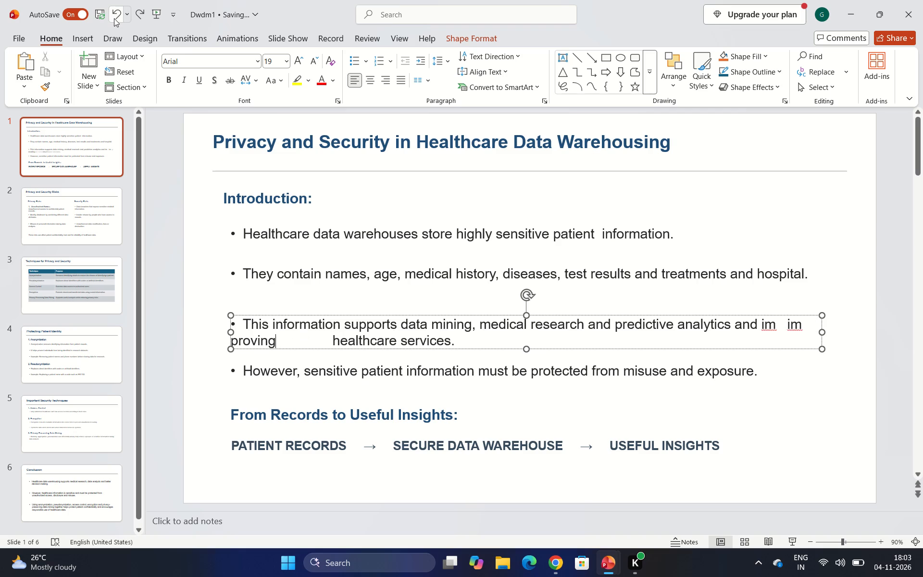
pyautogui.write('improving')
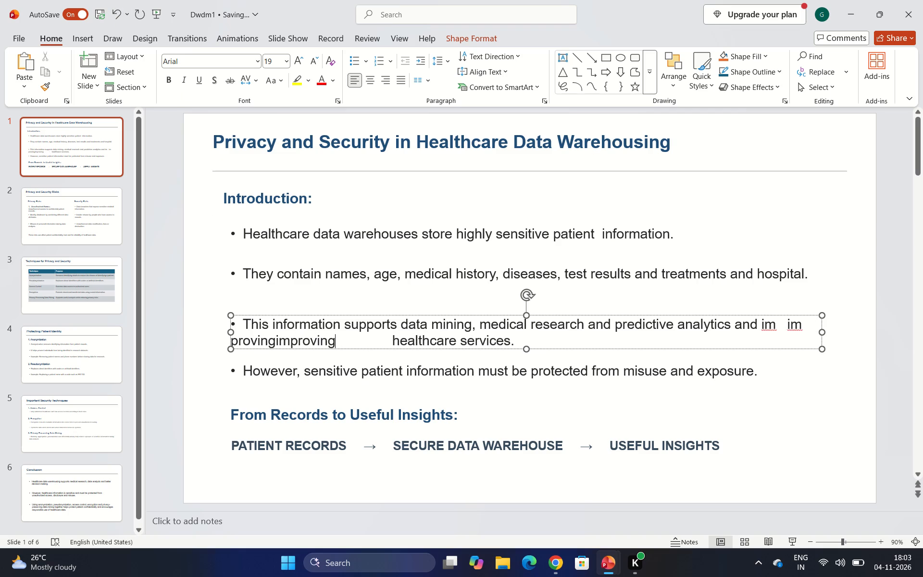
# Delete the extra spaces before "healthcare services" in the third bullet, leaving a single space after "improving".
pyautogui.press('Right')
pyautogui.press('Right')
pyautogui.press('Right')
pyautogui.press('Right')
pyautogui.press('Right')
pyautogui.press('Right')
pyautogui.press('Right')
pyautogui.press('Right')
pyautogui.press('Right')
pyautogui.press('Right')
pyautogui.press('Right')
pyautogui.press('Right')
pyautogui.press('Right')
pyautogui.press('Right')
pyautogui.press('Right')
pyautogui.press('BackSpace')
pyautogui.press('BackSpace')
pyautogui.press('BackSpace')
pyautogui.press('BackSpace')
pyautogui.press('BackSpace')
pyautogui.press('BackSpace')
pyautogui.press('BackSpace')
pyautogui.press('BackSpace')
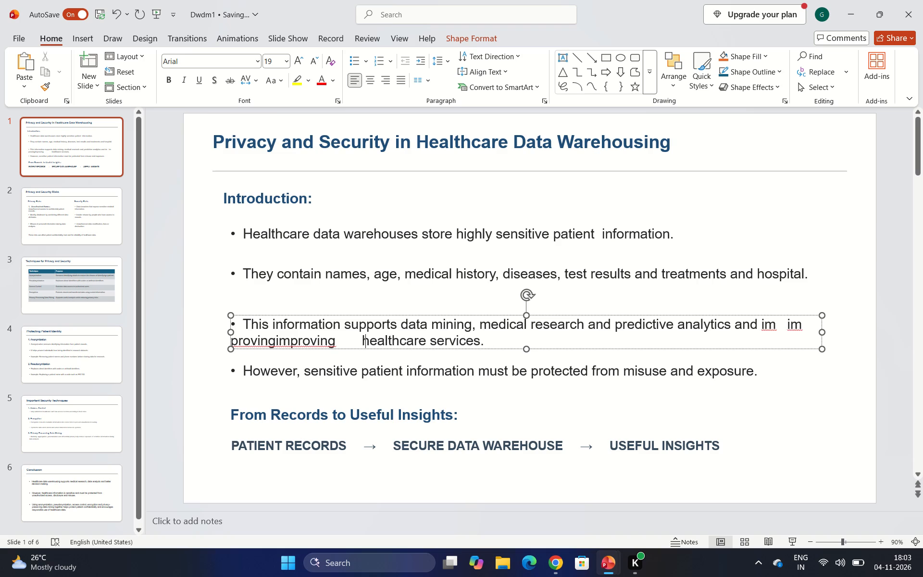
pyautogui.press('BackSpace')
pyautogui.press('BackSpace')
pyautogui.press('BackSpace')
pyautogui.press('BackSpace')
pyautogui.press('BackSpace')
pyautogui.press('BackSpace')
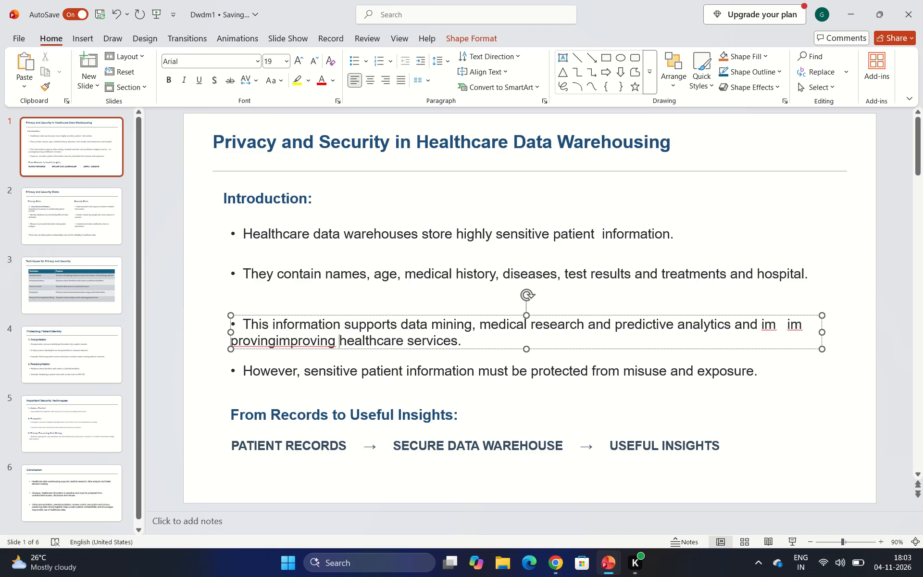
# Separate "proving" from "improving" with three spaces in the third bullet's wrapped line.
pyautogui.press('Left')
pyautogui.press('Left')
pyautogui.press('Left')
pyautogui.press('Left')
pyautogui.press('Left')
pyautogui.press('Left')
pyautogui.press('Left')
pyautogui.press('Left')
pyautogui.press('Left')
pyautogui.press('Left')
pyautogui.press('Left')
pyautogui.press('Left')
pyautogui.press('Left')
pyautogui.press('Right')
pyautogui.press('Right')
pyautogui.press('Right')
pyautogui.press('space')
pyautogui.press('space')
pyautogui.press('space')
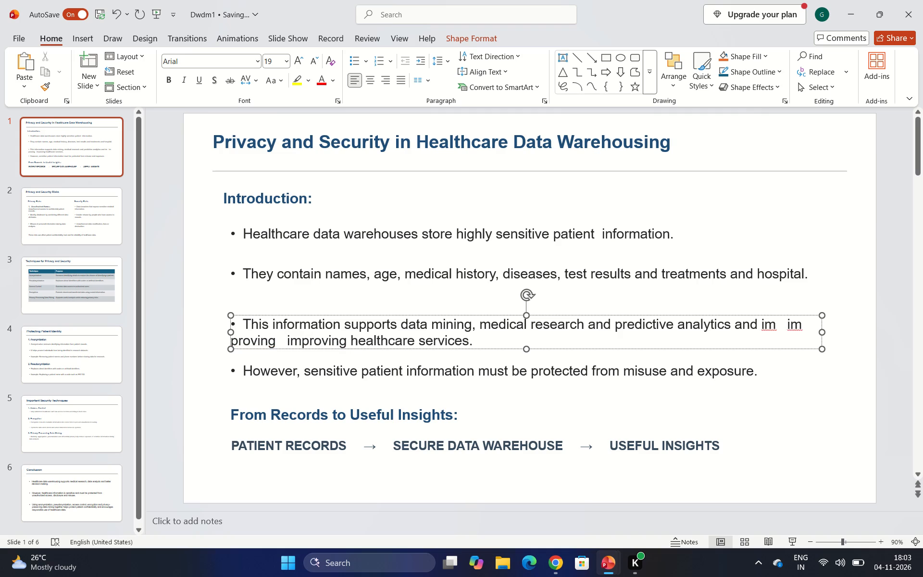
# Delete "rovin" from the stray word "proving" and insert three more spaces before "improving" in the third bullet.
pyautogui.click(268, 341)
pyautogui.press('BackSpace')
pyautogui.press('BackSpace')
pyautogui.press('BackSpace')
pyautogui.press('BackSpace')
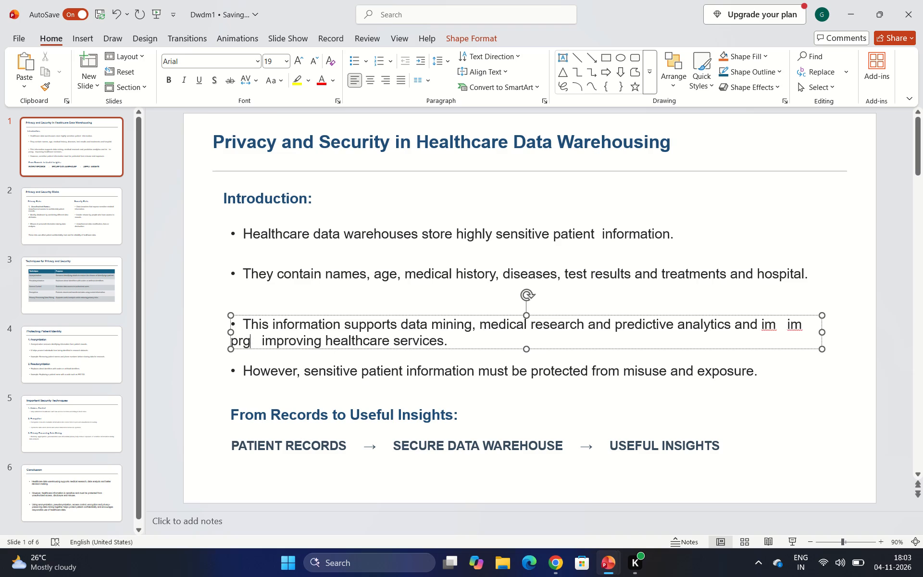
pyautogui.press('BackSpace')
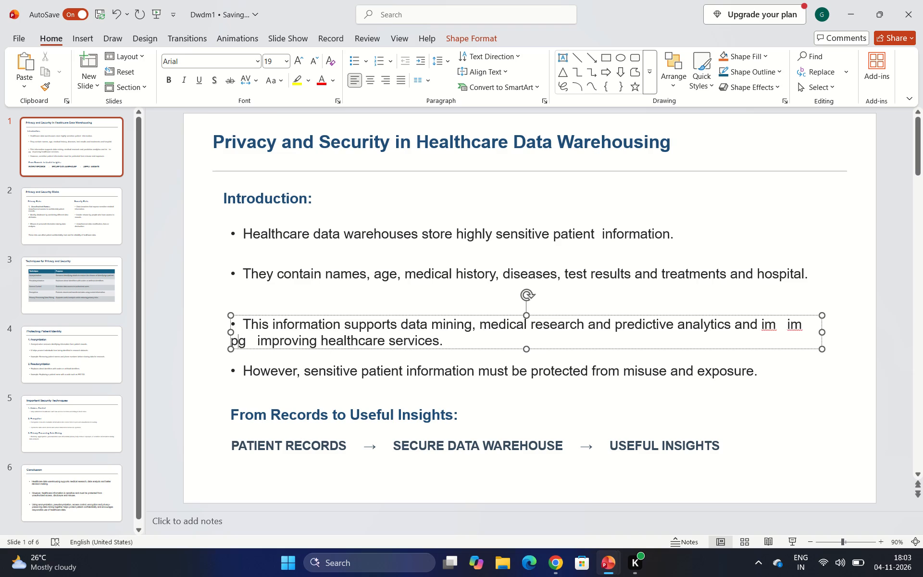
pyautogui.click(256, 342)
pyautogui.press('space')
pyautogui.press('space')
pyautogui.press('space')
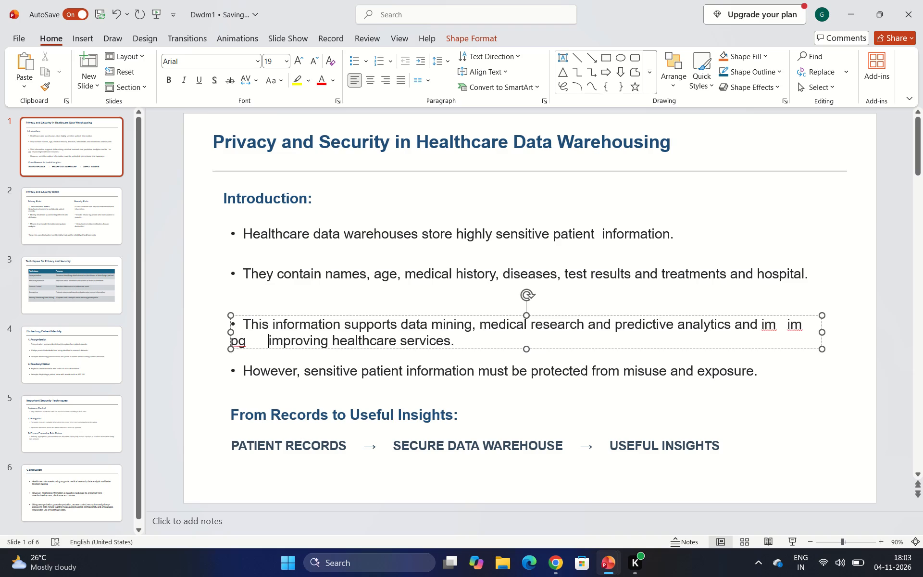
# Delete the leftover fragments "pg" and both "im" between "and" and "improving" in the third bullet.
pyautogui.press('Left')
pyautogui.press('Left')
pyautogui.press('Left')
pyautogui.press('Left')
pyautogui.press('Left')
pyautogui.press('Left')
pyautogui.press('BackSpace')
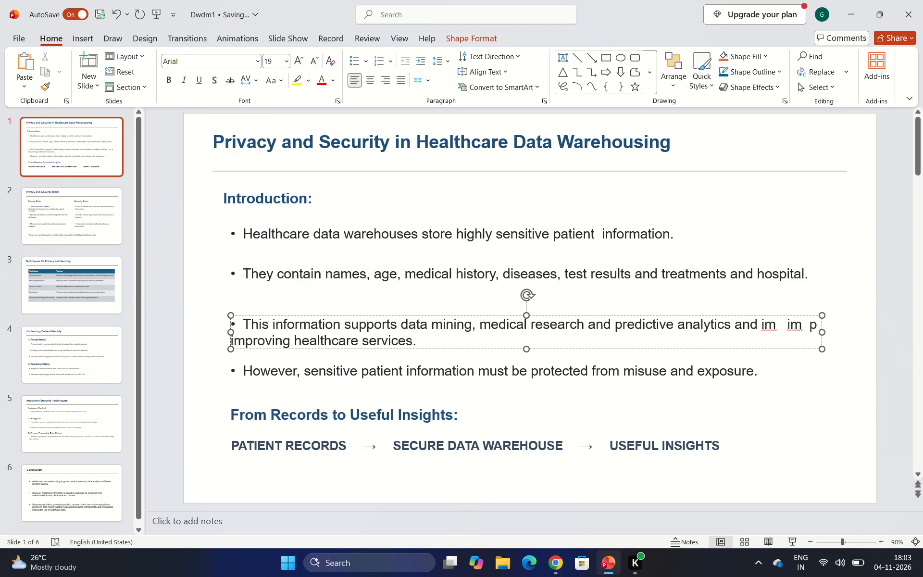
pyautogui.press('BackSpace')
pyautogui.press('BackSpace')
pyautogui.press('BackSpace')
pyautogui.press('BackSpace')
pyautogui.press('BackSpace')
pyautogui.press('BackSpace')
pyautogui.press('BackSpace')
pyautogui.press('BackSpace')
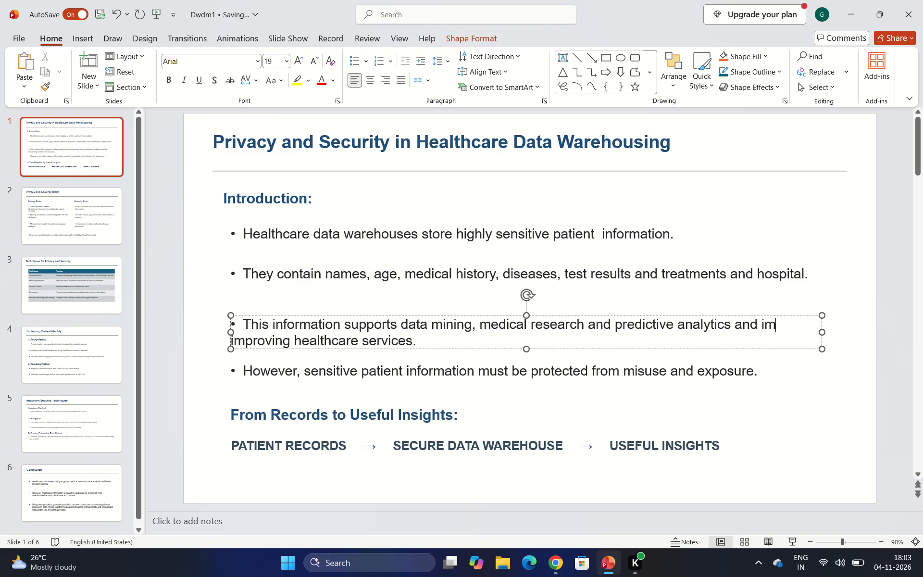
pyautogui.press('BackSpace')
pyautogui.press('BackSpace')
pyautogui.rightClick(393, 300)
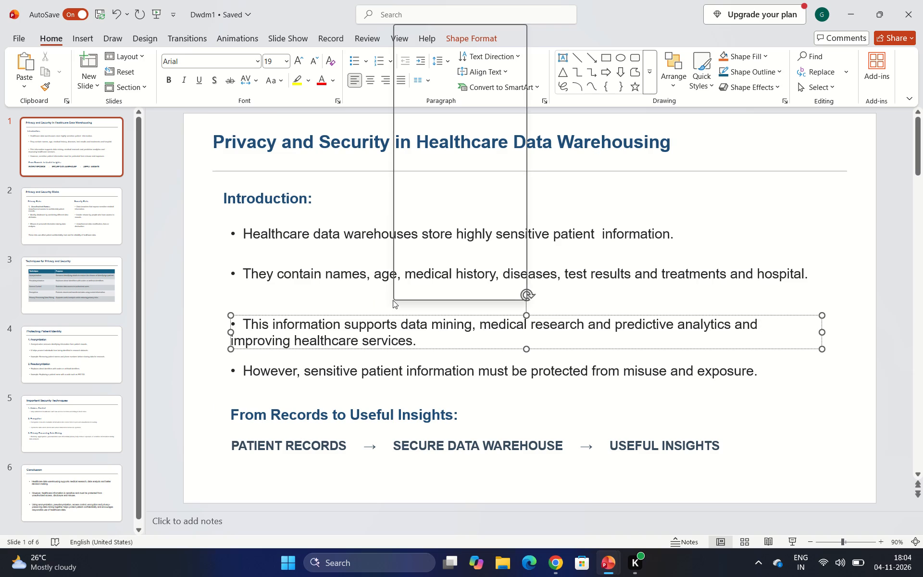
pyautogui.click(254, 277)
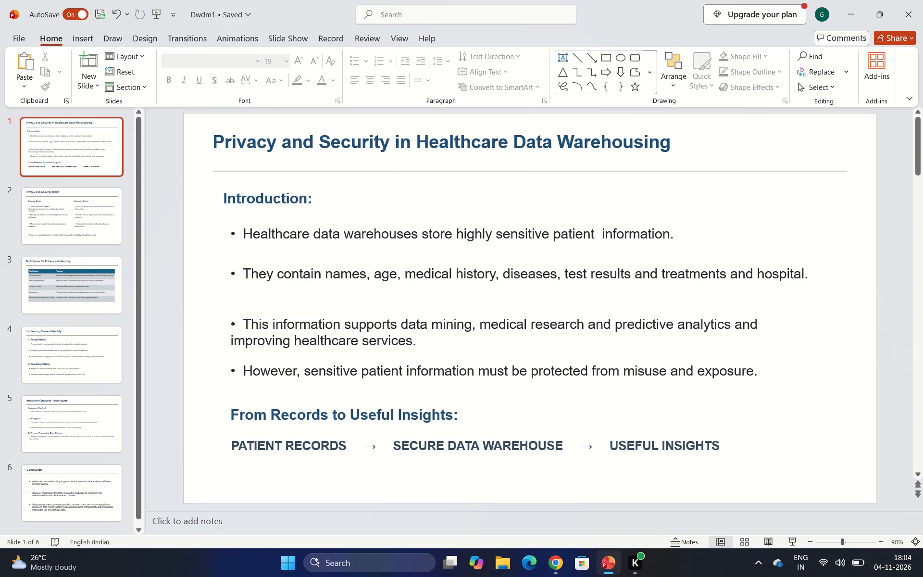
# Remove "and improving healthcare services" from the third Introduction bullet so that it ends with "predictive analytics.".
pyautogui.click(435, 344)
pyautogui.press('BackSpace')
pyautogui.press('BackSpace')
pyautogui.press('BackSpace')
pyautogui.press('BackSpace')
pyautogui.press('BackSpace')
pyautogui.press('BackSpace')
pyautogui.press('BackSpace')
pyautogui.press('BackSpace')
pyautogui.press('BackSpace')
pyautogui.press('BackSpace')
pyautogui.press('BackSpace')
pyautogui.press('BackSpace')
pyautogui.press('BackSpace')
pyautogui.press('BackSpace')
pyautogui.press('BackSpace')
pyautogui.press('BackSpace')
pyautogui.press('BackSpace')
pyautogui.press('BackSpace')
pyautogui.press('BackSpace')
pyautogui.press('BackSpace')
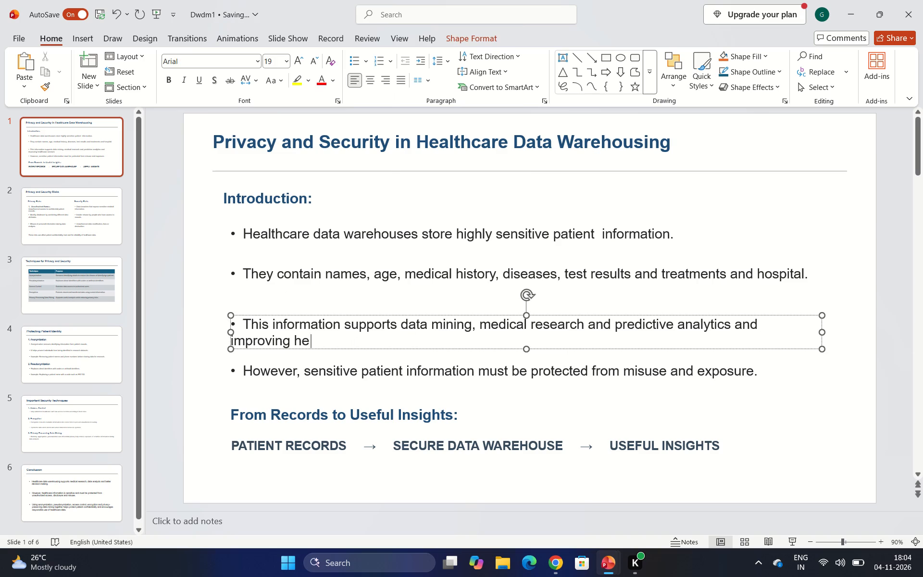
pyautogui.press('BackSpace')
pyautogui.press('BackSpace')
pyautogui.press('BackSpace')
pyautogui.press('BackSpace')
pyautogui.press('BackSpace')
pyautogui.press('BackSpace')
pyautogui.press('BackSpace')
pyautogui.press('BackSpace')
pyautogui.press('BackSpace')
pyautogui.press('BackSpace')
pyautogui.press('BackSpace')
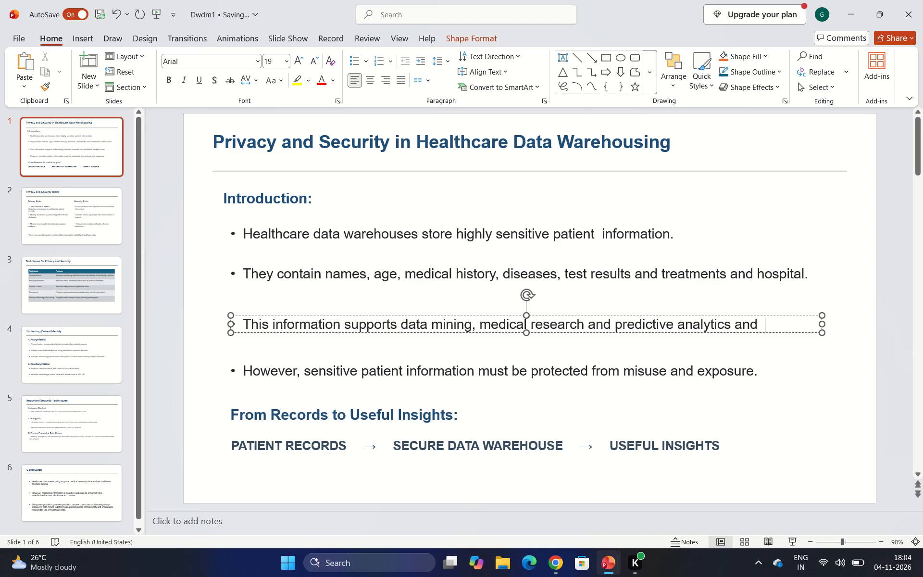
pyautogui.press('BackSpace')
pyautogui.press('BackSpace')
pyautogui.press('BackSpace')
pyautogui.press('BackSpace')
pyautogui.press('BackSpace')
pyautogui.press('BackSpace')
pyautogui.press('BackSpace')
pyautogui.write('s.')
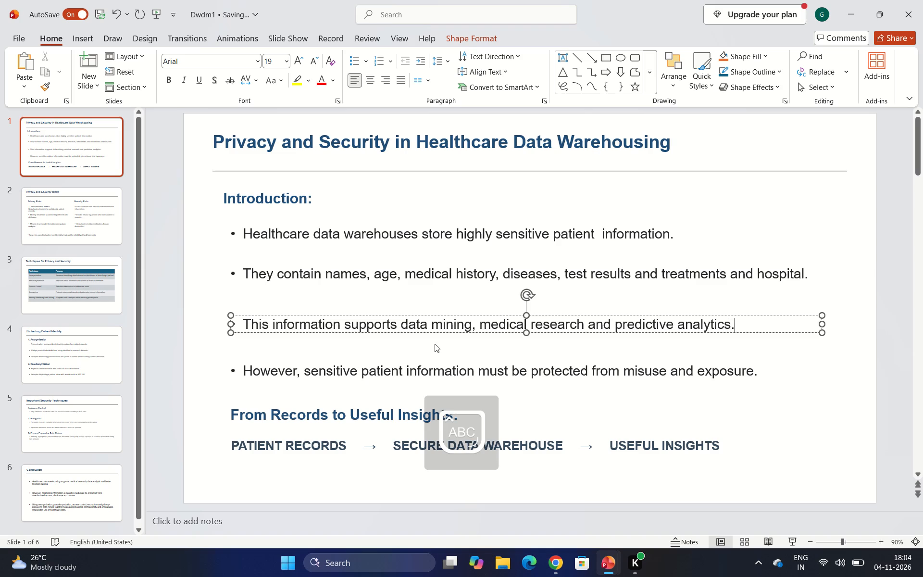
pyautogui.click(221, 376)
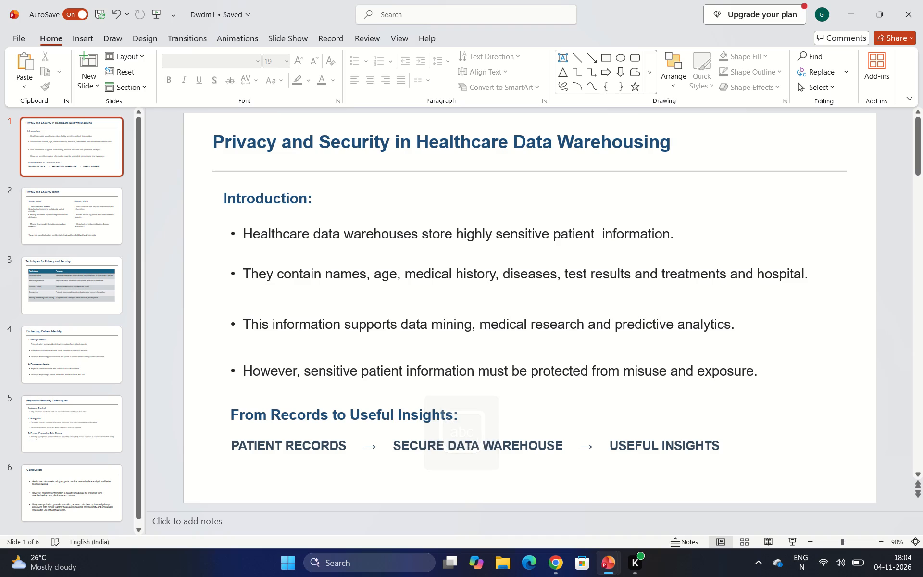
# Remove the bold formatting from the whole "PATIENT RECORDS → SECURE DATA WAREHOUSE → USEFUL INSIGHTS" line.
pyautogui.moveTo(232, 443); pyautogui.dragTo(419, 445)
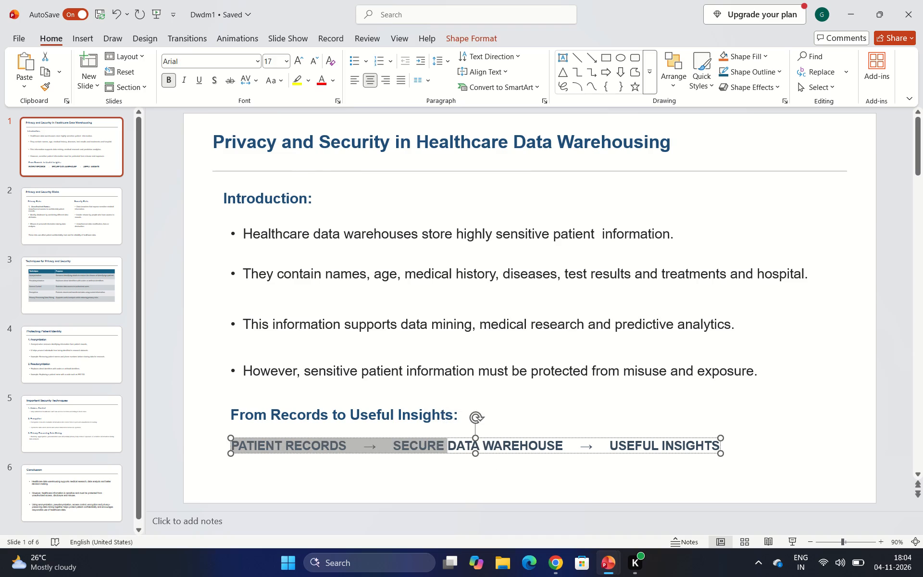
pyautogui.moveTo(419, 445); pyautogui.dragTo(688, 453)
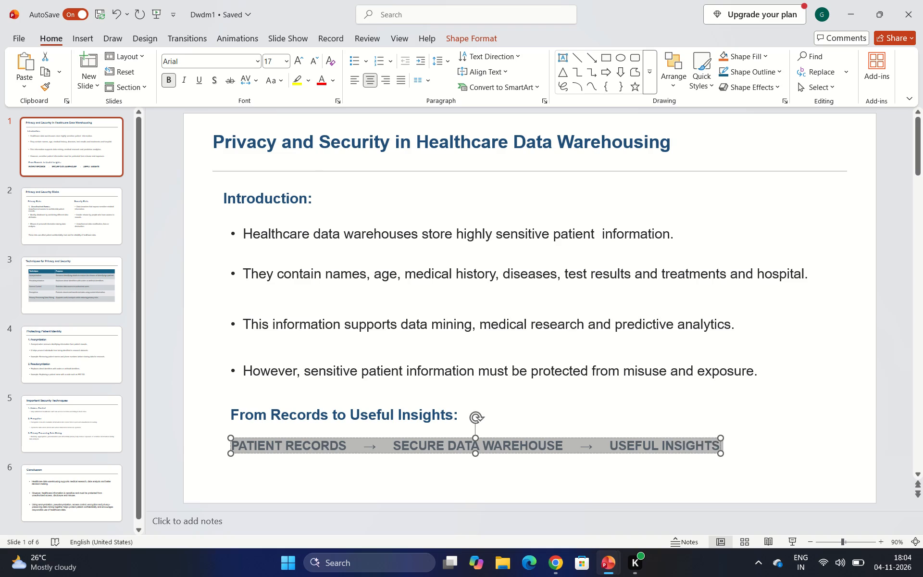
pyautogui.moveTo(688, 453); pyautogui.dragTo(699, 453)
pyautogui.click(169, 82)
pyautogui.click(715, 445)
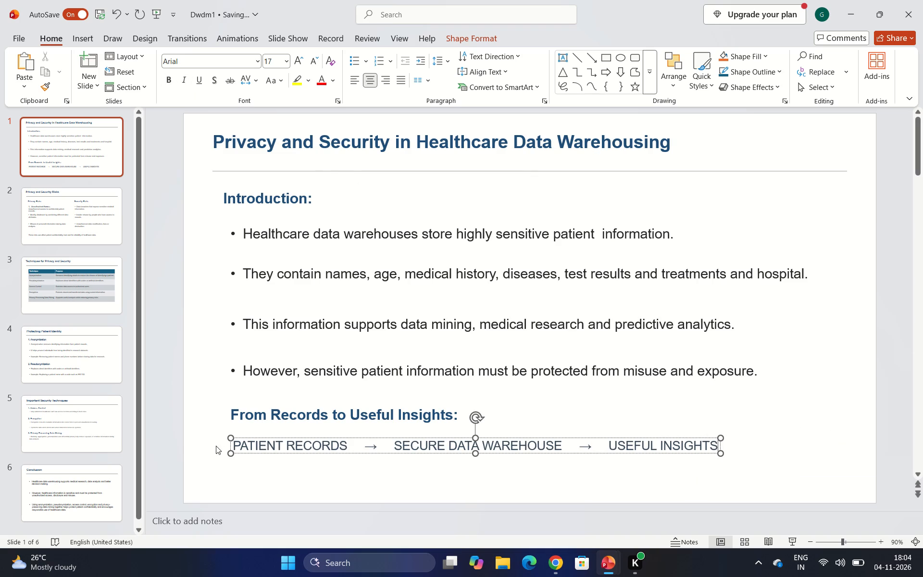
pyautogui.click(254, 444)
pyautogui.click(336, 458)
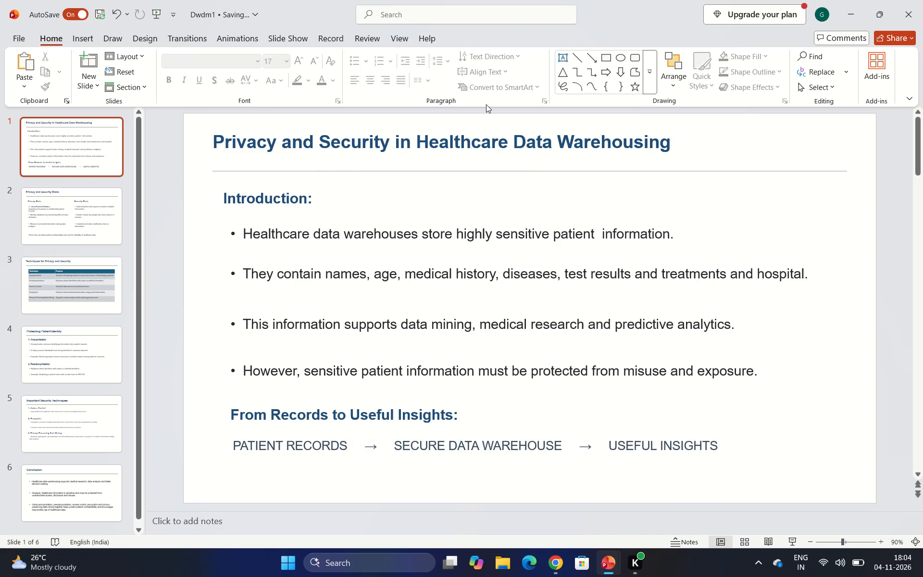
# Draw a rounded rectangle about 6.15 cm wide and 1.58 cm high over the "PATIENT RECORDS" text.
pyautogui.click(632, 59)
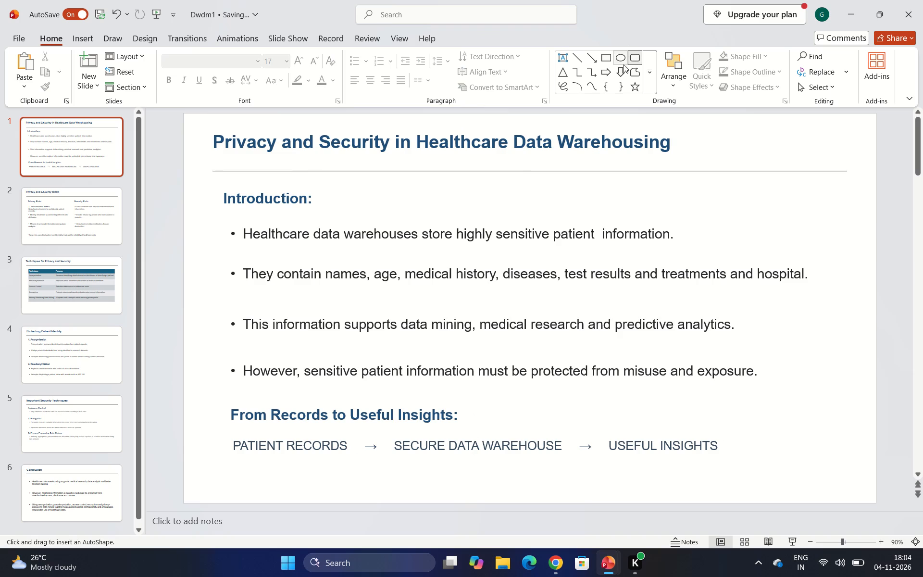
pyautogui.moveTo(639, 63); pyautogui.dragTo(274, 406)
pyautogui.moveTo(234, 437); pyautogui.dragTo(356, 468)
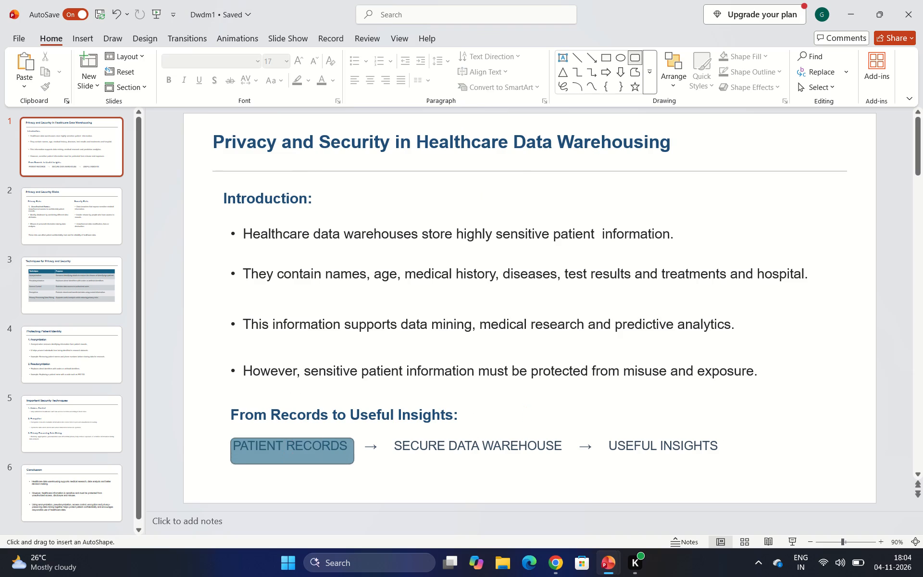
pyautogui.moveTo(356, 468); pyautogui.dragTo(356, 470)
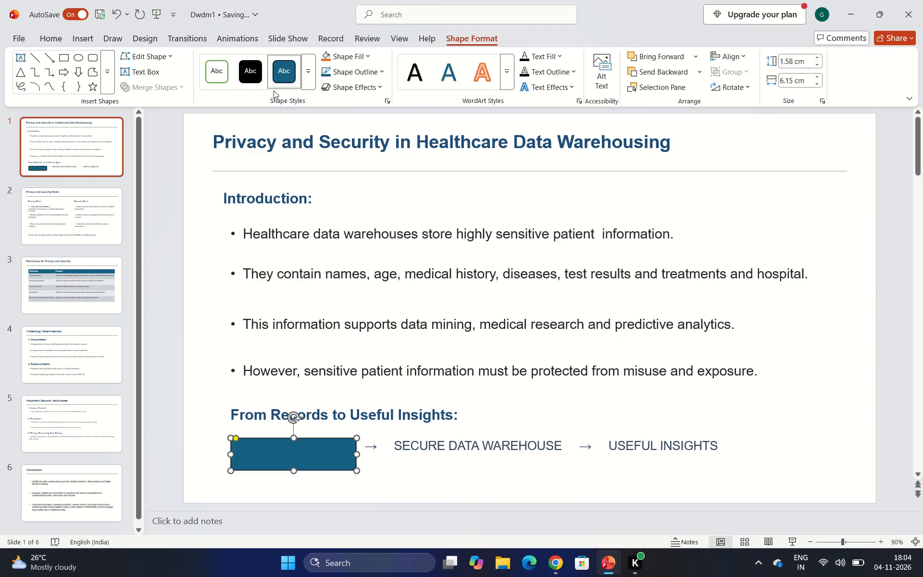
# Apply the theme shape style with white fill and dark blue outline to the new rounded rectangle.
pyautogui.click(307, 76)
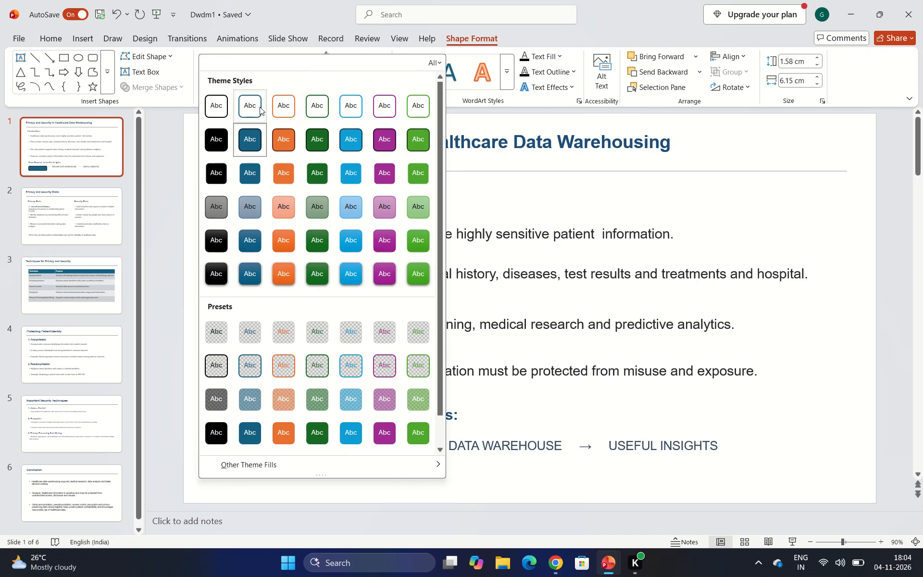
pyautogui.click(260, 107)
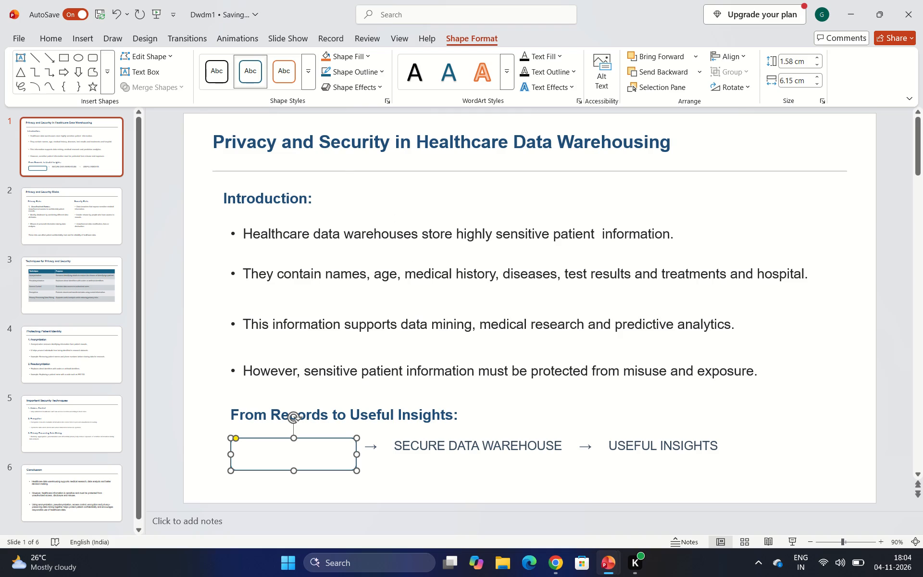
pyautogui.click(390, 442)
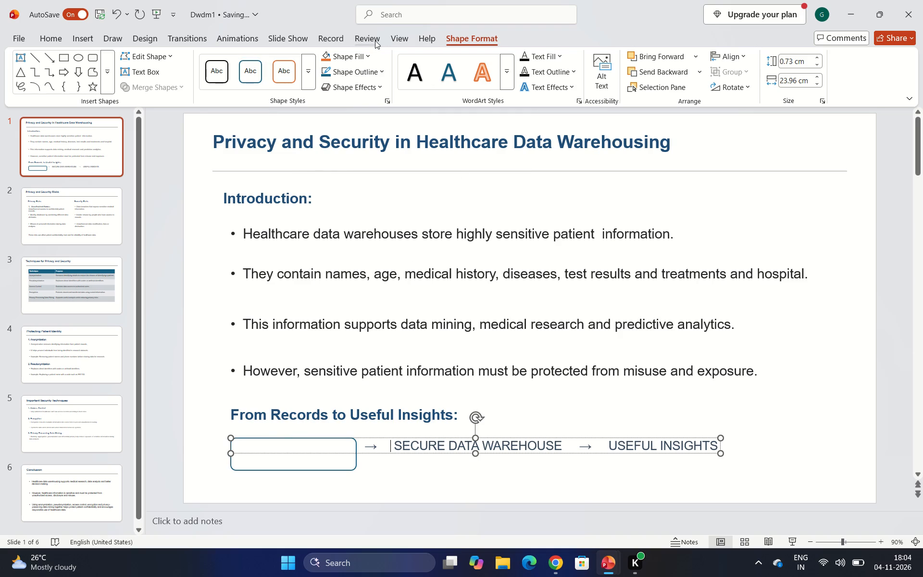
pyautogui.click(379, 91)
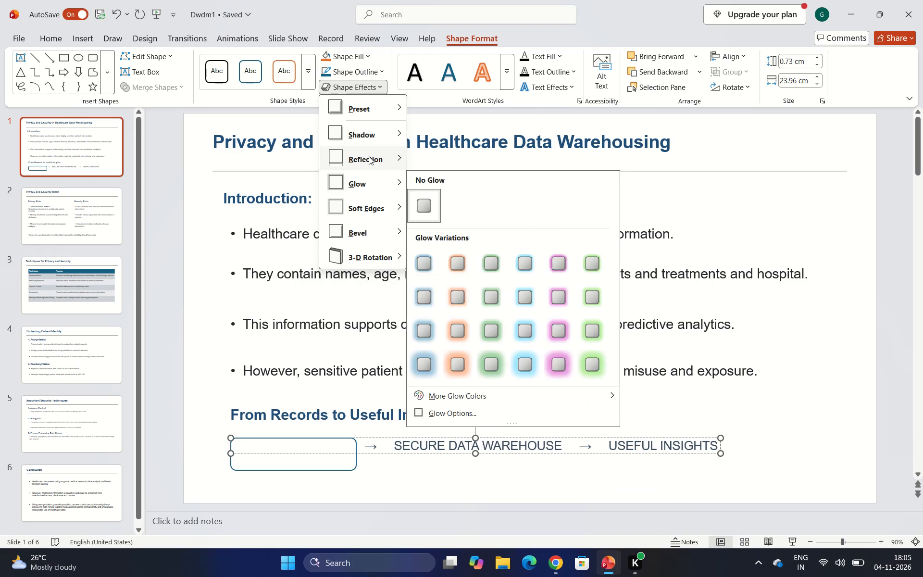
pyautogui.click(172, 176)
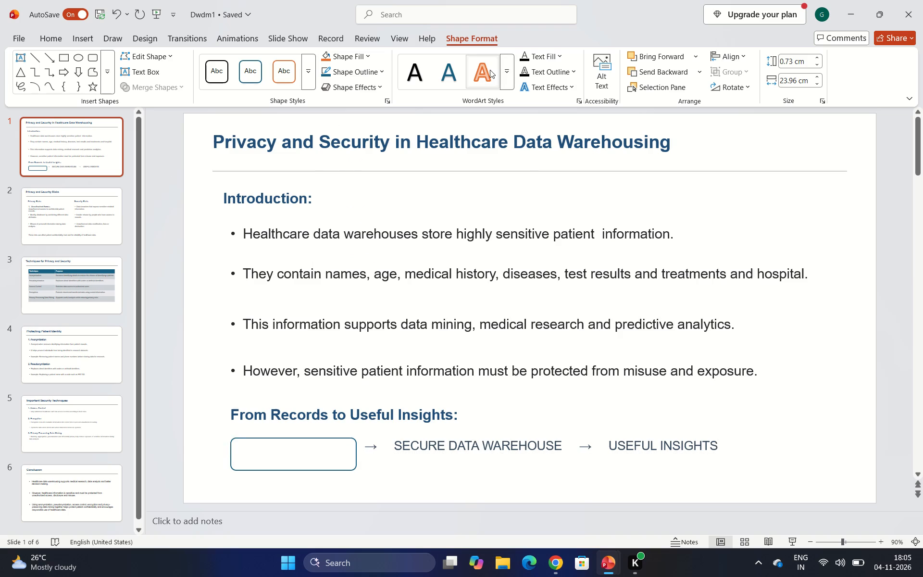
# Apply the theme shape style with white fill and dark blue outline to the text box holding the "SECURE DATA WAREHOUSE → USEFUL INSIGHTS" line.
pyautogui.click(405, 446)
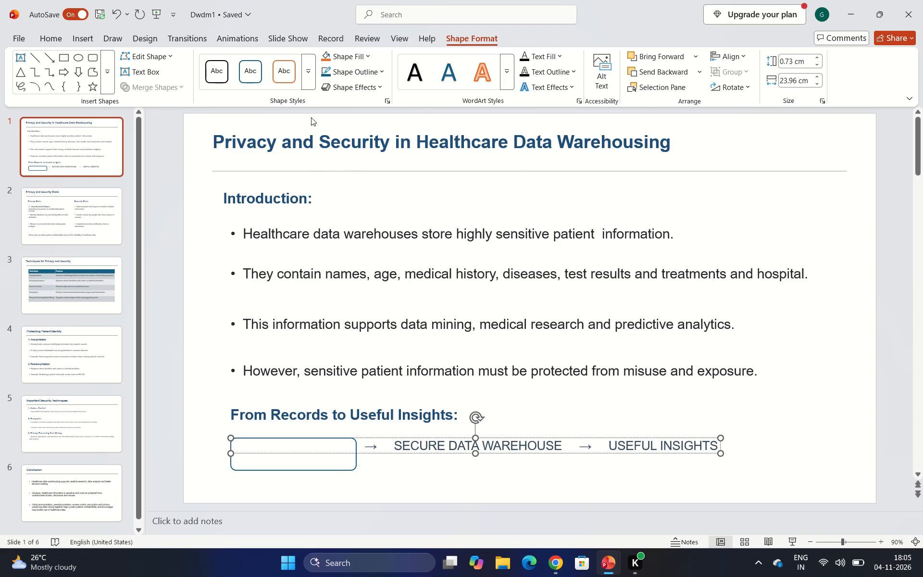
pyautogui.click(305, 73)
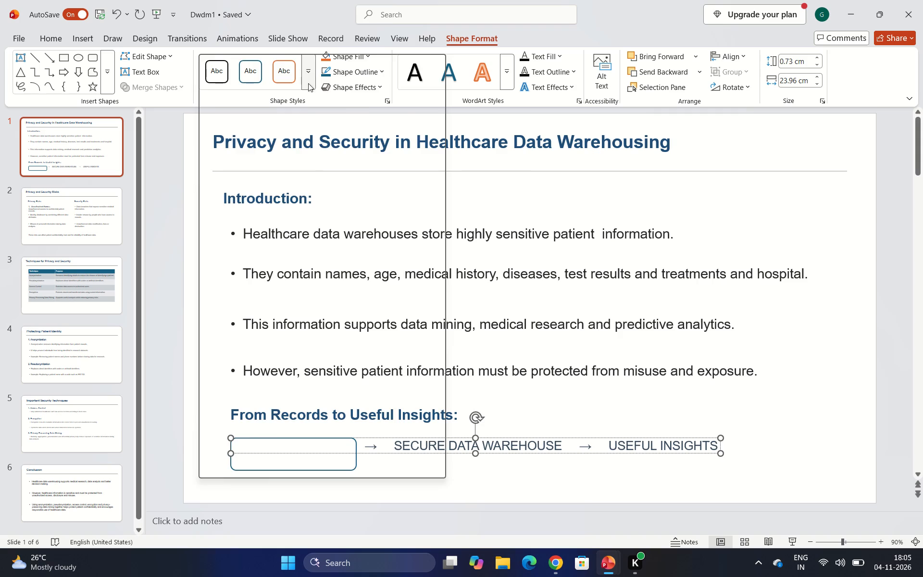
pyautogui.click(258, 107)
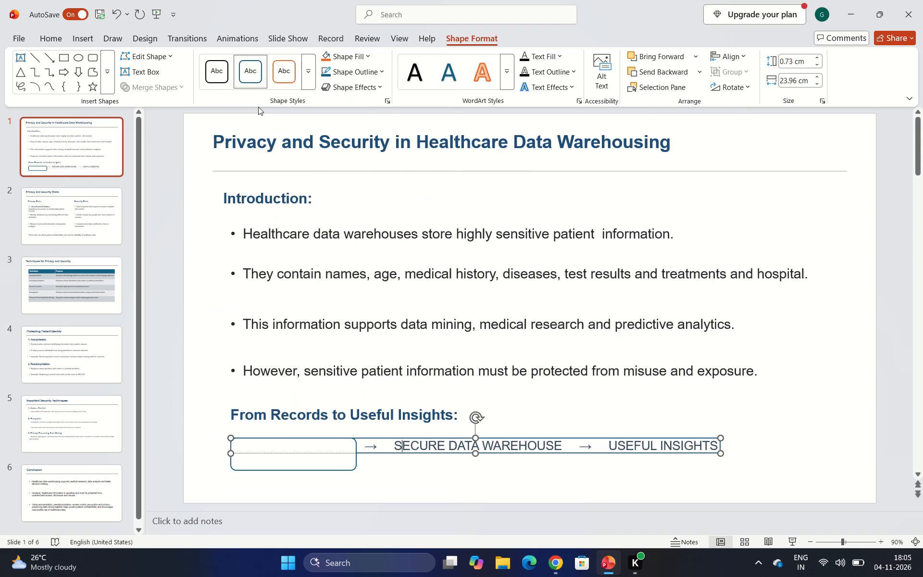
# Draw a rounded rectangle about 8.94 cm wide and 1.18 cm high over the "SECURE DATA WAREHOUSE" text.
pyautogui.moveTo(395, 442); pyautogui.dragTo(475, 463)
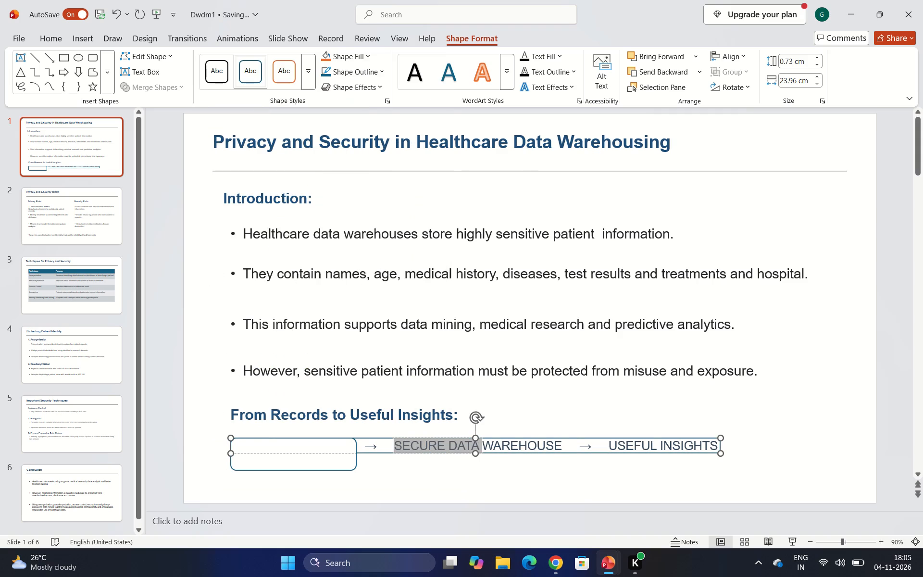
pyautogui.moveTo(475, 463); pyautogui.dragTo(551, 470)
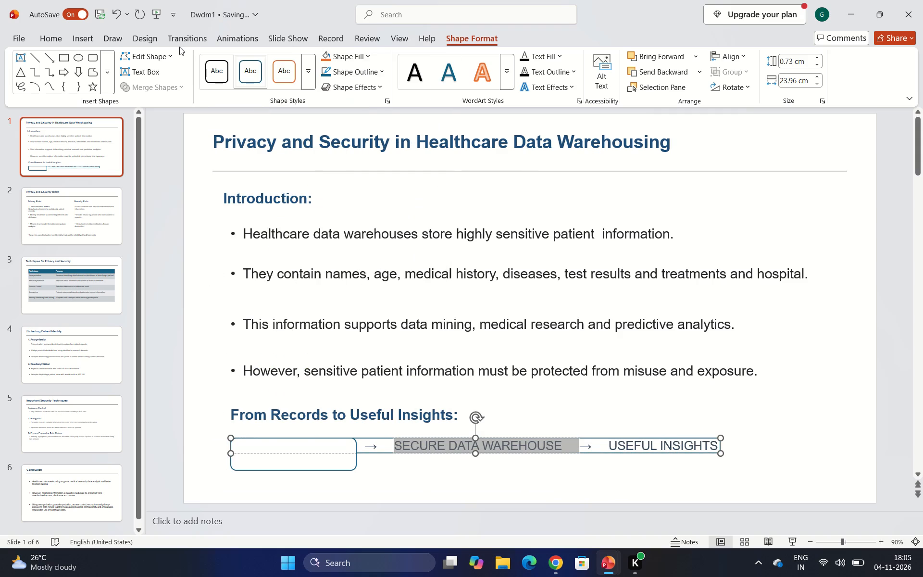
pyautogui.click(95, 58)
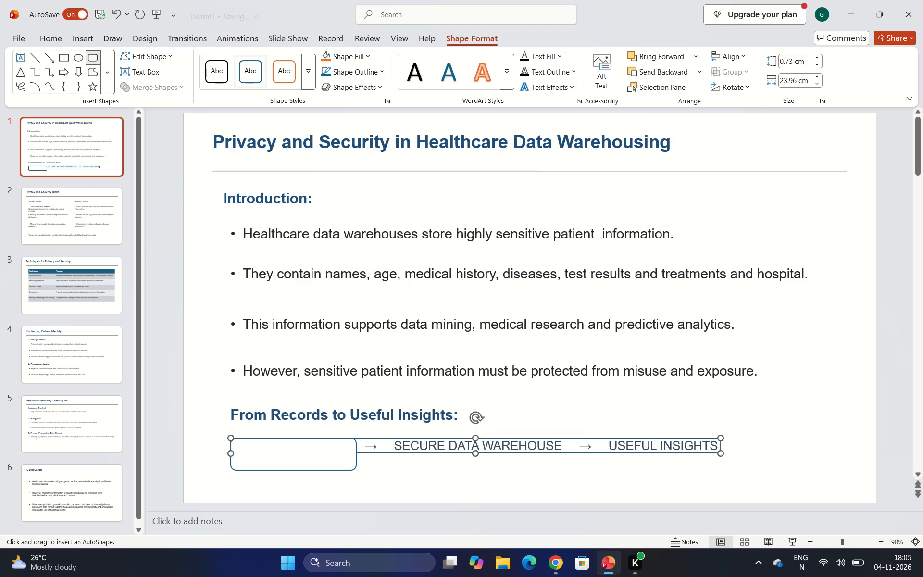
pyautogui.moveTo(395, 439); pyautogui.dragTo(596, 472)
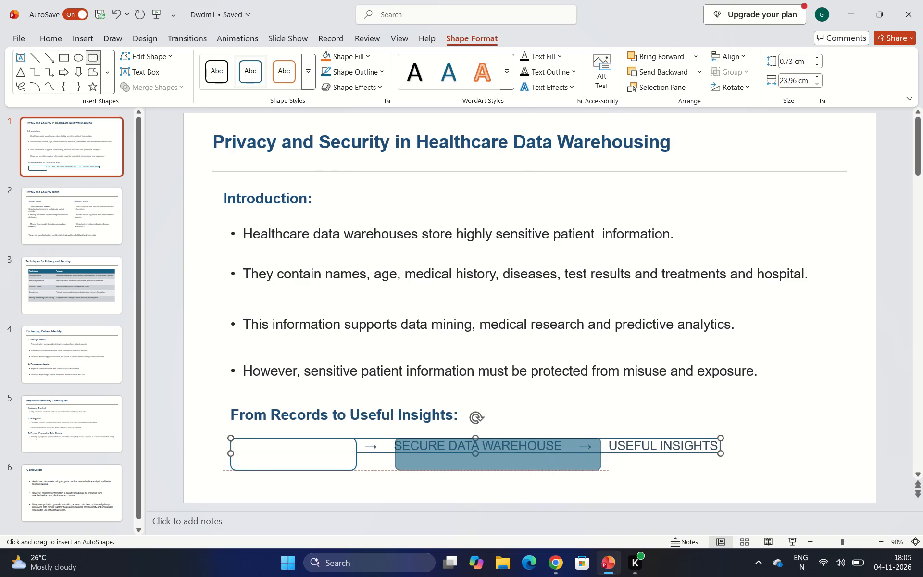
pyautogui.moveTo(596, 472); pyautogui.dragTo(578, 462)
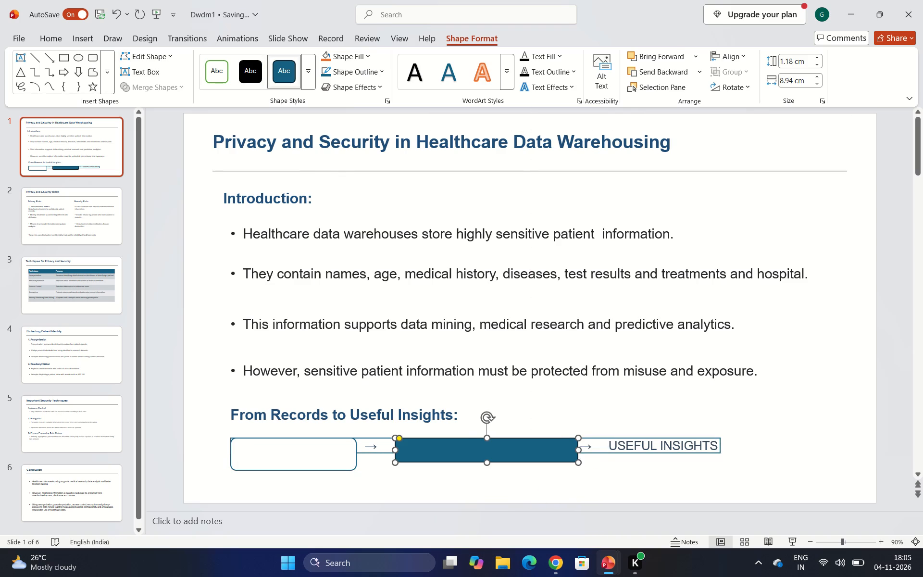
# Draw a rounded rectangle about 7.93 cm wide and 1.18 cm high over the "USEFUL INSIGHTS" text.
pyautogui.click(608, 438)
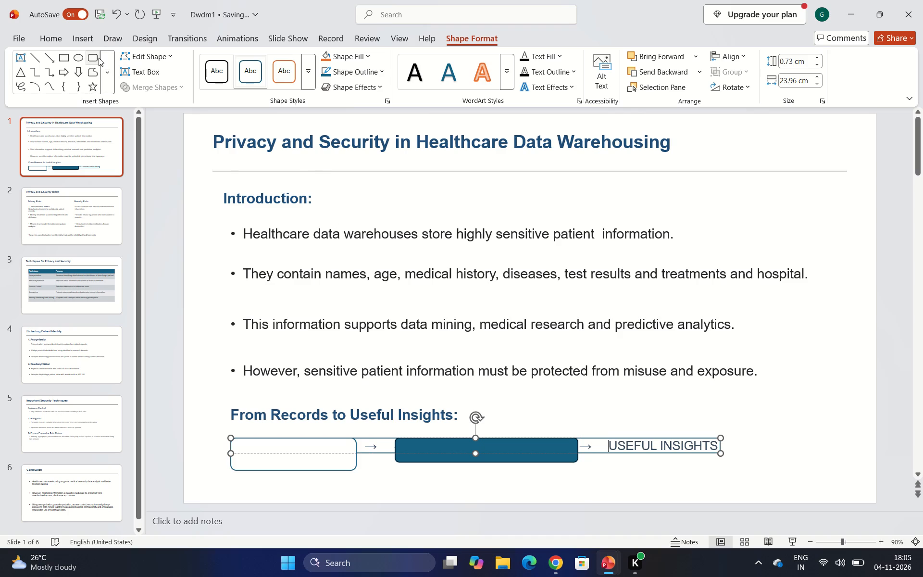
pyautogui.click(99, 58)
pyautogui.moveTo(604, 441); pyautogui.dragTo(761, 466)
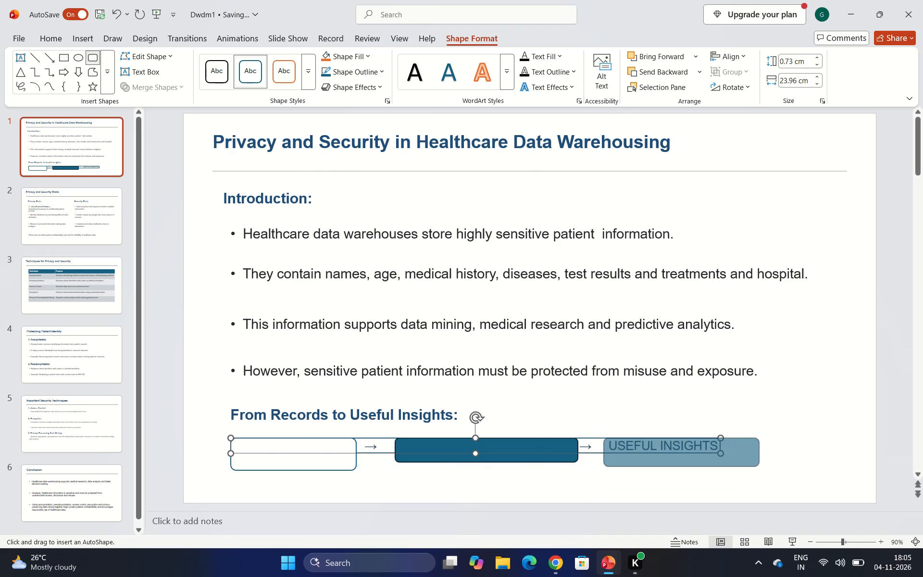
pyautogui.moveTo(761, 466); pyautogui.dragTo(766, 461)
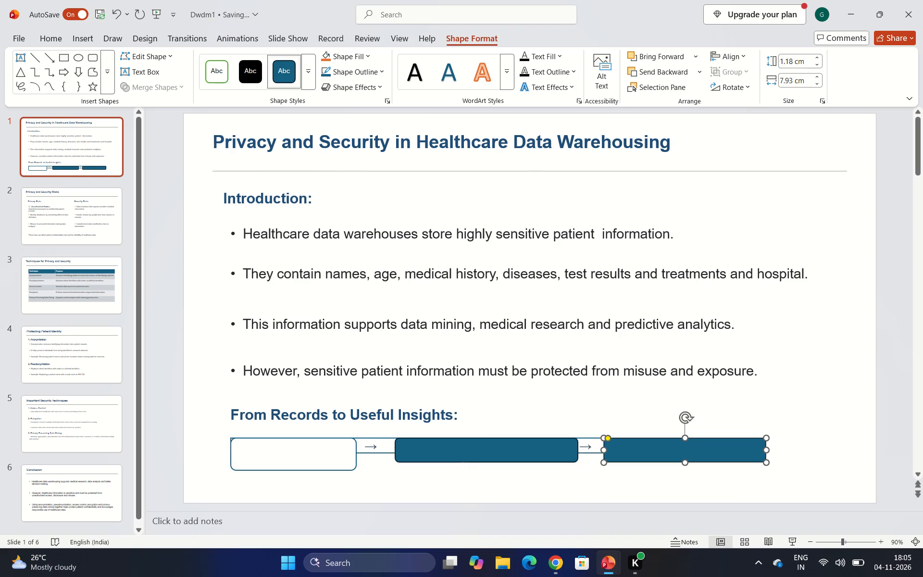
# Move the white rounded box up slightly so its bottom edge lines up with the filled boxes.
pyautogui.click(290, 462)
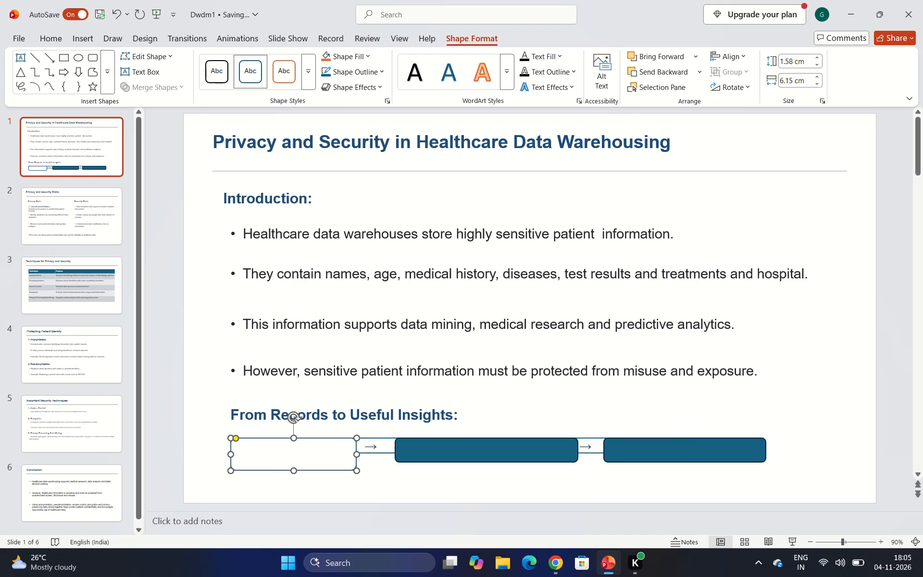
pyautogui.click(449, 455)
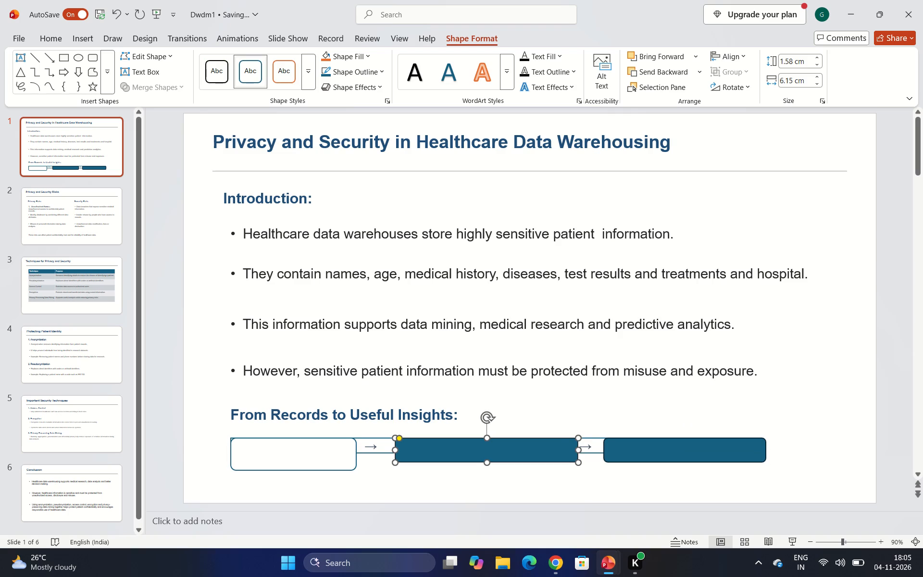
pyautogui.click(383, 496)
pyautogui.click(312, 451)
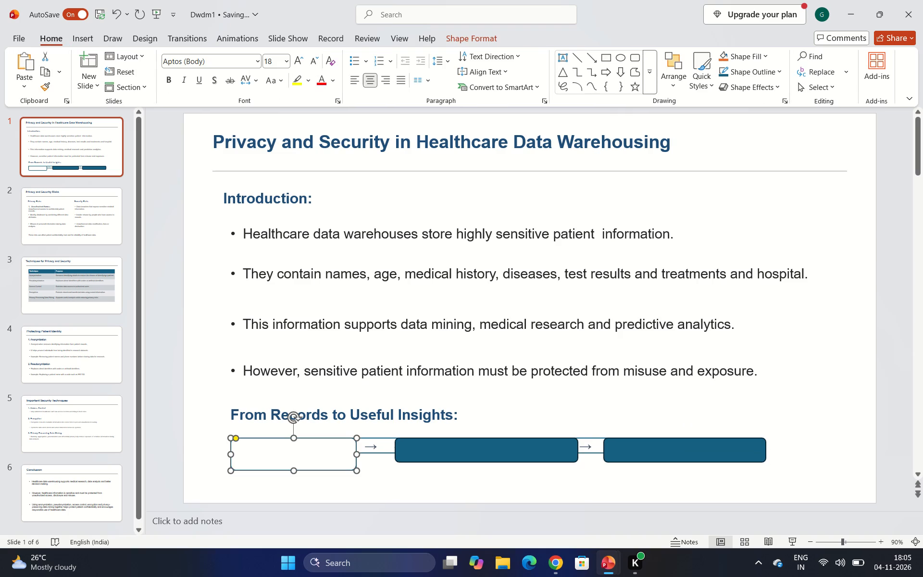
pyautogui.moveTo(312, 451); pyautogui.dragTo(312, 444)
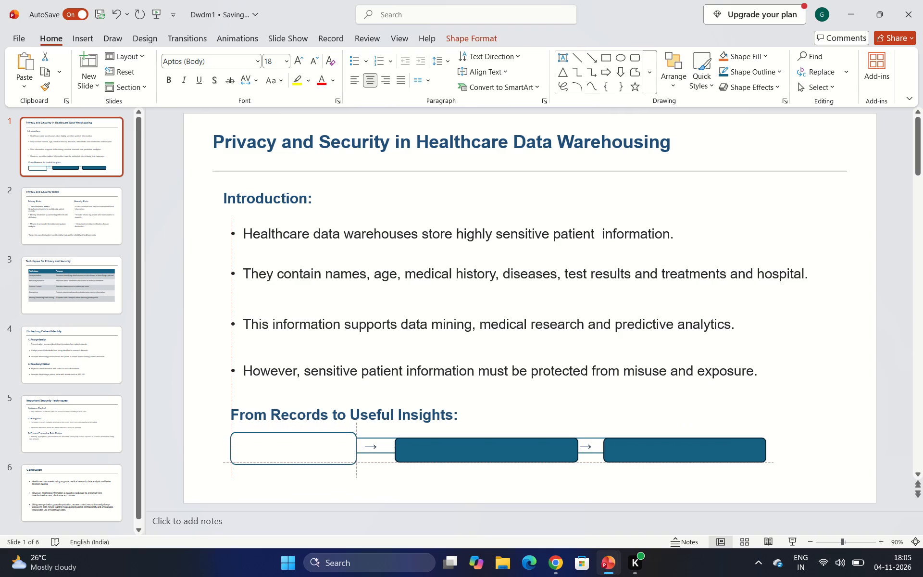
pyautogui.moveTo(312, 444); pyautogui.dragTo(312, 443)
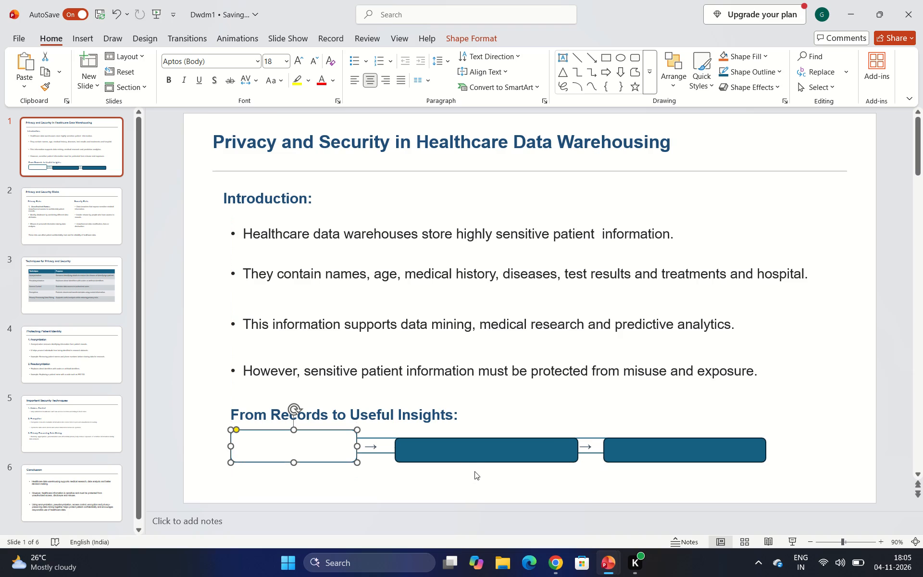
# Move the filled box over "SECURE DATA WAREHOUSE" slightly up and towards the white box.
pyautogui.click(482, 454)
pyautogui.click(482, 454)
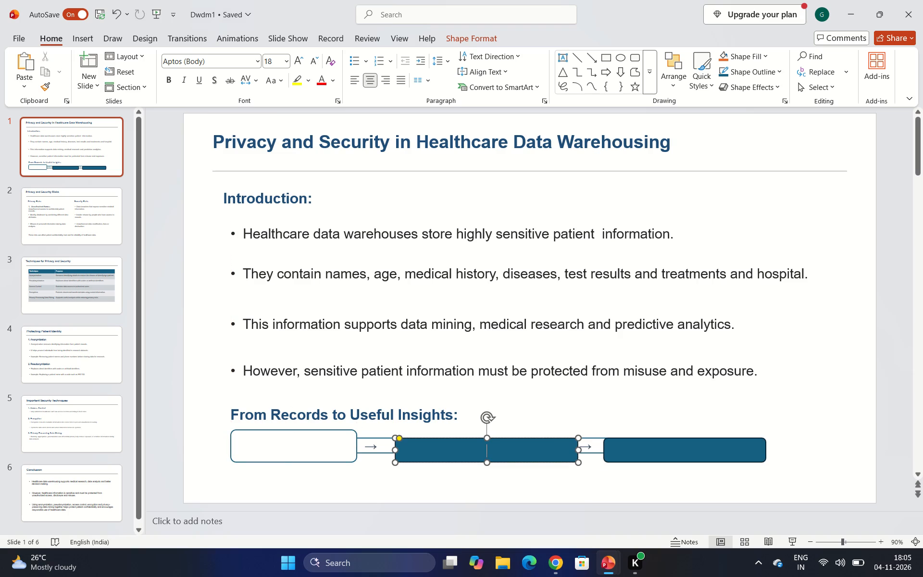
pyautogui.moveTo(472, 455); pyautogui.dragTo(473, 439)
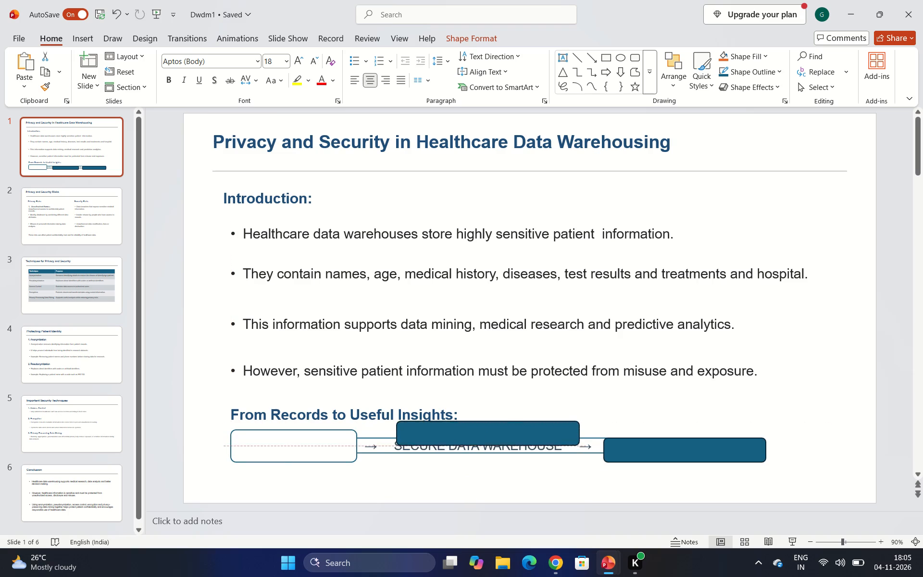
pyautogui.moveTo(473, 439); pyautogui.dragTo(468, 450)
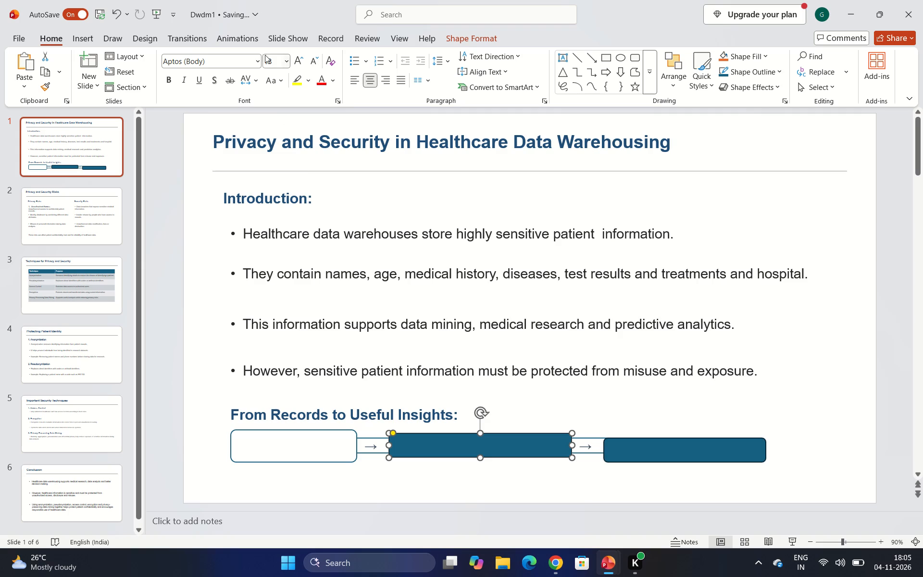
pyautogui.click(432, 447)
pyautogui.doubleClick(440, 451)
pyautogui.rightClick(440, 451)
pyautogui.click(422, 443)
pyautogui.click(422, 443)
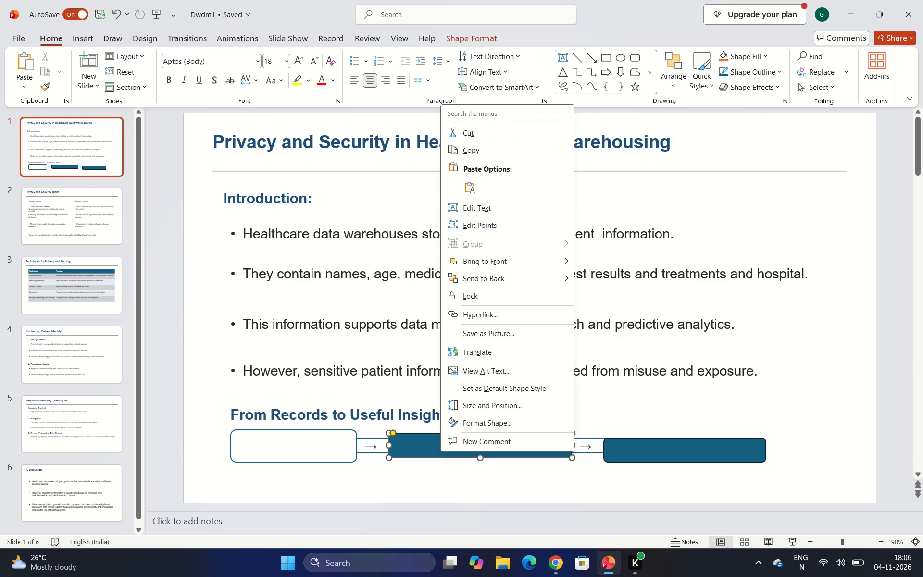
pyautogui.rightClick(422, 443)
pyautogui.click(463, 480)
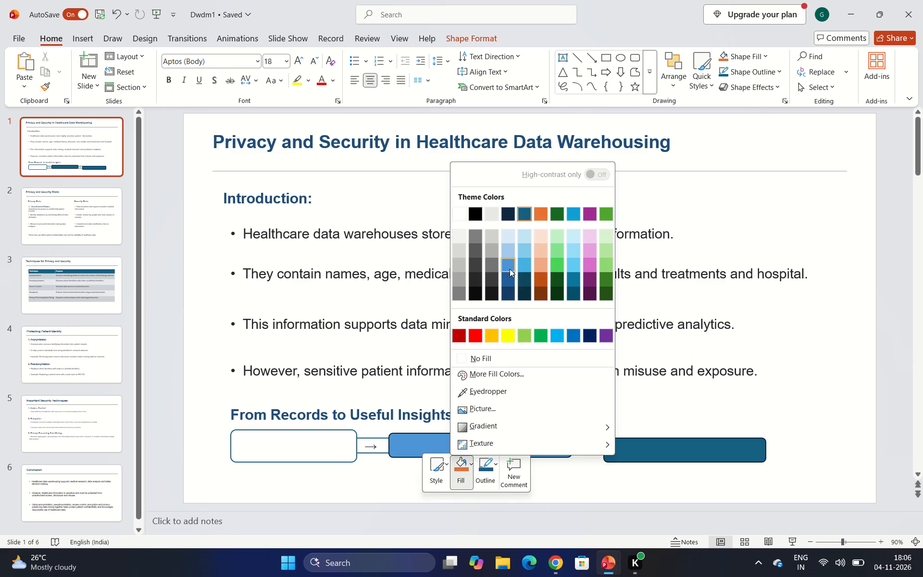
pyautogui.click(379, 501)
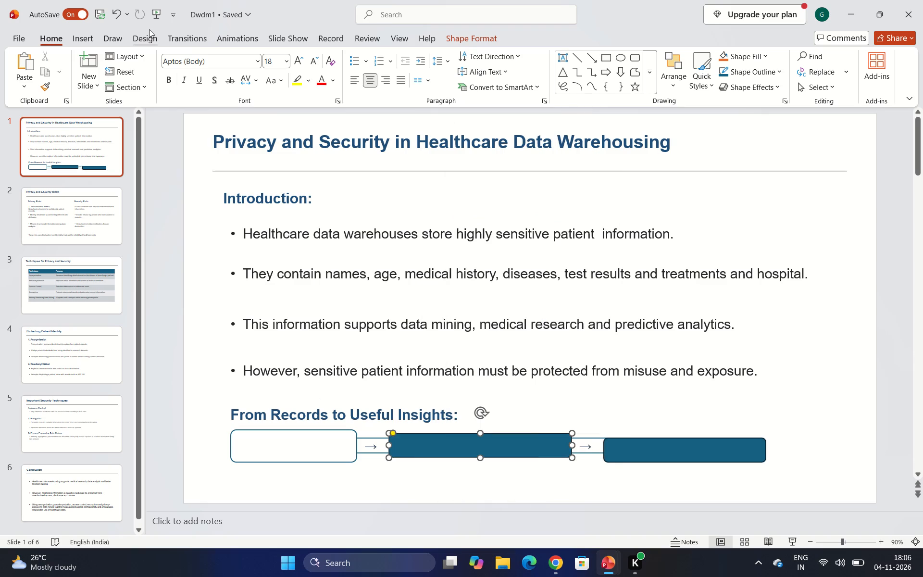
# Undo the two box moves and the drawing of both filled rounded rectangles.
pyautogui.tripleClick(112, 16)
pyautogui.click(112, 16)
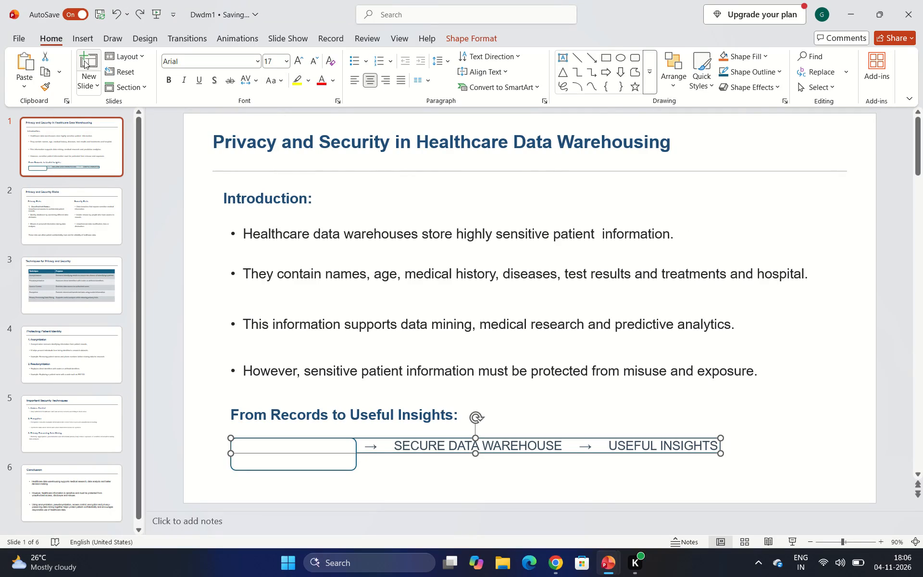
# Draw a rounded rectangle about 8.18 cm wide and 1.58 cm high over the "SECURE DATA WAREHOUSE" text.
pyautogui.click(435, 443)
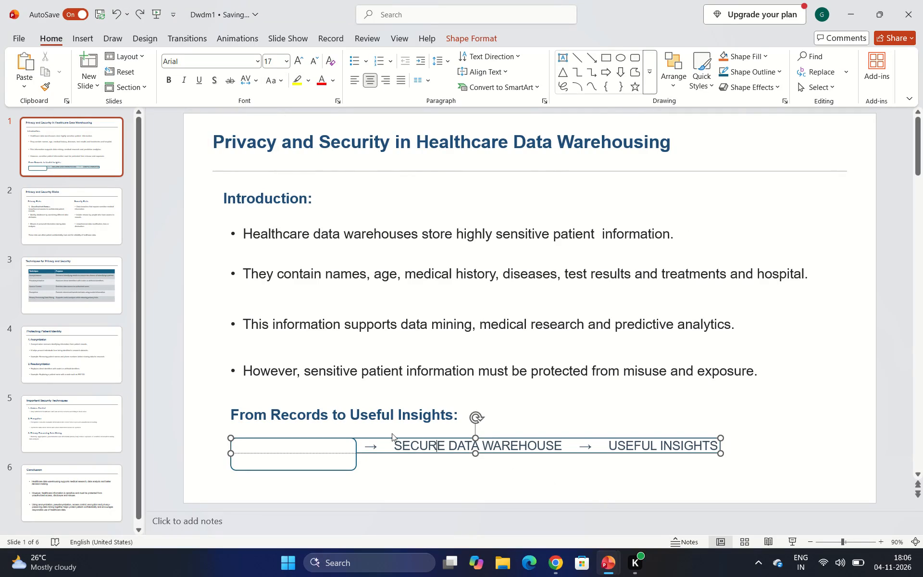
pyautogui.click(637, 58)
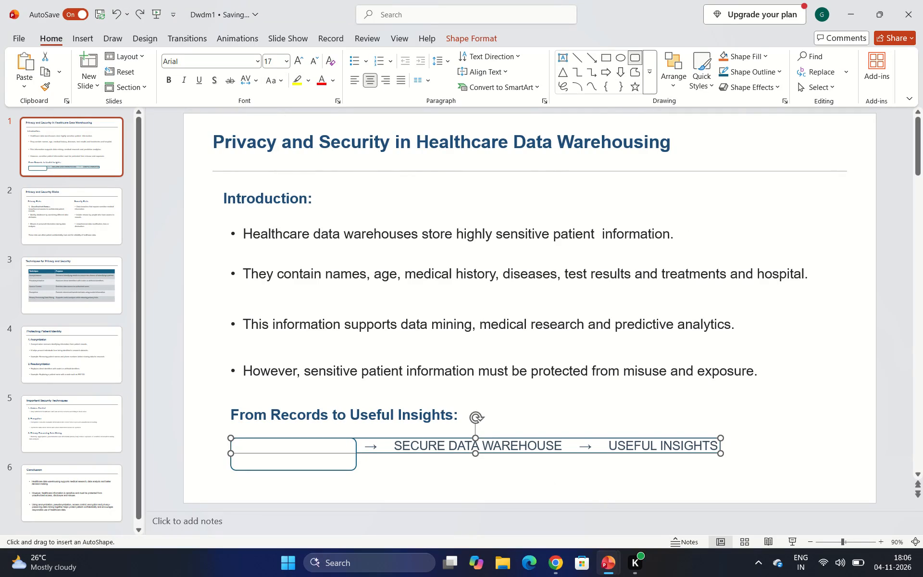
pyautogui.moveTo(394, 439); pyautogui.dragTo(542, 466)
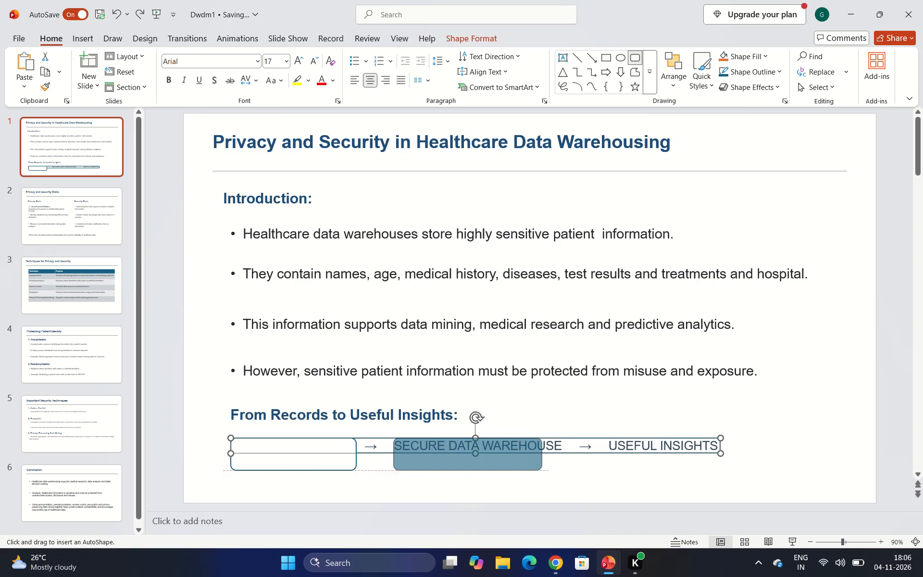
pyautogui.moveTo(542, 466); pyautogui.dragTo(561, 471)
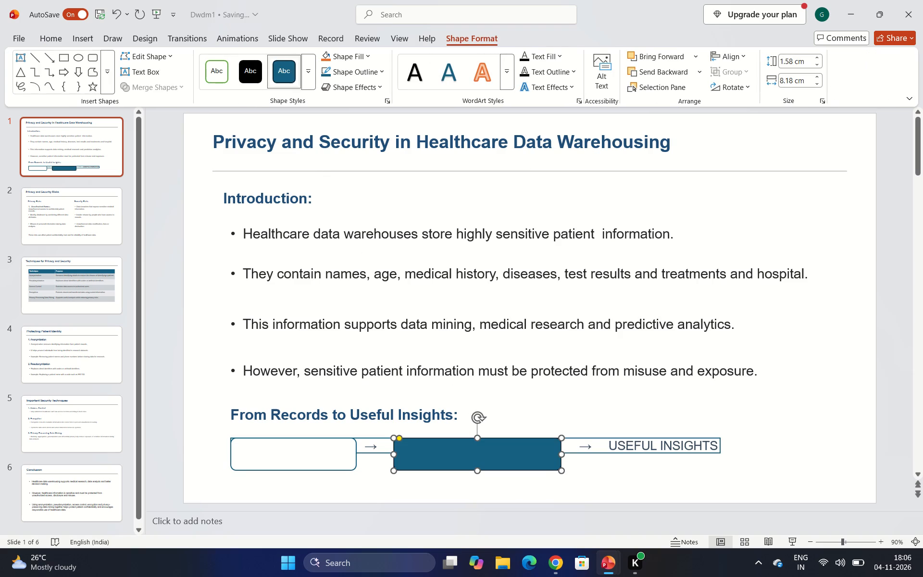
# Apply the theme shape style with white fill and dark blue outline to the new rounded rectangle.
pyautogui.click(305, 75)
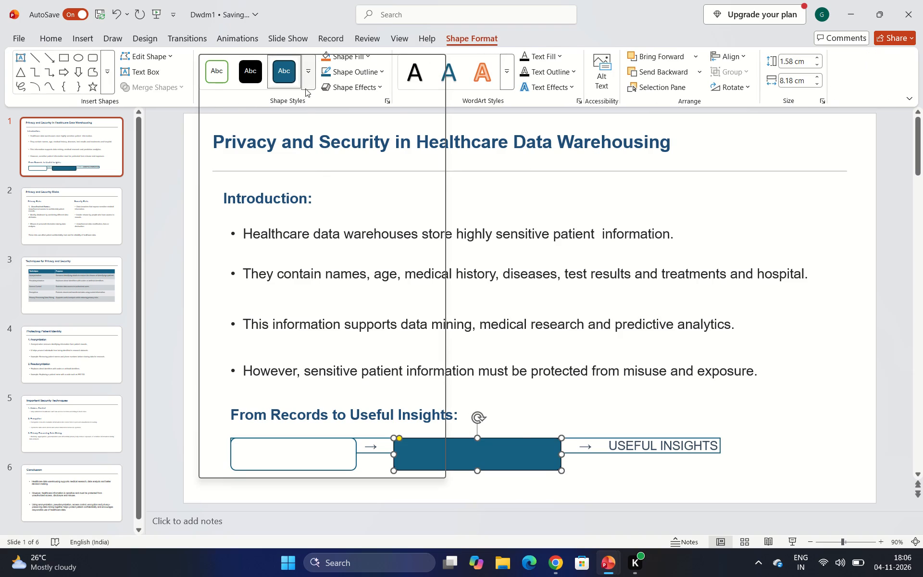
pyautogui.click(258, 108)
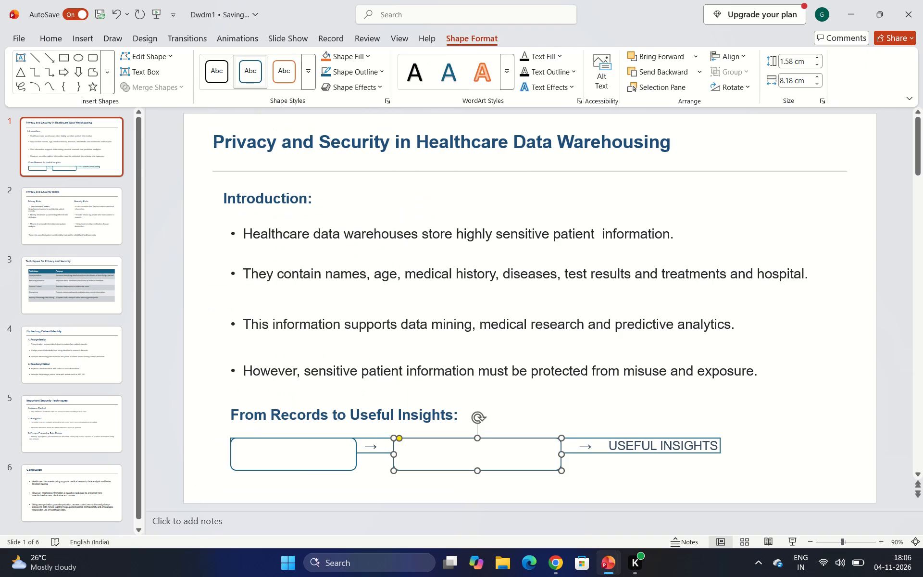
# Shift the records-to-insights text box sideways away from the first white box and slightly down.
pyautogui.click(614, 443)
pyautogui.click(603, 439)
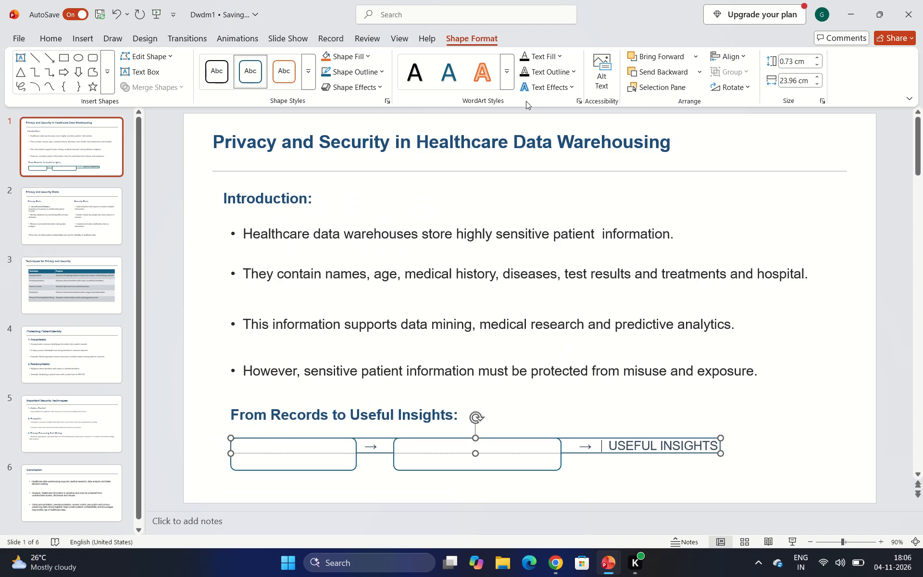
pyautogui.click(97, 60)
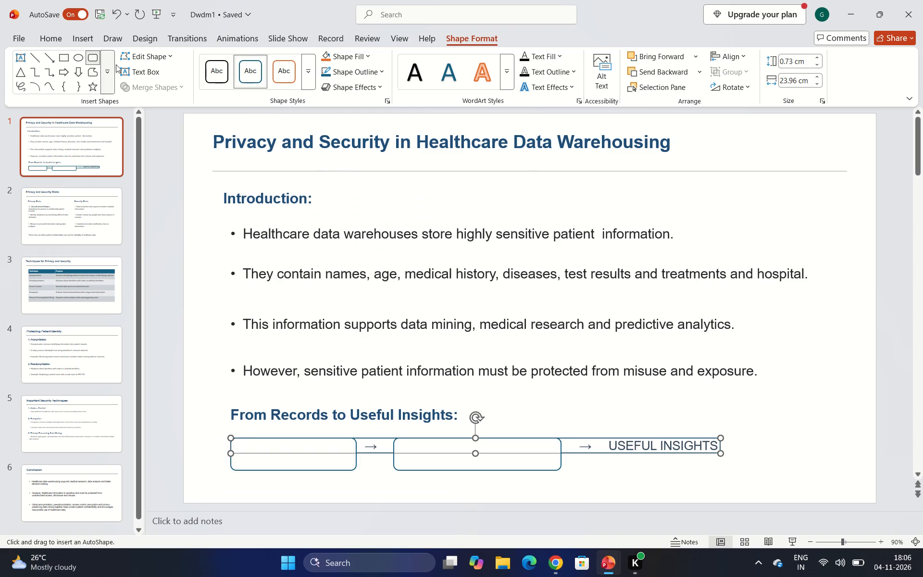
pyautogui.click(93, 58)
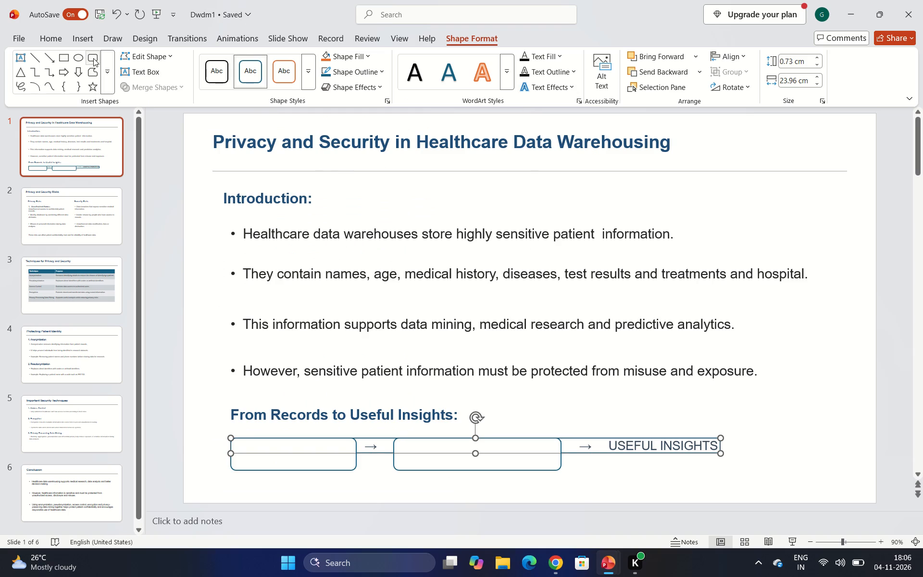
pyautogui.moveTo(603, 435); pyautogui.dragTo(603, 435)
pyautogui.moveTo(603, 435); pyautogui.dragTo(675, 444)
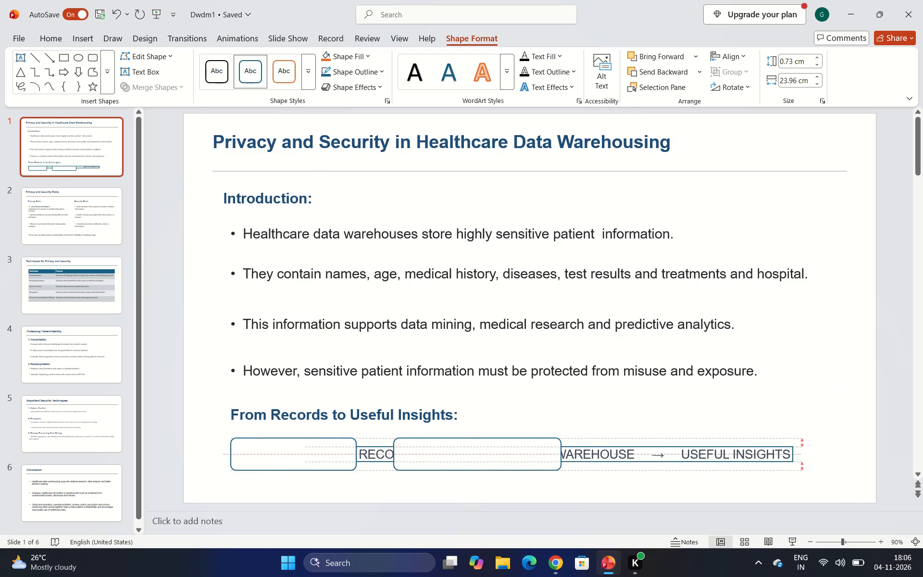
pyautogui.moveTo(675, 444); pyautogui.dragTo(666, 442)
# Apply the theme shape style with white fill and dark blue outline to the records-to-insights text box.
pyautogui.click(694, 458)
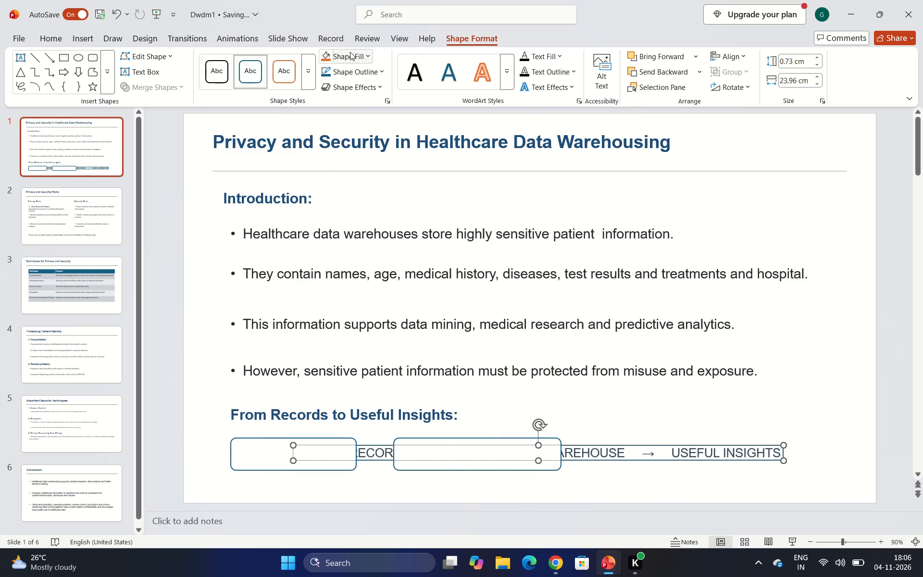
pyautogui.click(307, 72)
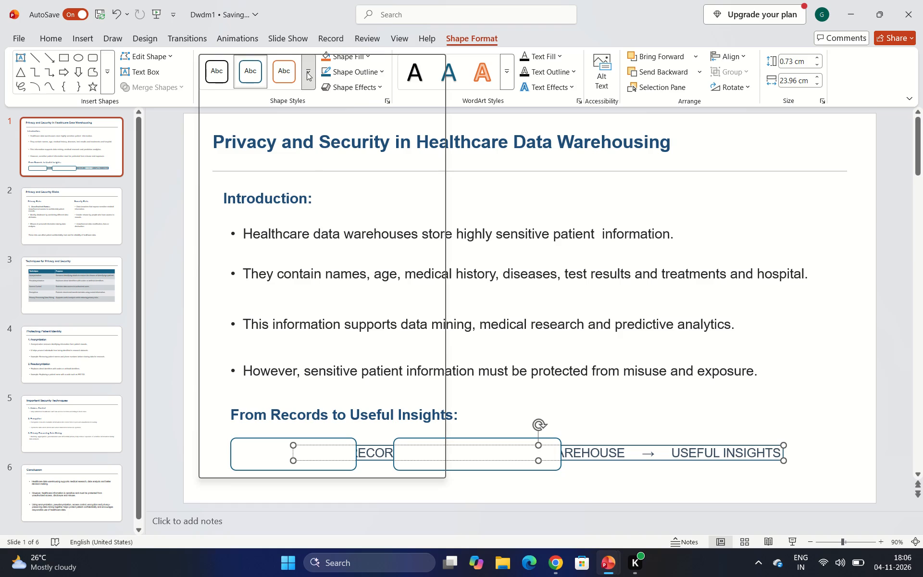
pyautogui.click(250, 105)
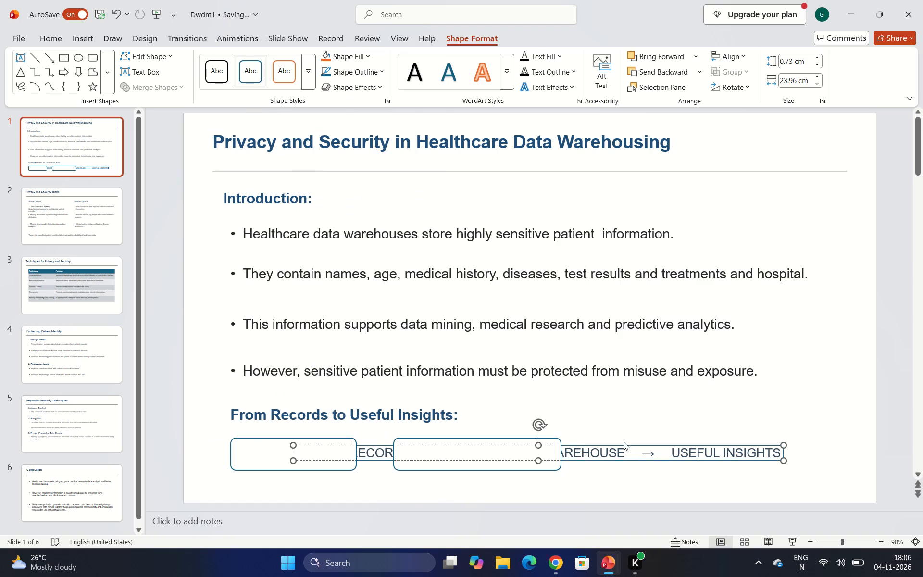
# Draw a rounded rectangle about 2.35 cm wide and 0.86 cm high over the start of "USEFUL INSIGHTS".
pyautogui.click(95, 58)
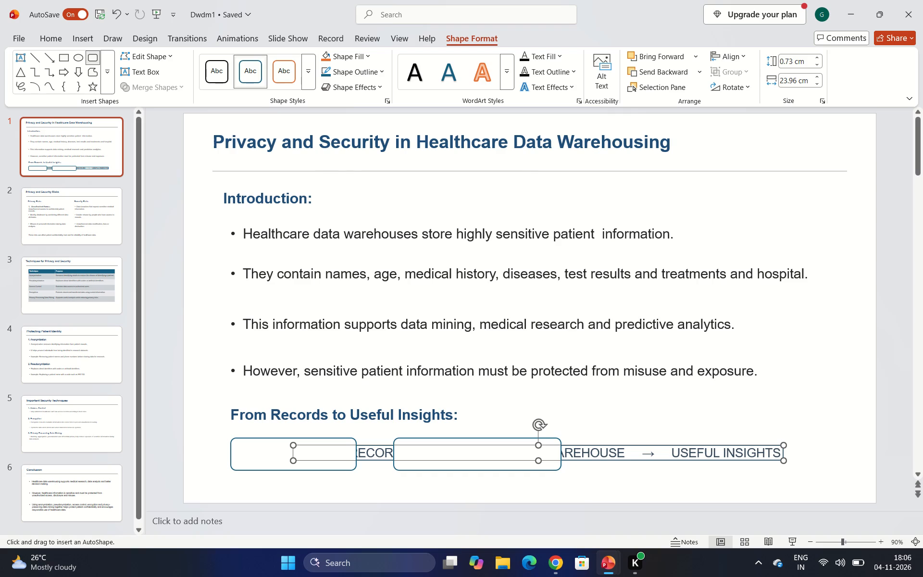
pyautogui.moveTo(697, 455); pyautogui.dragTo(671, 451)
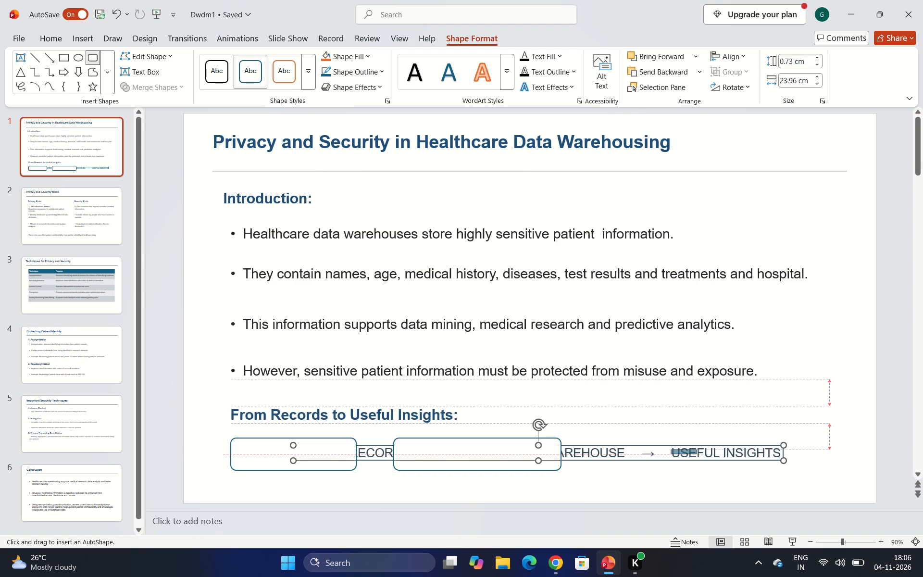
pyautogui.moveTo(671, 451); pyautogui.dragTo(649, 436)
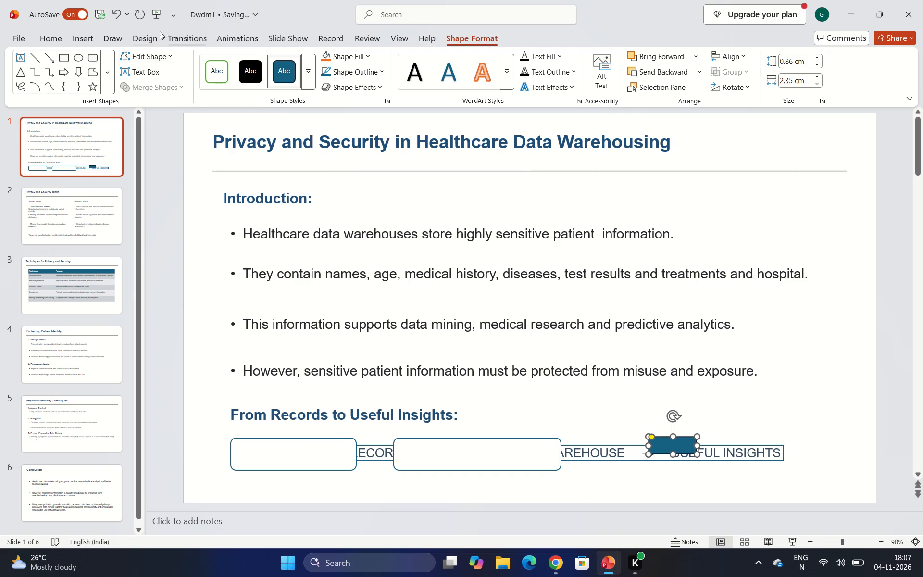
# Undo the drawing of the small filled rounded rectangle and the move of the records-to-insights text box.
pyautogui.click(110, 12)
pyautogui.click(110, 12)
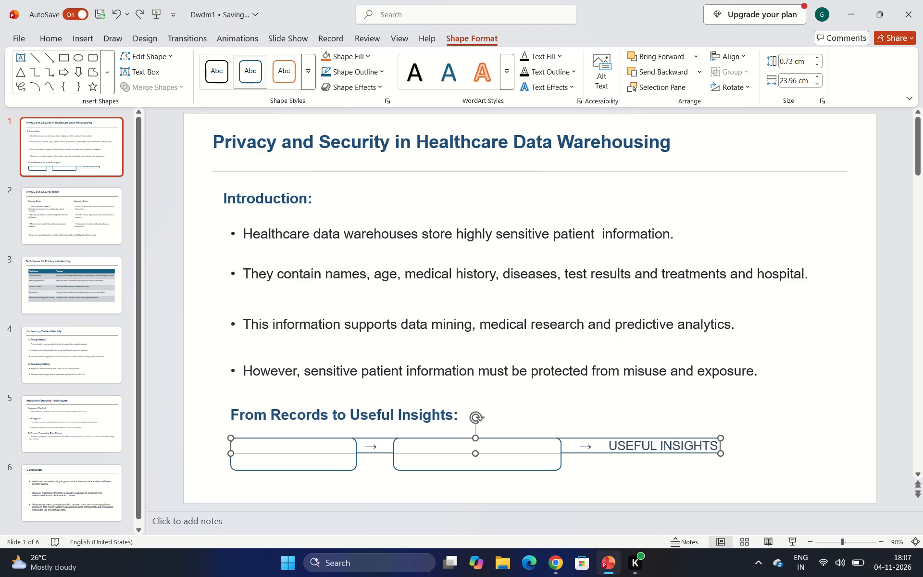
# Move the first white rounded box slightly up so it lines up vertically with the arrow line.
pyautogui.moveTo(299, 460); pyautogui.dragTo(299, 456)
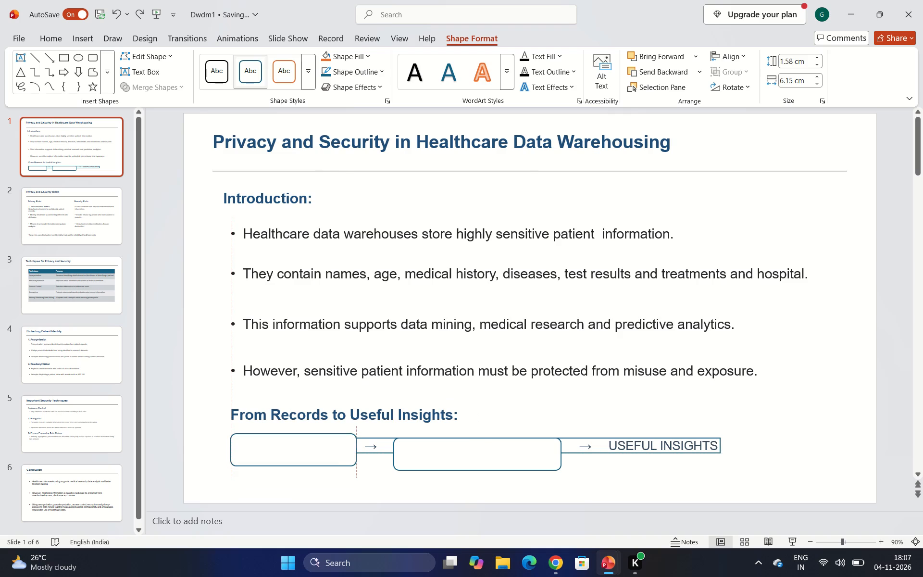
pyautogui.moveTo(299, 456); pyautogui.dragTo(301, 452)
# Move the middle white rounded box slightly up so it is centred vertically on the arrow line.
pyautogui.click(485, 453)
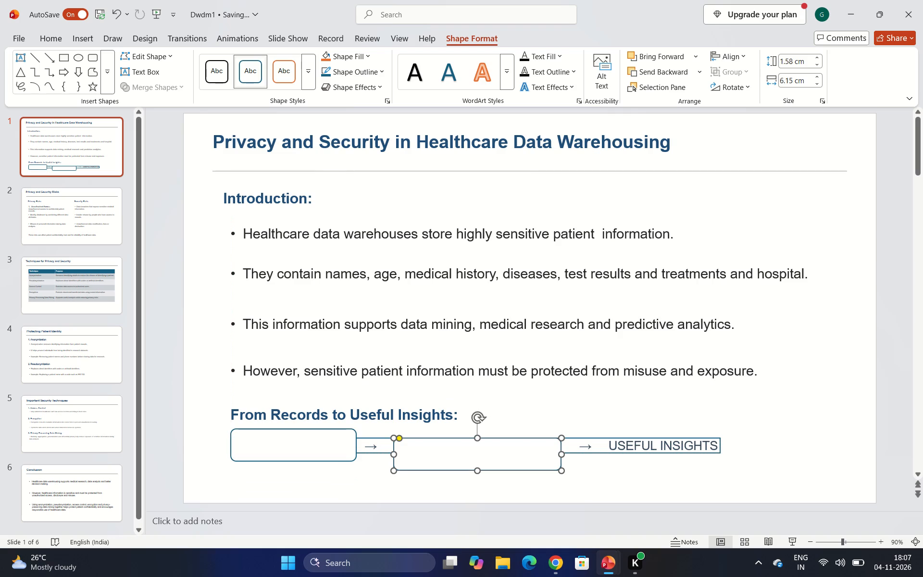
pyautogui.moveTo(485, 453); pyautogui.dragTo(487, 444)
pyautogui.moveTo(468, 458); pyautogui.dragTo(469, 447)
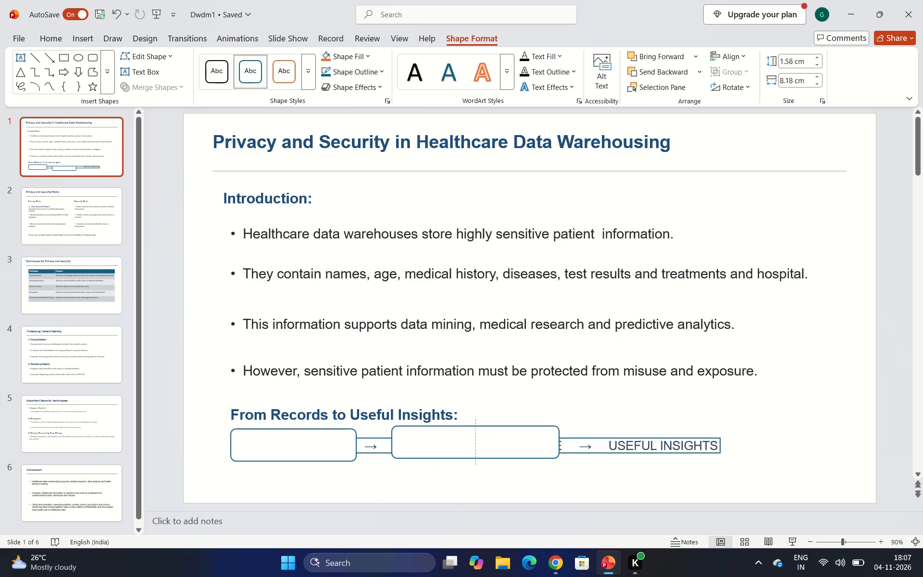
pyautogui.moveTo(469, 447); pyautogui.dragTo(469, 451)
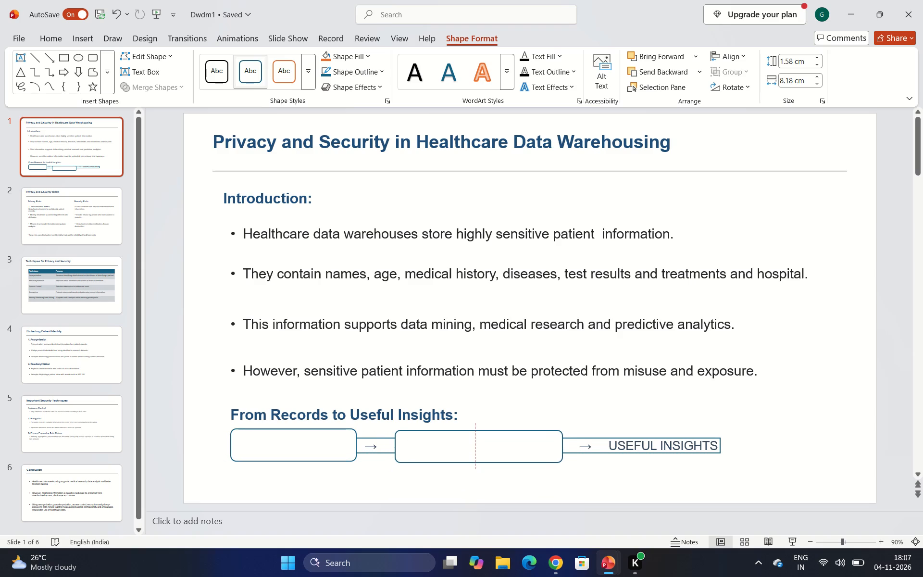
pyautogui.moveTo(469, 451); pyautogui.dragTo(469, 451)
pyautogui.moveTo(469, 451); pyautogui.dragTo(469, 451)
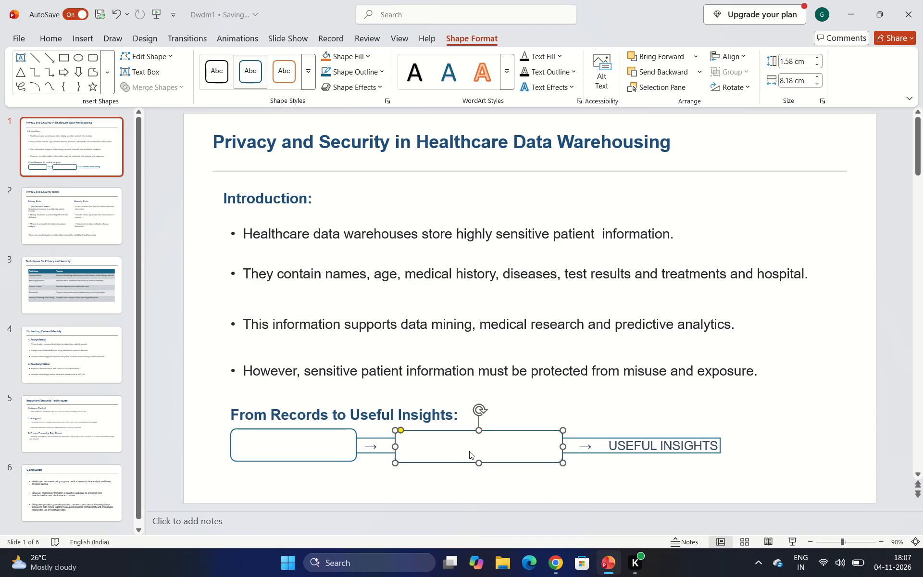
# Draw a rounded rectangle about 6.12 cm wide and 1.06 cm high over the "USEFUL INSIGHTS" text.
pyautogui.click(649, 453)
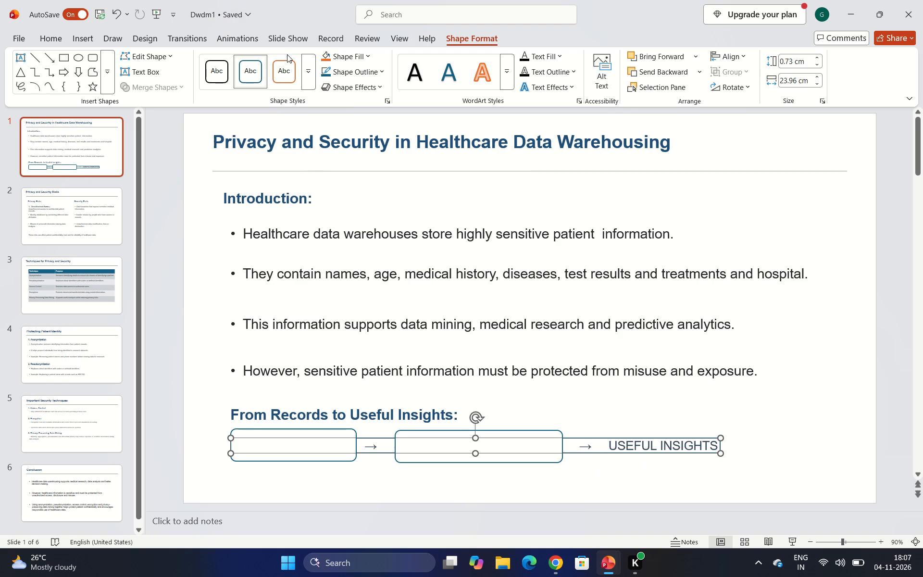
pyautogui.click(88, 56)
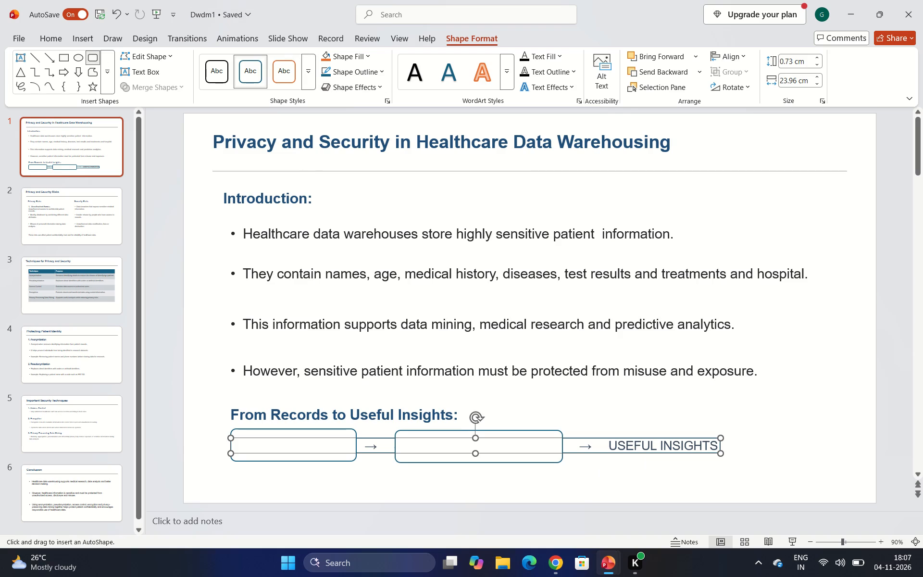
pyautogui.moveTo(604, 435); pyautogui.dragTo(703, 460)
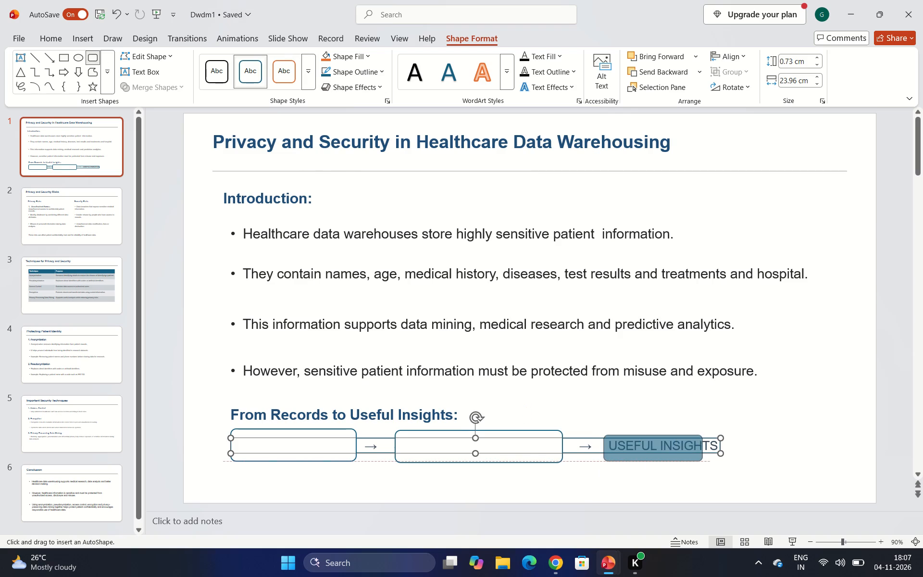
pyautogui.moveTo(703, 460); pyautogui.dragTo(729, 457)
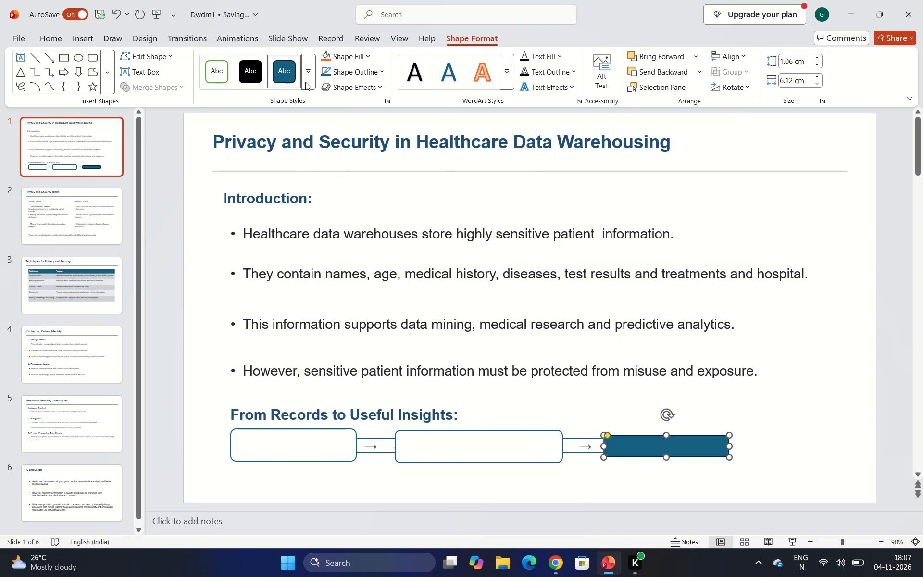
# Apply the theme shape style with white fill and dark blue outline to the third rounded rectangle.
pyautogui.click(305, 82)
pyautogui.click(253, 107)
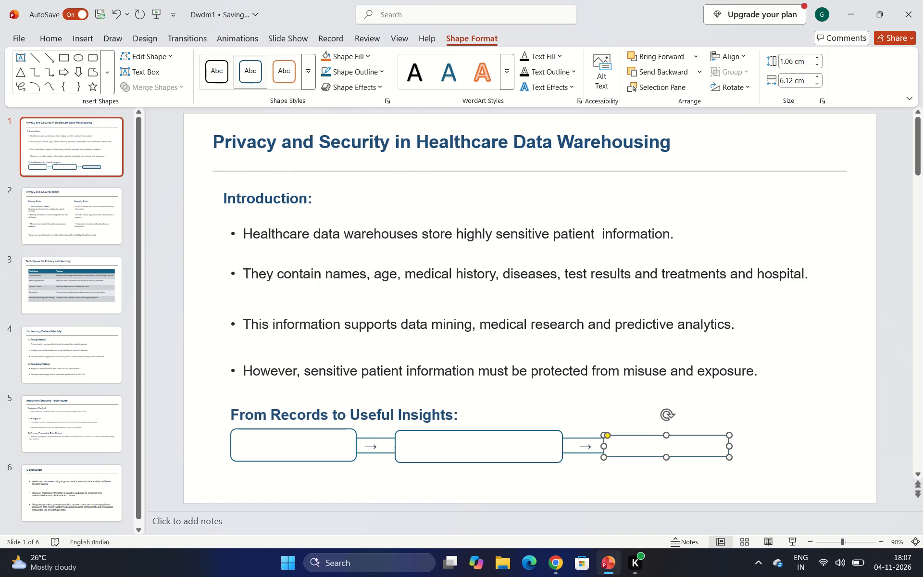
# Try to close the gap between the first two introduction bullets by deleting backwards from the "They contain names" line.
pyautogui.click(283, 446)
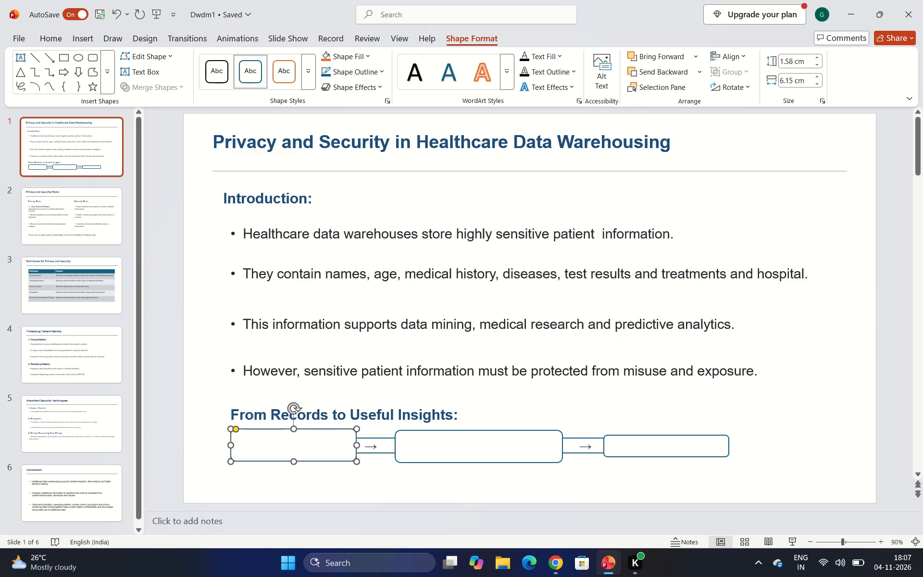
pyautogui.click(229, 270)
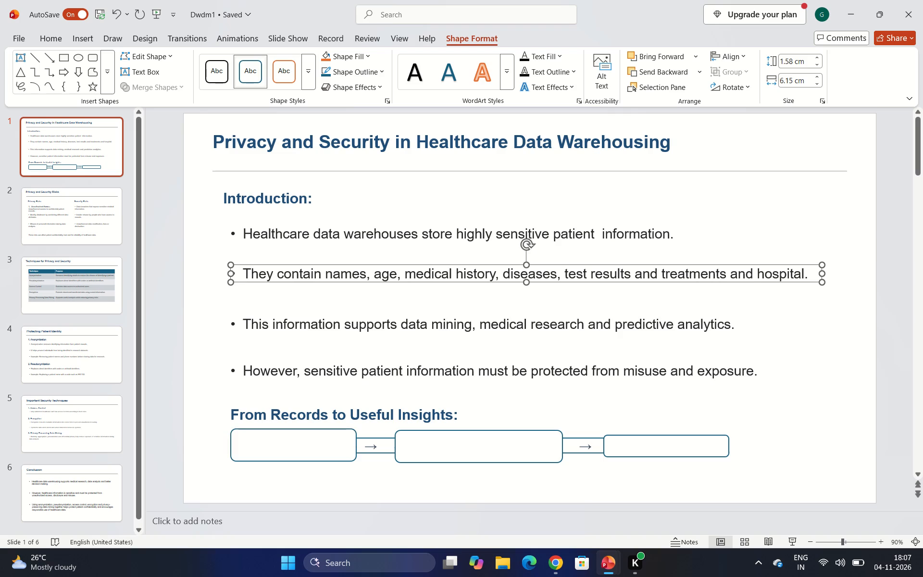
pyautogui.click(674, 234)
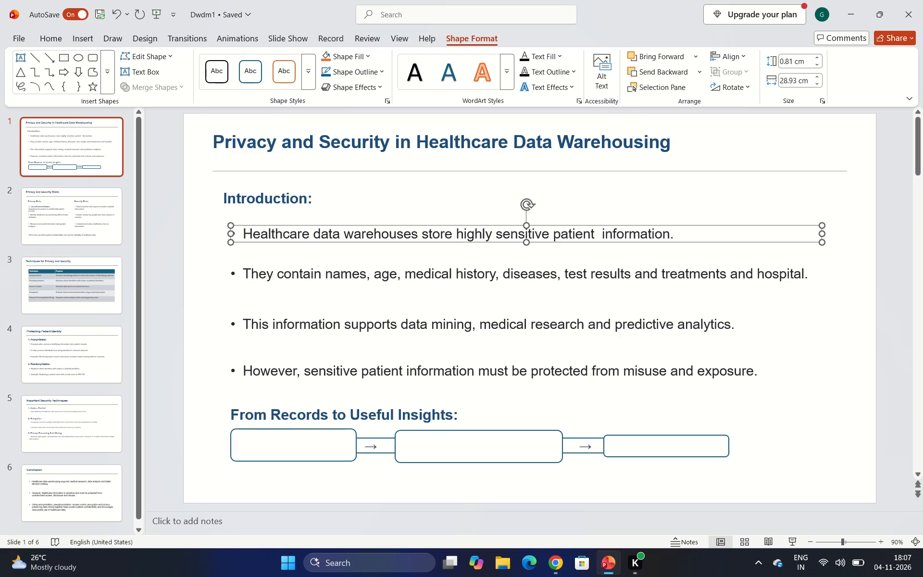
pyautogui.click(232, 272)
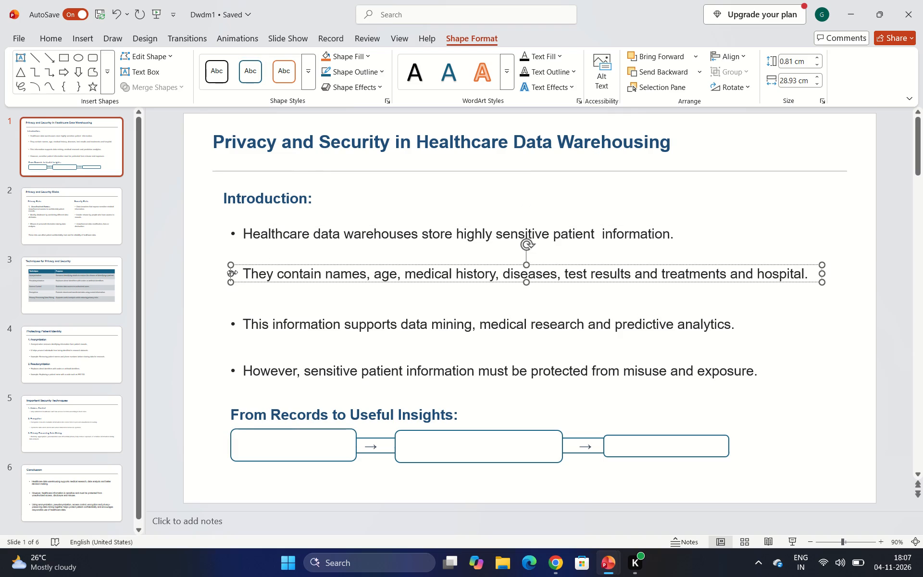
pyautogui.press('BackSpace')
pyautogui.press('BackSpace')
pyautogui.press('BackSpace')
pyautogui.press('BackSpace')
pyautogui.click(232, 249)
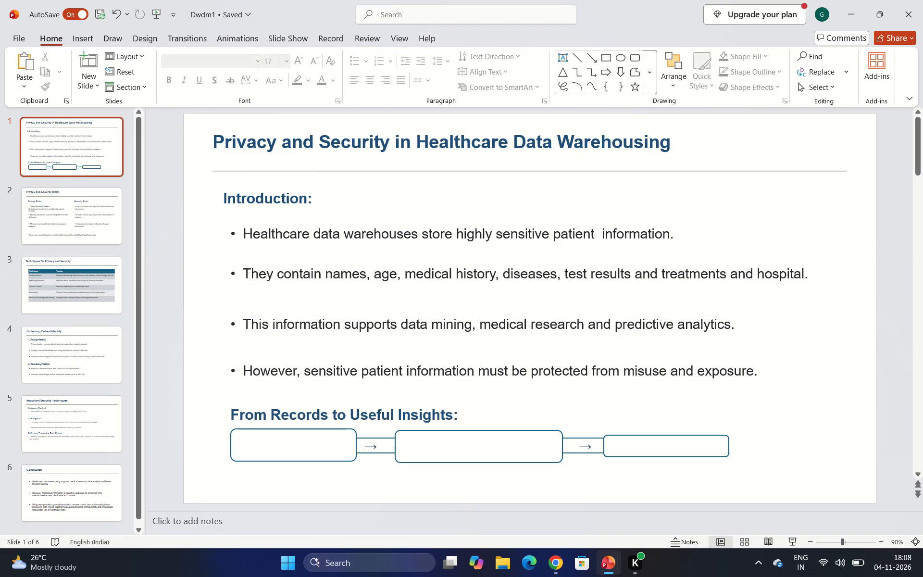
# Move the "Healthcare data warehouses store" bullet line up, closer beneath the "Introduction:" heading.
pyautogui.moveTo(228, 223); pyautogui.dragTo(228, 224)
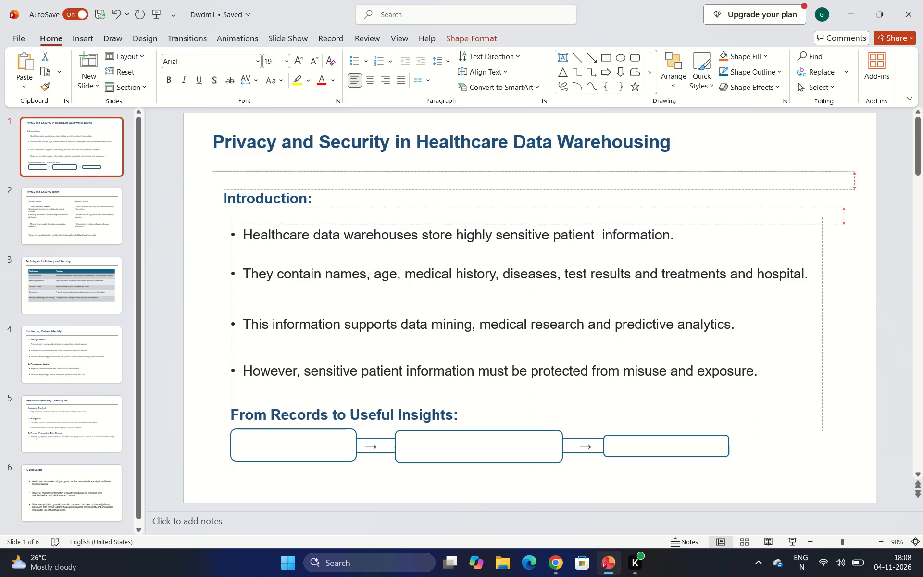
pyautogui.moveTo(228, 224); pyautogui.dragTo(228, 211)
# Move the "They contain names" bullet line up, closer beneath the first bullet line.
pyautogui.click(253, 272)
pyautogui.moveTo(253, 272); pyautogui.dragTo(253, 250)
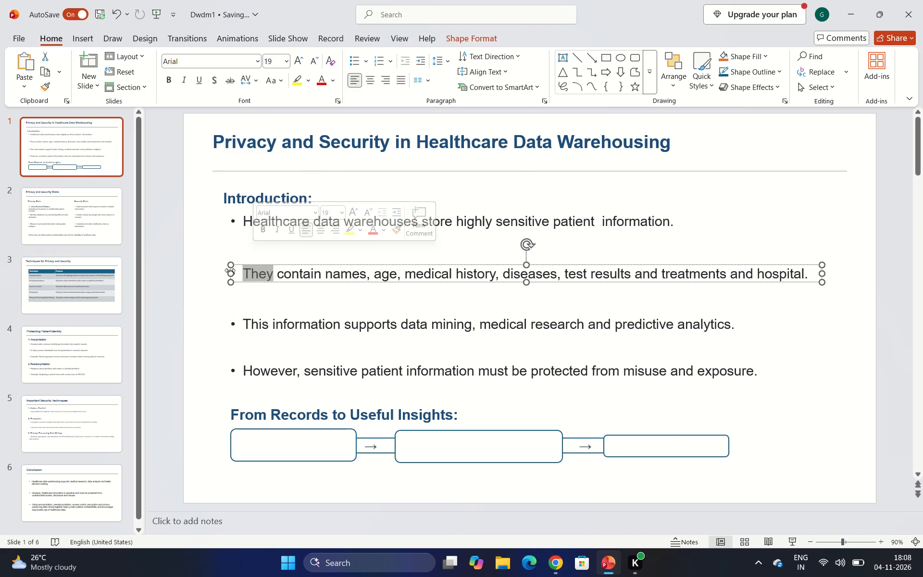
pyautogui.moveTo(229, 268); pyautogui.dragTo(230, 244)
# Move the "This information supports data mining" bullet line up, closer beneath the "They contain names" line.
pyautogui.click(234, 324)
pyautogui.moveTo(234, 324); pyautogui.dragTo(233, 281)
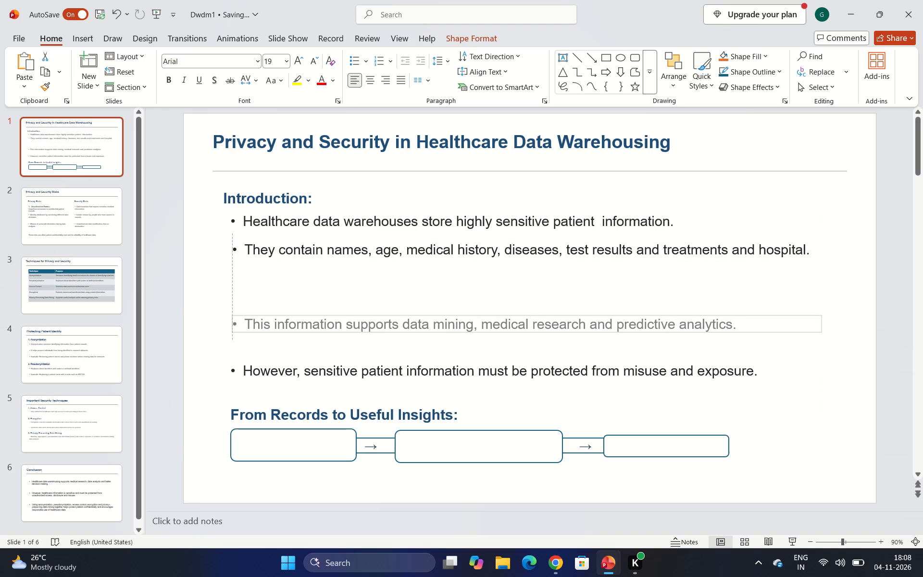
pyautogui.moveTo(233, 281); pyautogui.dragTo(233, 280)
pyautogui.moveTo(232, 325); pyautogui.dragTo(230, 279)
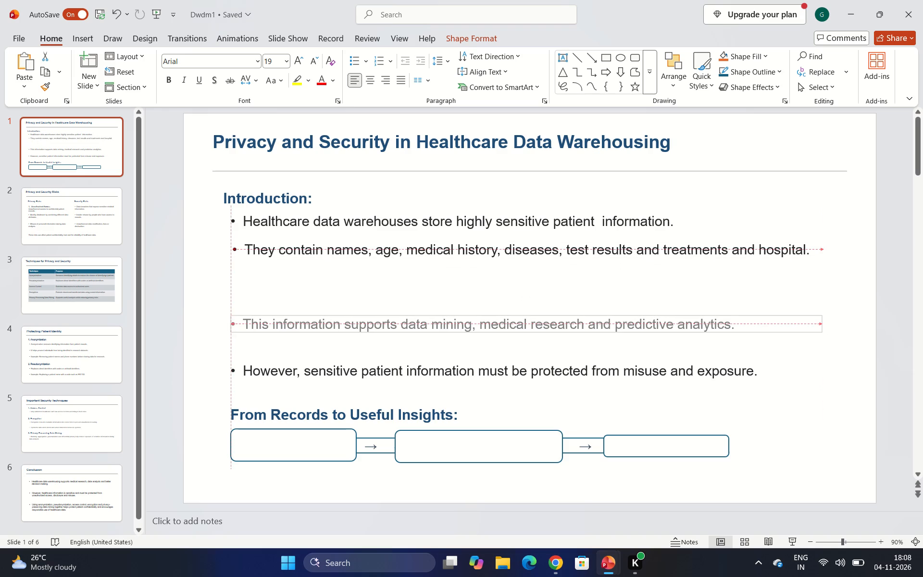
pyautogui.moveTo(230, 279); pyautogui.dragTo(230, 278)
pyautogui.moveTo(231, 314); pyautogui.dragTo(230, 277)
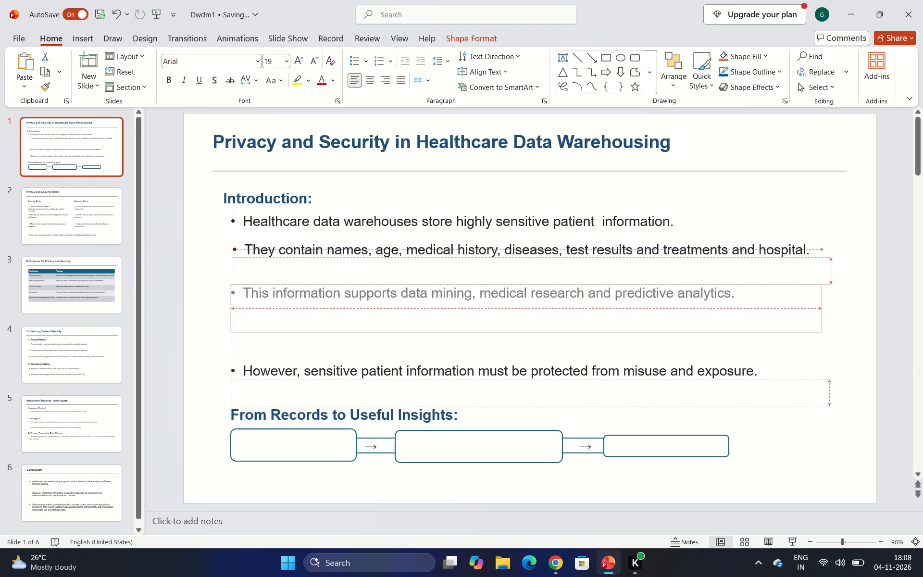
pyautogui.moveTo(230, 277); pyautogui.dragTo(229, 268)
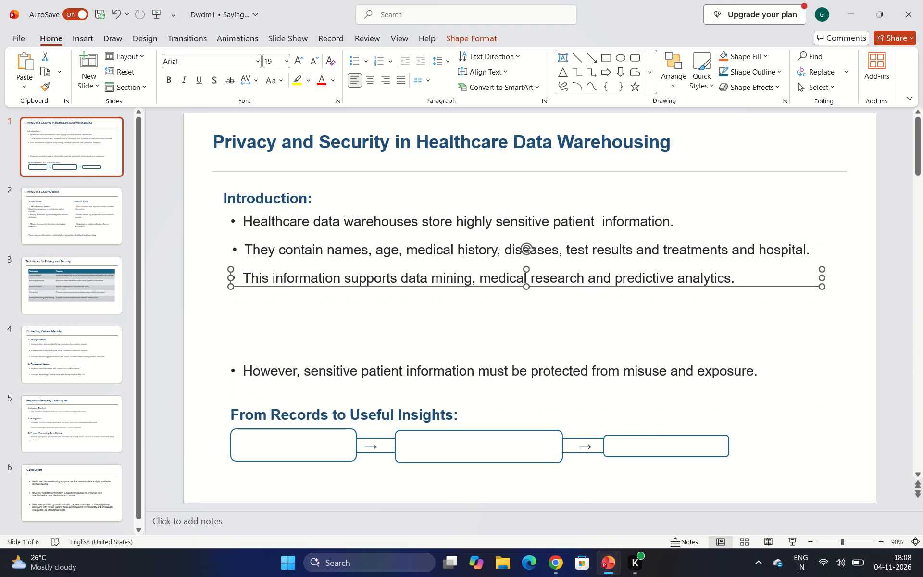
# Move the "However, sensitive patient information" bullet line up, closer beneath the "This information supports" line.
pyautogui.click(233, 370)
pyautogui.moveTo(233, 370); pyautogui.dragTo(233, 360)
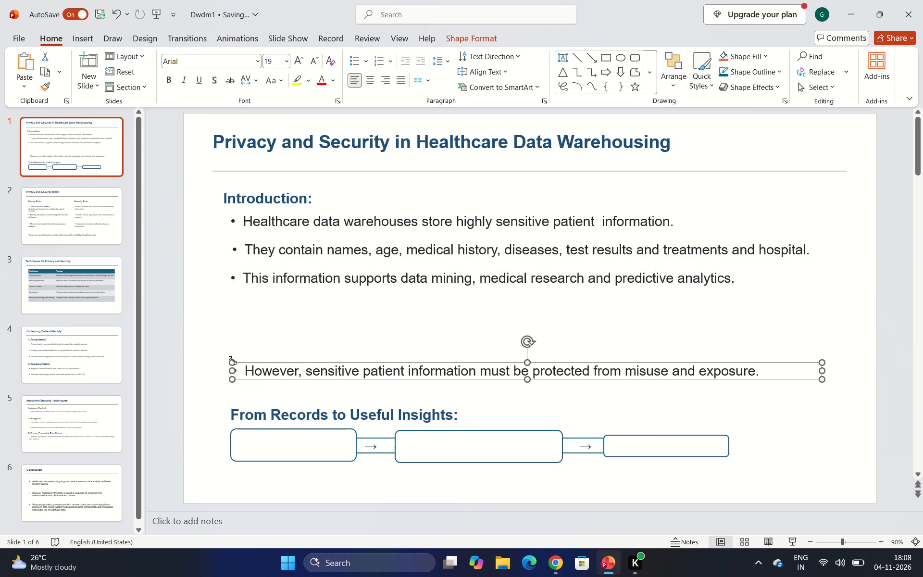
pyautogui.moveTo(233, 360); pyautogui.dragTo(234, 301)
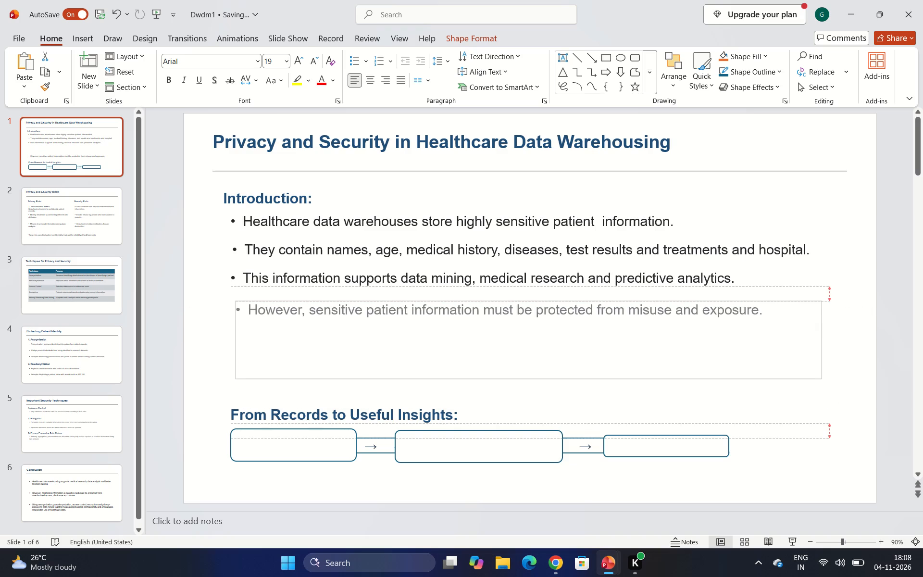
pyautogui.moveTo(234, 301); pyautogui.dragTo(233, 301)
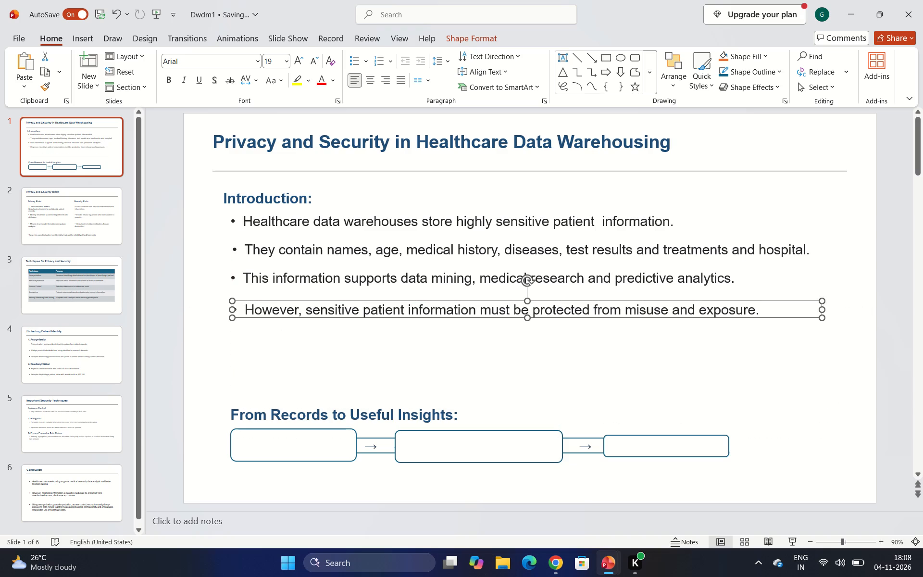
pyautogui.click(332, 385)
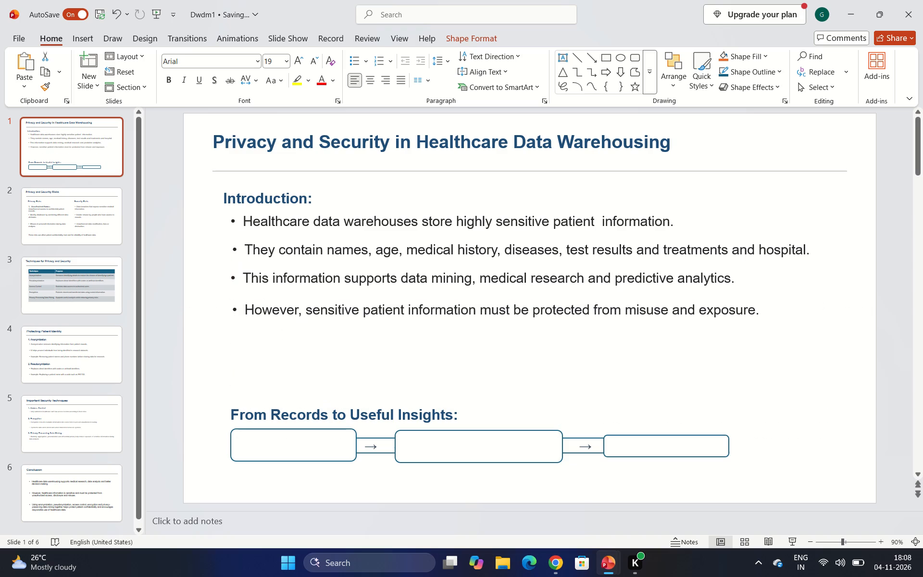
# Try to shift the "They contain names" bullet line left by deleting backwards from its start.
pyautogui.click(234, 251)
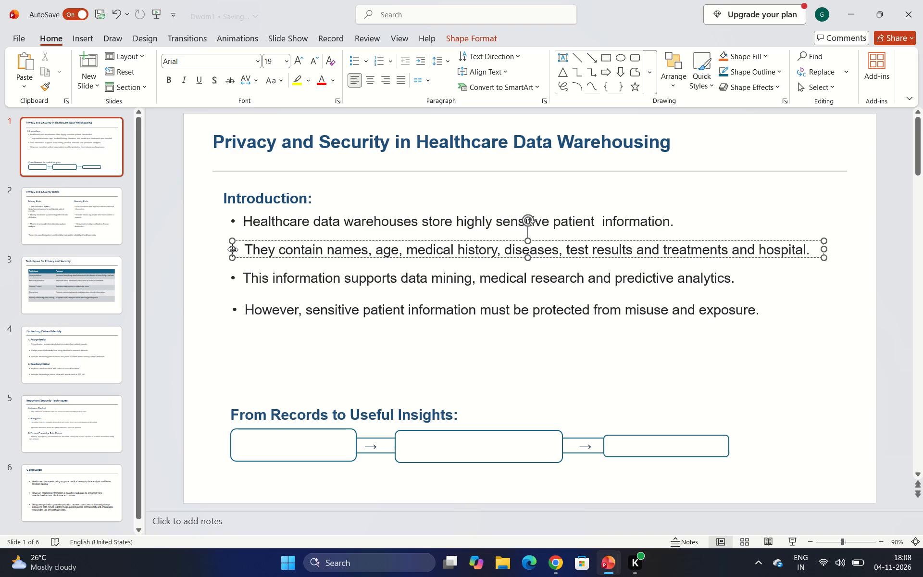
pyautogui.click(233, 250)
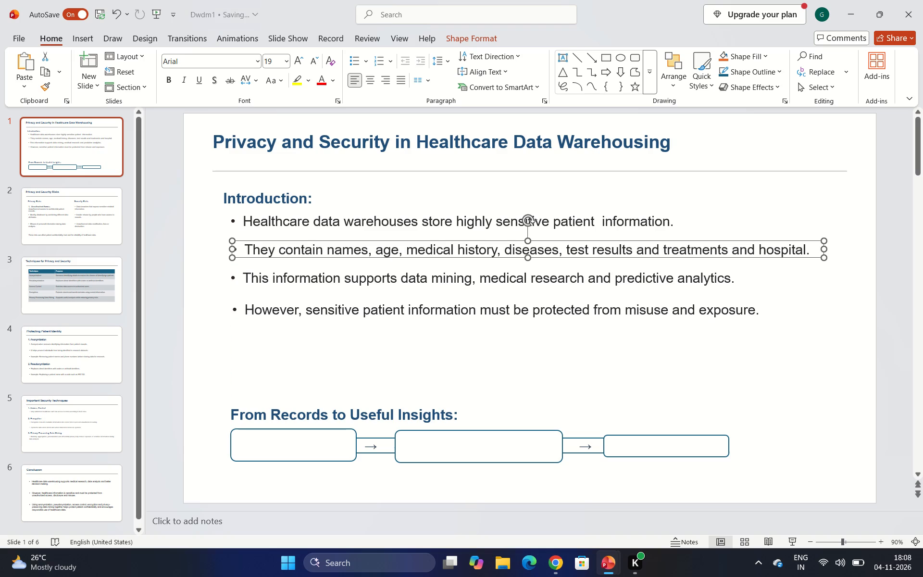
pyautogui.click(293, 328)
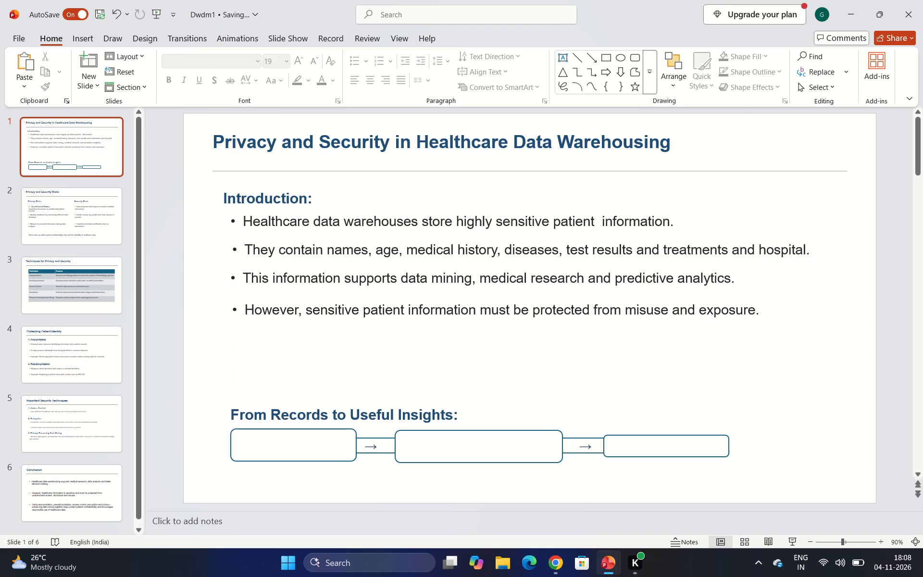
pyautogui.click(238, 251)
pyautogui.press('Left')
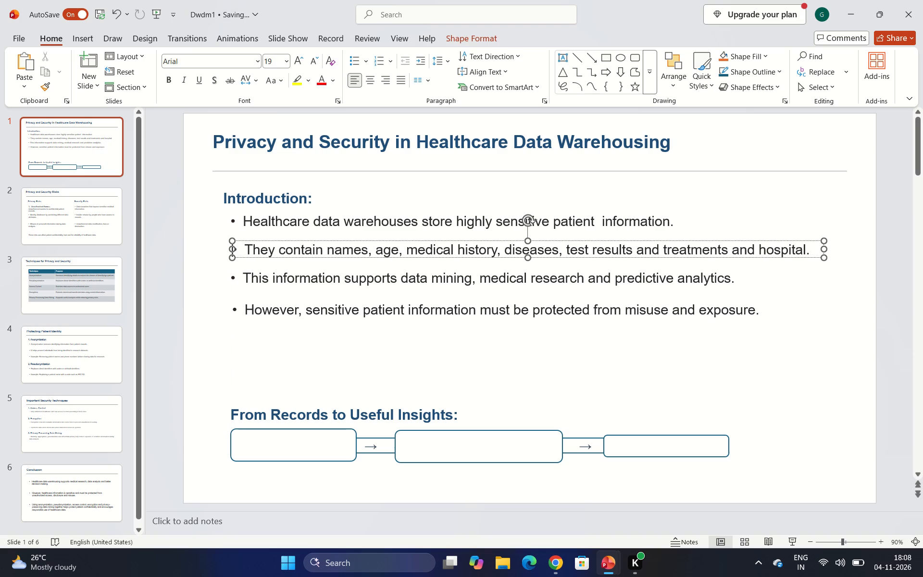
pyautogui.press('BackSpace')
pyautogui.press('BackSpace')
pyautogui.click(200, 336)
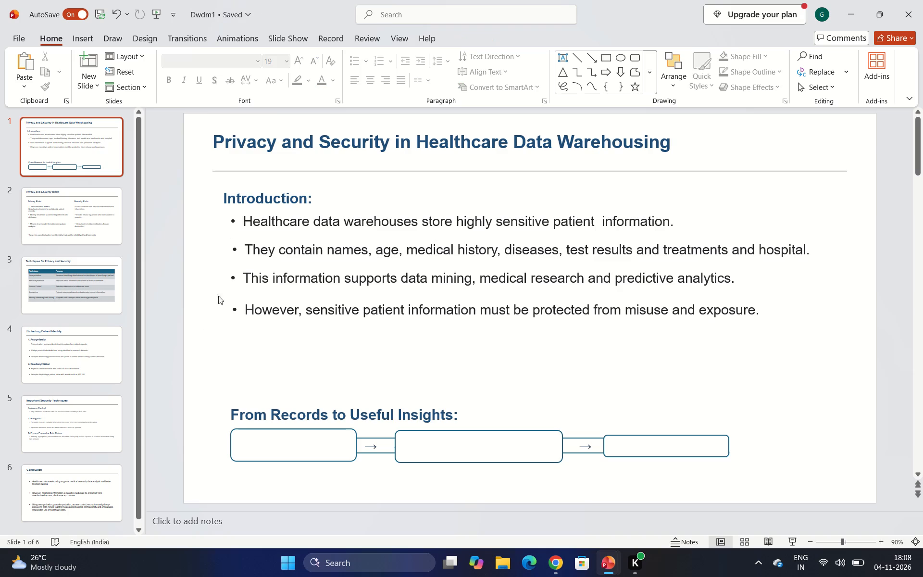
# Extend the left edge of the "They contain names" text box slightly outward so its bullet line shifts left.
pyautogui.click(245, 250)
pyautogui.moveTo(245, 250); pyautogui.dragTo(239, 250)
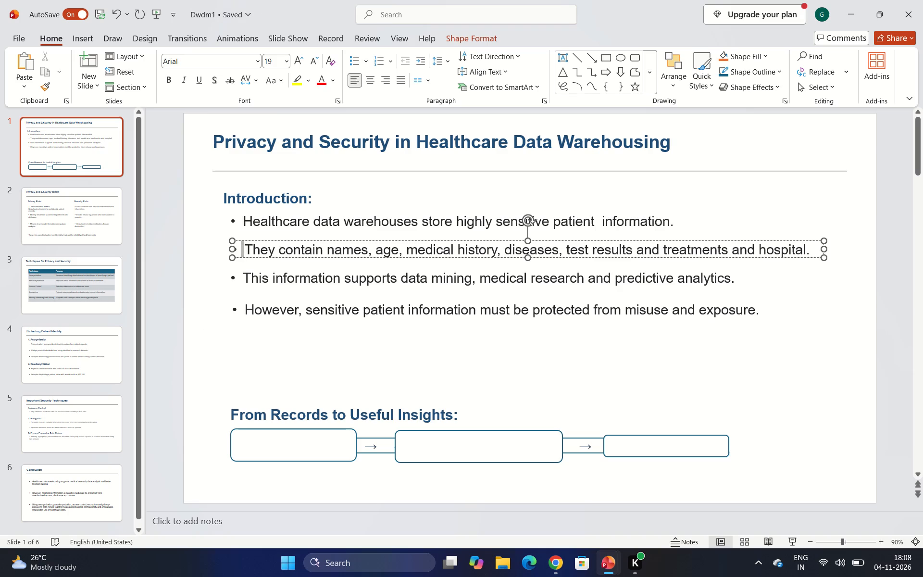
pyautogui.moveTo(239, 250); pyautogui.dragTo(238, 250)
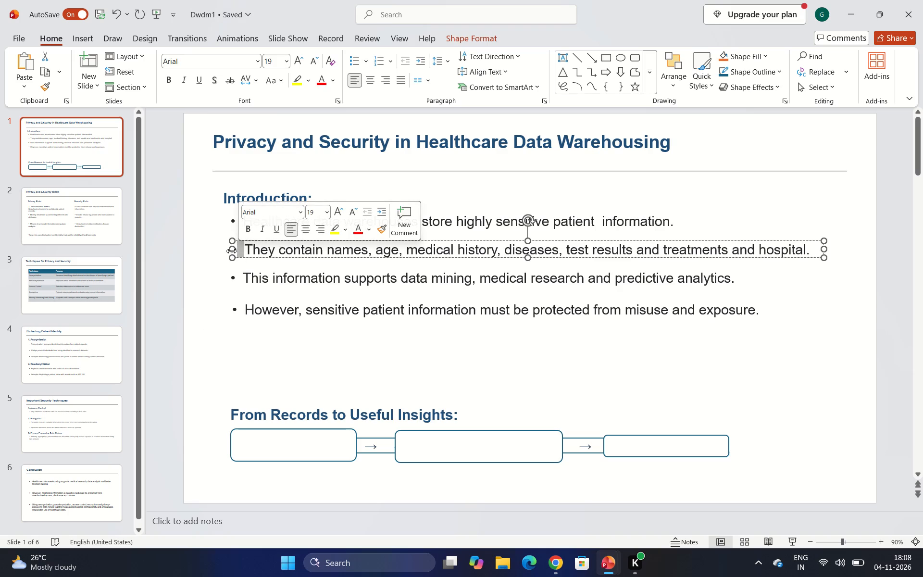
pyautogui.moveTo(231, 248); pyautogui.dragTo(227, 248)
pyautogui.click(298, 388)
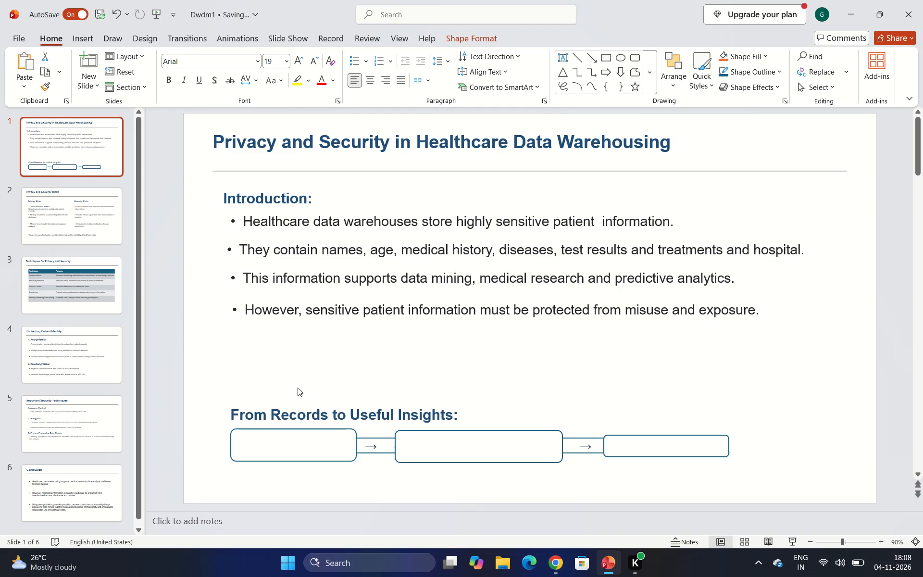
# Delete the extra space between the bullet and the text of the "They contain names" line.
pyautogui.click(230, 247)
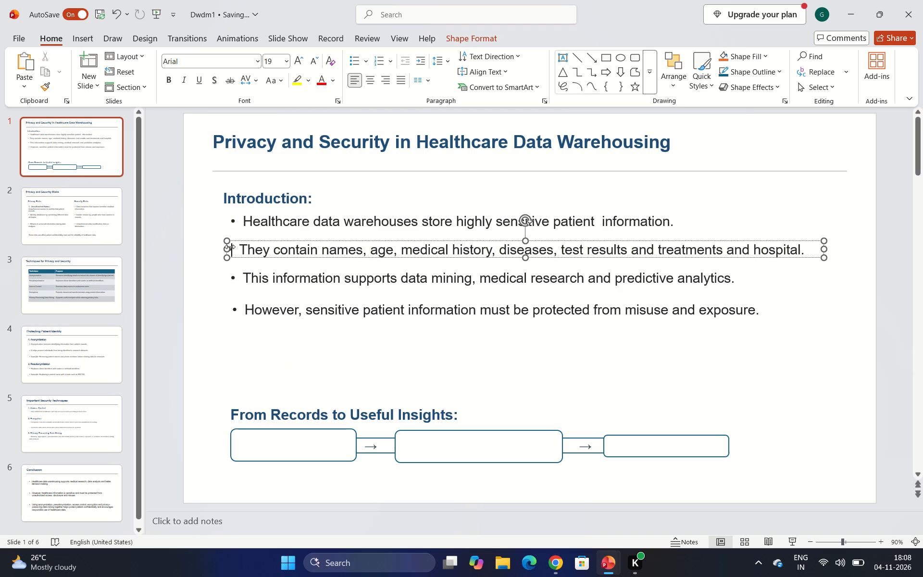
pyautogui.click(233, 249)
pyautogui.press('Right')
pyautogui.press('BackSpace')
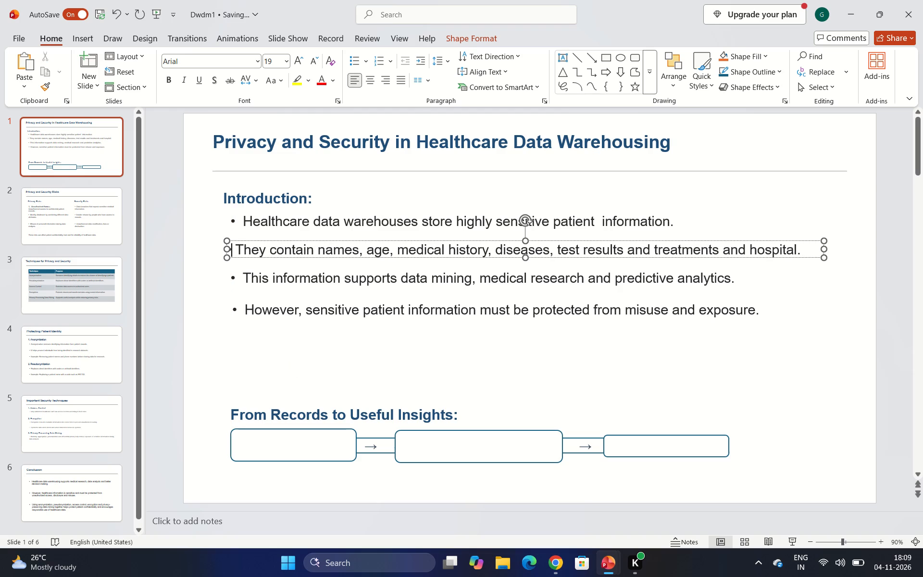
pyautogui.click(172, 296)
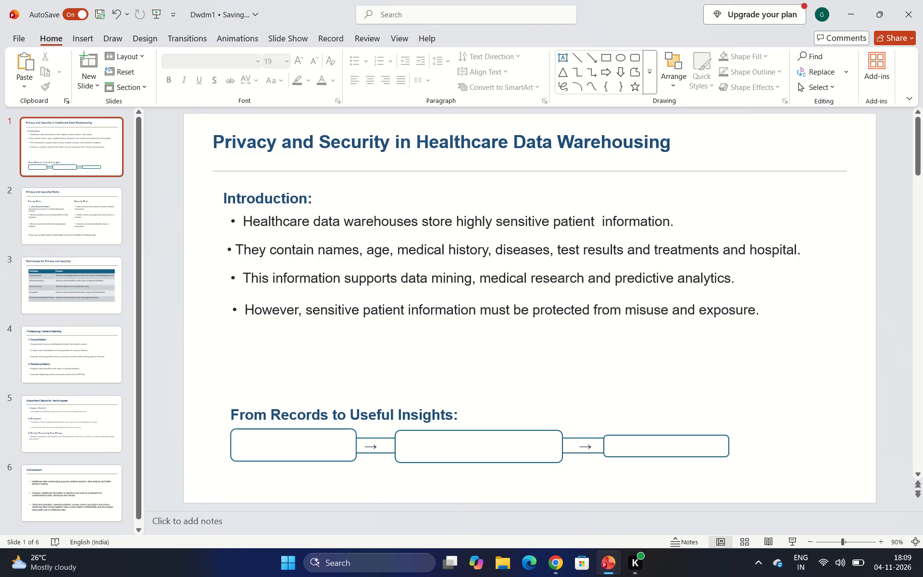
# Add two spaces at the end of the "They contain names" bullet line.
pyautogui.click(226, 244)
pyautogui.press('space')
pyautogui.press('space')
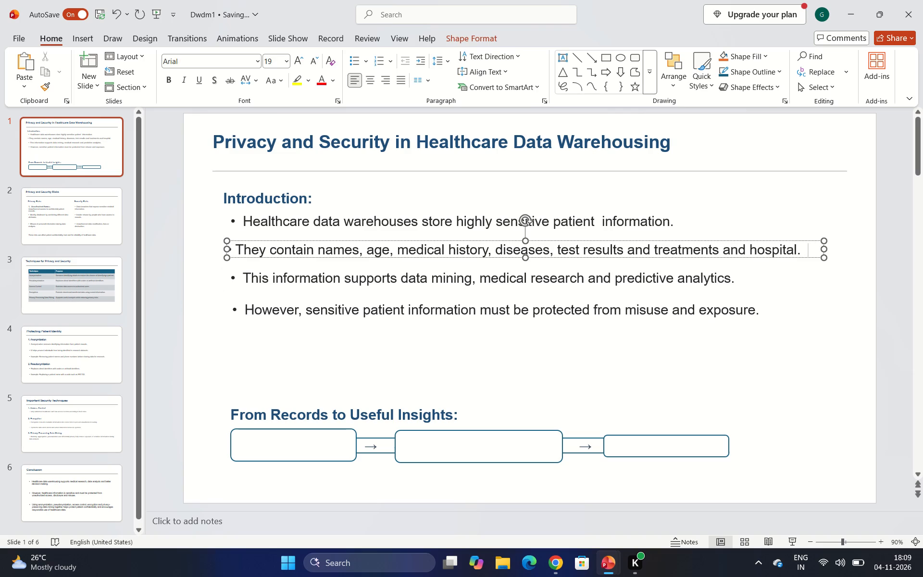
pyautogui.click(233, 316)
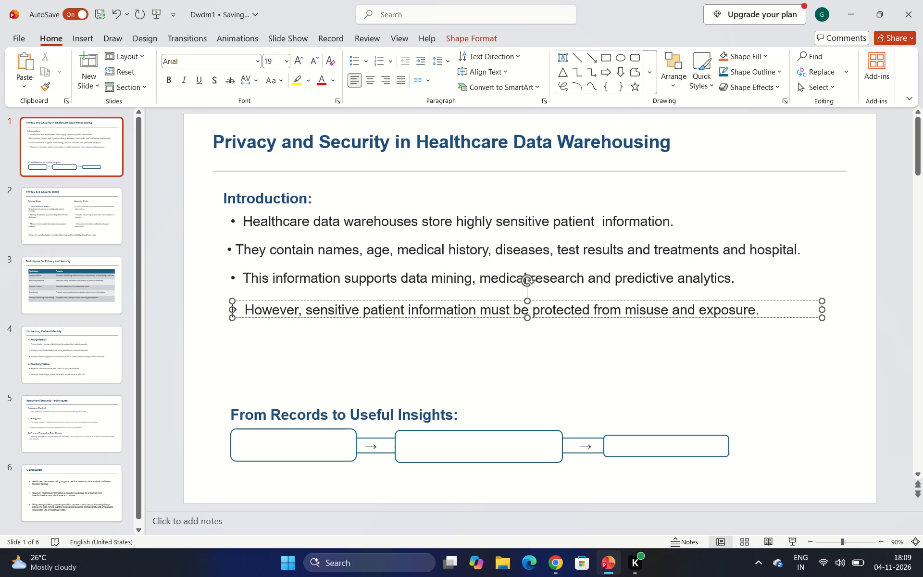
# Bring the left edge of the "They contain names" text box inward, aligning its bullet with the other introduction bullets.
pyautogui.click(228, 248)
pyautogui.click(228, 248)
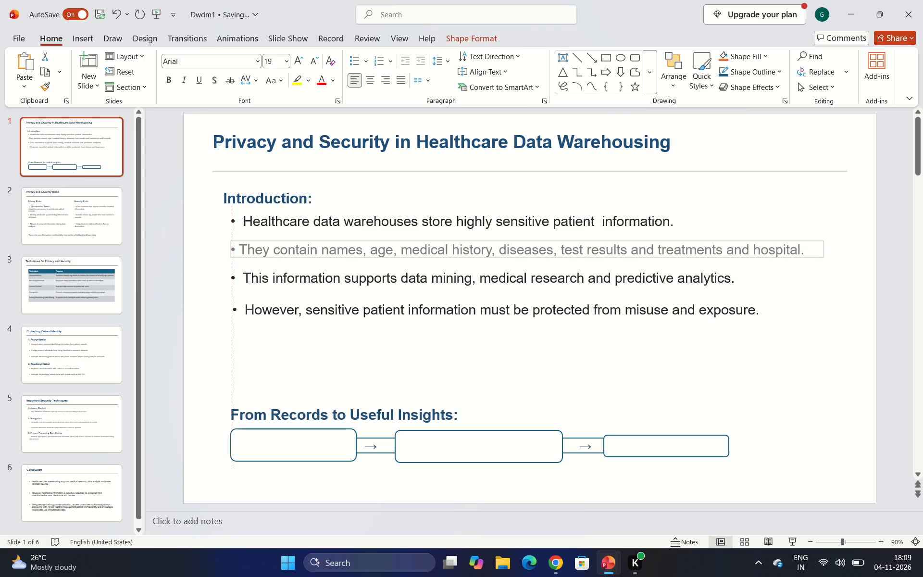
pyautogui.click(231, 341)
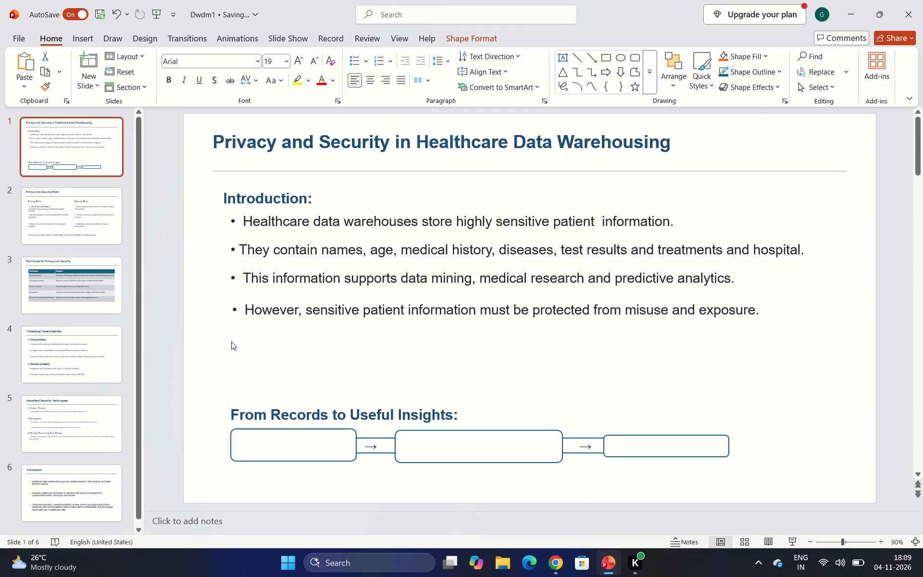
# Move the "From Records to Useful Insights:" heading up beneath the last introduction bullet, left-aligned with the "Introduction:" heading.
pyautogui.click(317, 417)
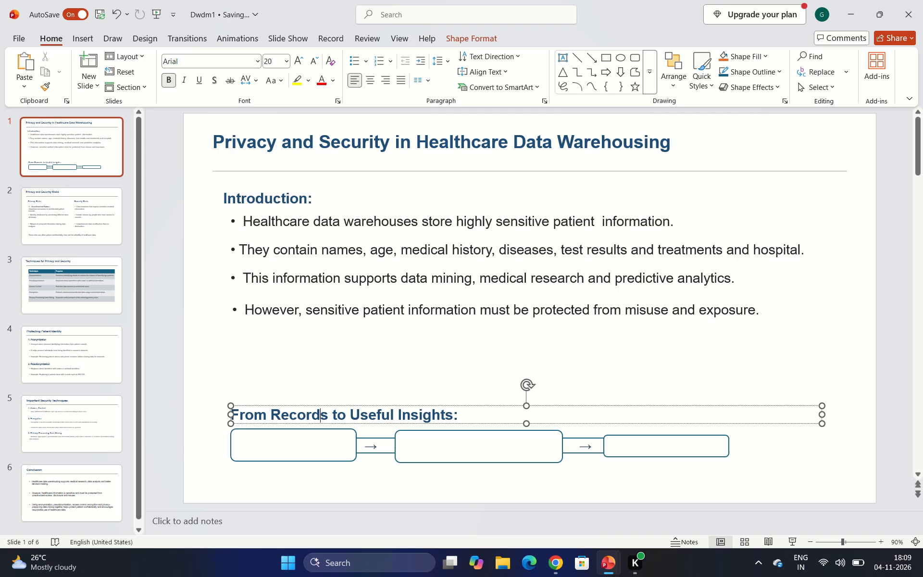
pyautogui.moveTo(317, 417); pyautogui.dragTo(323, 357)
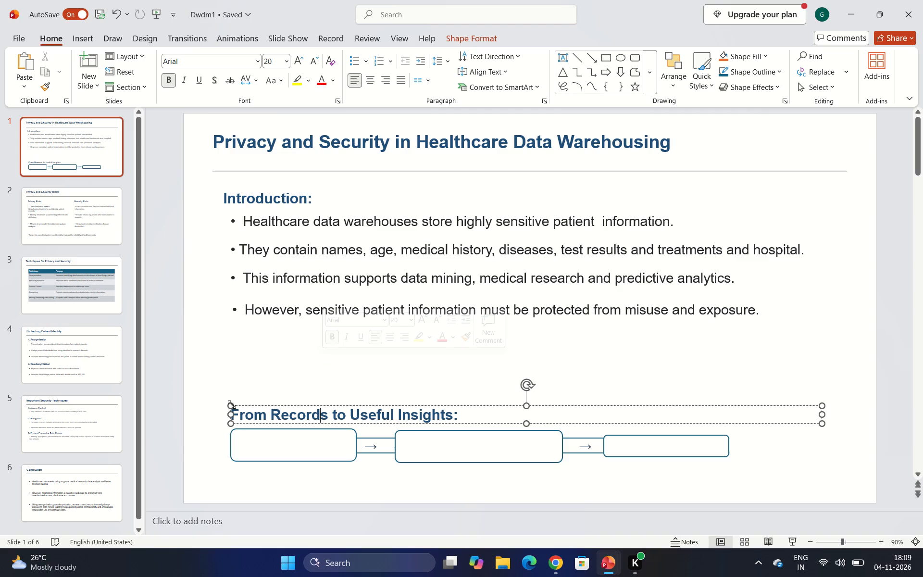
pyautogui.moveTo(232, 404); pyautogui.dragTo(222, 332)
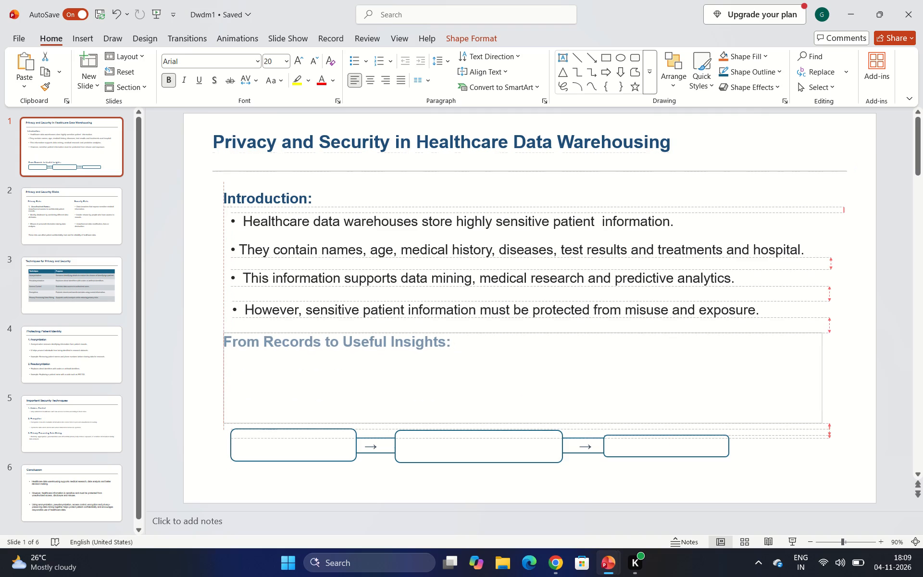
pyautogui.moveTo(222, 332); pyautogui.dragTo(221, 330)
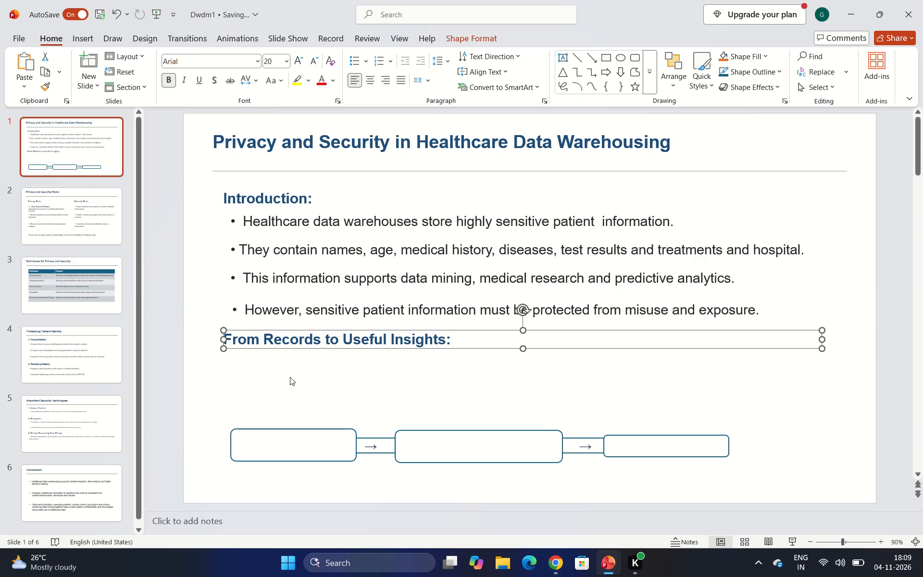
# Select the first empty rounded box of the flow diagram beneath the "From Records to Useful Insights:" heading.
pyautogui.click(290, 377)
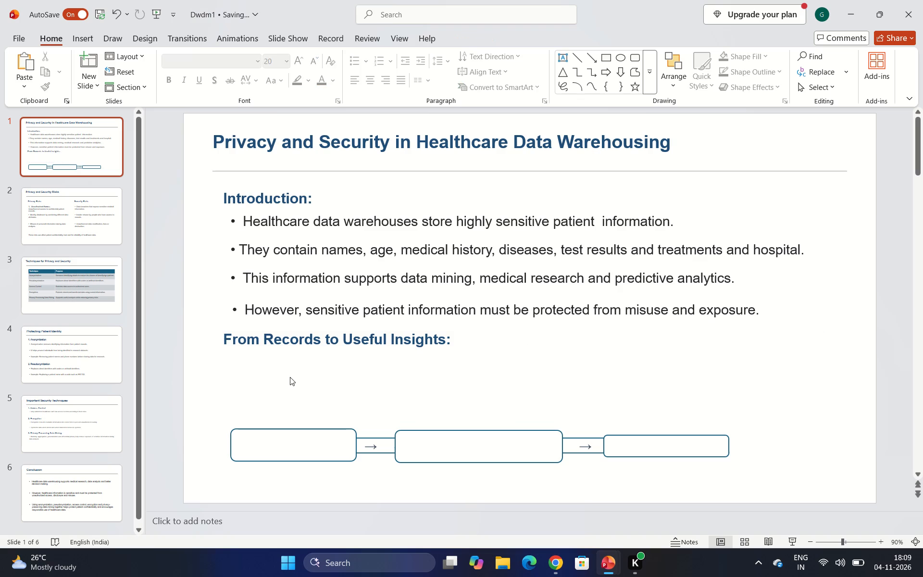
pyautogui.click(283, 449)
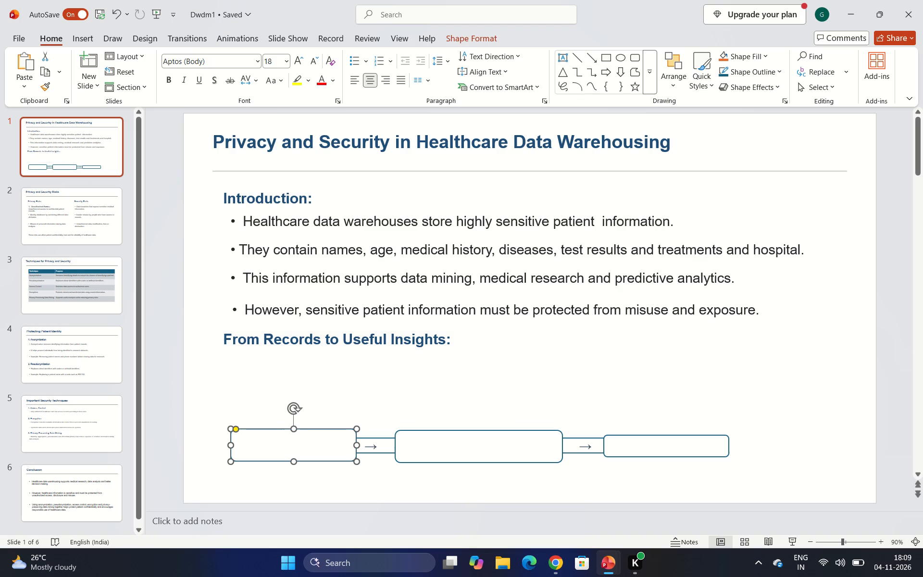
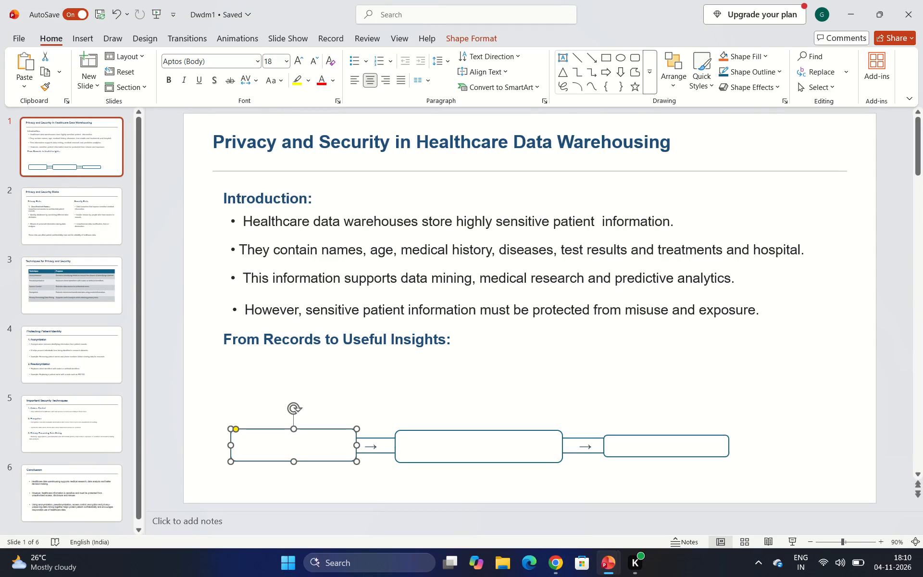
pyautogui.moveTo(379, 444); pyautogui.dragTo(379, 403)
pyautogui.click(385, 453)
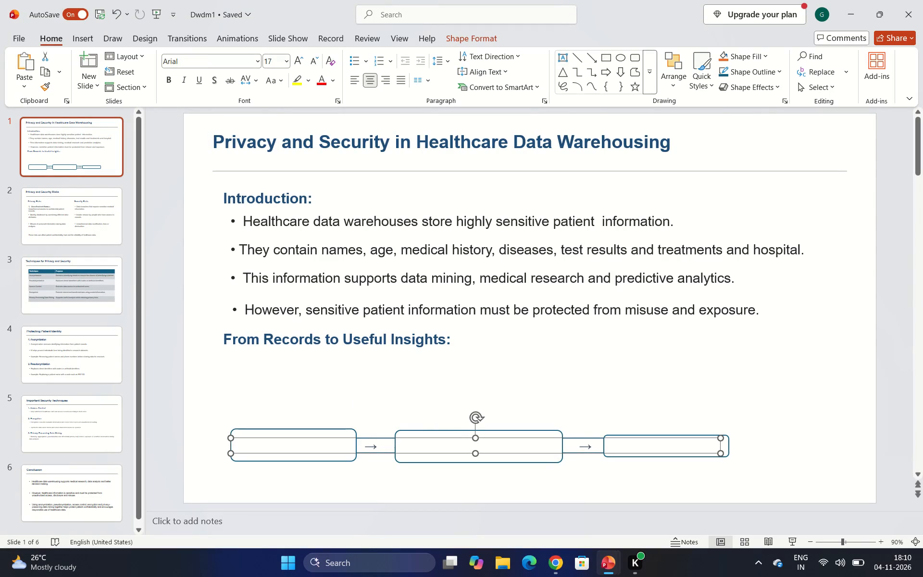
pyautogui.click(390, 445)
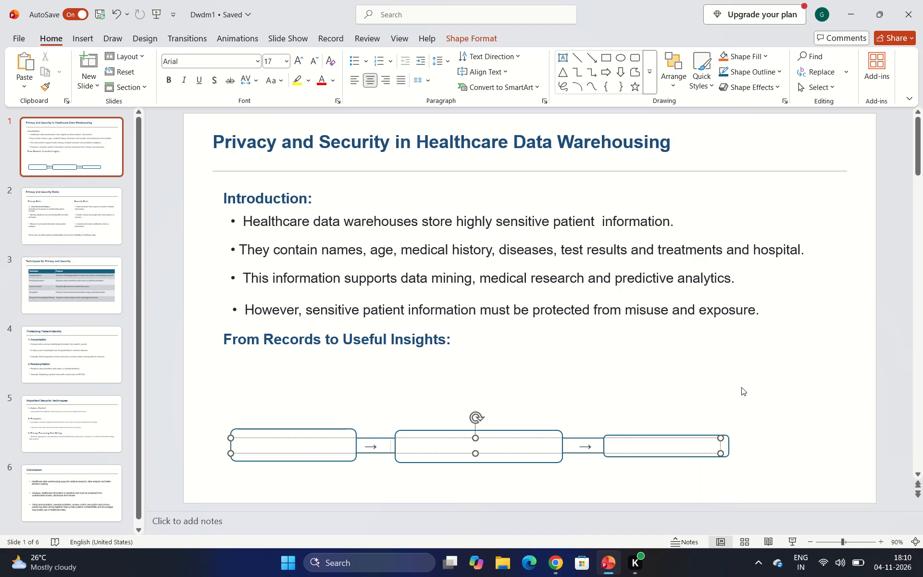
# Stretch the first and middle flow diagram boxes upward to just below the "From Records to Useful Insights:" heading.
pyautogui.click(306, 444)
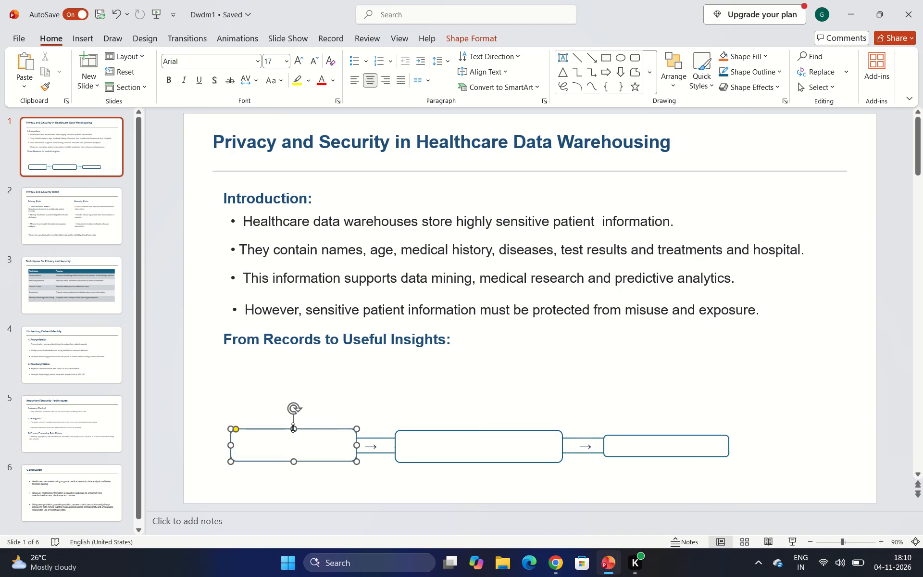
pyautogui.moveTo(293, 427); pyautogui.dragTo(290, 376)
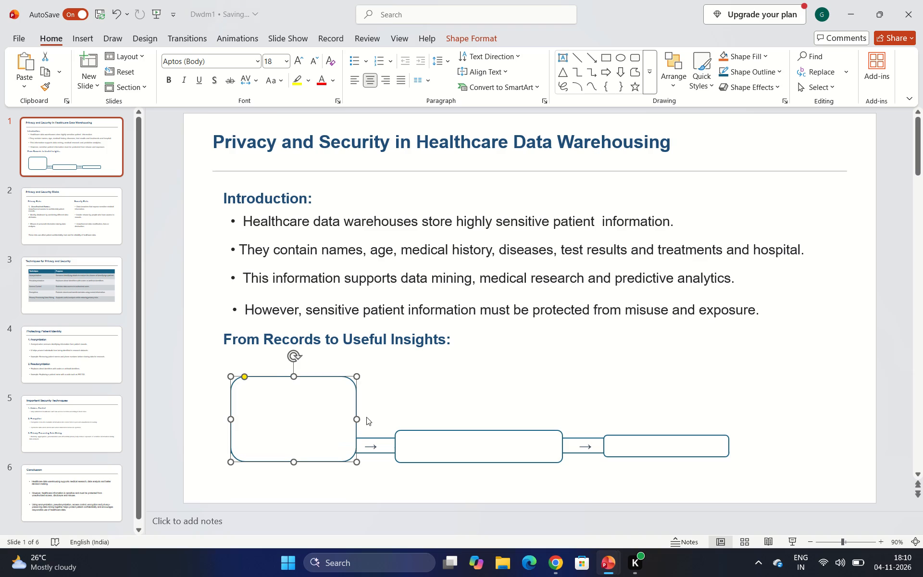
pyautogui.click(487, 443)
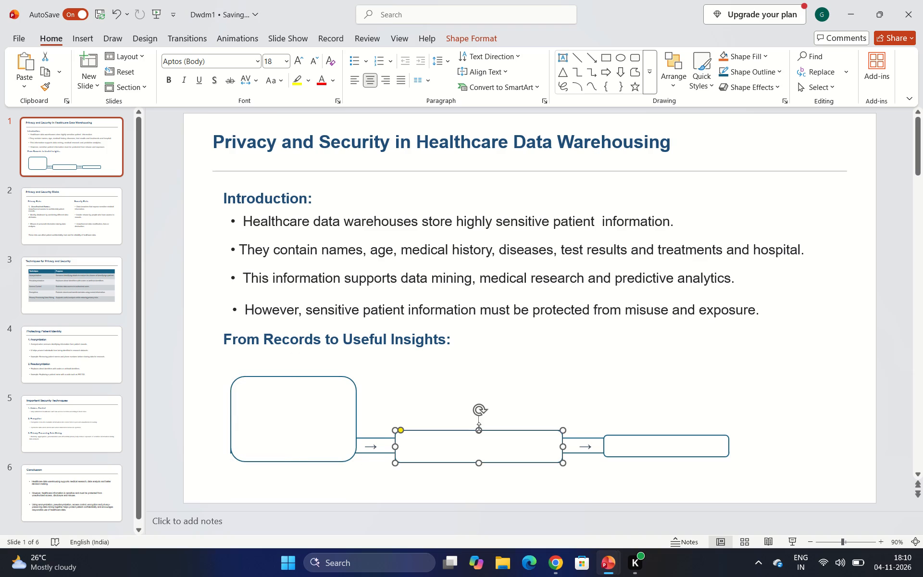
pyautogui.moveTo(479, 427); pyautogui.dragTo(471, 363)
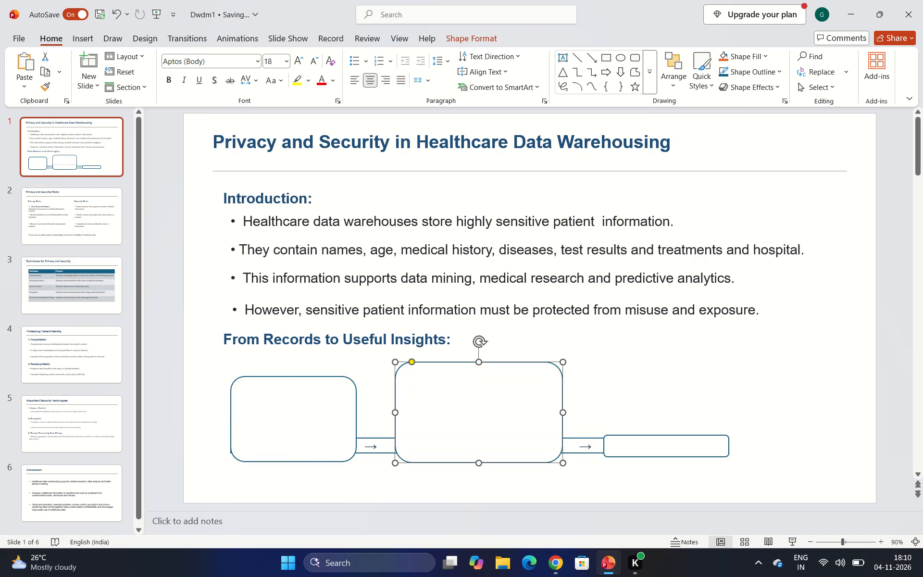
# Raise the flow text line containing the arrows and "USEFUL INSIGHTS" into the upper half of the enlarged boxes, extending its text box slightly outward.
pyautogui.click(370, 445)
pyautogui.moveTo(370, 445); pyautogui.dragTo(372, 416)
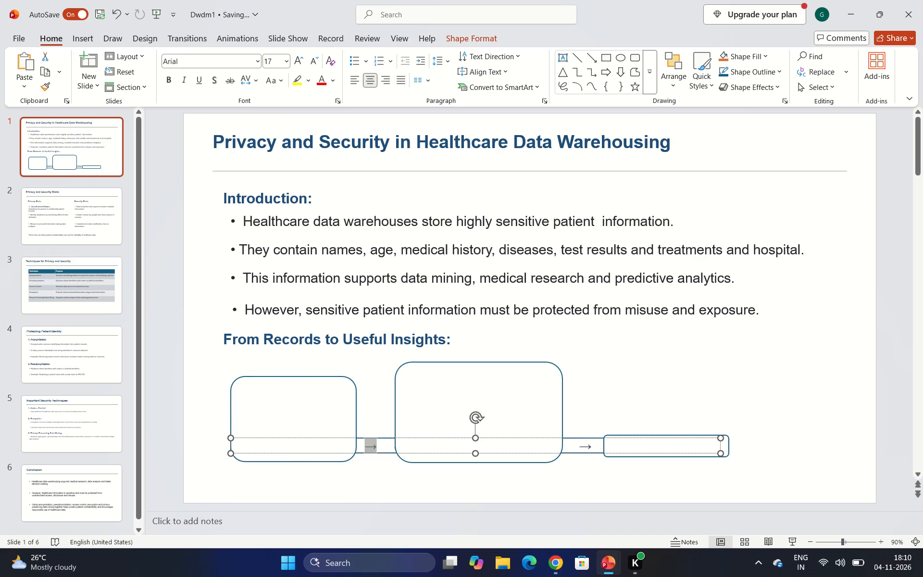
pyautogui.moveTo(372, 416); pyautogui.dragTo(372, 413)
pyautogui.moveTo(230, 436); pyautogui.dragTo(225, 395)
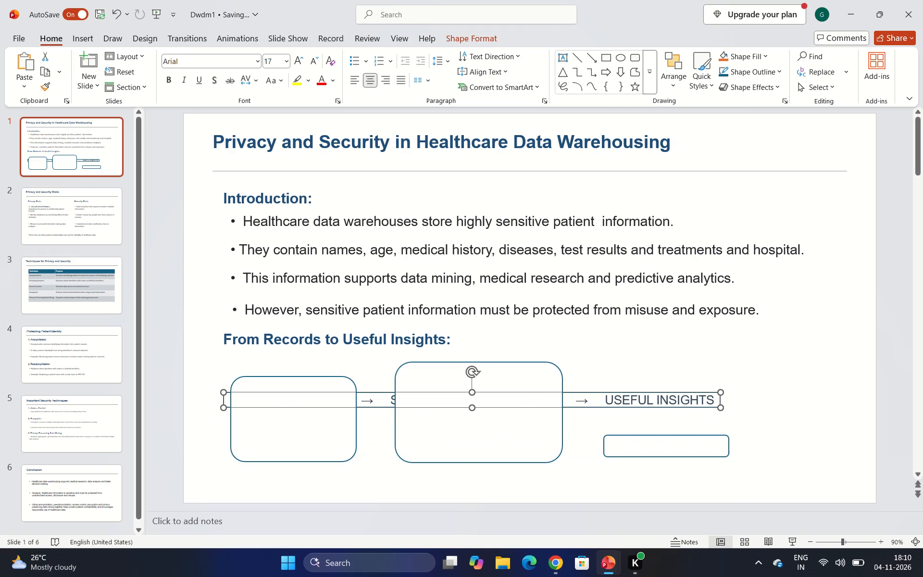
# Widen the flow text box below the insights heading until its right edge lines up with the small rounded box.
pyautogui.moveTo(719, 405); pyautogui.dragTo(728, 430)
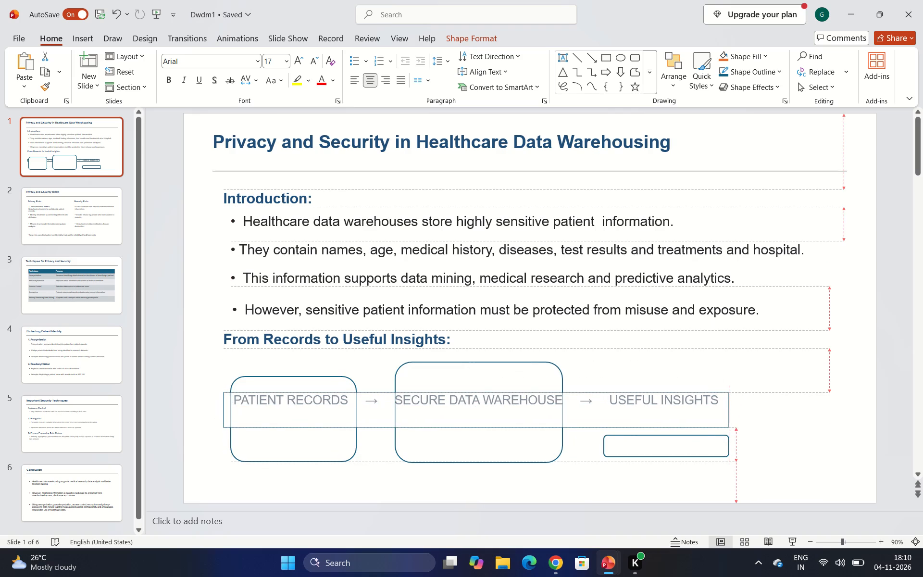
pyautogui.moveTo(728, 430); pyautogui.dragTo(731, 431)
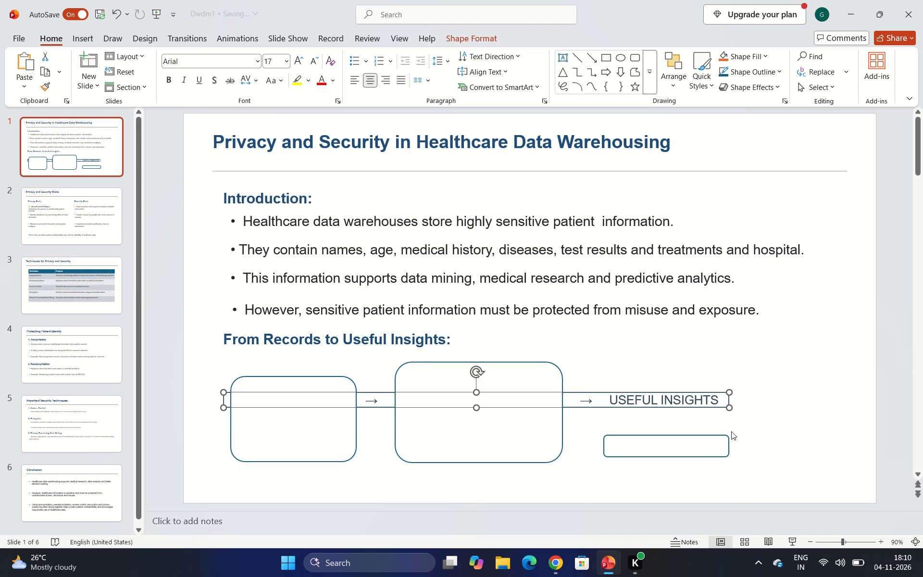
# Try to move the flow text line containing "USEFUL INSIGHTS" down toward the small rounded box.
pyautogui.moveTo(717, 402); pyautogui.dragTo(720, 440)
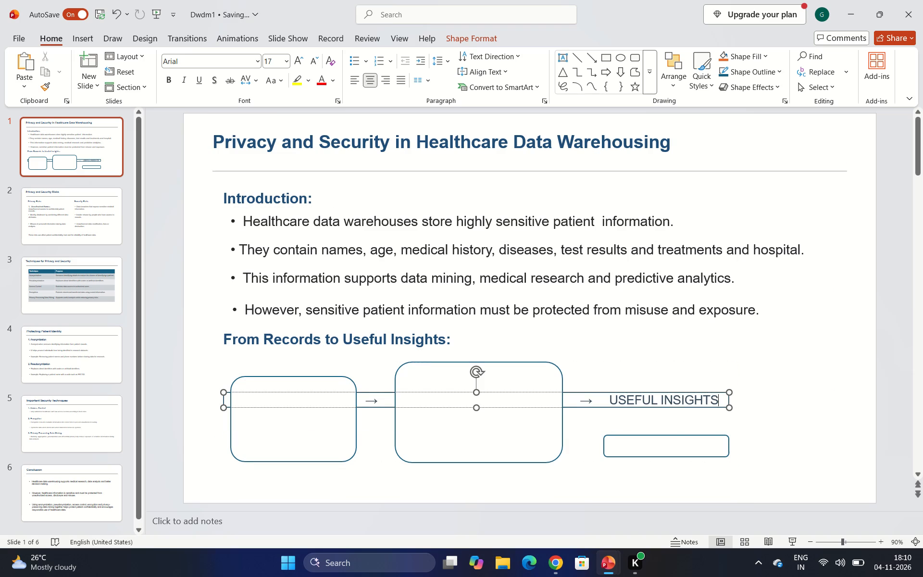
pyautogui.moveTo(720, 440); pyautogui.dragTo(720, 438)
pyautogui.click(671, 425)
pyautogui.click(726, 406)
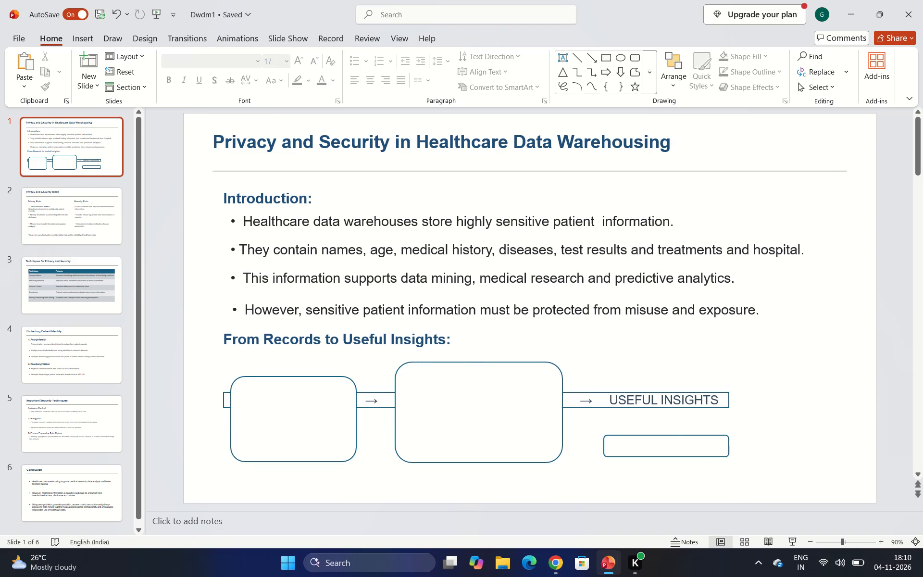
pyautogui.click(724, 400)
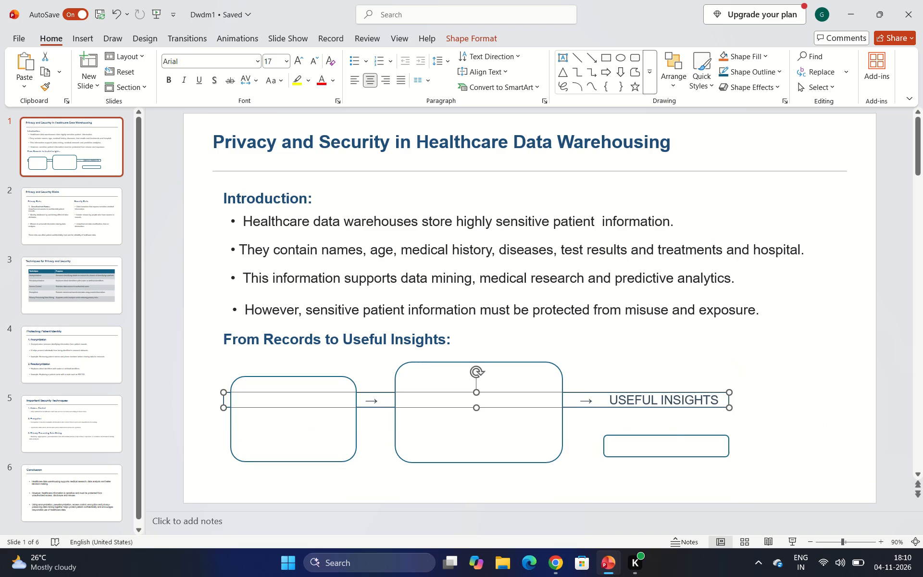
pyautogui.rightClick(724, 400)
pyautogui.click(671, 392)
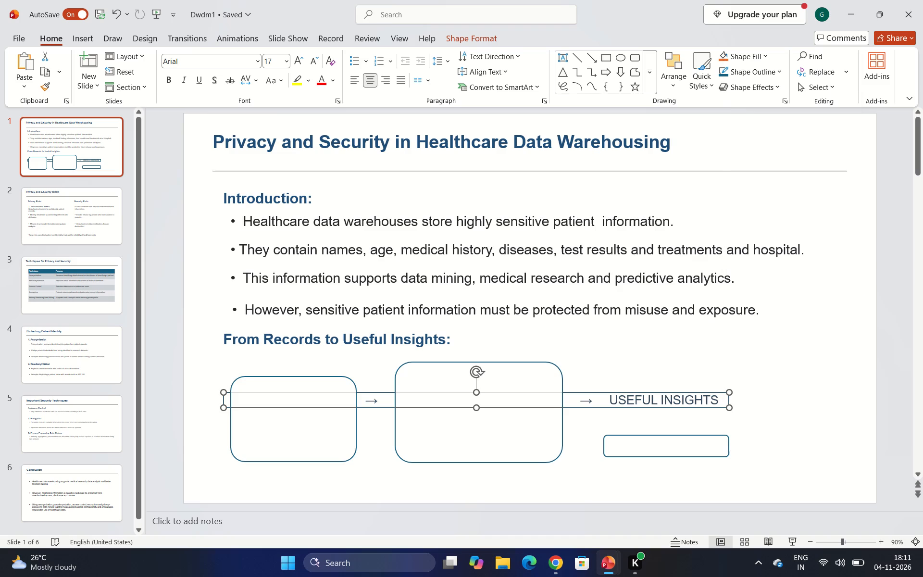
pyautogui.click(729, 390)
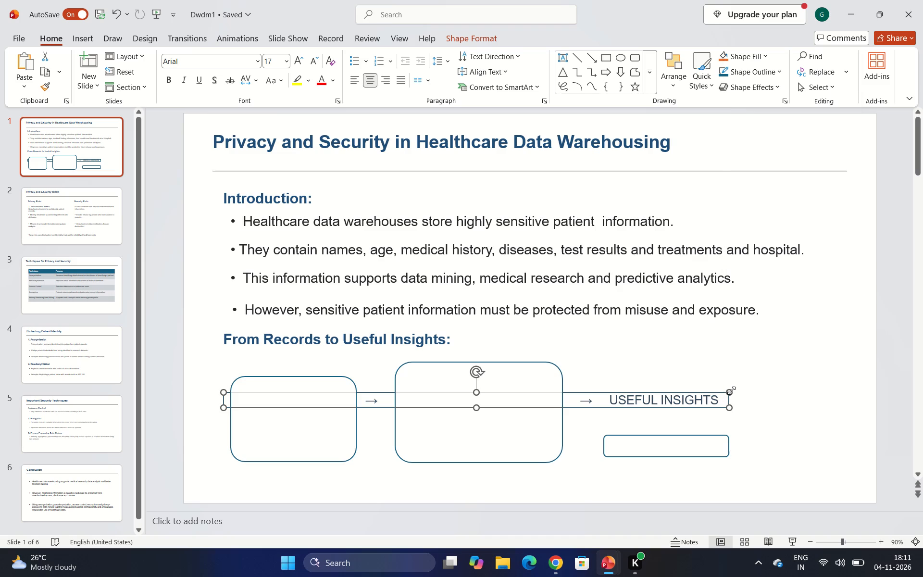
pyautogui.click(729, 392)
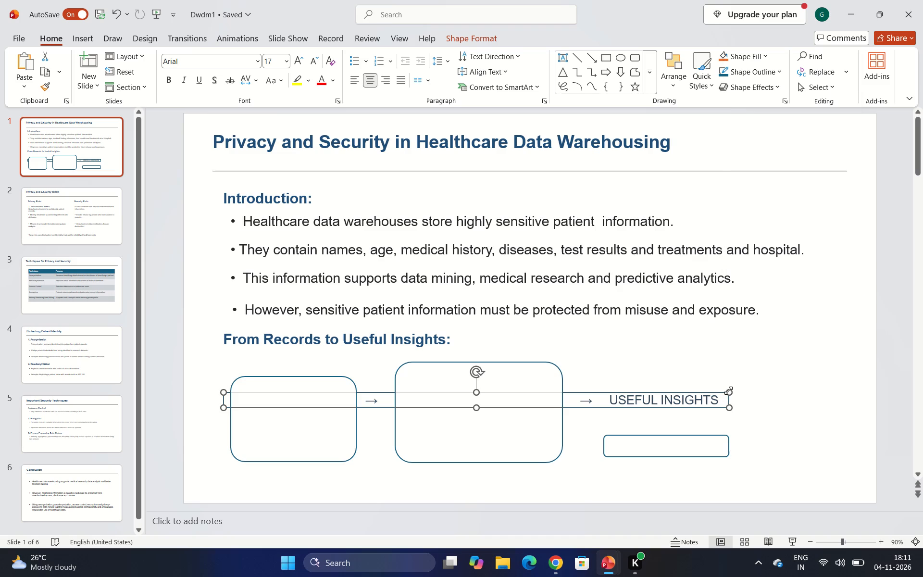
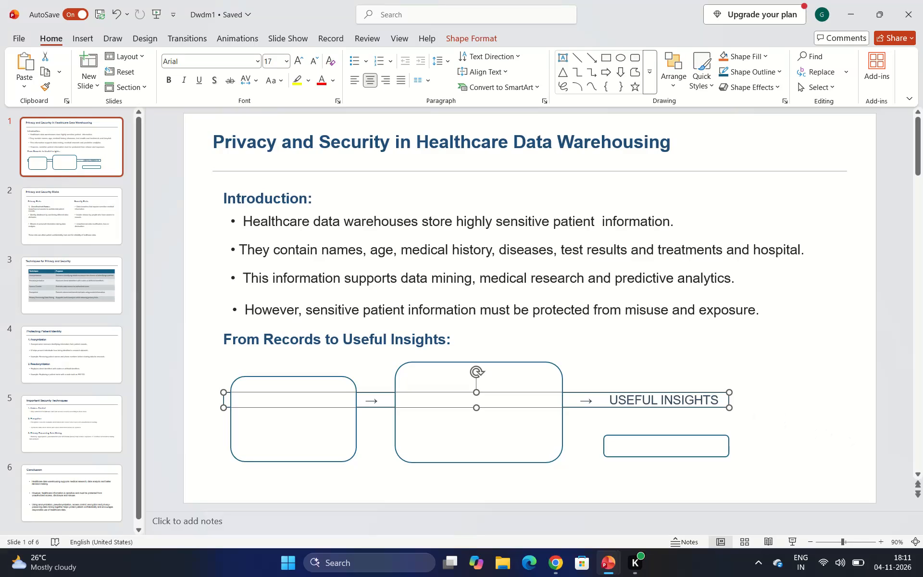
# Delete the flow text box with the arrows and "USEFUL INSIGHTS" that runs across the rounded boxes.
pyautogui.click(676, 400)
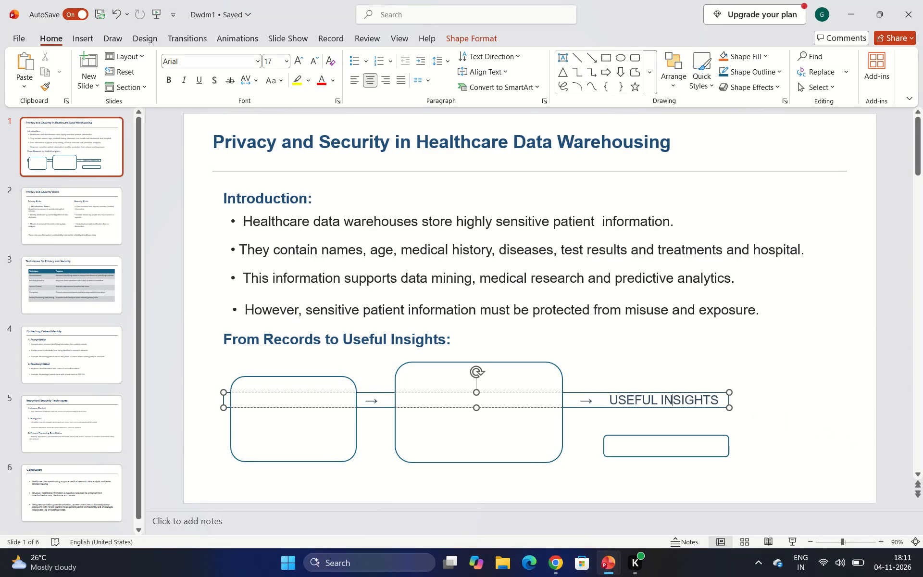
pyautogui.click(719, 399)
pyautogui.click(727, 399)
pyautogui.moveTo(750, 395); pyautogui.dragTo(720, 399)
pyautogui.click(720, 399)
pyautogui.press('BackSpace')
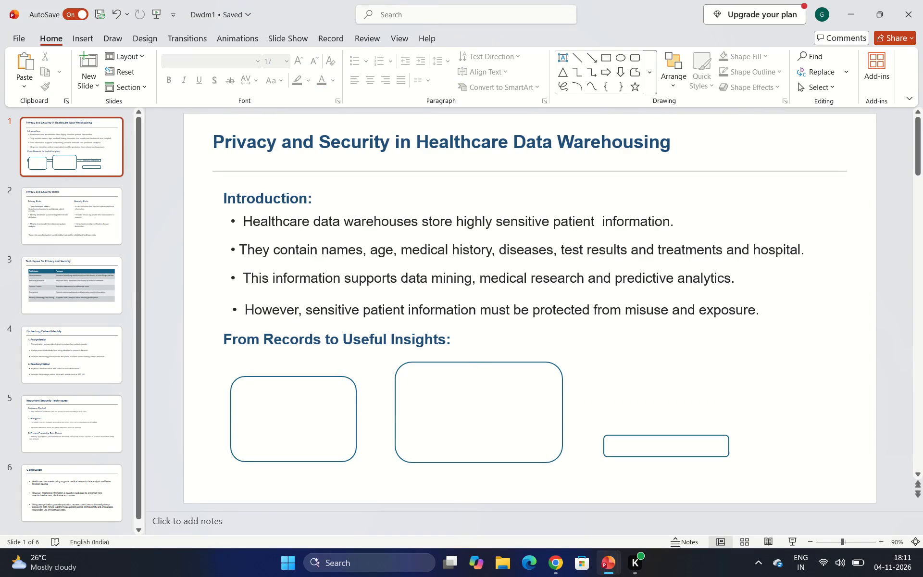
# Select the small rounded box at the end of the flow diagram for adjustment.
pyautogui.click(508, 392)
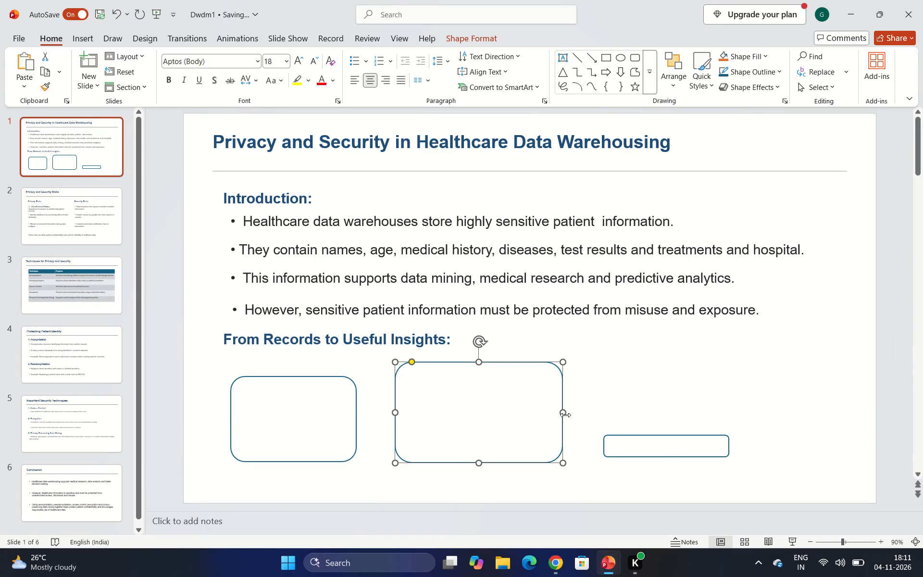
pyautogui.click(657, 450)
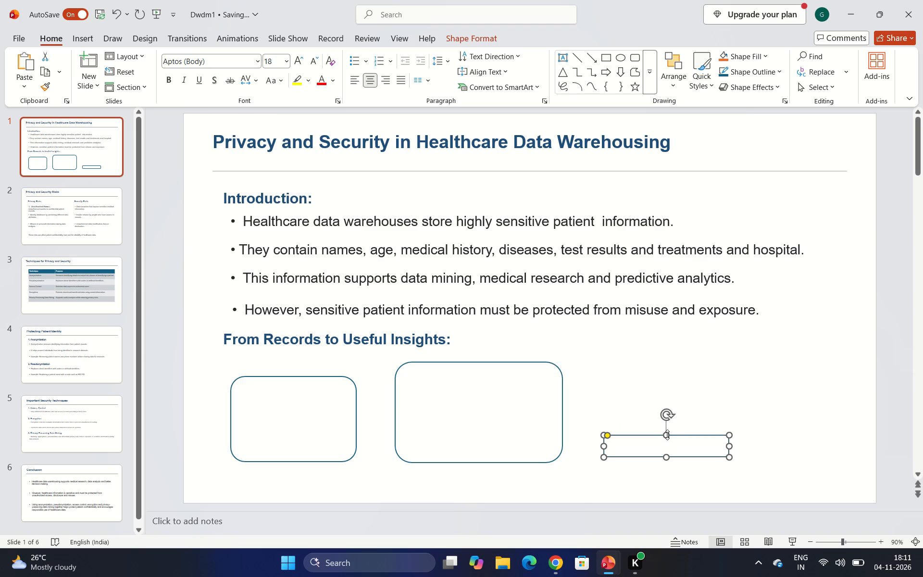
# Stretch the flat third box below the insights heading upward until its top edge lines up with the first box's top.
pyautogui.moveTo(667, 435); pyautogui.dragTo(664, 374)
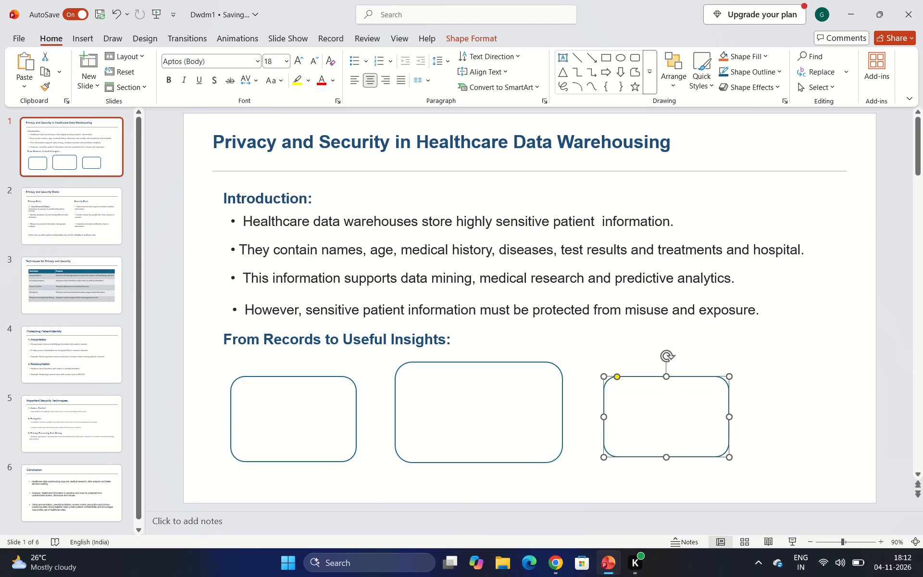
# Increase the first rounded box's height upward until its top edge lines up with the top of the middle box.
pyautogui.click(295, 426)
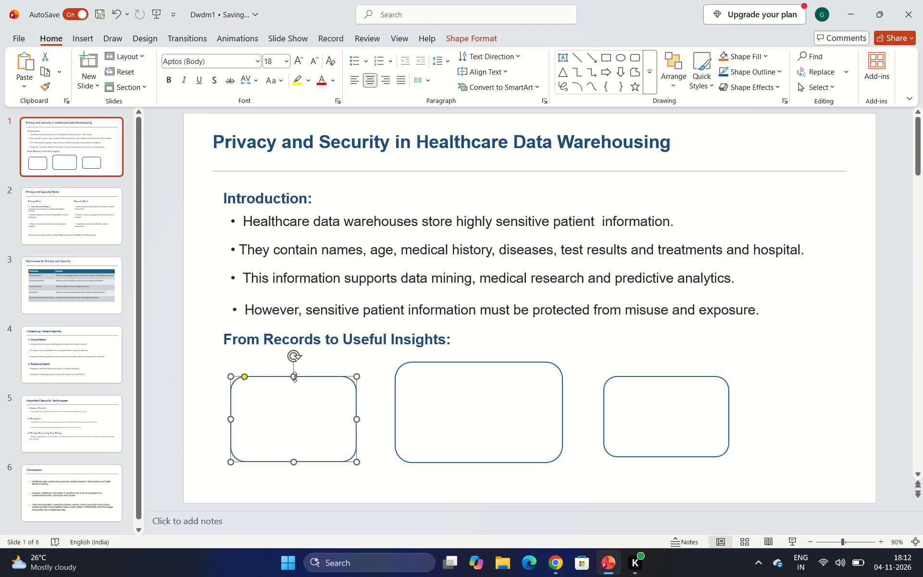
pyautogui.moveTo(295, 378); pyautogui.dragTo(295, 359)
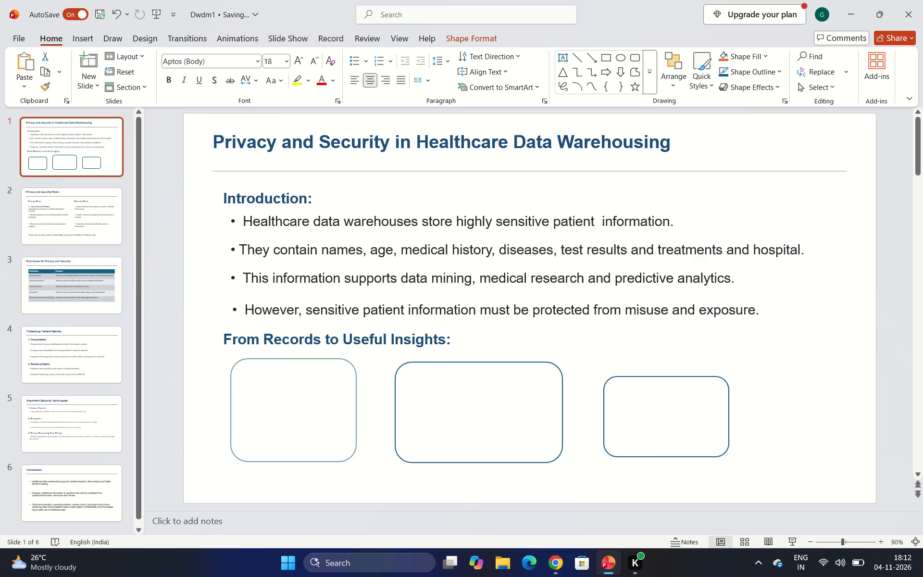
pyautogui.moveTo(295, 359); pyautogui.dragTo(295, 362)
# Select the middle rounded box below the insights heading.
pyautogui.click(484, 400)
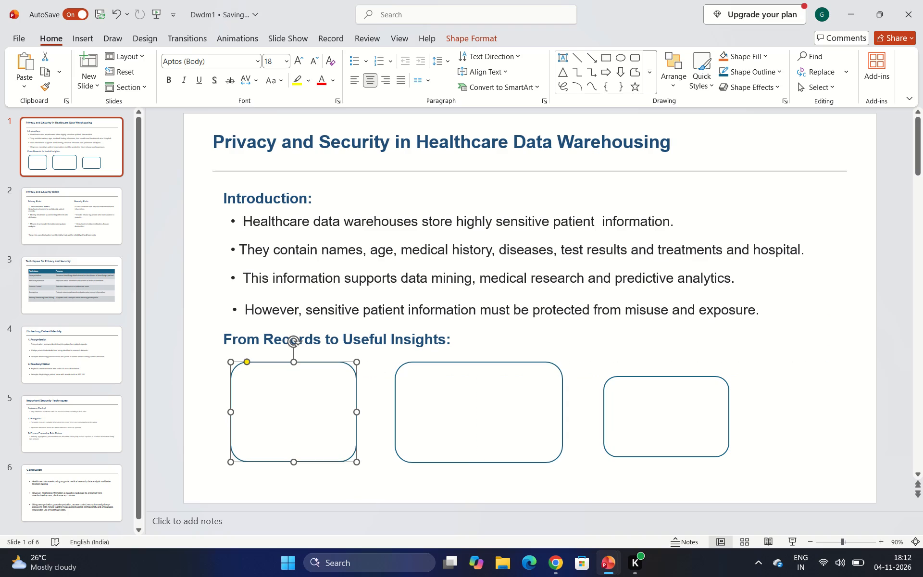
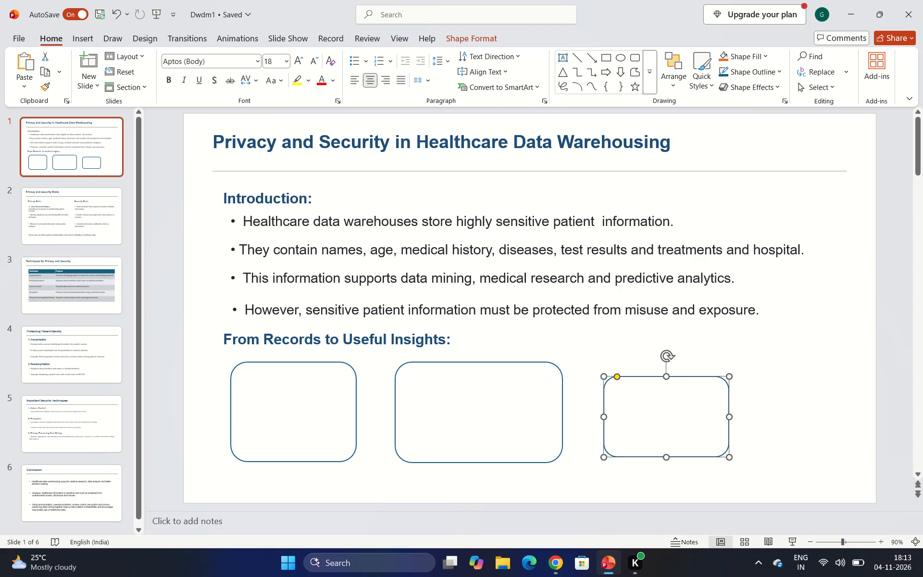
# Stretch the third rounded box upward until its top edge lines up with the tops of the other two boxes.
pyautogui.moveTo(667, 376); pyautogui.dragTo(668, 362)
# Label the first rounded box below the insights heading PATIENT DATA.
pyautogui.click(277, 401)
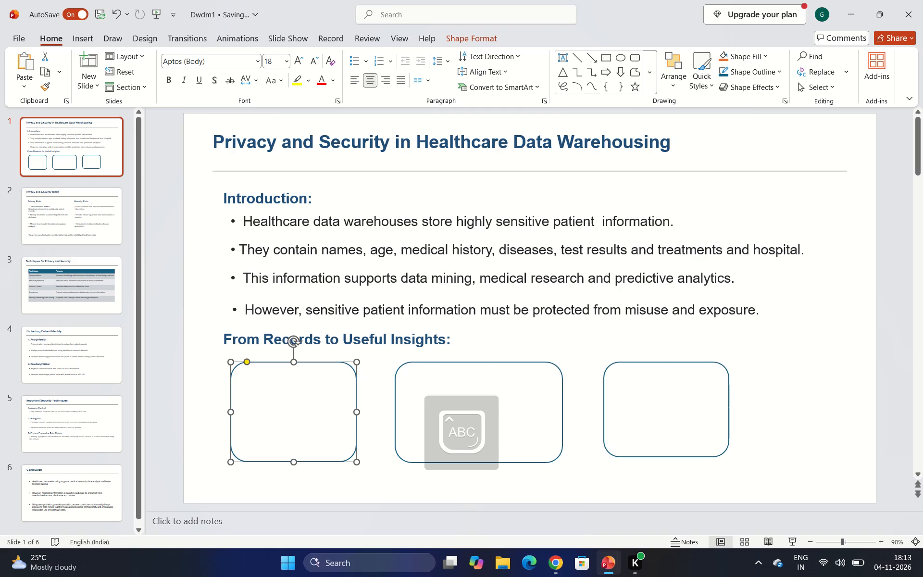
pyautogui.press('p')
pyautogui.write('ATIENT DATA')
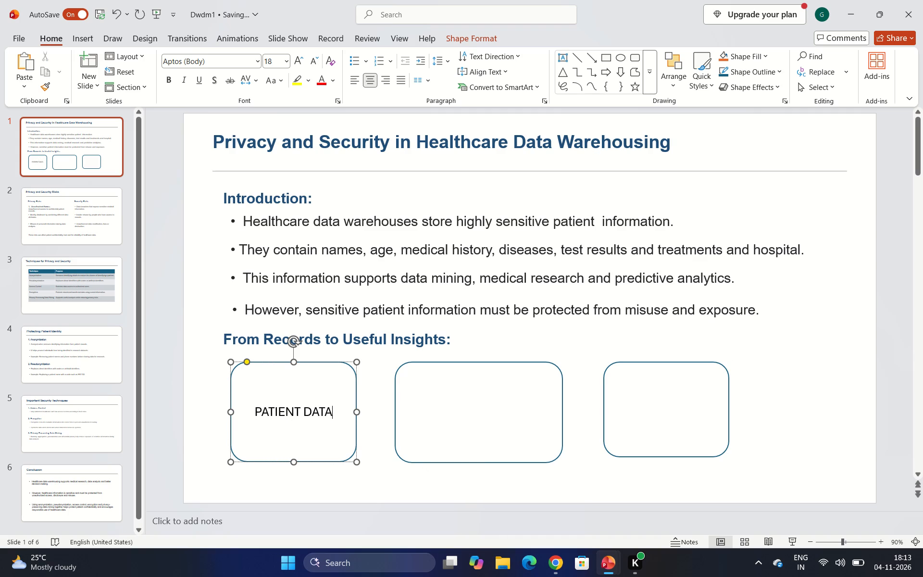
# Label the middle rounded box DATA WAREHOUSE.
pyautogui.click(430, 402)
pyautogui.click(461, 405)
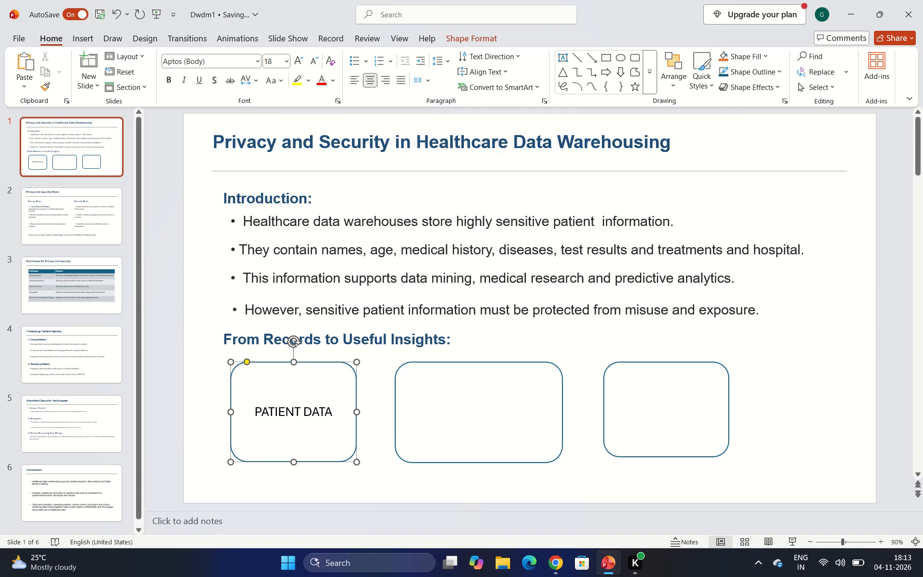
pyautogui.click(461, 405)
pyautogui.click(429, 424)
pyautogui.write('DATA')
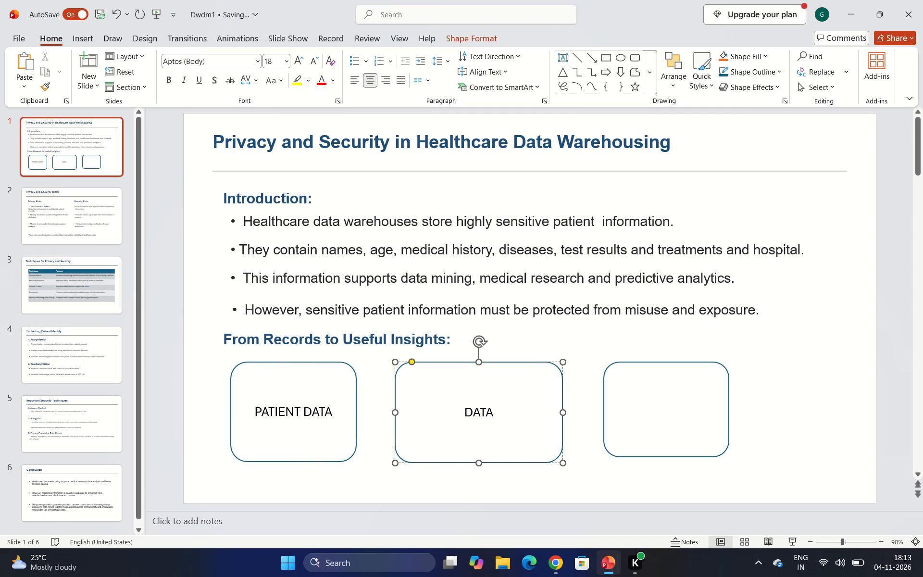
pyautogui.press('space')
pyautogui.write('WAREHOUSE')
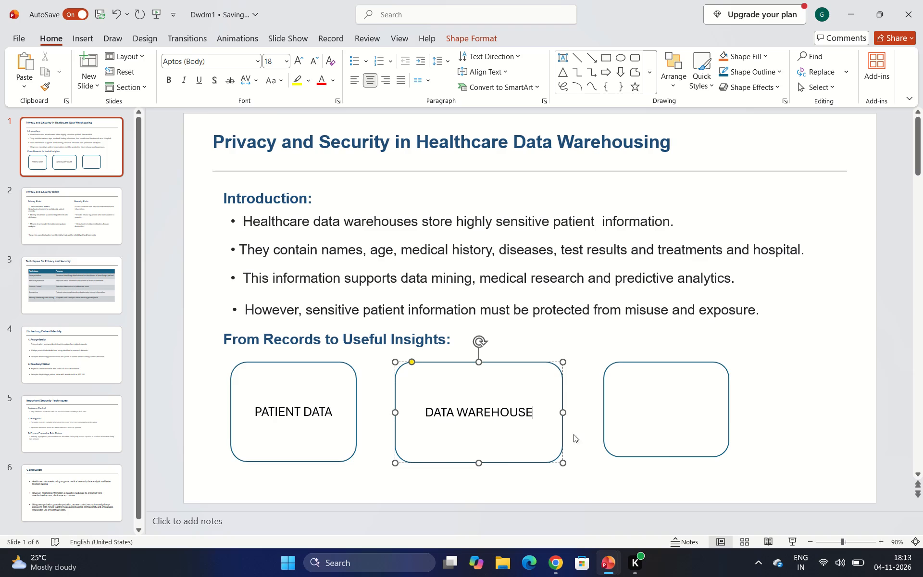
# Label the third rounded box DATA ANALYTICS.
pyautogui.click(661, 415)
pyautogui.write('DATA ANA')
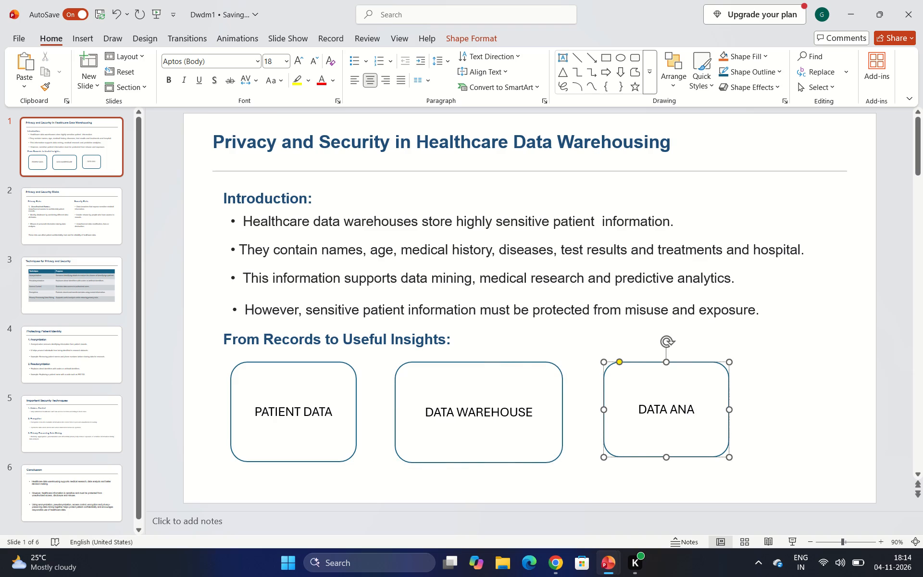
pyautogui.write('LYR')
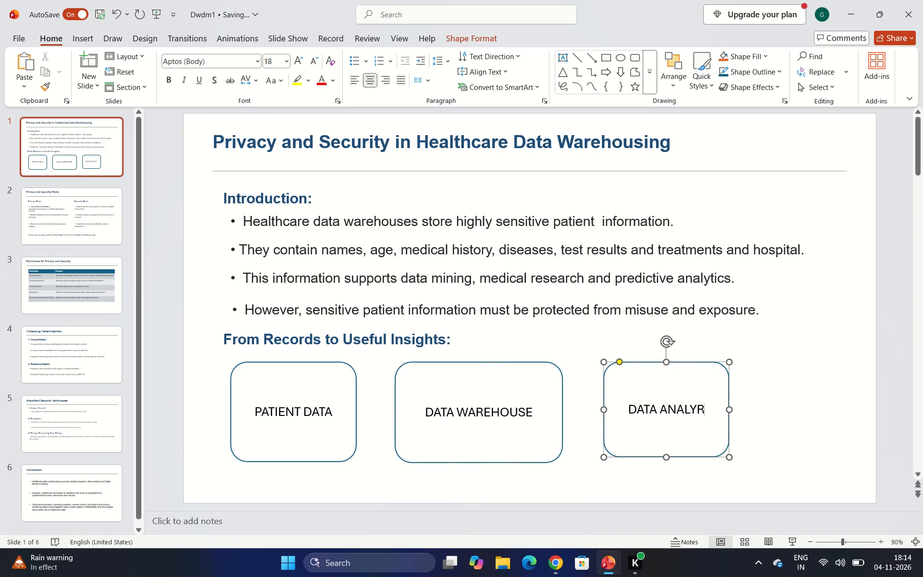
pyautogui.press('BackSpace')
pyautogui.write('TICS')
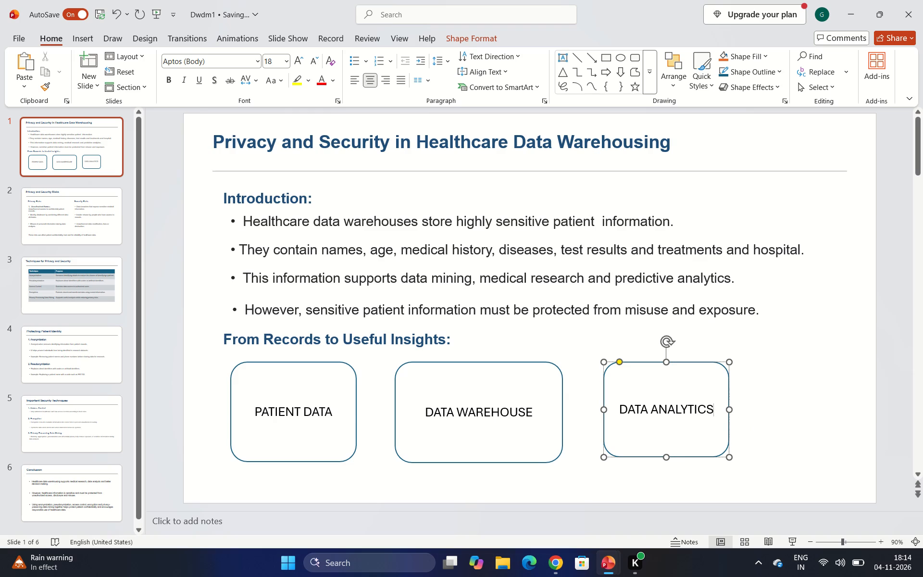
# Narrow the DATA WAREHOUSE box by pulling its right edge inward, closer to its label.
pyautogui.click(350, 415)
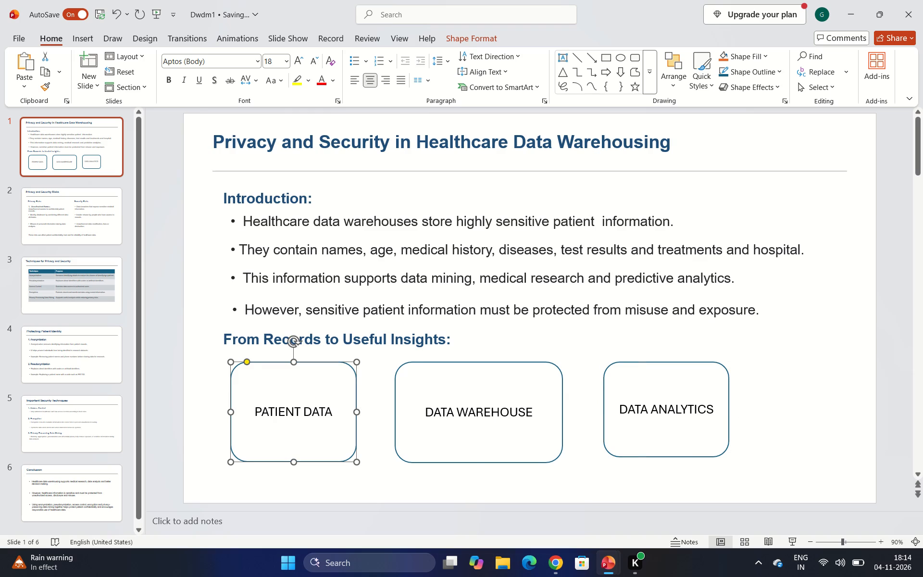
pyautogui.click(428, 402)
pyautogui.moveTo(563, 411); pyautogui.dragTo(531, 414)
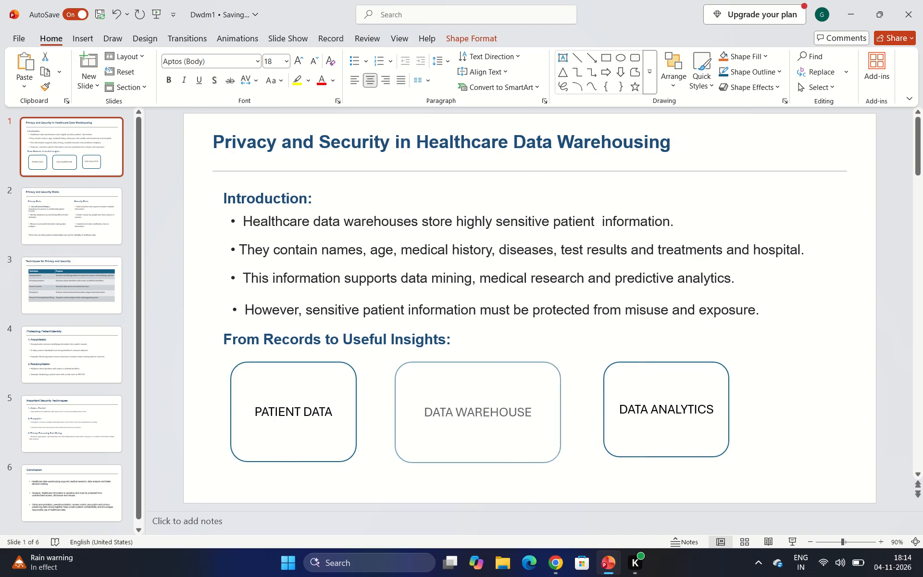
pyautogui.moveTo(531, 414); pyautogui.dragTo(530, 414)
# Move the DATA ANALYTICS box left toward the DATA WAREHOUSE box, keeping it at the same height.
pyautogui.click(661, 408)
pyautogui.moveTo(661, 408); pyautogui.dragTo(623, 415)
pyautogui.click(635, 435)
pyautogui.moveTo(635, 435); pyautogui.dragTo(623, 435)
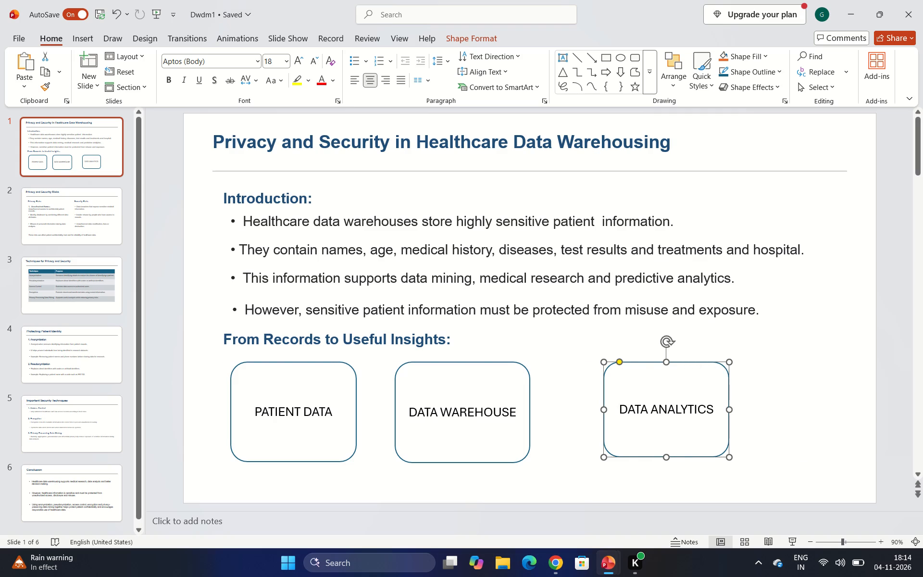
pyautogui.moveTo(623, 435); pyautogui.dragTo(601, 436)
# Move the DATA WAREHOUSE box left, closer to the PATIENT DATA box, with their top edges level.
pyautogui.click(467, 423)
pyautogui.moveTo(467, 423); pyautogui.dragTo(448, 422)
pyautogui.moveTo(425, 433); pyautogui.dragTo(410, 427)
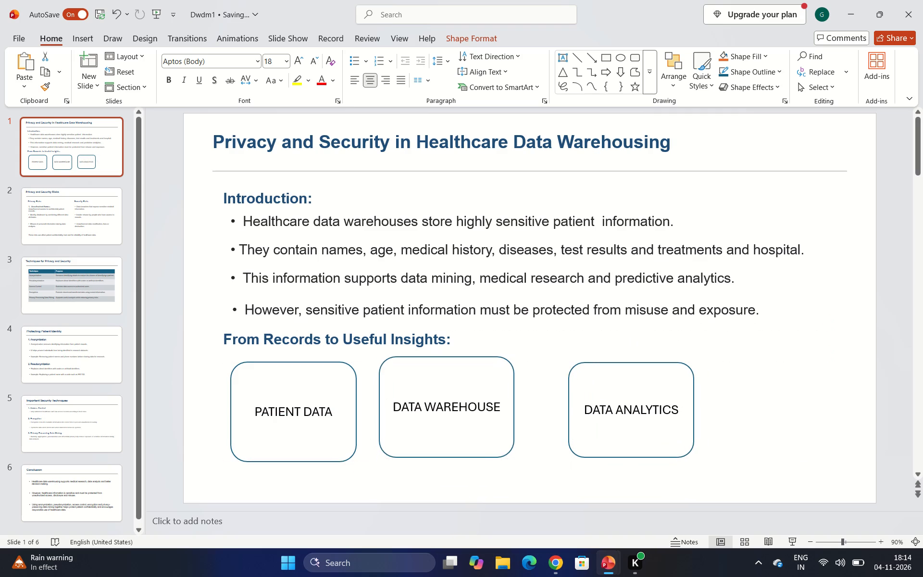
pyautogui.moveTo(410, 427); pyautogui.dragTo(408, 433)
# Move the DATA ANALYTICS box close to the DATA WAREHOUSE box and stretch its top edge level with the others.
pyautogui.click(586, 427)
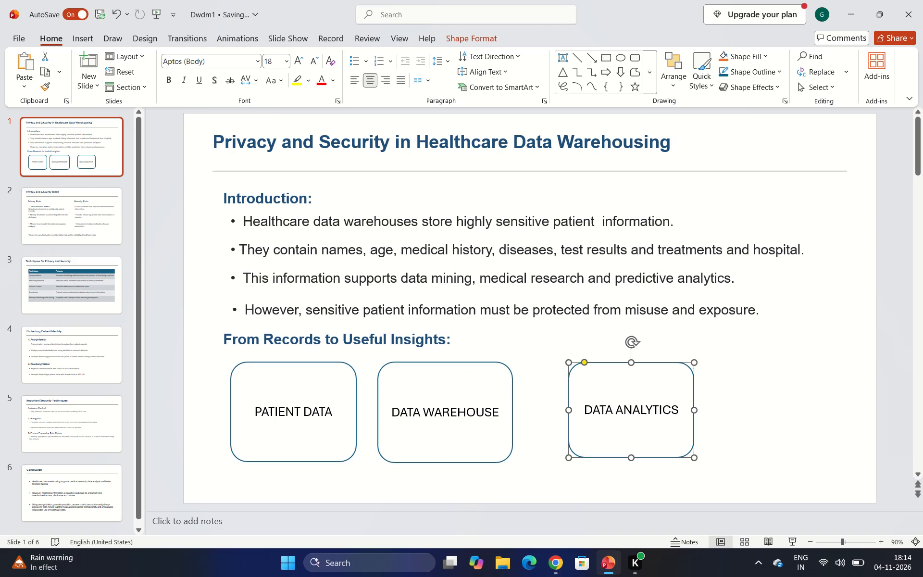
pyautogui.moveTo(586, 427); pyautogui.dragTo(549, 431)
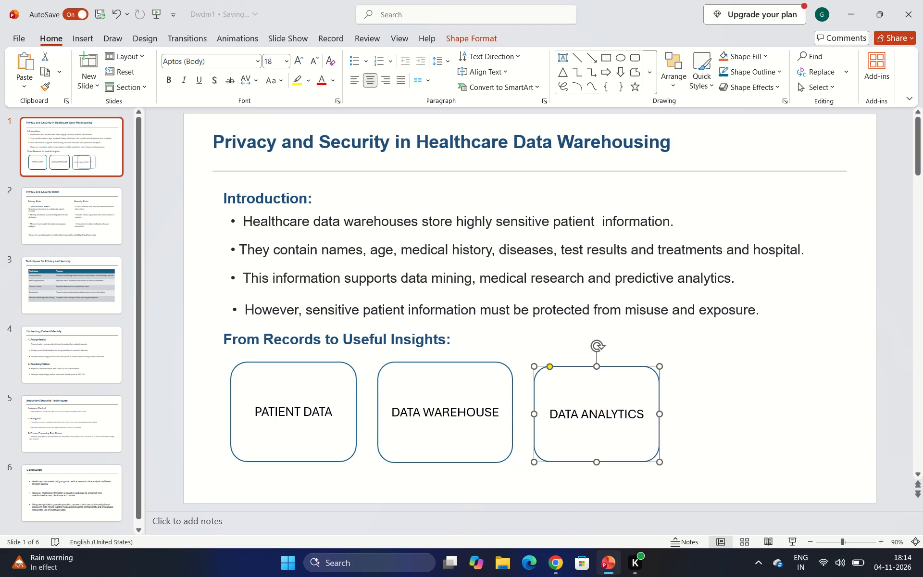
pyautogui.click(597, 367)
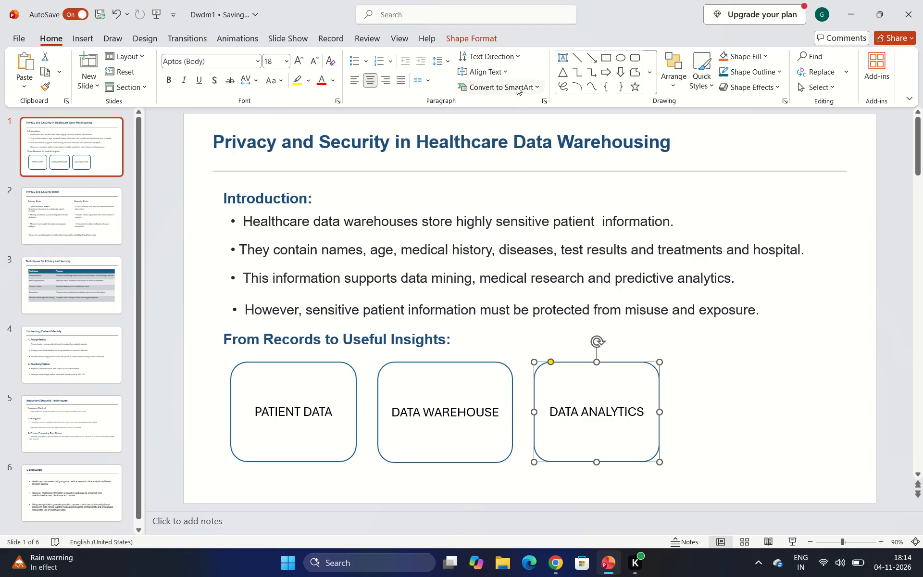
# Draw a fourth rounded rectangle about 4.65 cm high and 6.74 cm wide to the right of the DATA ANALYTICS box.
pyautogui.click(640, 53)
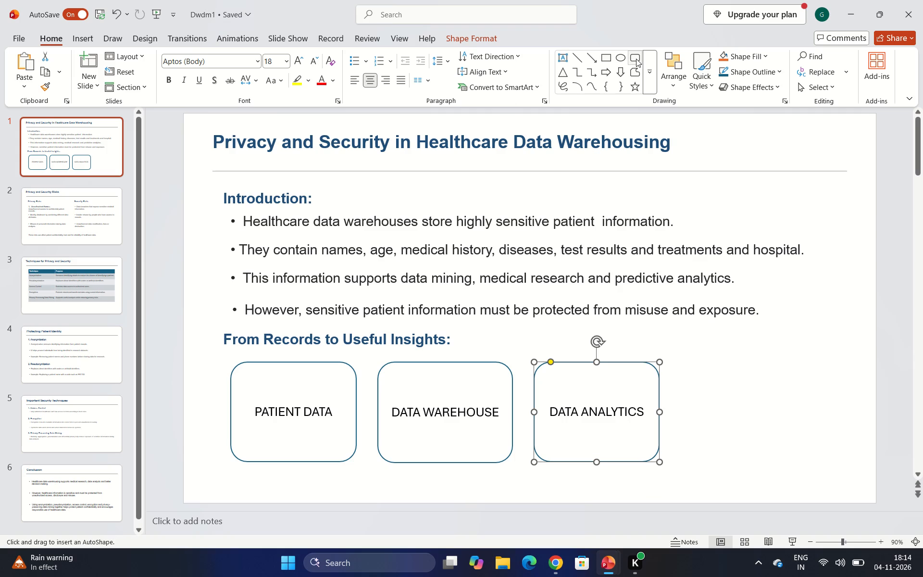
pyautogui.click(636, 59)
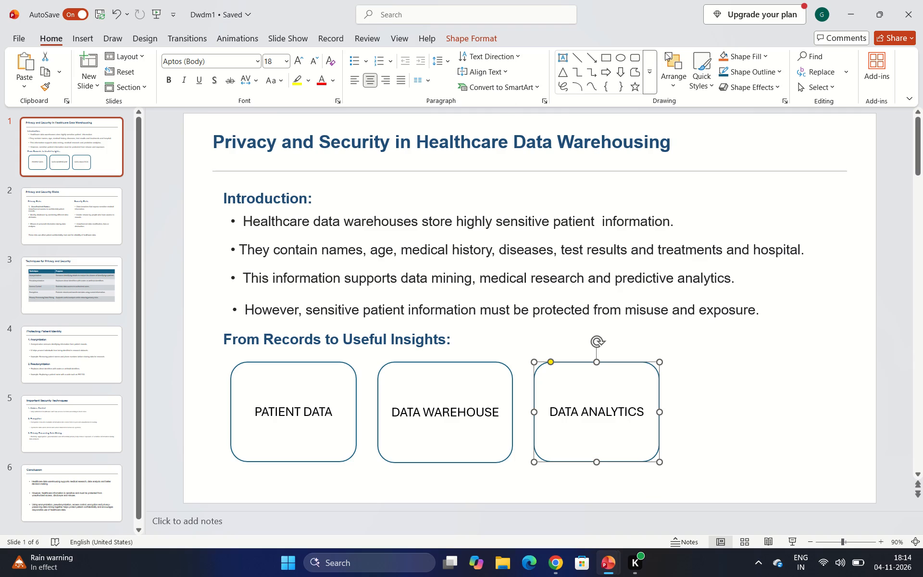
pyautogui.click(641, 56)
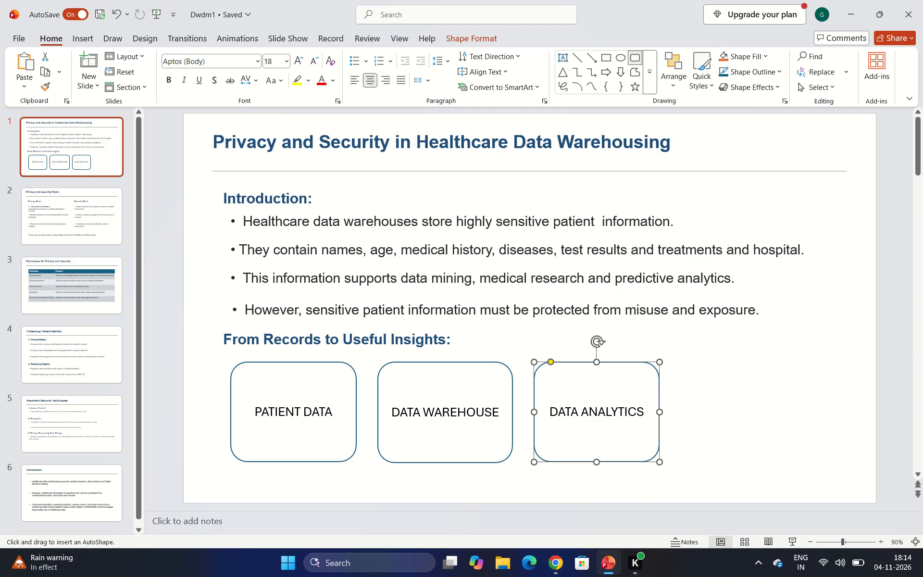
pyautogui.moveTo(684, 366); pyautogui.dragTo(800, 425)
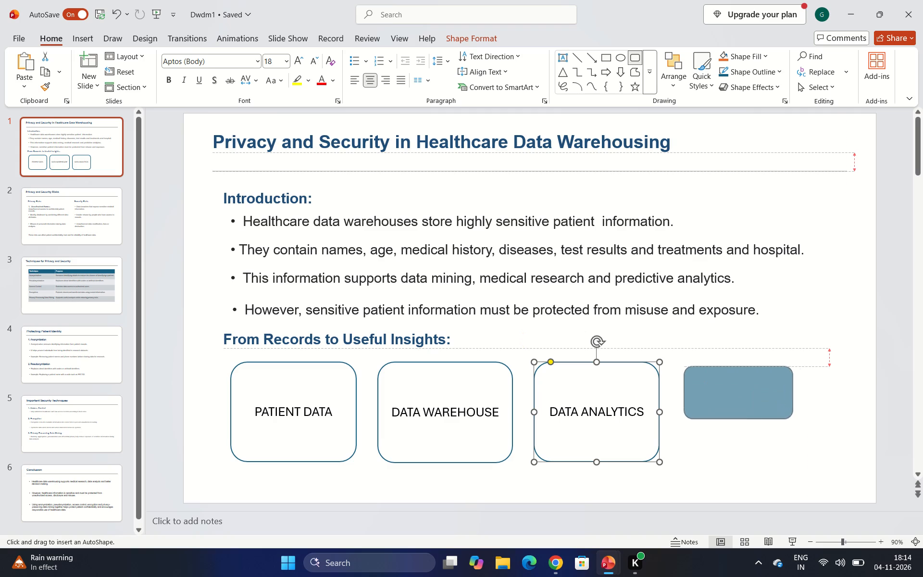
pyautogui.moveTo(800, 425); pyautogui.dragTo(820, 461)
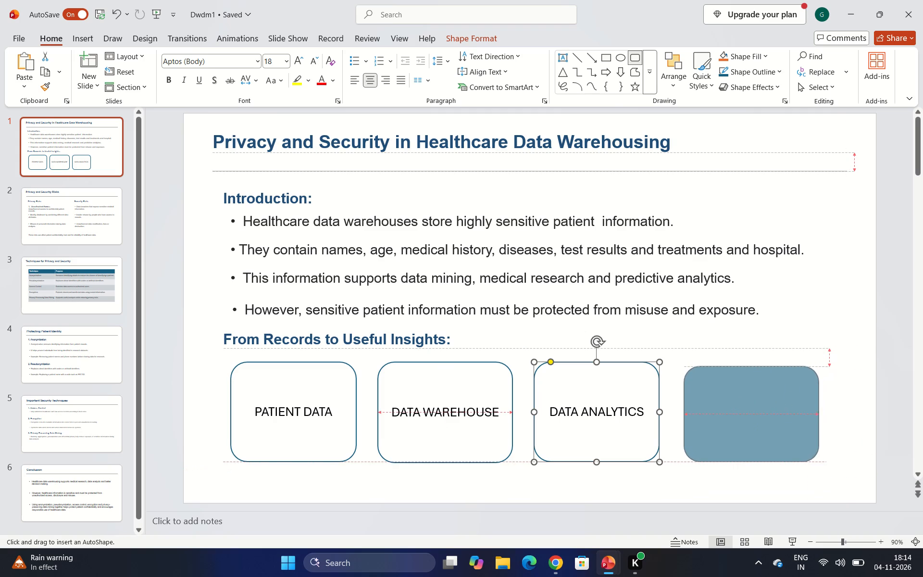
pyautogui.moveTo(820, 461); pyautogui.dragTo(821, 459)
# Apply the theme style with a white fill and dark blue outline to the fourth box, matching the others.
pyautogui.click(310, 80)
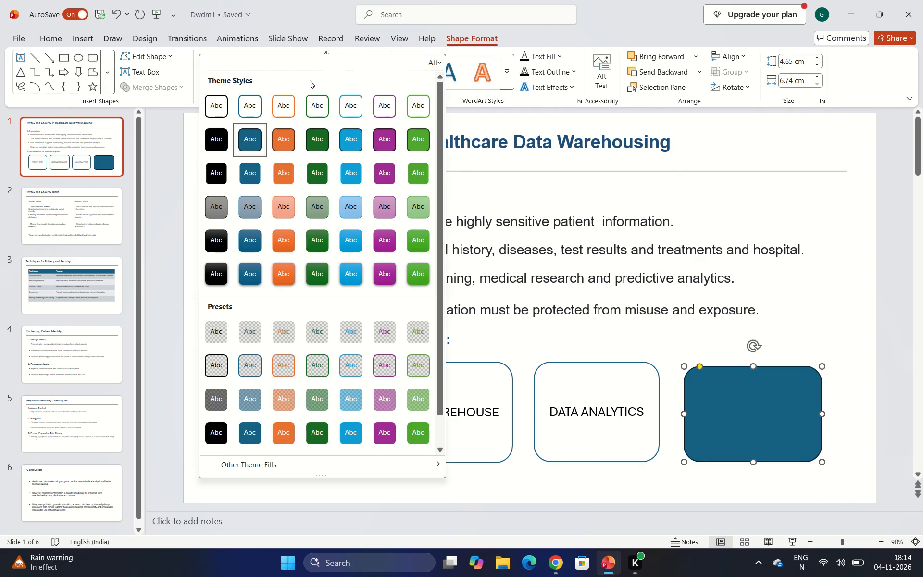
pyautogui.click(259, 110)
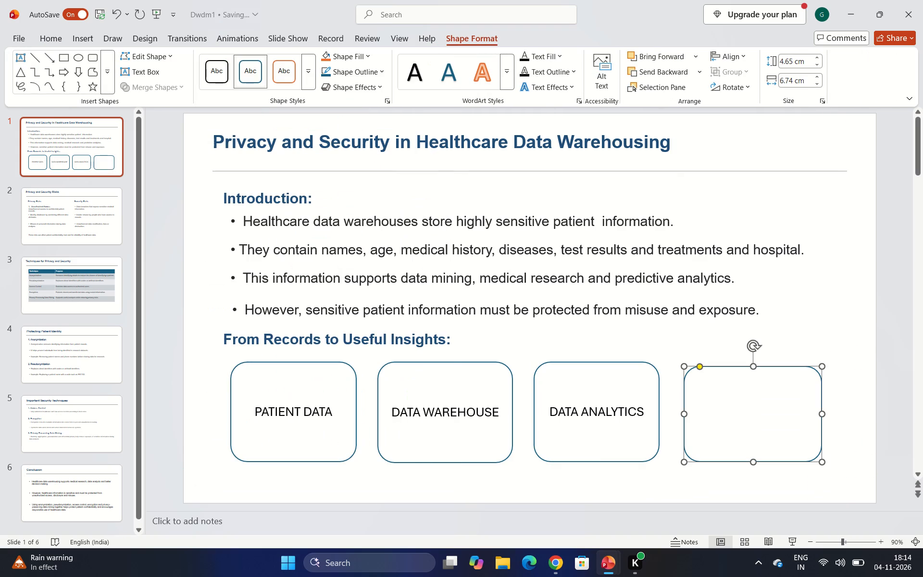
pyautogui.click(755, 366)
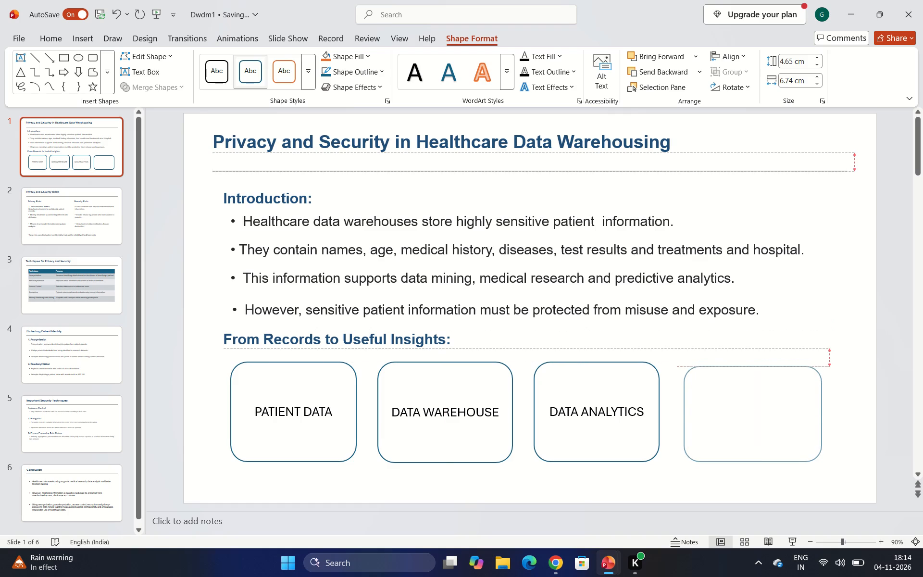
# Label the fourth rounded box BETTER DECISIONS.
pyautogui.click(720, 407)
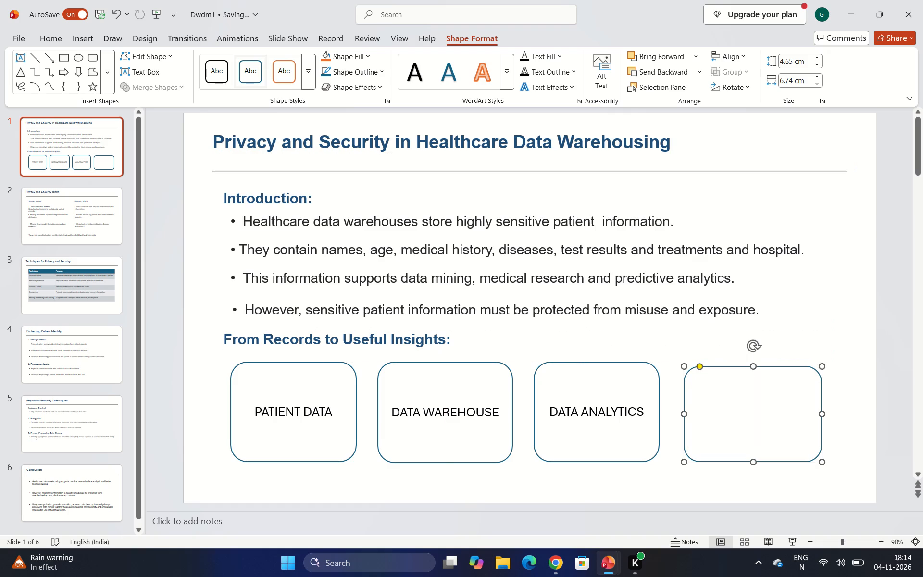
pyautogui.click(707, 422)
pyautogui.write('BETTER DES')
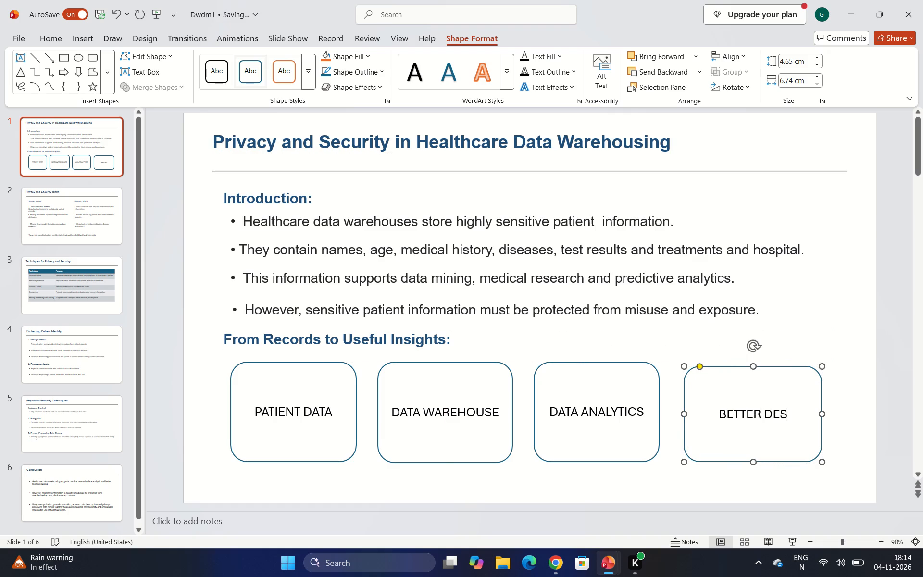
pyautogui.press('BackSpace')
pyautogui.write('CISIONS')
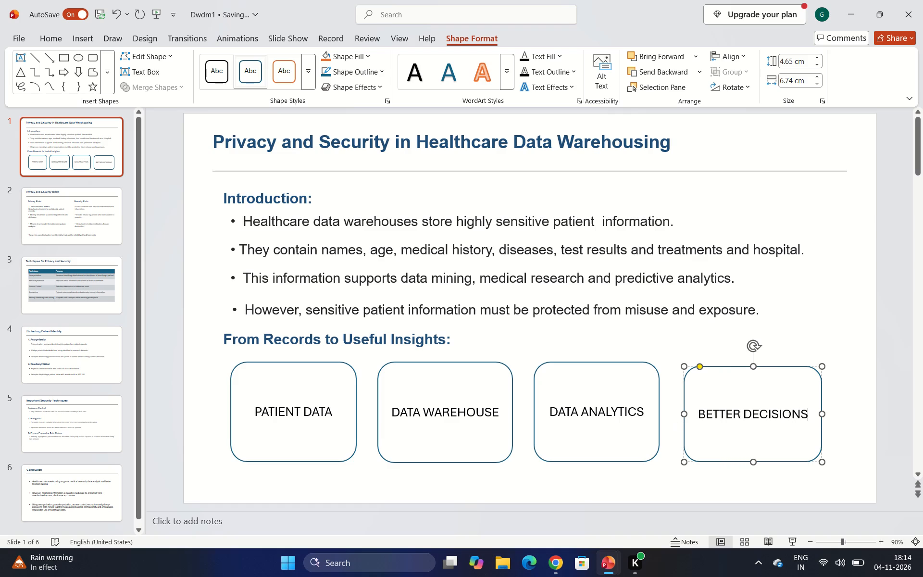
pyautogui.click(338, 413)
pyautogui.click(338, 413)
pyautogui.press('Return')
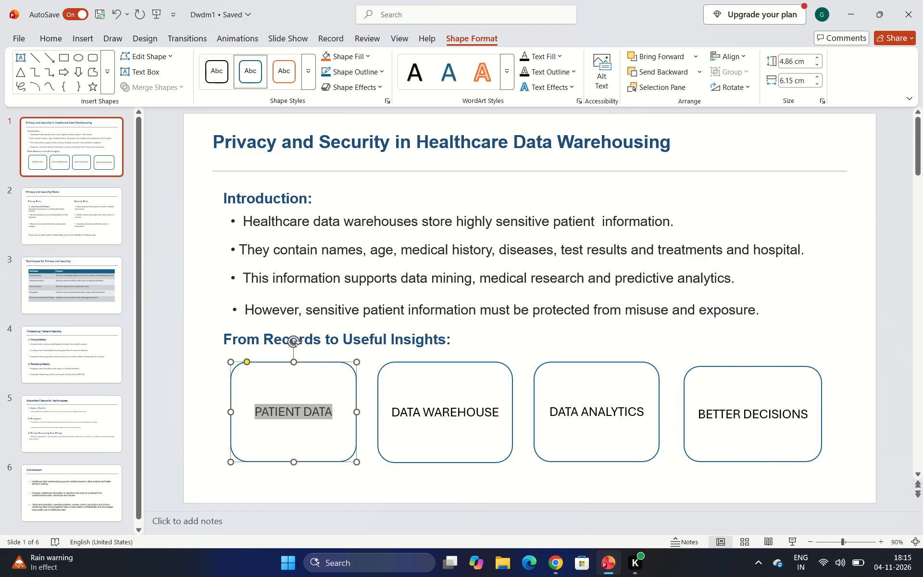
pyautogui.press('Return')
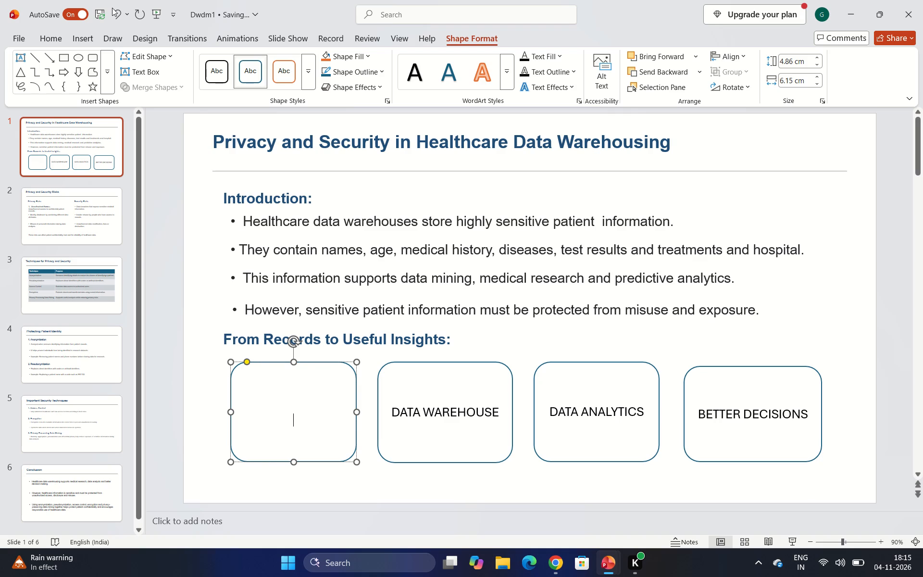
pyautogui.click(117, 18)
# Shift the PATIENT DATA box slightly left and up, matching its gap to DATA WAREHOUSE with the gap between the last two boxes.
pyautogui.click(301, 452)
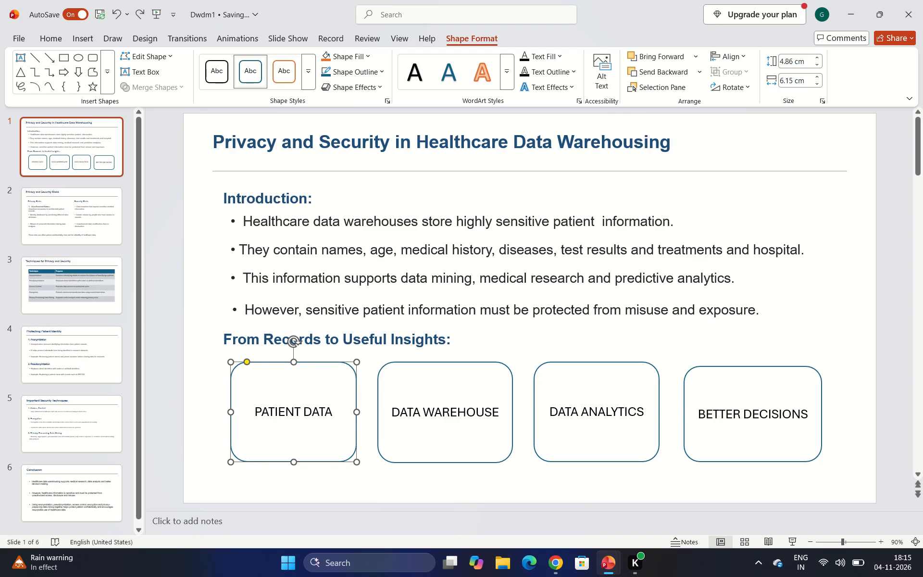
pyautogui.moveTo(336, 419); pyautogui.dragTo(324, 421)
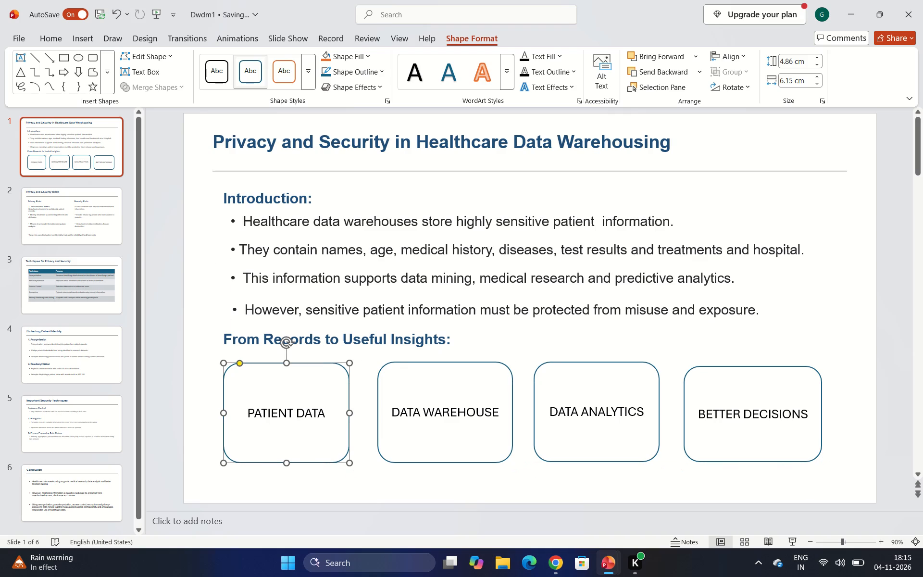
pyautogui.click(324, 431)
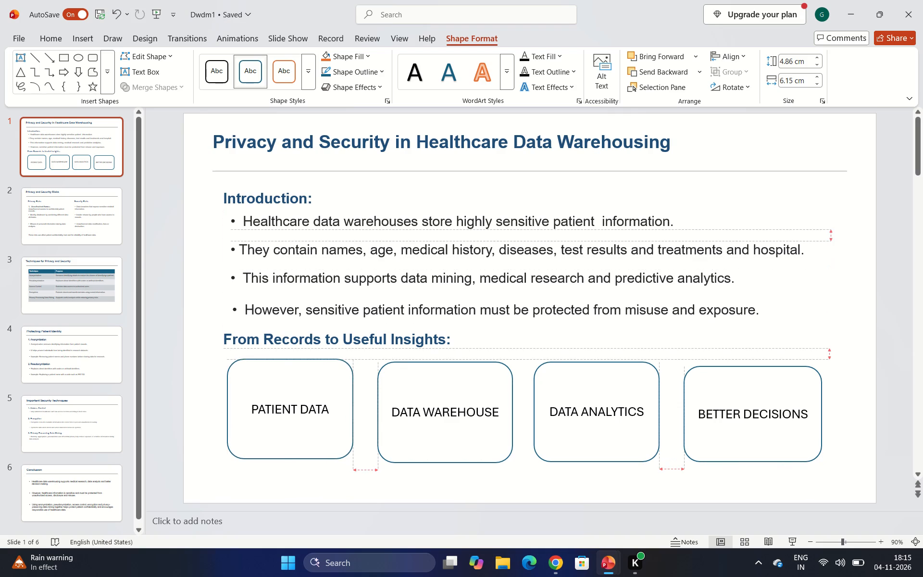
pyautogui.click(253, 432)
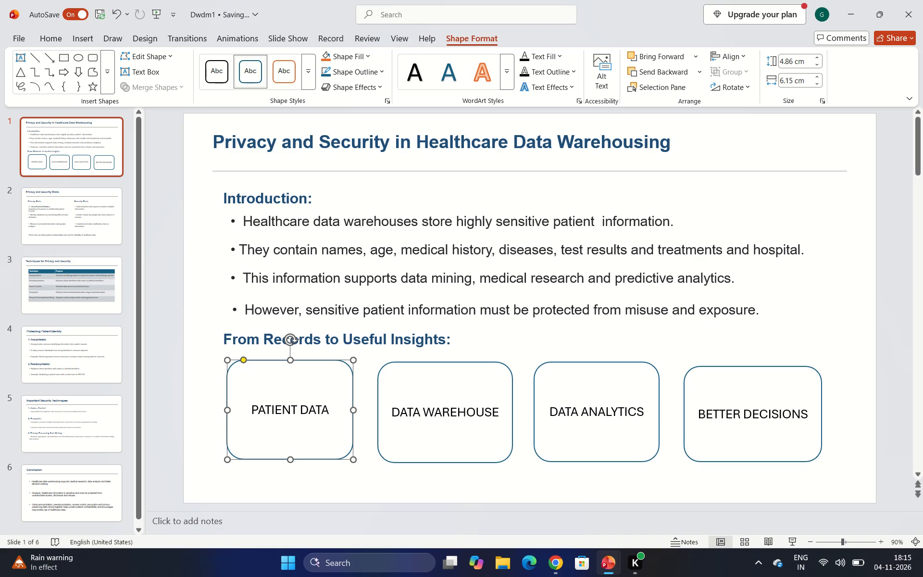
pyautogui.click(243, 424)
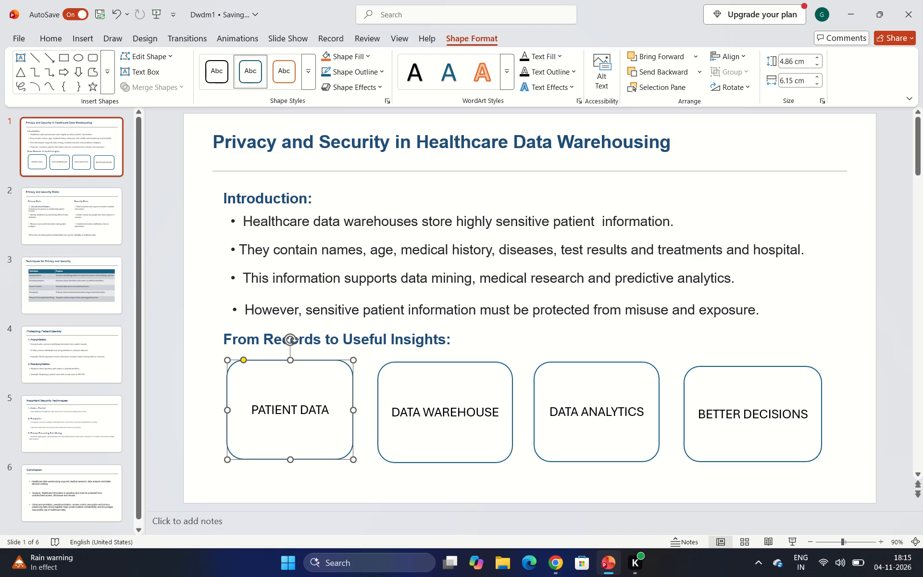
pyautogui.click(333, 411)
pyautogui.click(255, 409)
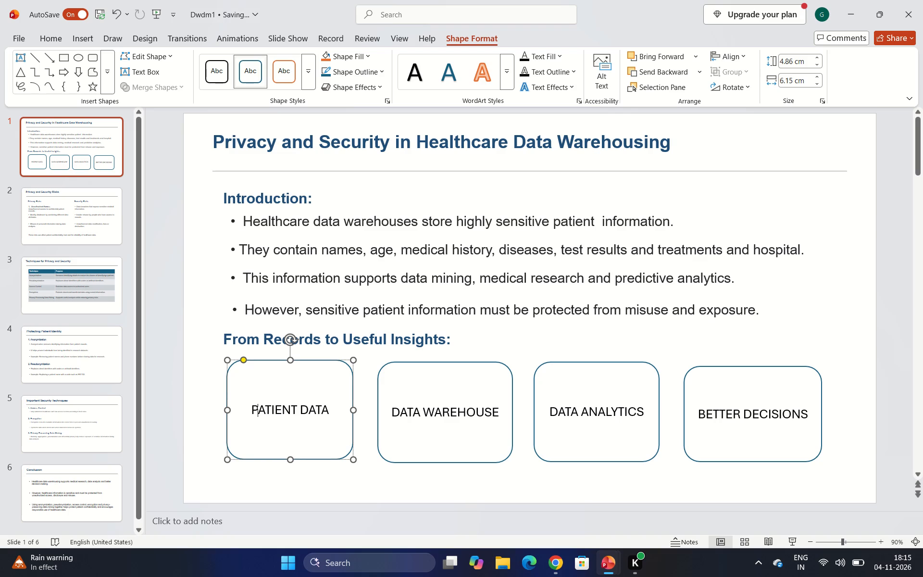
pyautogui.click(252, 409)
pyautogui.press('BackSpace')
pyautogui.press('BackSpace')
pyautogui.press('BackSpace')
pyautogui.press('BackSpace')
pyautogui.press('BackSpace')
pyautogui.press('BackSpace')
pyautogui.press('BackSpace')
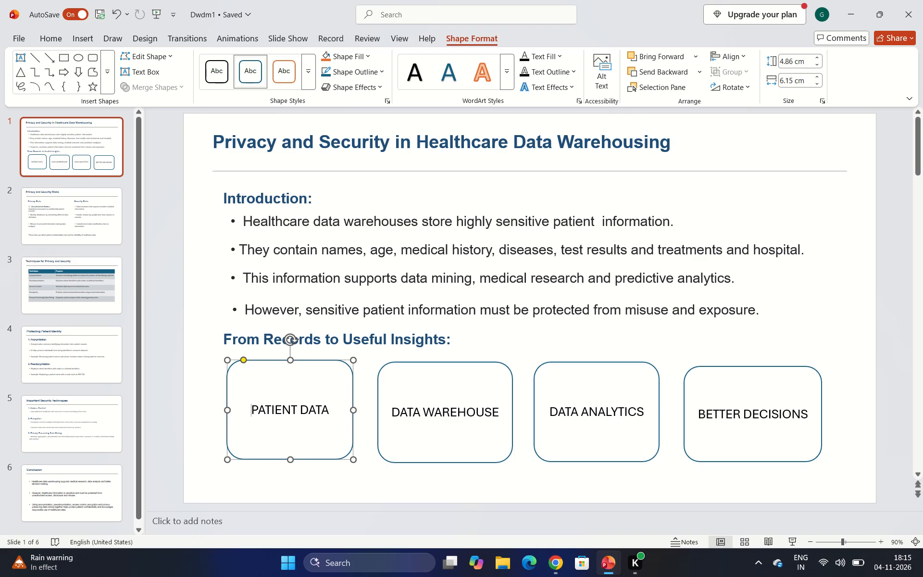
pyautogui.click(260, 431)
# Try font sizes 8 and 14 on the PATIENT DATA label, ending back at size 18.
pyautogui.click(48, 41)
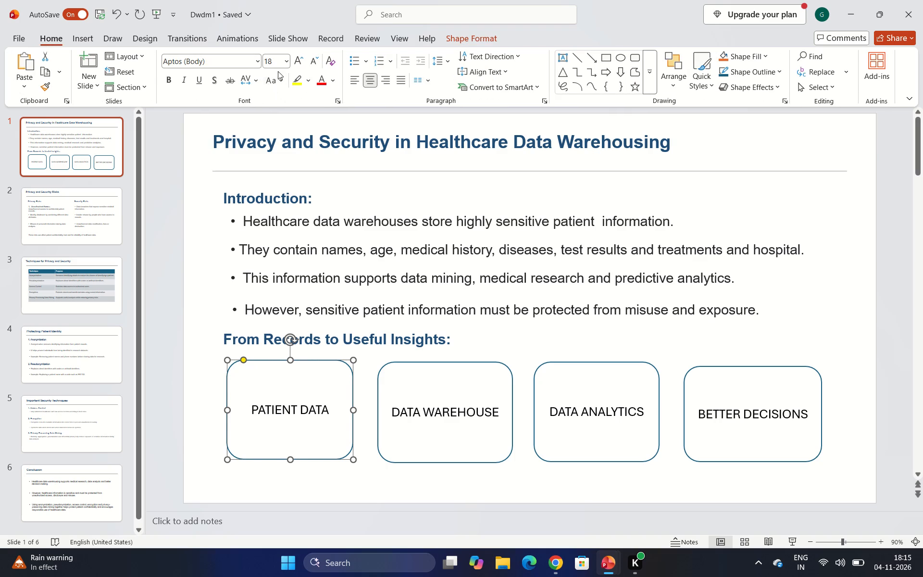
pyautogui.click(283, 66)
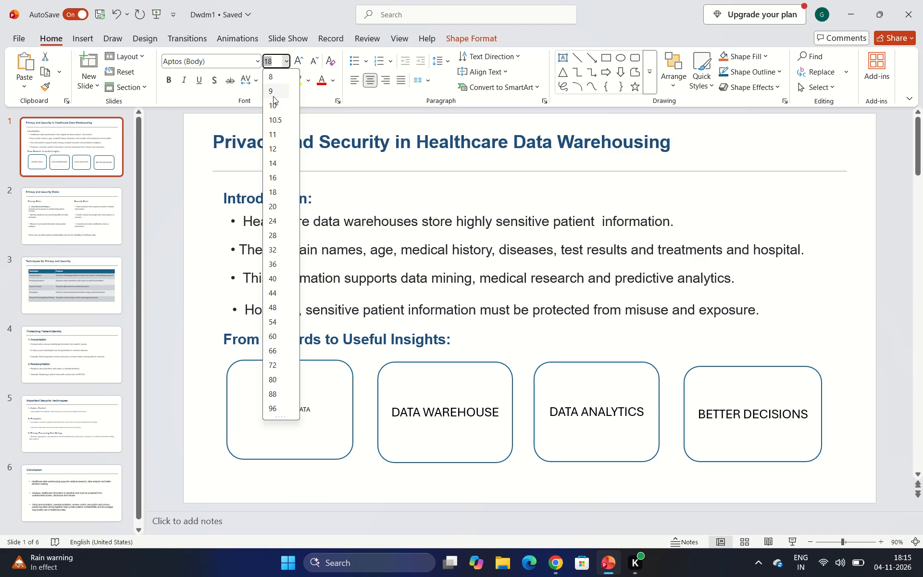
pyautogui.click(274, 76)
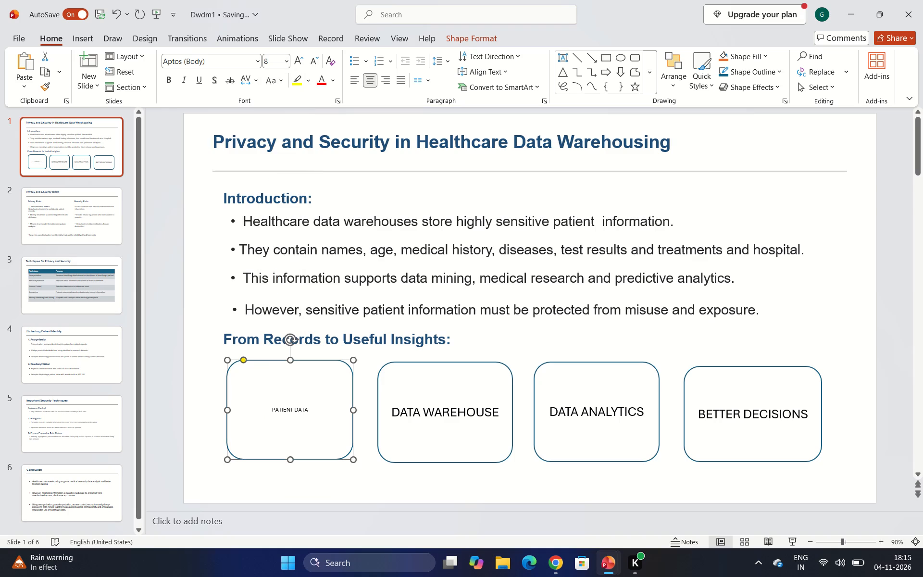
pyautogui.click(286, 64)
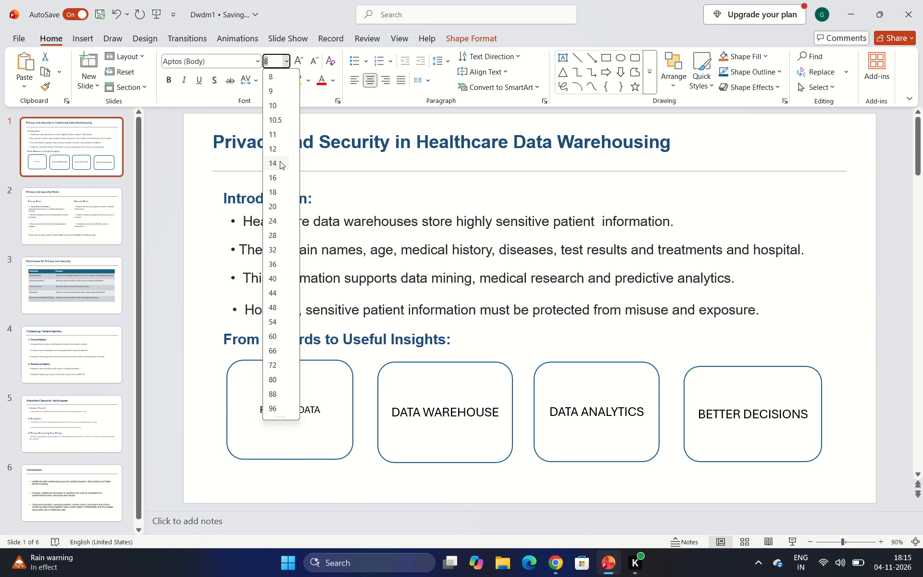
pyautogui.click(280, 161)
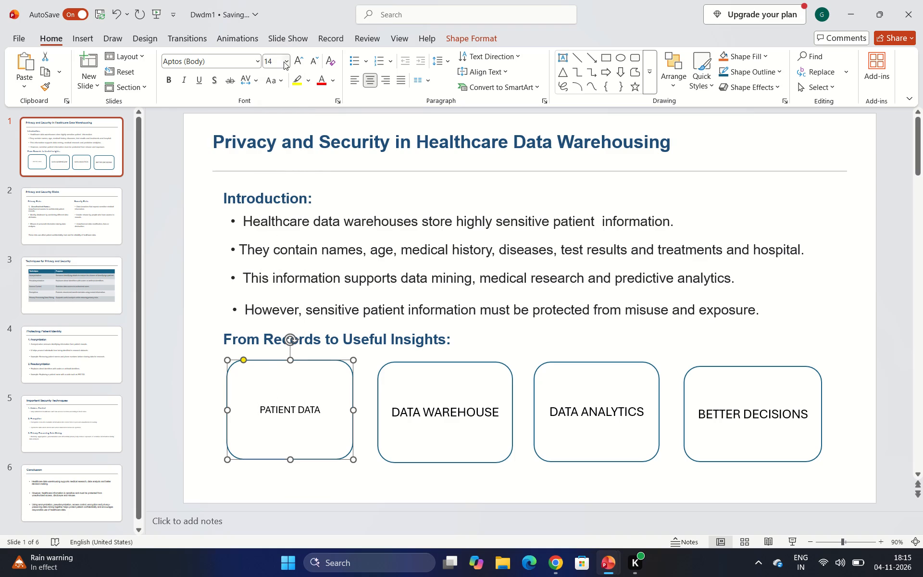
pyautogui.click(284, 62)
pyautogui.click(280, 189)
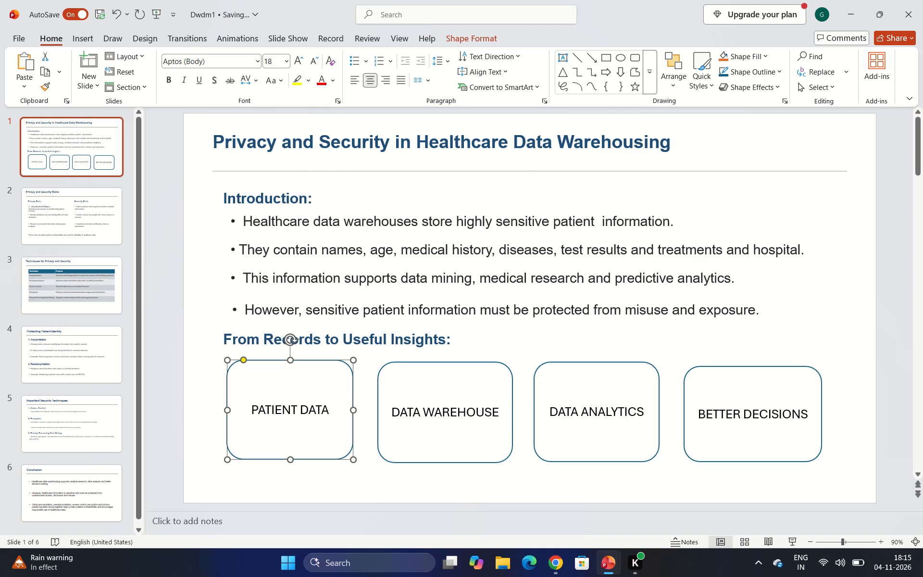
# Add the text "Medical records" at font size 8 directly after the PATIENT DATA label.
pyautogui.click(300, 418)
pyautogui.click(343, 409)
pyautogui.click(273, 392)
pyautogui.click(260, 413)
pyautogui.click(327, 410)
pyautogui.click(286, 58)
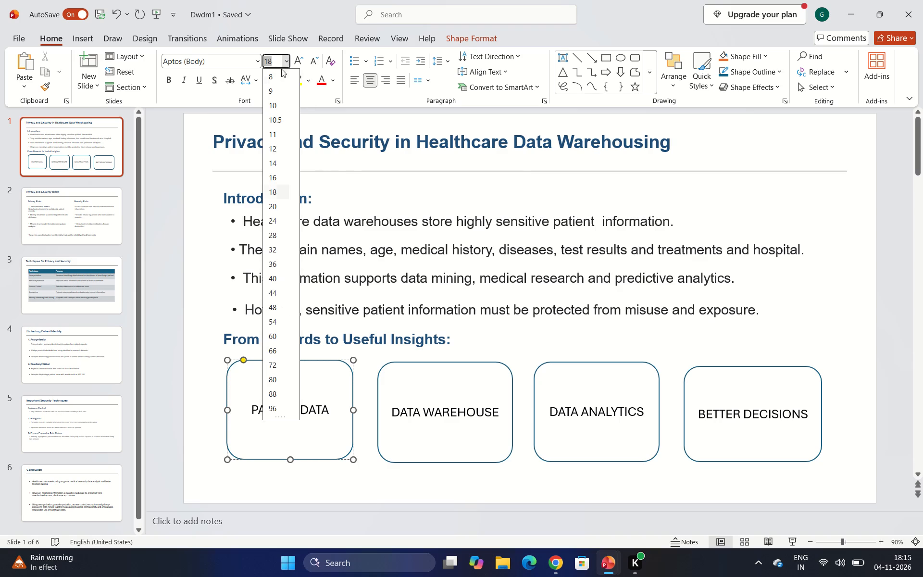
pyautogui.click(270, 74)
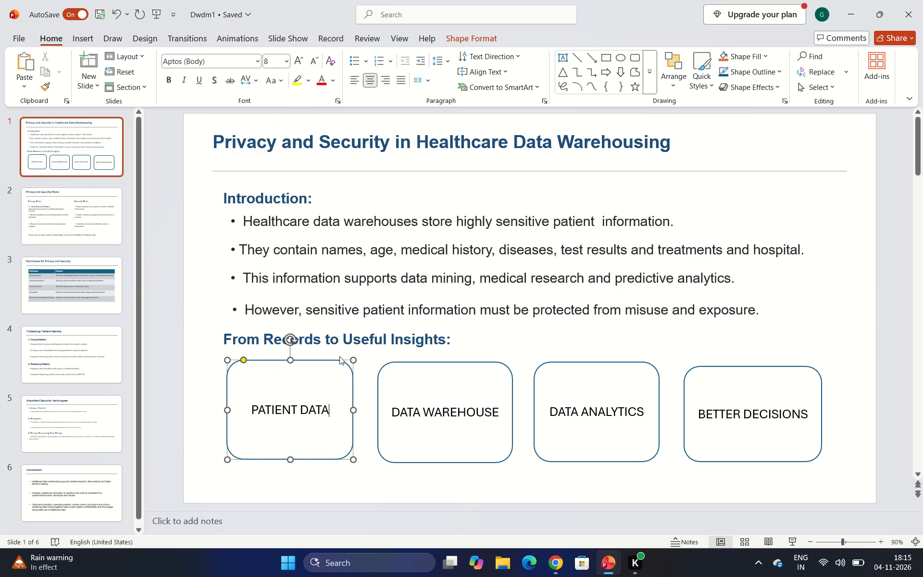
pyautogui.press('m')
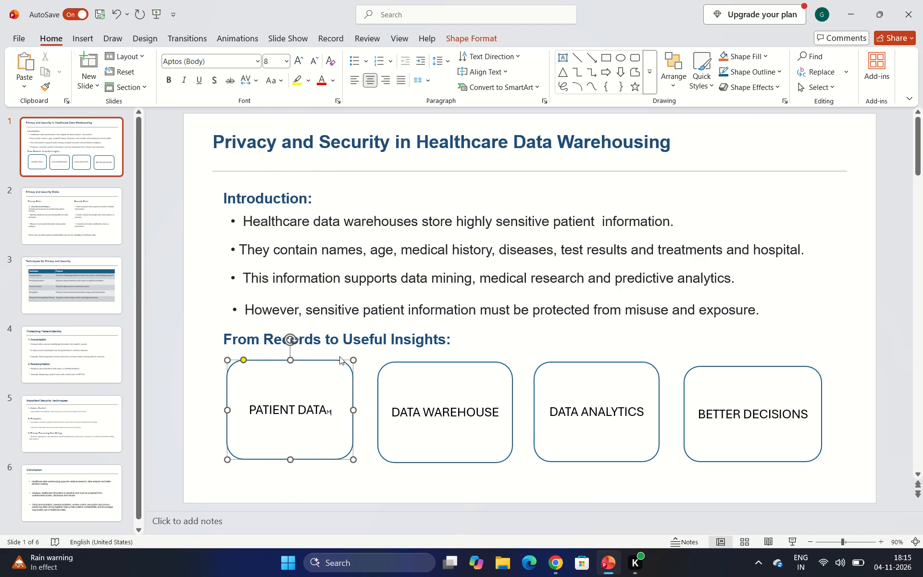
pyautogui.write('edical')
pyautogui.press('space')
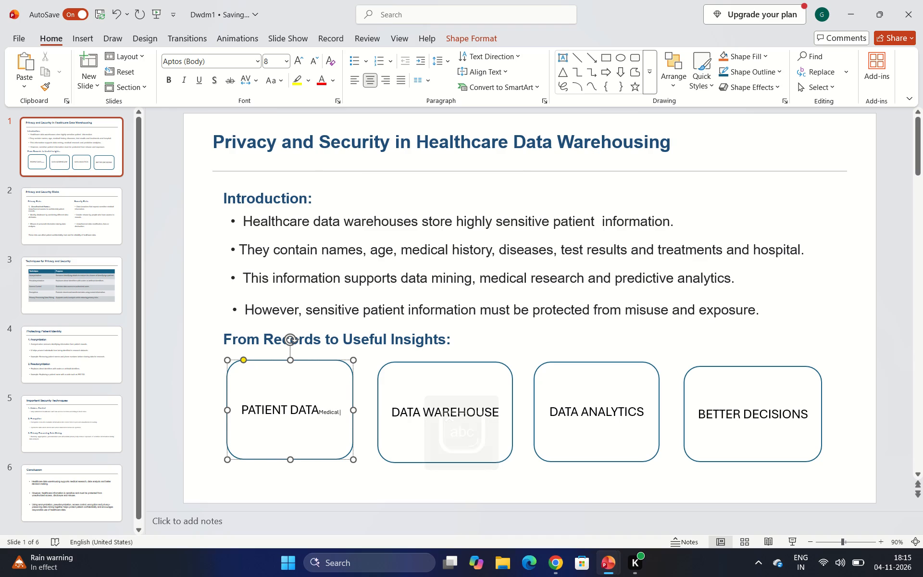
pyautogui.write('records')
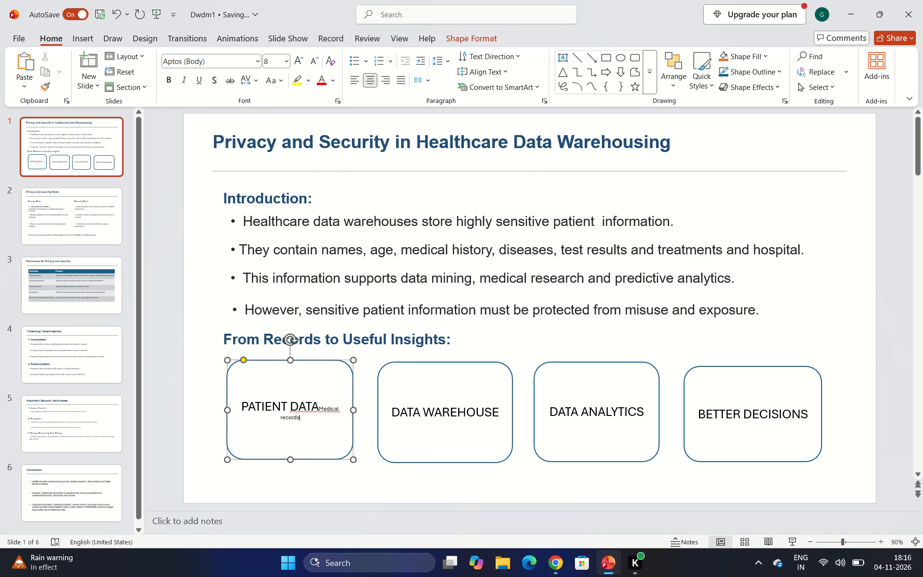
# Break the text after PATIENT DATA so that "Medical records" sits on its own line below the label.
pyautogui.rightClick(319, 409)
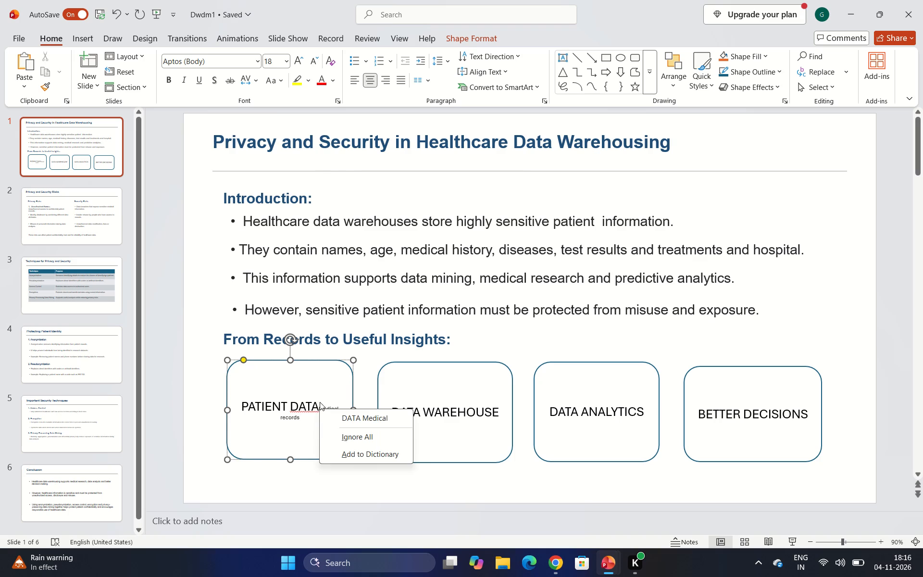
pyautogui.click(320, 402)
pyautogui.click(320, 402)
pyautogui.press('Return')
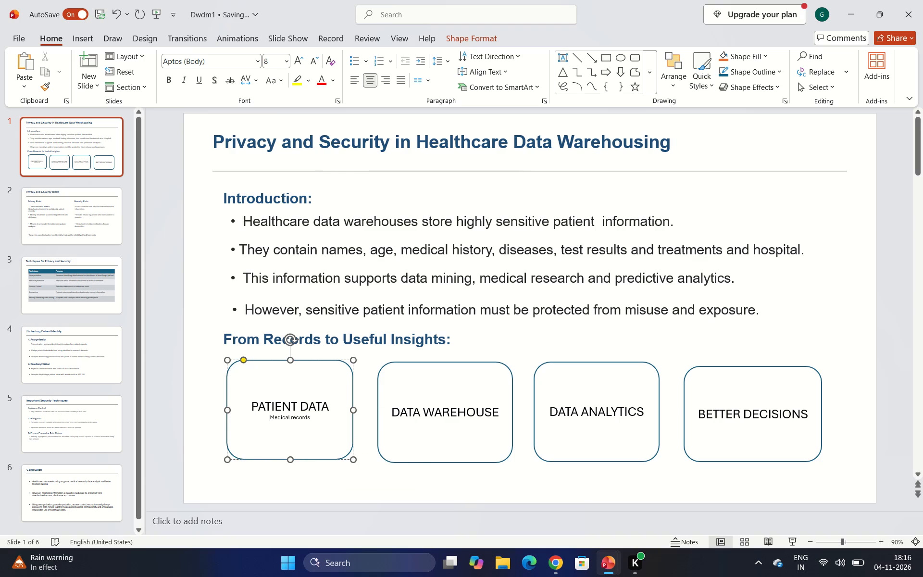
# Extend the small line under PATIENT DATA to read "Medical records and lab results".
pyautogui.press('Right')
pyautogui.press('Right')
pyautogui.press('Right')
pyautogui.press('Right')
pyautogui.press('Right')
pyautogui.press('Right')
pyautogui.press('Right')
pyautogui.press('Right')
pyautogui.press('Right')
pyautogui.press('Right')
pyautogui.press('Right')
pyautogui.press('Right')
pyautogui.press('Right')
pyautogui.press('Right')
pyautogui.press('Right')
pyautogui.press('space')
pyautogui.write('and')
pyautogui.press('space')
pyautogui.write('lab results')
# Set the font size of the "Medical records and lab results" line to 10.5.
pyautogui.moveTo(252, 415); pyautogui.dragTo(319, 413)
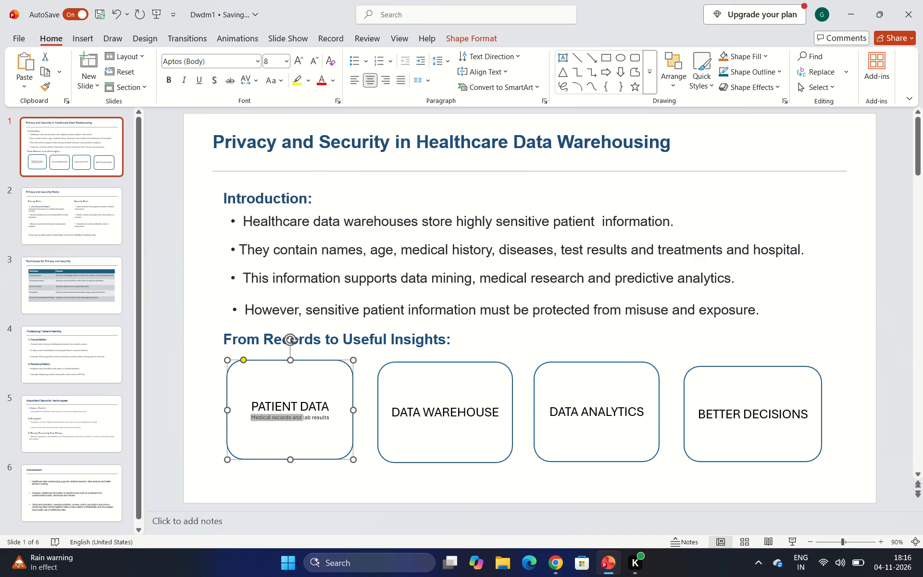
pyautogui.moveTo(319, 413); pyautogui.dragTo(330, 423)
pyautogui.moveTo(330, 423); pyautogui.dragTo(329, 423)
pyautogui.click(287, 63)
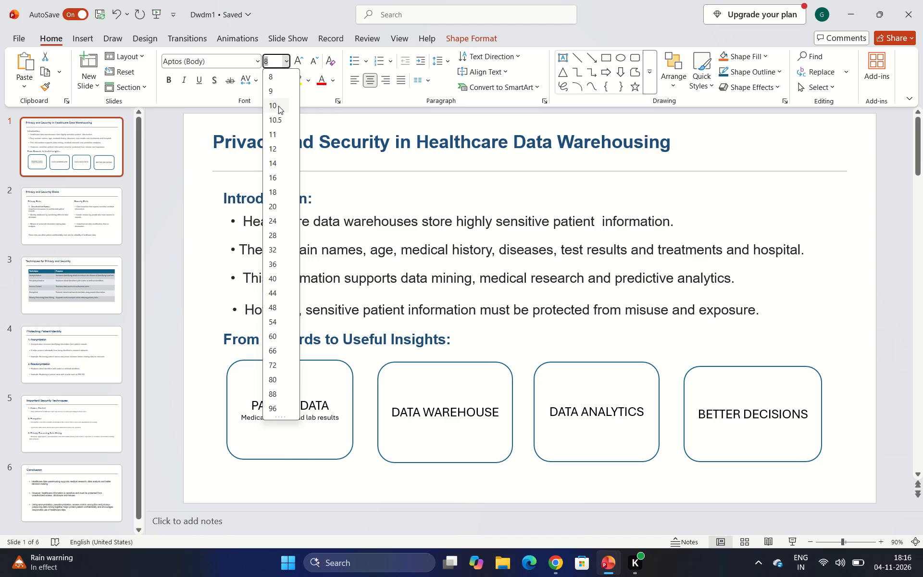
pyautogui.click(276, 123)
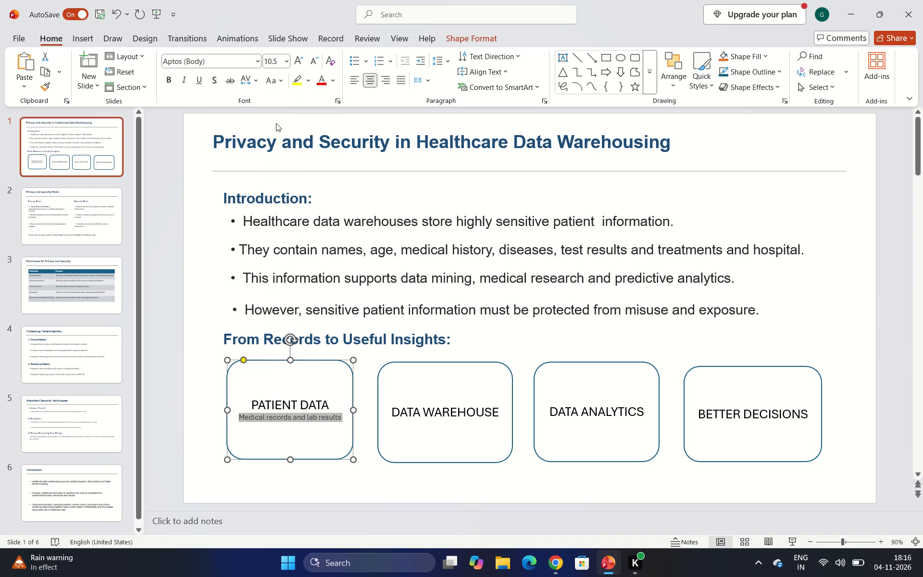
# Add a description beginning "Integrated and" at font size 10 after the DATA WAREHOUSE label.
pyautogui.click(498, 417)
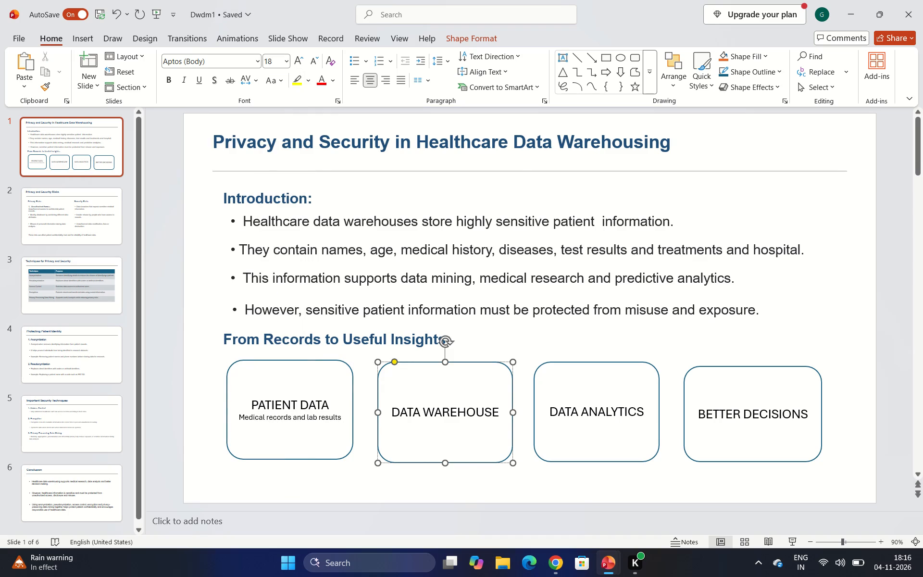
pyautogui.write('in')
pyautogui.press('BackSpace')
pyautogui.press('BackSpace')
pyautogui.click(290, 62)
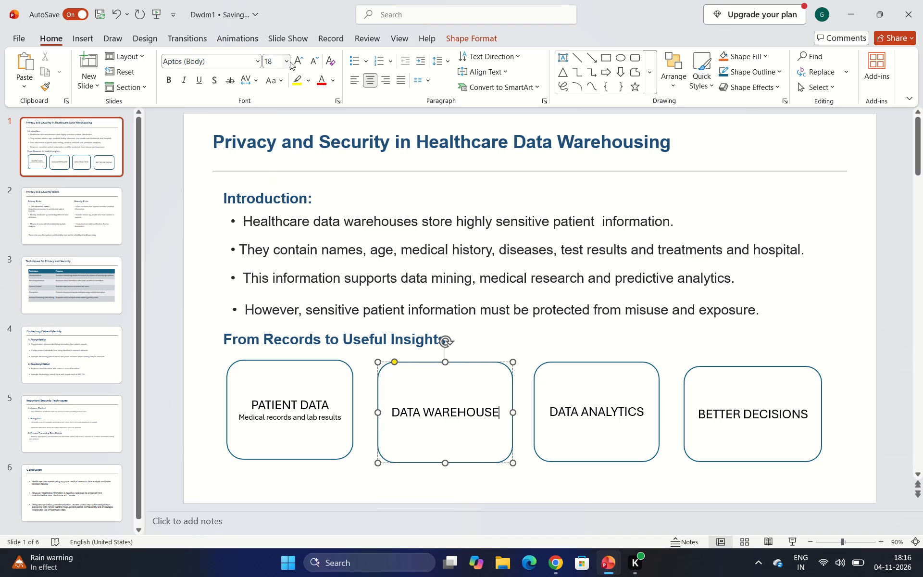
pyautogui.doubleClick(290, 62)
pyautogui.click(288, 62)
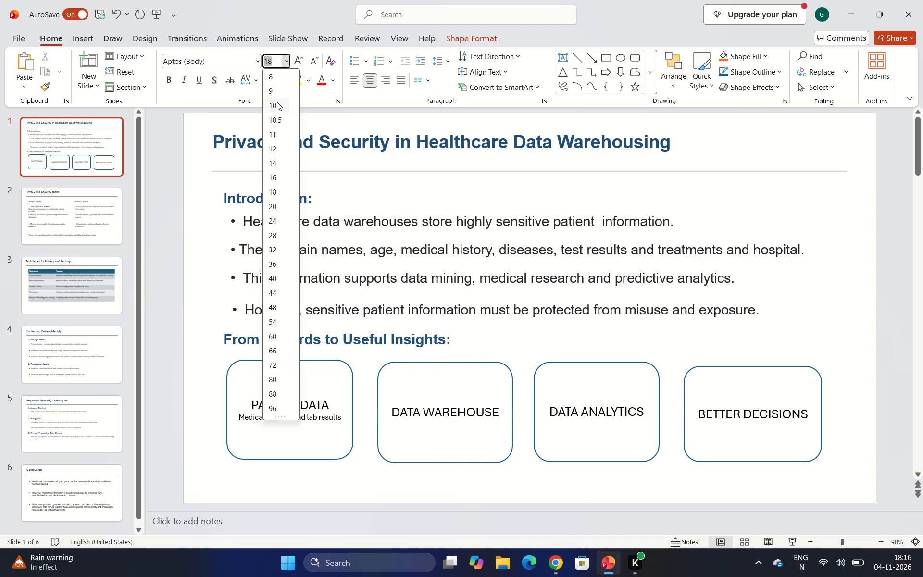
pyautogui.click(276, 103)
pyautogui.write('in')
pyautogui.press('BackSpace')
pyautogui.press('BackSpace')
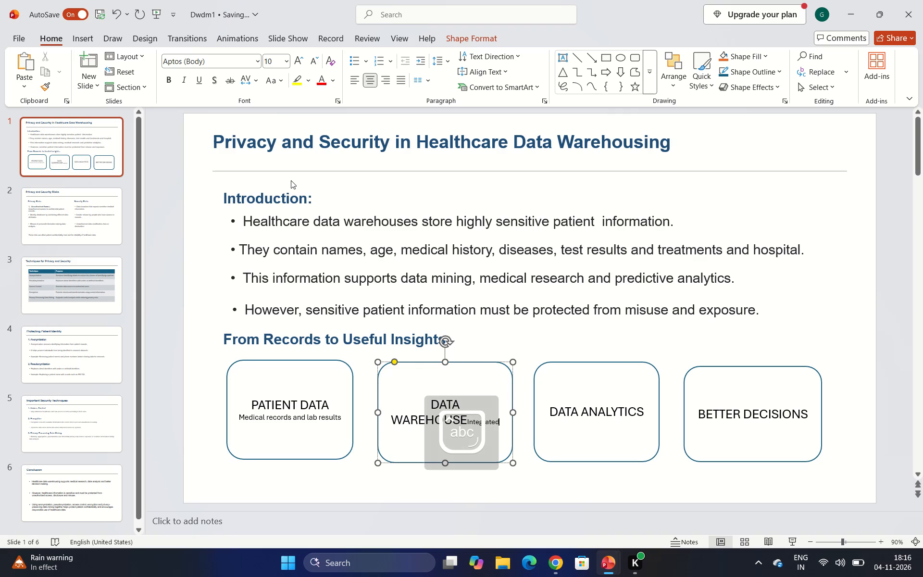
pyautogui.press('space')
pyautogui.write('and')
pyautogui.press('space')
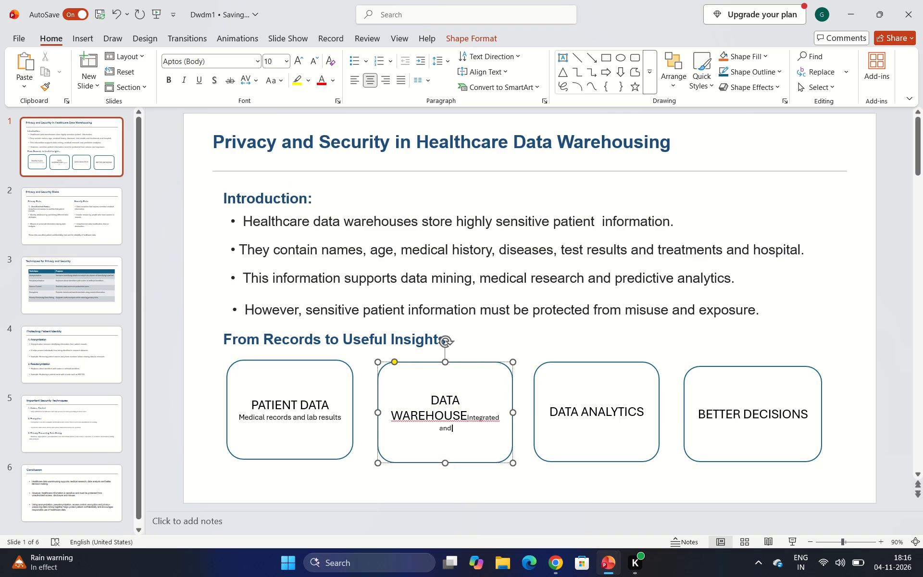
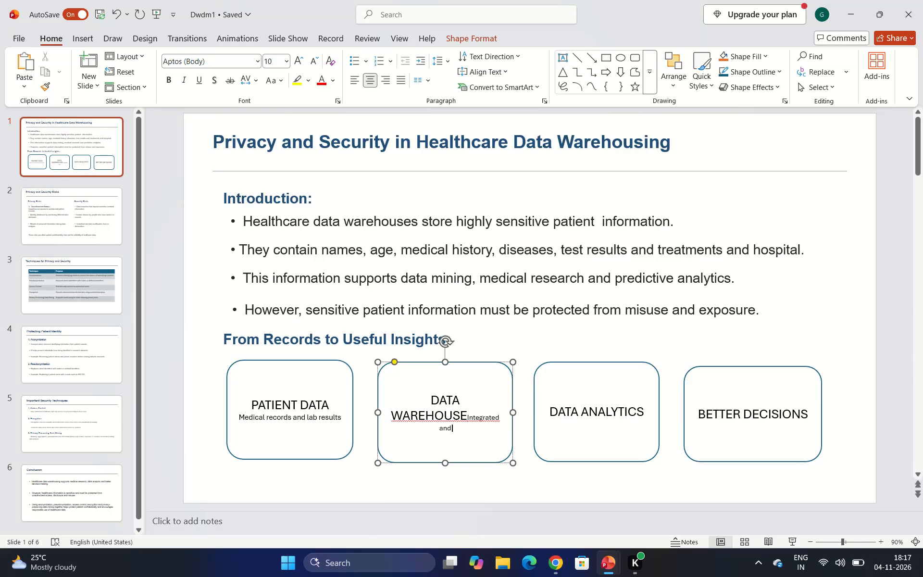
# Break the text after DATA WAREHOUSE so that "Integrated and" sits on its own line below the label.
pyautogui.click(467, 417)
pyautogui.press('Return')
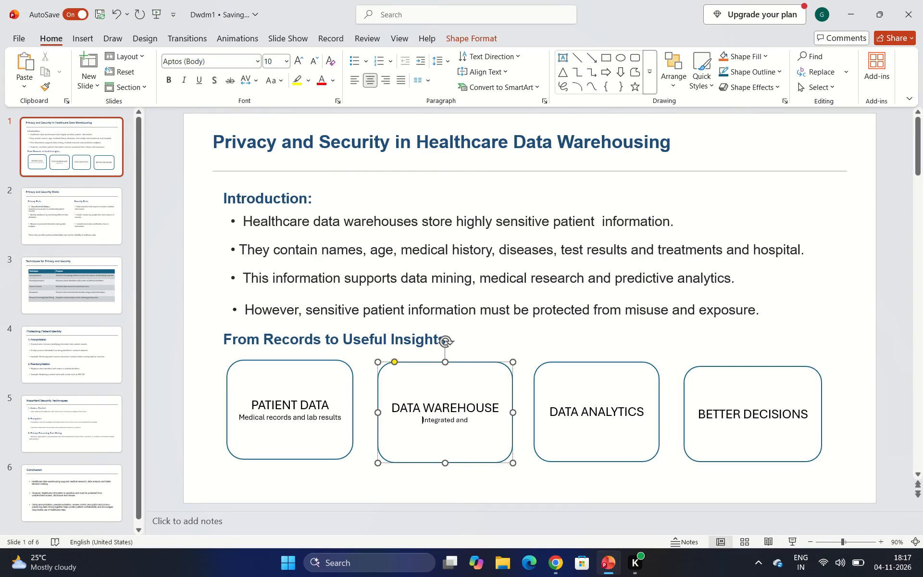
# Complete the small line under DATA WAREHOUSE to read "Integrated and organized records".
pyautogui.press('Right')
pyautogui.press('Right')
pyautogui.press('Right')
pyautogui.press('Right')
pyautogui.press('Right')
pyautogui.press('Right')
pyautogui.press('Right')
pyautogui.press('Right')
pyautogui.press('Right')
pyautogui.press('Right')
pyautogui.press('Right')
pyautogui.press('Right')
pyautogui.press('Right')
pyautogui.press('Right')
pyautogui.press('space')
pyautogui.write('organised')
pyautogui.press('BackSpace')
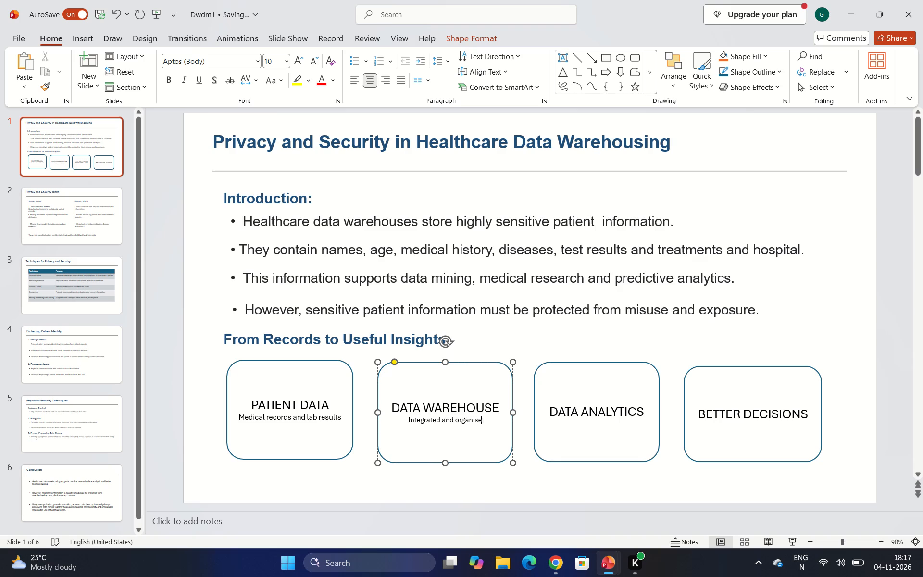
pyautogui.press('BackSpace')
pyautogui.press('BackSpace')
pyautogui.write('zed recor')
pyautogui.write('ds')
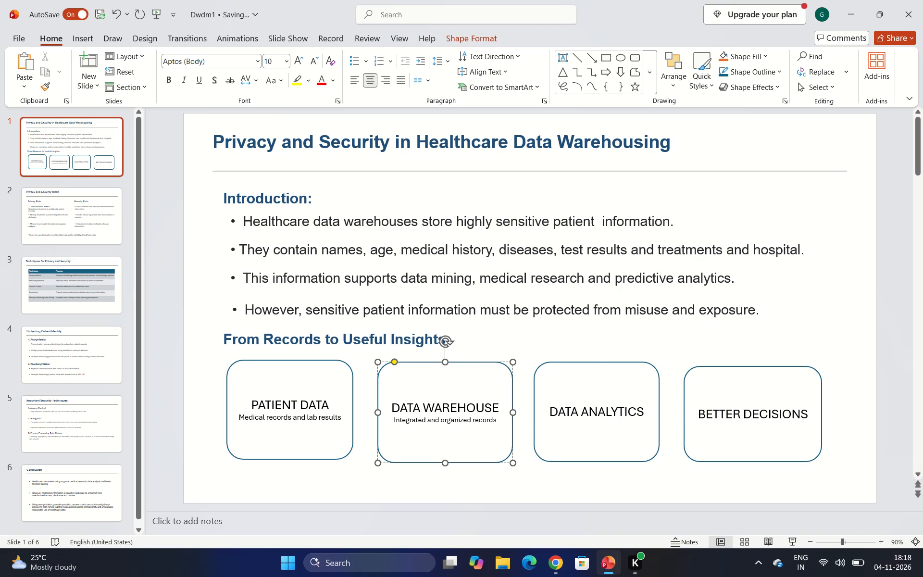
# Add the description "Mining,prediction and trends" at font size 10 on its own line below the DATA ANALYTICS label.
pyautogui.click(642, 414)
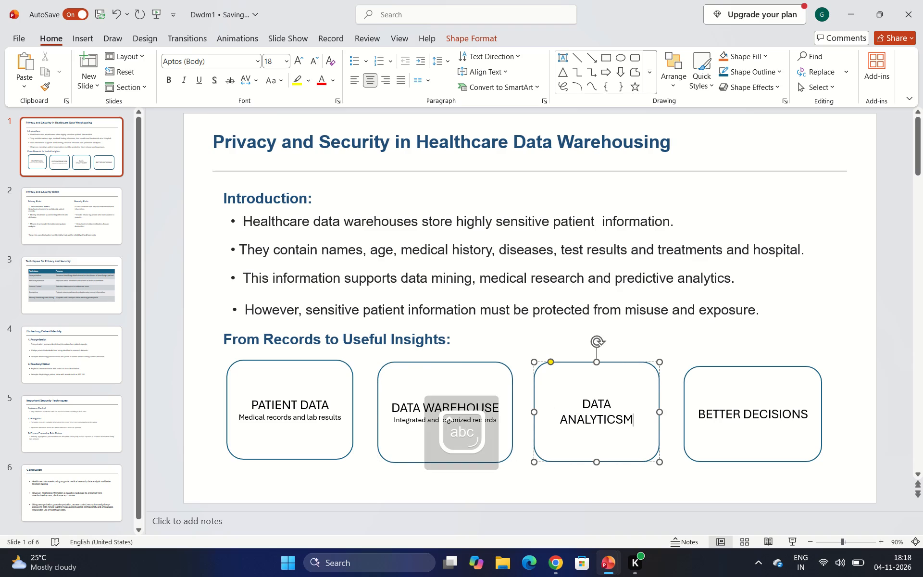
pyautogui.press('BackSpace')
pyautogui.click(286, 63)
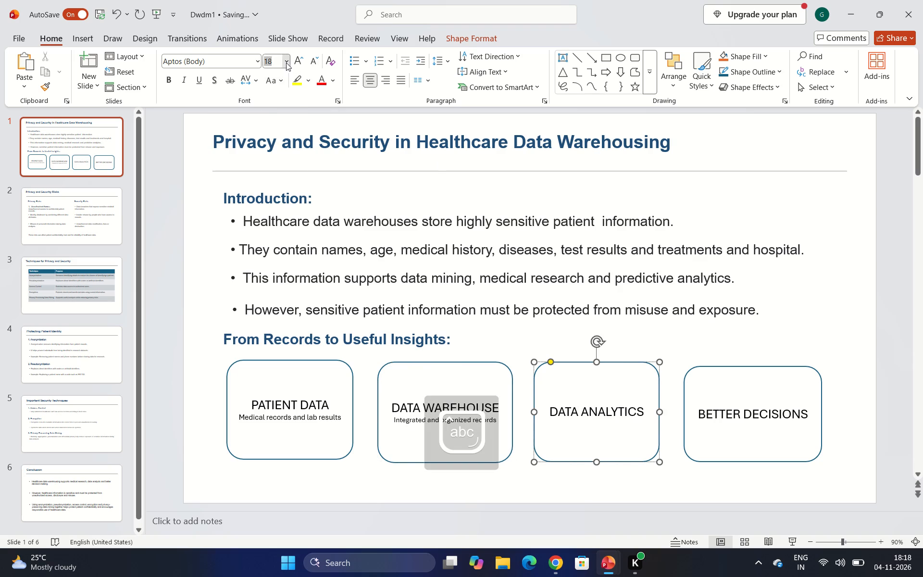
pyautogui.click(280, 106)
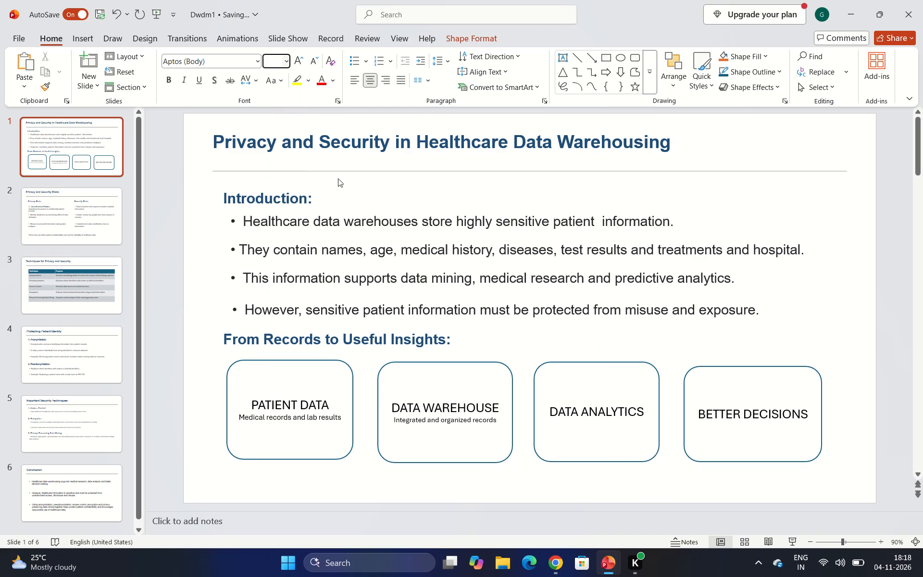
pyautogui.press('m')
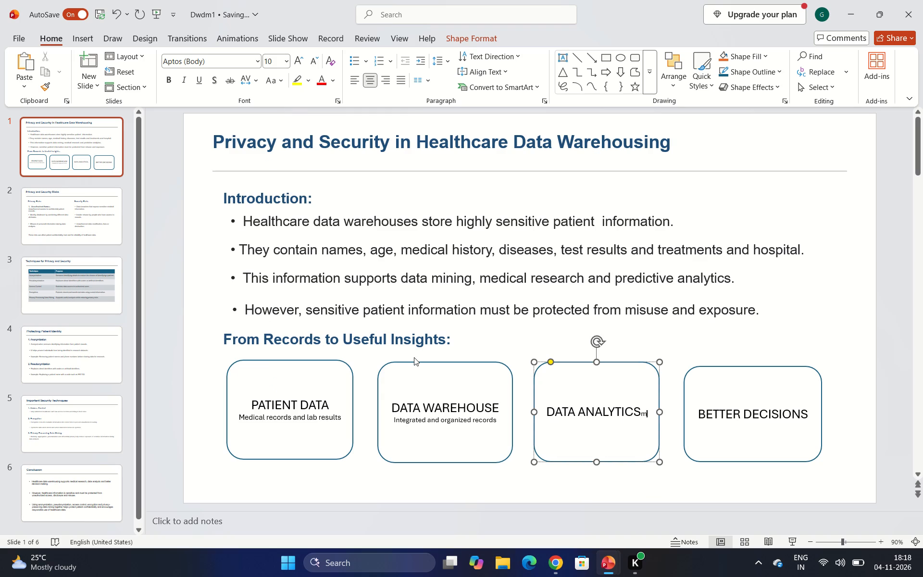
pyautogui.press('i')
pyautogui.write('ning')
pyautogui.write(',prediction and tre')
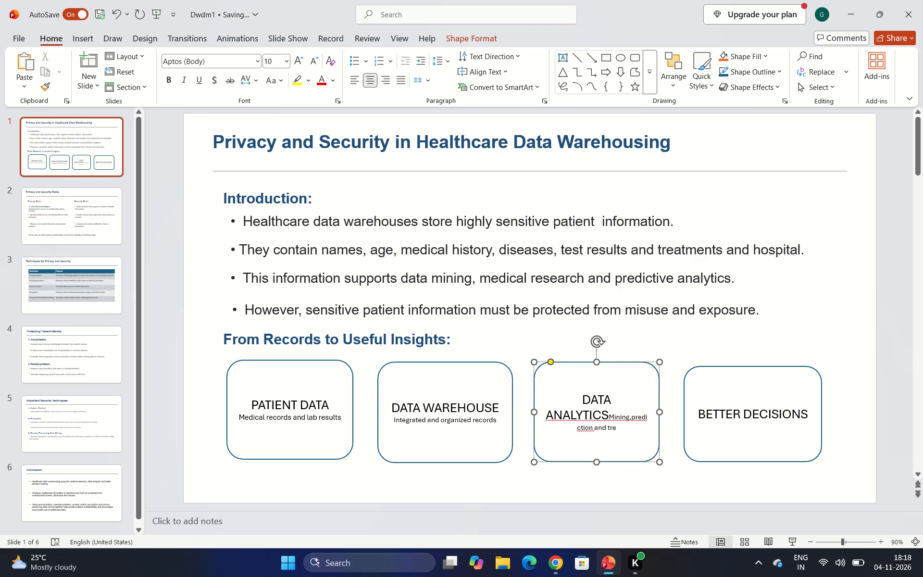
pyautogui.write('nds')
pyautogui.click(607, 415)
pyautogui.press('Return')
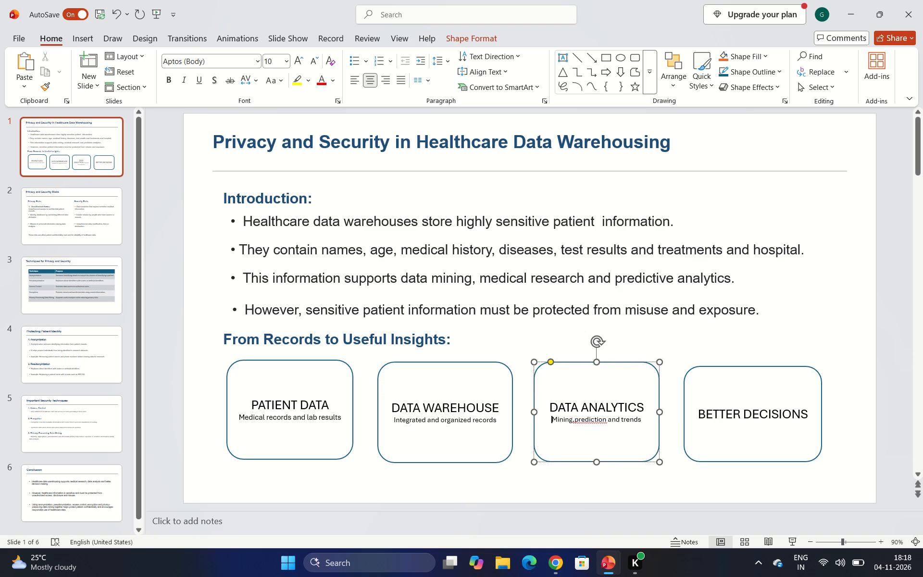
# Add the description "Research,planning and improved care" at font size 10.5 on a new line below the BETTER DECISIONS label.
pyautogui.click(811, 414)
pyautogui.click(807, 415)
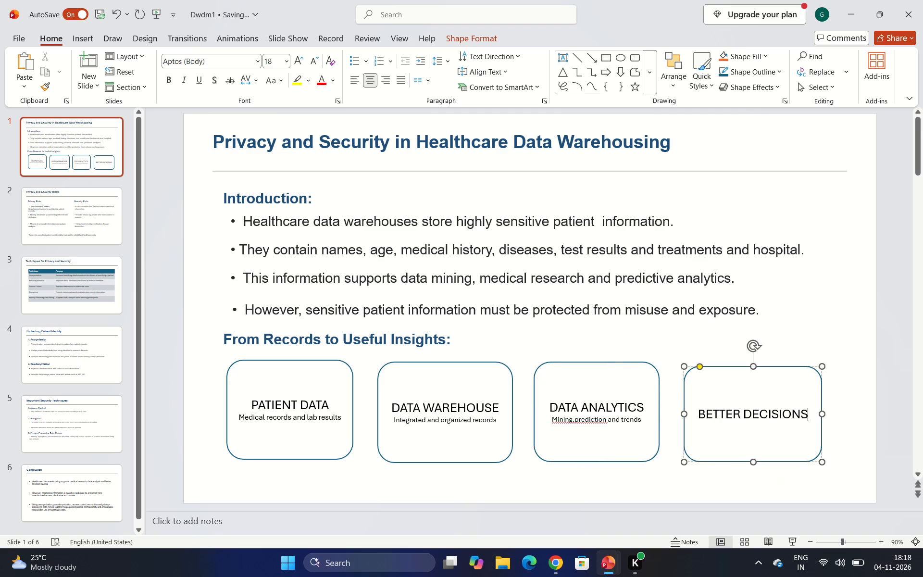
pyautogui.press('Return')
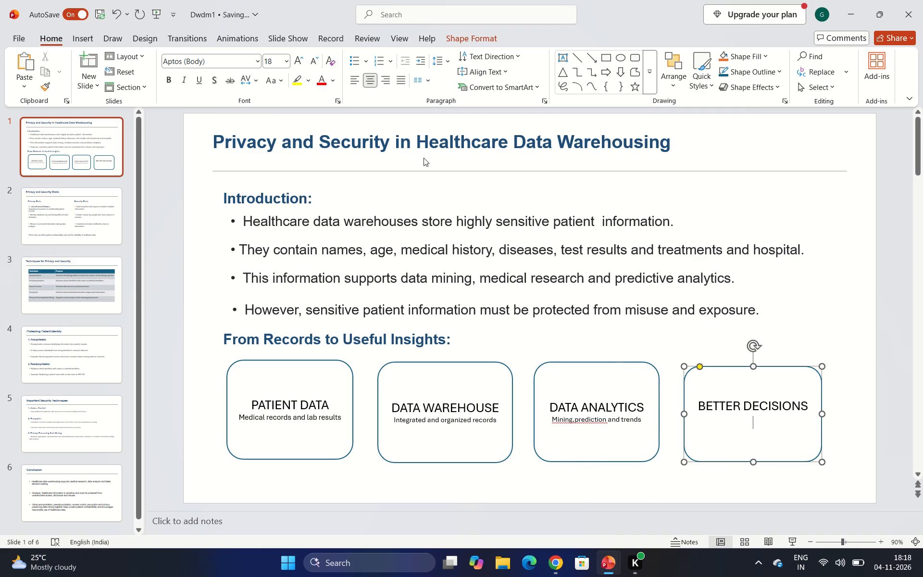
pyautogui.click(284, 60)
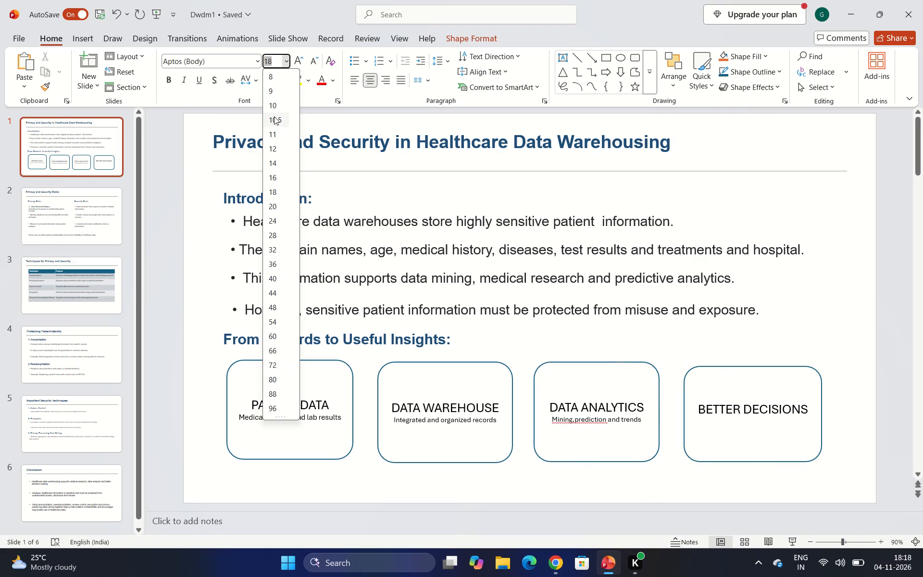
pyautogui.click(274, 116)
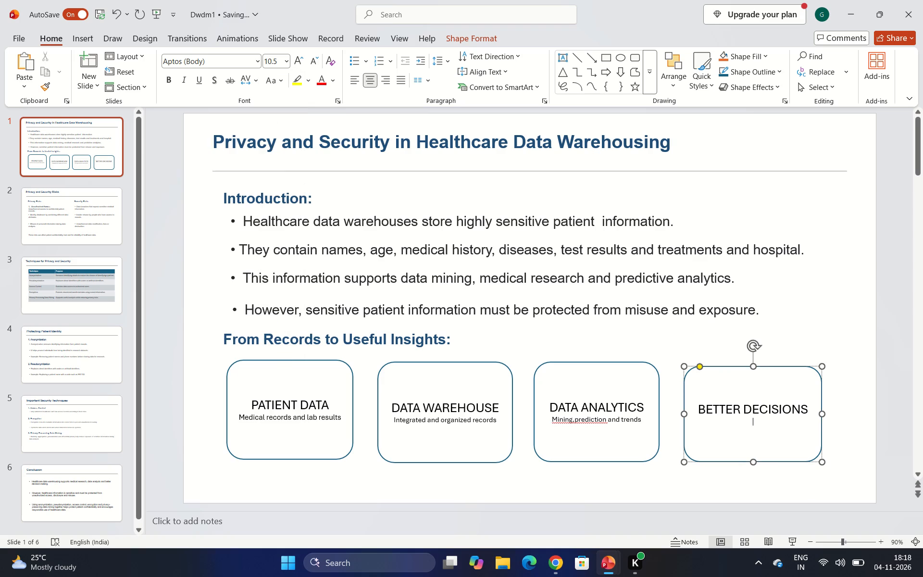
pyautogui.press('r')
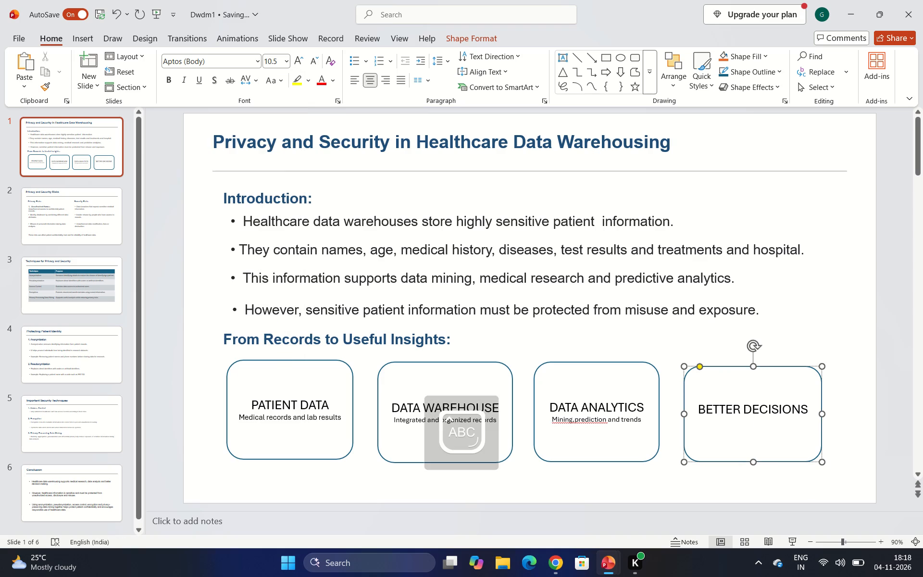
pyautogui.press('e')
pyautogui.write('searcg')
pyautogui.press('BackSpace')
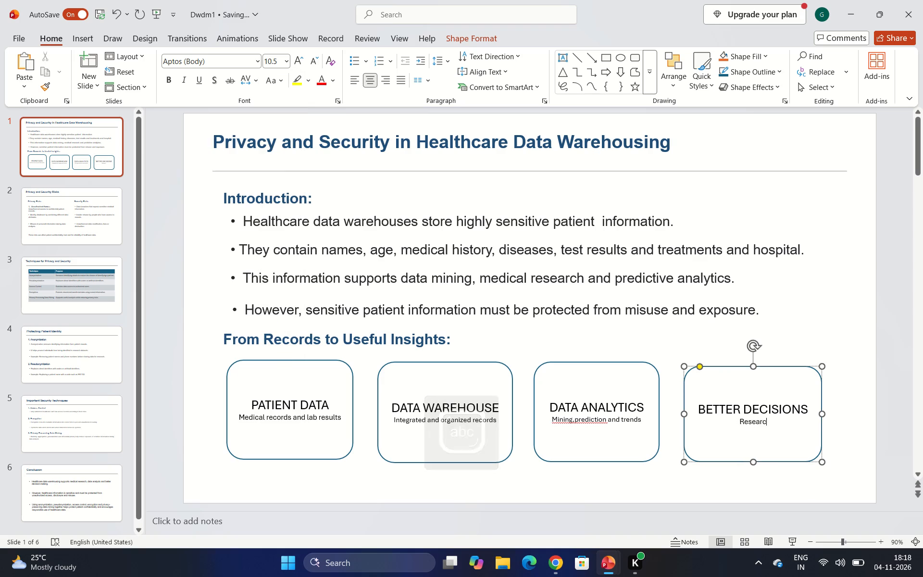
pyautogui.press('g')
pyautogui.press('BackSpace')
pyautogui.press('h')
pyautogui.press(',')
pyautogui.write('planning and imp')
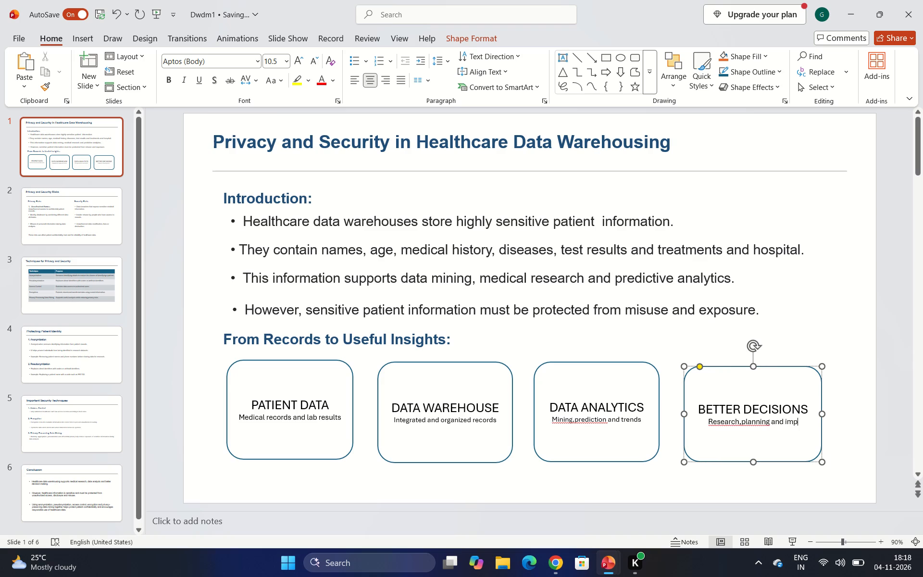
pyautogui.write('roved care')
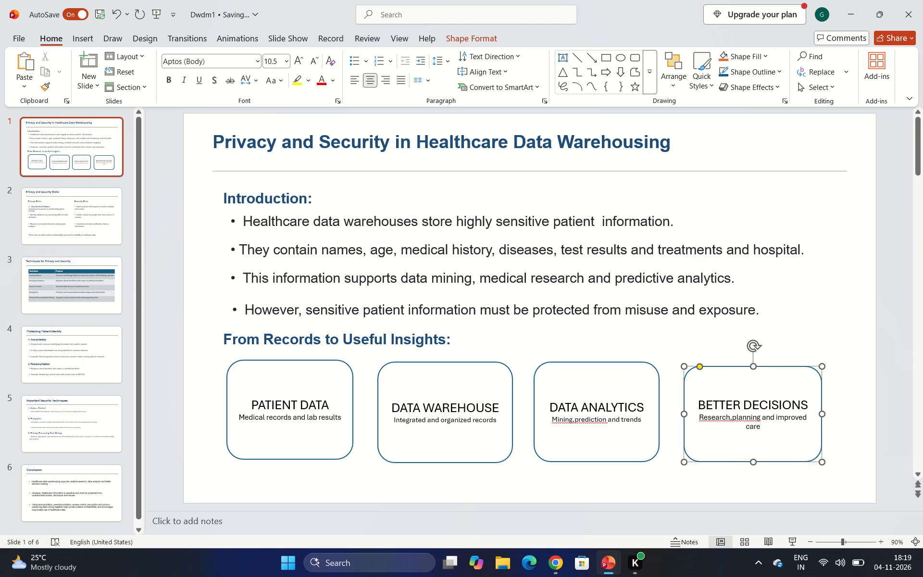
# Insert a space after the comma in "Research,planning" in the BETTER DECISIONS description.
pyautogui.click(733, 417)
pyautogui.press('space')
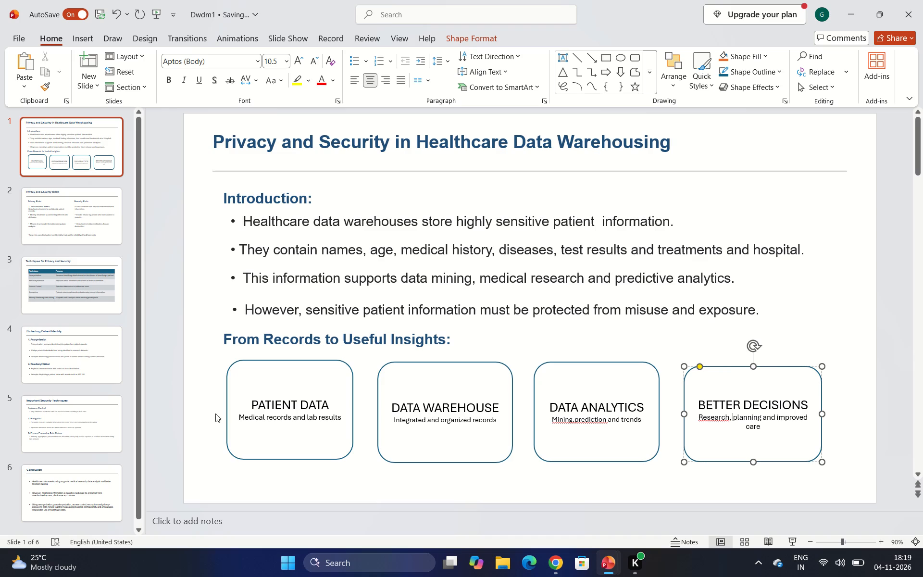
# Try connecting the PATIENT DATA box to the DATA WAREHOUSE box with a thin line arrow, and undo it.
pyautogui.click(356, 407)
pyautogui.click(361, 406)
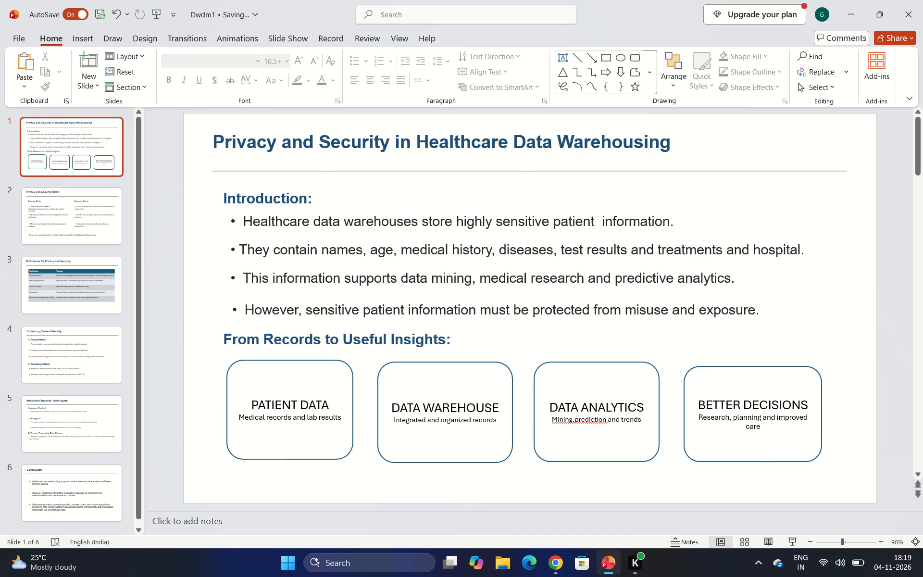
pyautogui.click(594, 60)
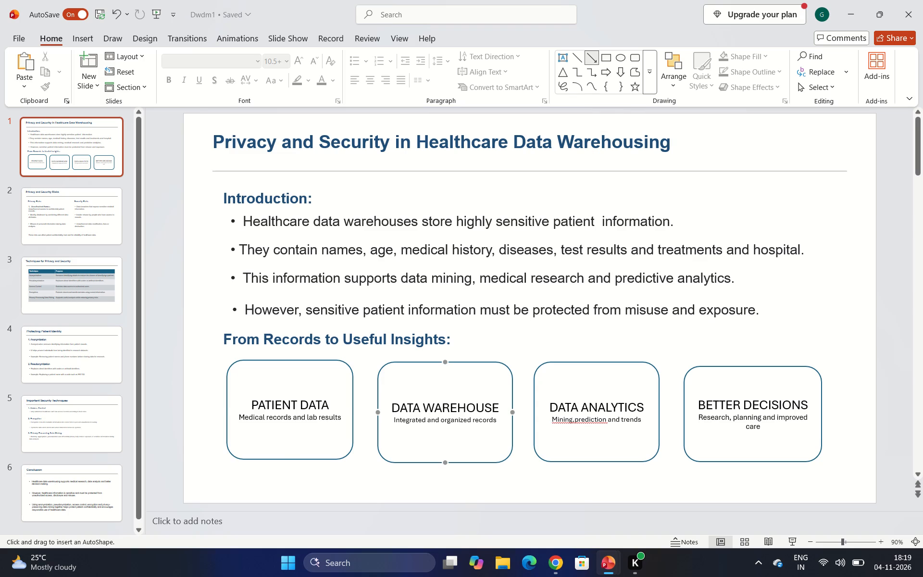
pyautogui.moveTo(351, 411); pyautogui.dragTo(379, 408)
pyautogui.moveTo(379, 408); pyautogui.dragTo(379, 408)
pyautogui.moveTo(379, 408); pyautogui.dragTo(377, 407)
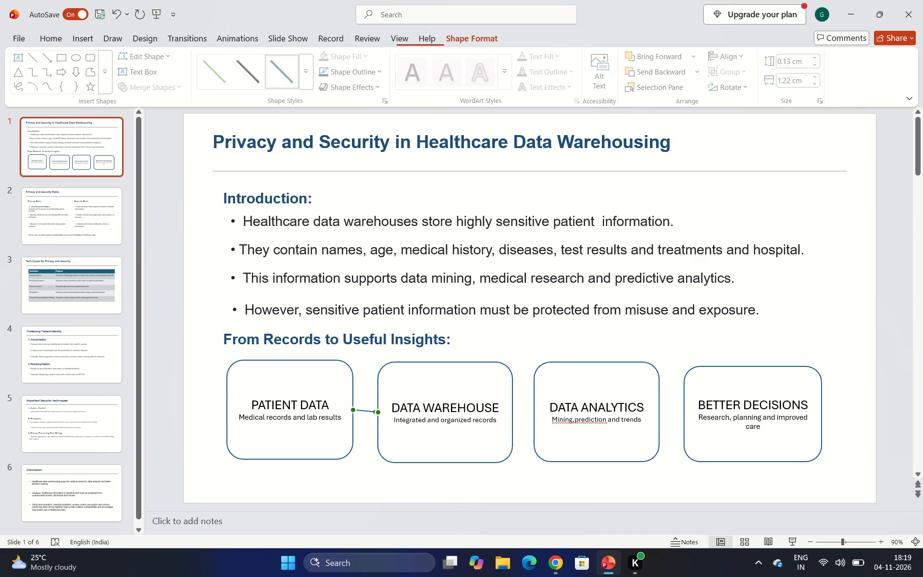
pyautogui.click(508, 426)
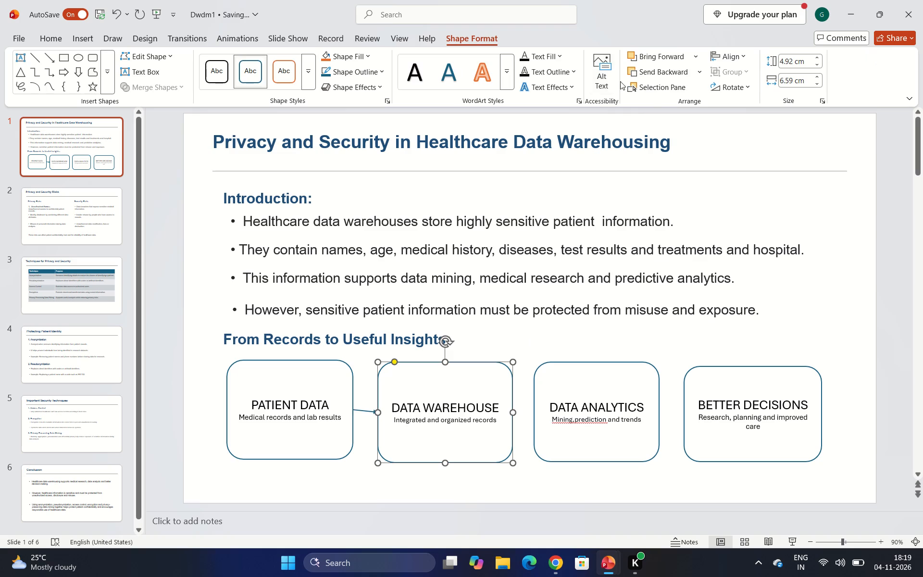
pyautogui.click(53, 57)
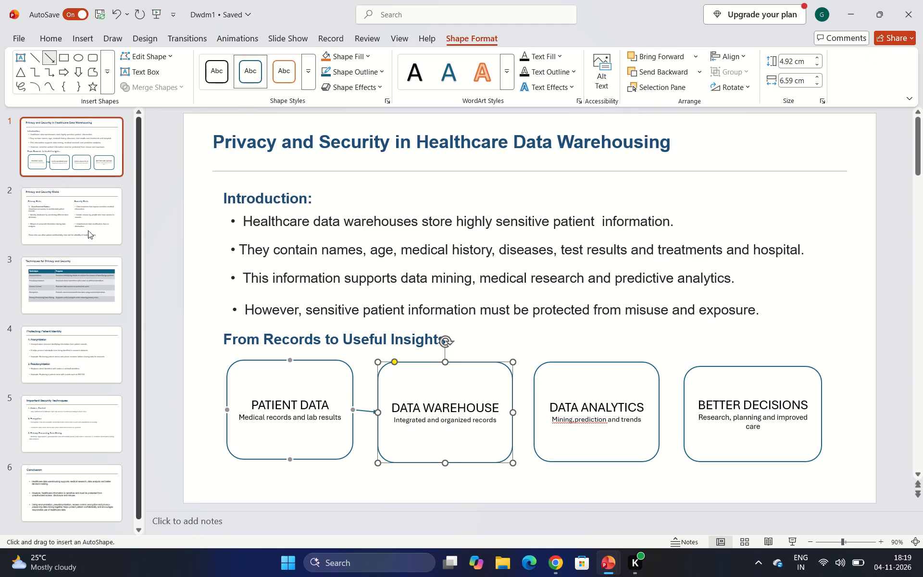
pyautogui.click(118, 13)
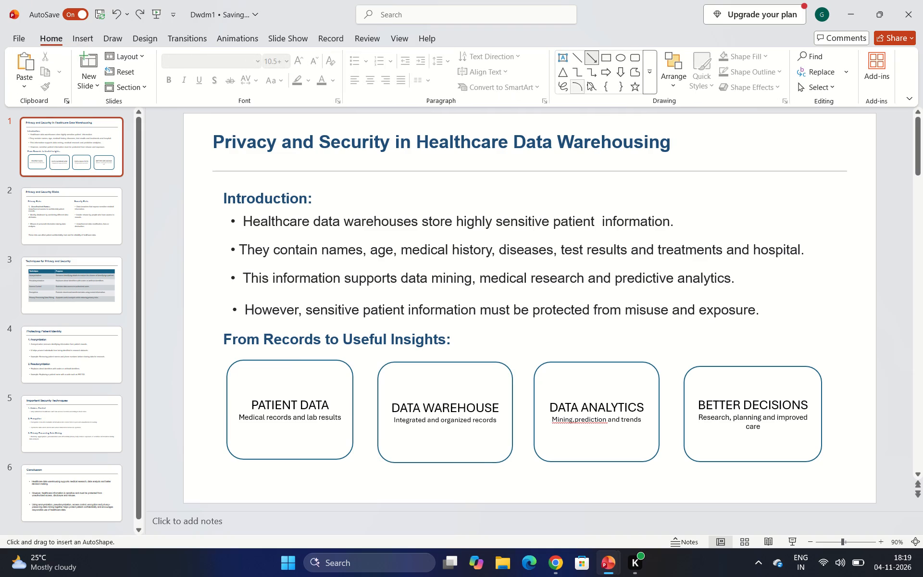
# Insert a right-pointing block arrow, about 1.35 by 2.72 cm, starting at the right edge of the PATIENT DATA box.
pyautogui.click(603, 72)
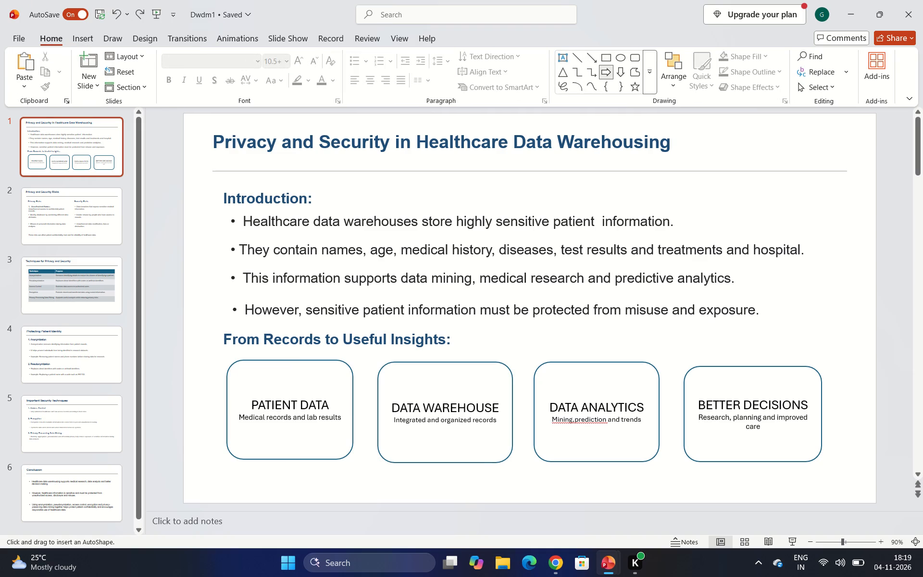
pyautogui.click(352, 412)
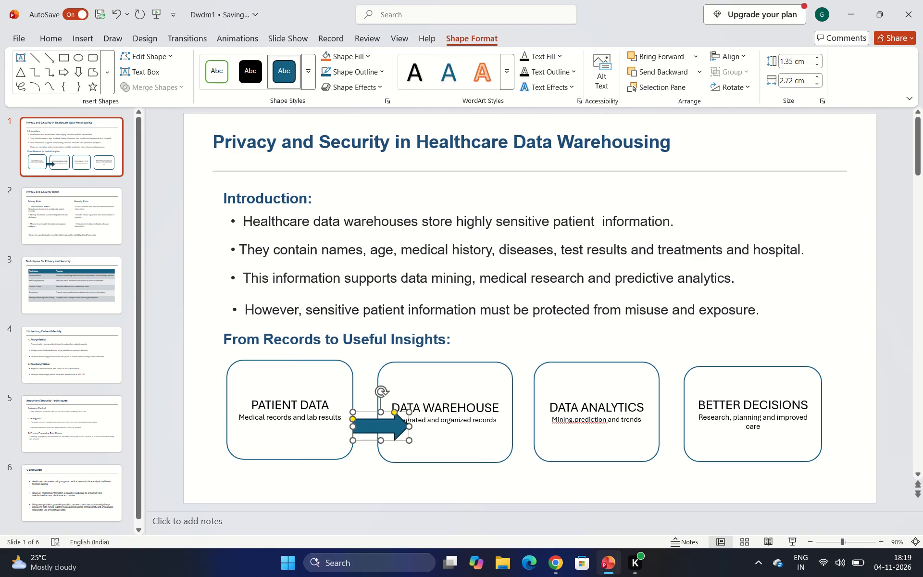
# Shrink the block arrow to fit the gap between the PATIENT DATA and DATA WAREHOUSE boxes.
pyautogui.moveTo(409, 441); pyautogui.dragTo(353, 410)
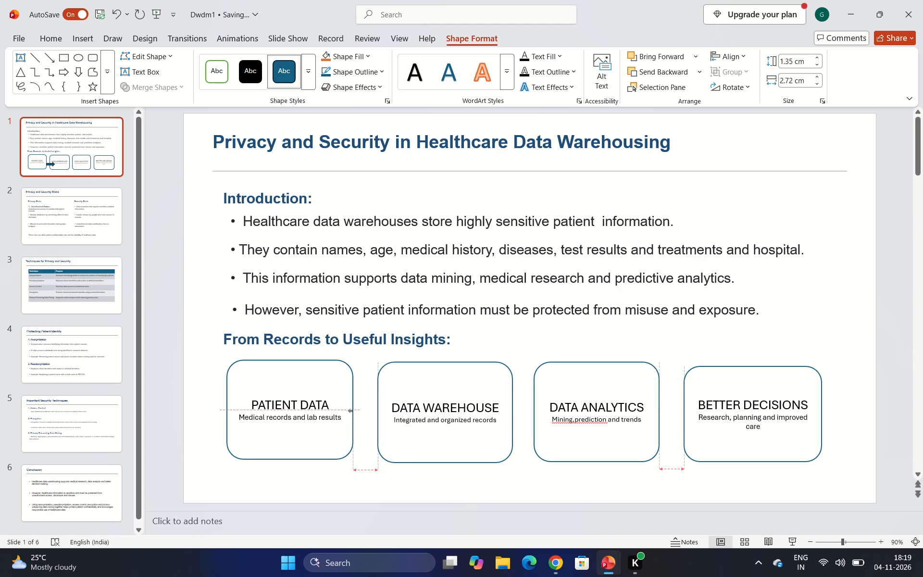
pyautogui.moveTo(353, 410); pyautogui.dragTo(377, 421)
# Insert a right-pointing block arrow between the DATA WAREHOUSE and DATA ANALYTICS boxes, resized to about 0.43 by 1.22 cm.
pyautogui.click(515, 416)
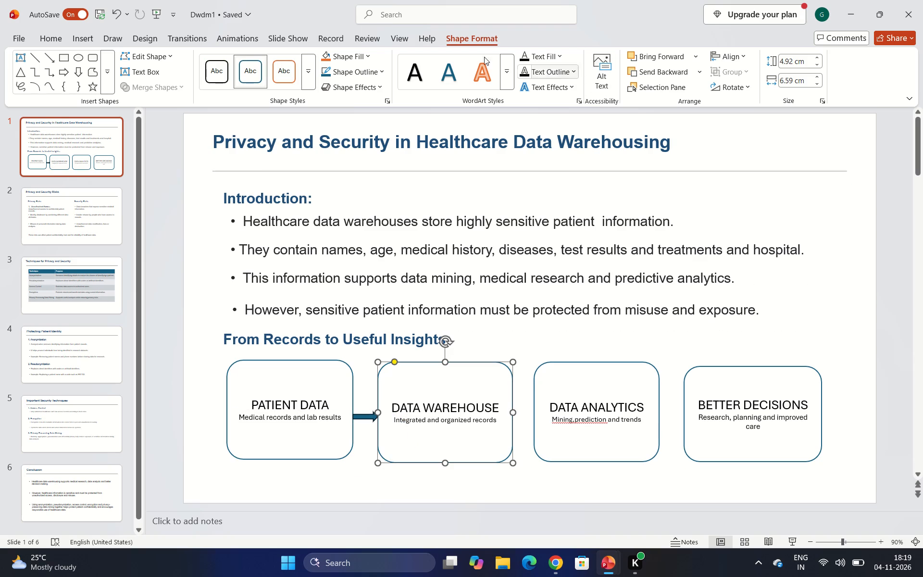
pyautogui.click(57, 72)
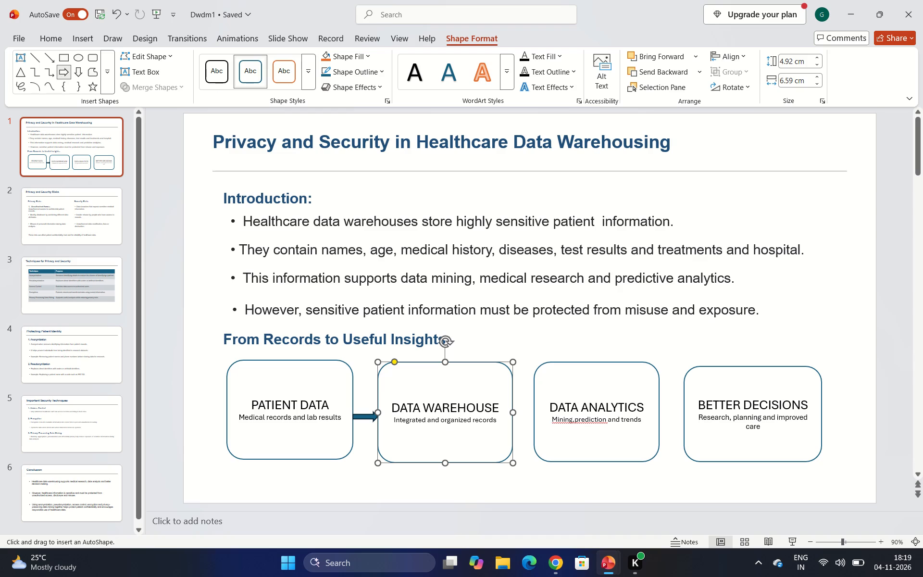
pyautogui.click(511, 409)
pyautogui.click(511, 409)
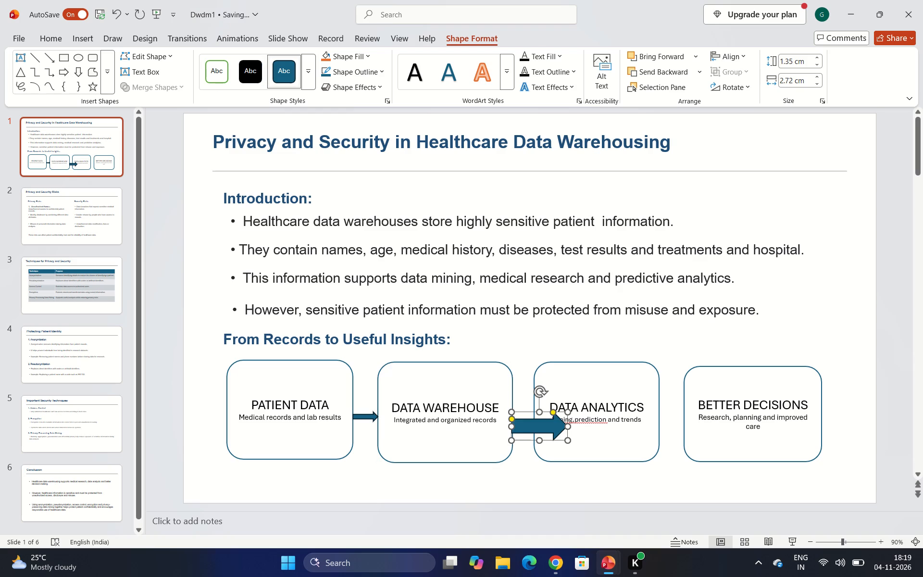
pyautogui.moveTo(567, 440); pyautogui.dragTo(540, 417)
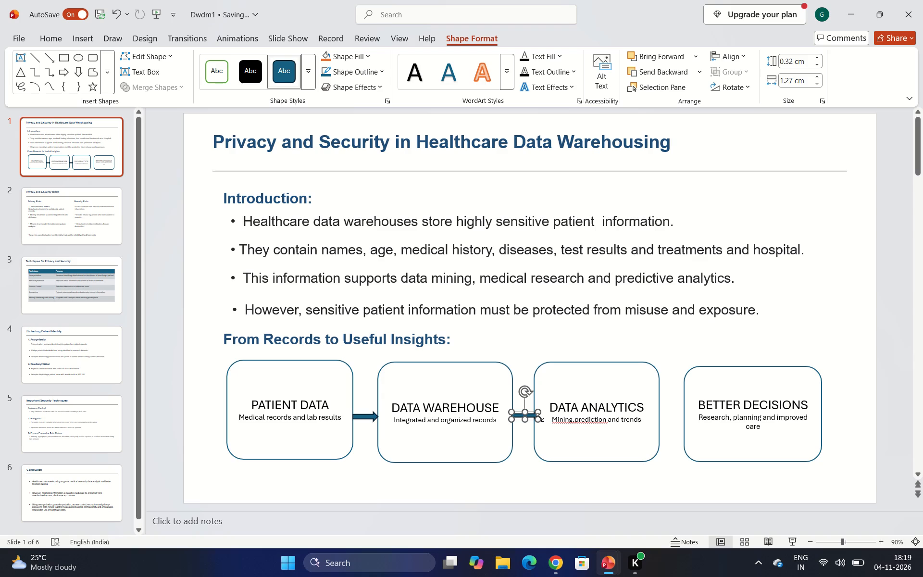
pyautogui.click(524, 437)
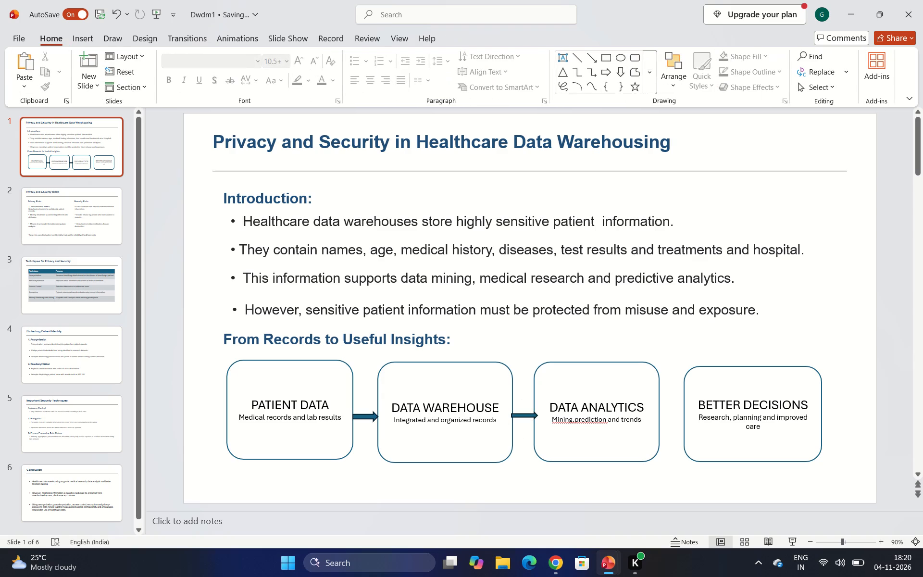
pyautogui.click(525, 415)
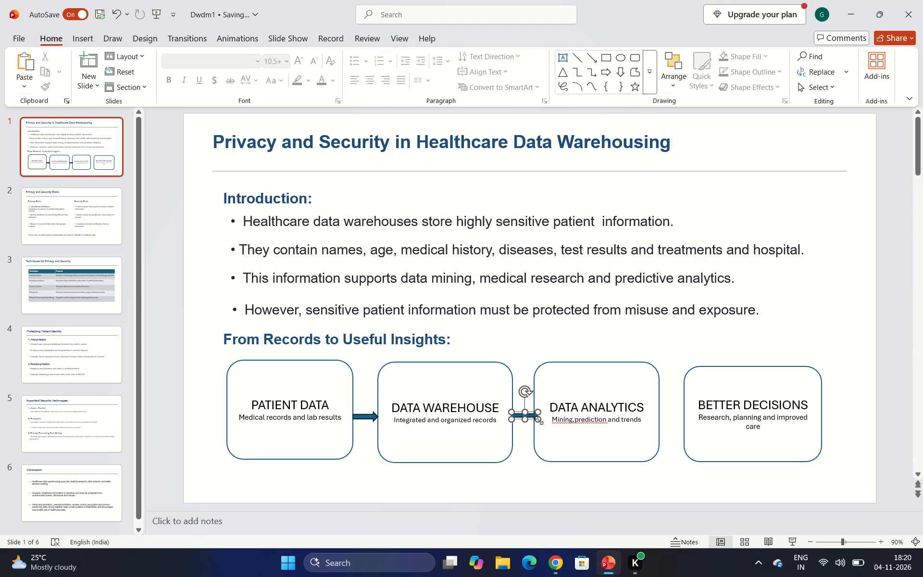
pyautogui.click(539, 420)
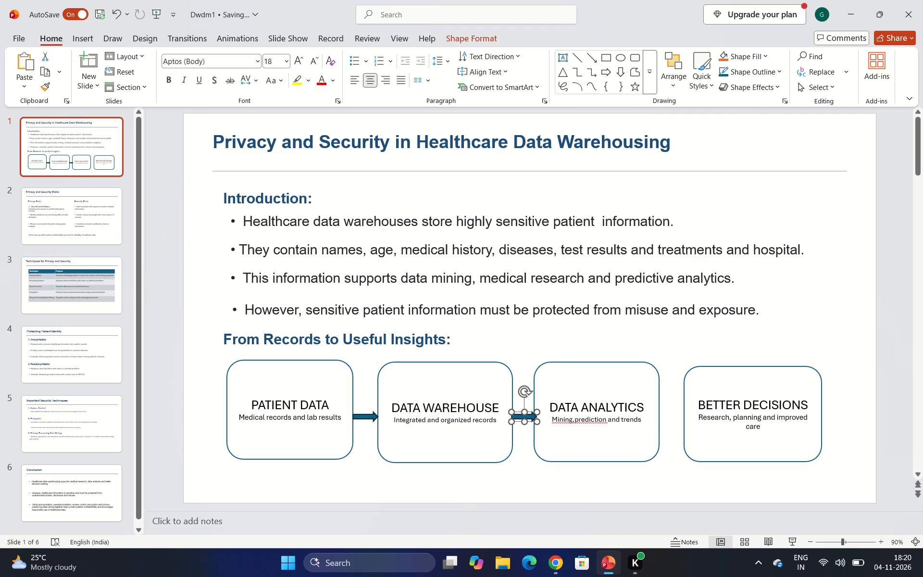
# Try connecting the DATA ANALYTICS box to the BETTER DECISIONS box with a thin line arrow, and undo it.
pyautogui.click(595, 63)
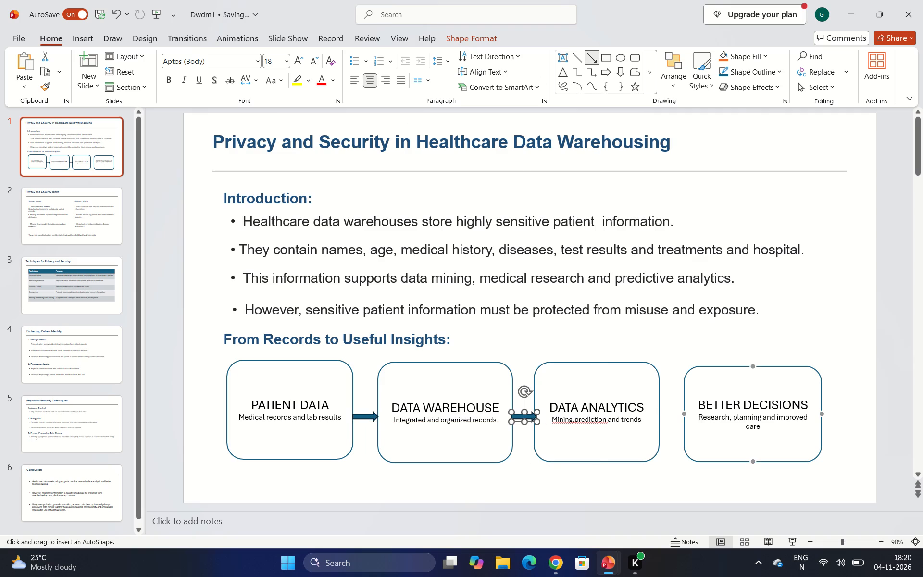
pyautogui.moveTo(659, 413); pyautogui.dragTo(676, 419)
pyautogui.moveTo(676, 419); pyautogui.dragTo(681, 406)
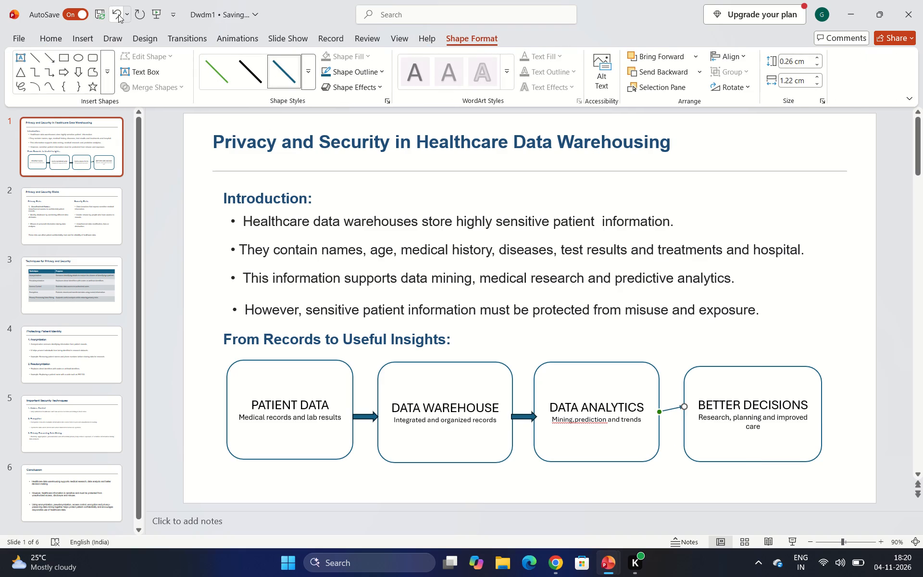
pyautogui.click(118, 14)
# Draw a right-pointing block arrow, about 0.43 by 1.22 cm, between the DATA ANALYTICS and BETTER DECISIONS boxes.
pyautogui.click(59, 73)
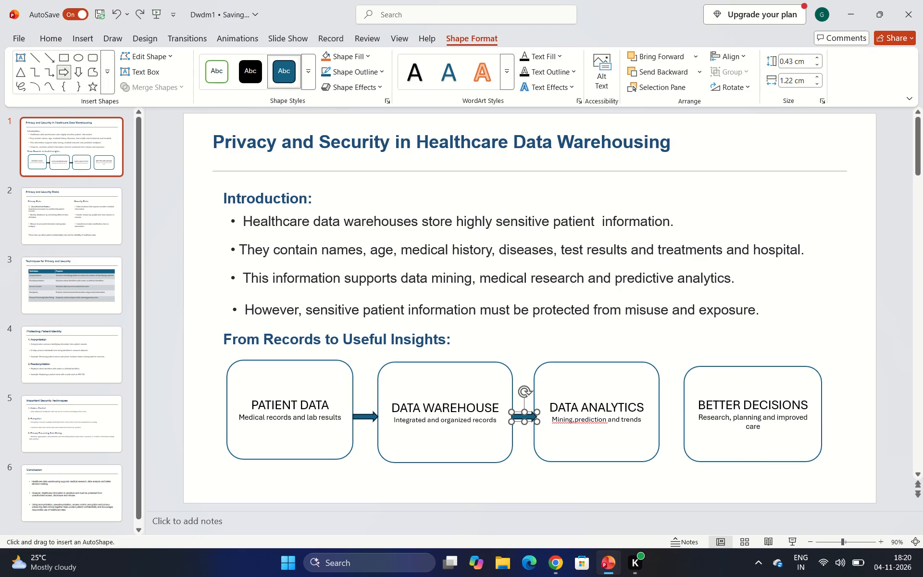
pyautogui.moveTo(661, 413); pyautogui.dragTo(677, 415)
pyautogui.moveTo(677, 415); pyautogui.dragTo(684, 422)
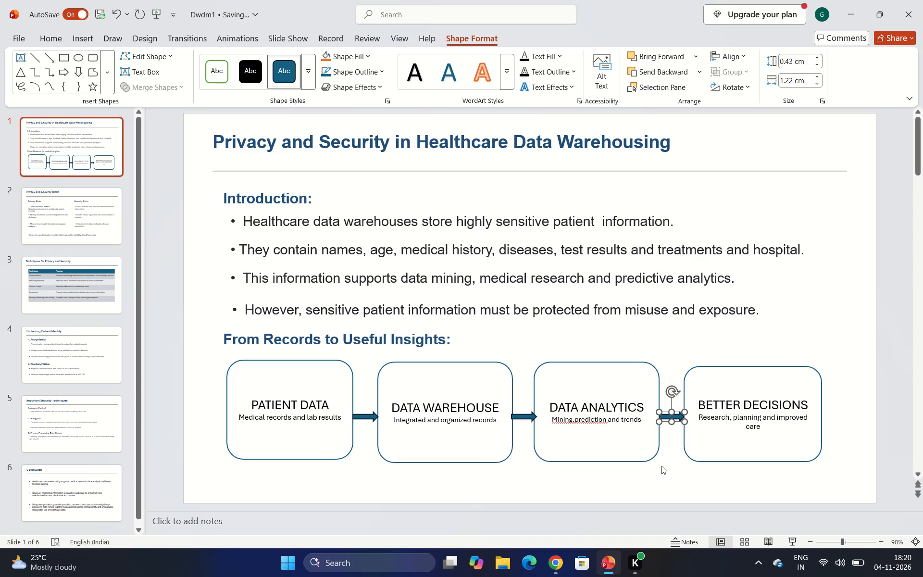
pyautogui.click(661, 466)
# Shorten the arrow between DATA WAREHOUSE and DATA ANALYTICS so its tip meets the edge of the DATA ANALYTICS box.
pyautogui.click(530, 417)
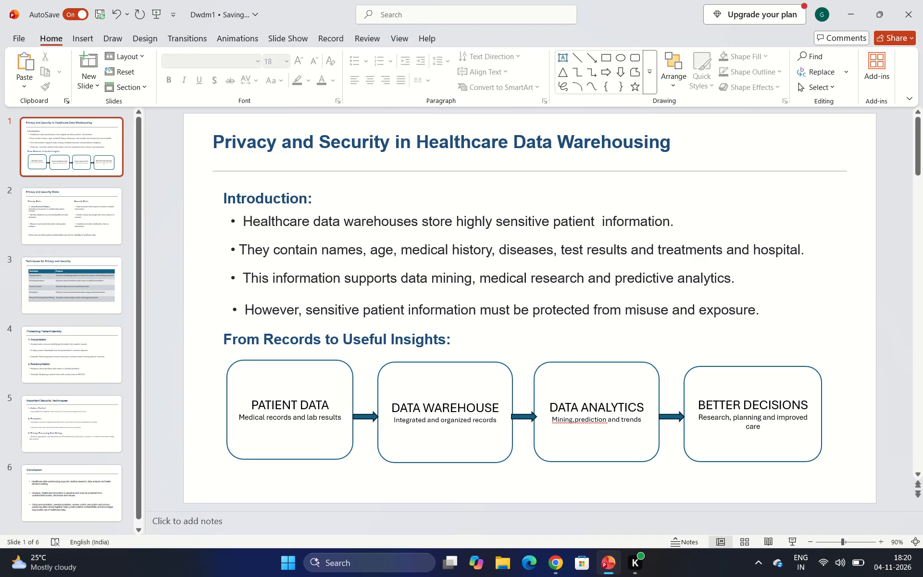
pyautogui.click(537, 423)
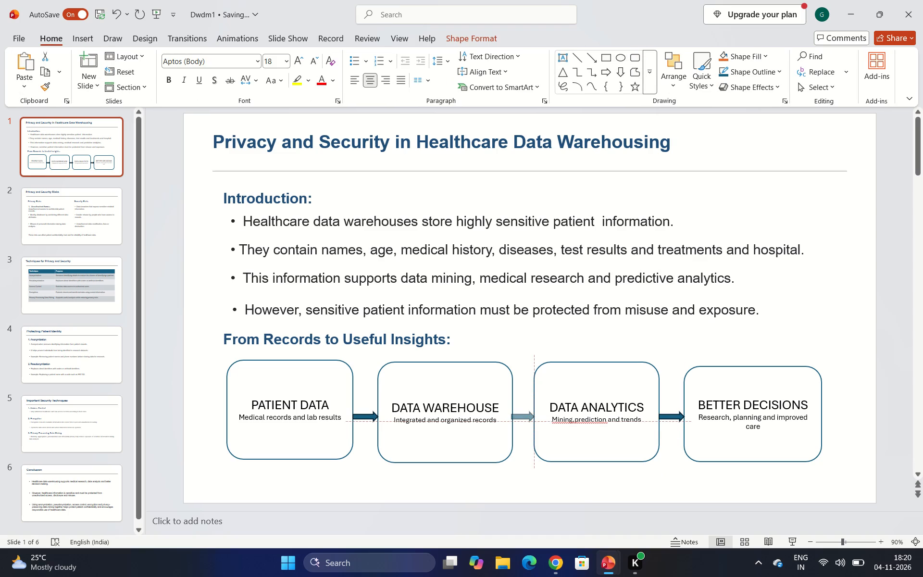
pyautogui.click(492, 475)
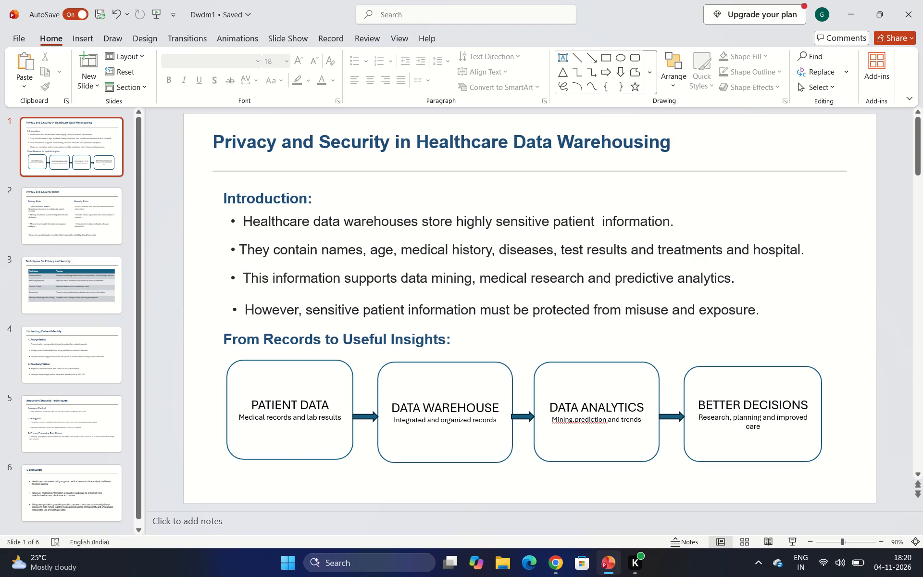
# Set the "Medical records and lab results" description in the PATIENT DATA box to font size 11.
pyautogui.moveTo(238, 413); pyautogui.dragTo(333, 421, button='right')
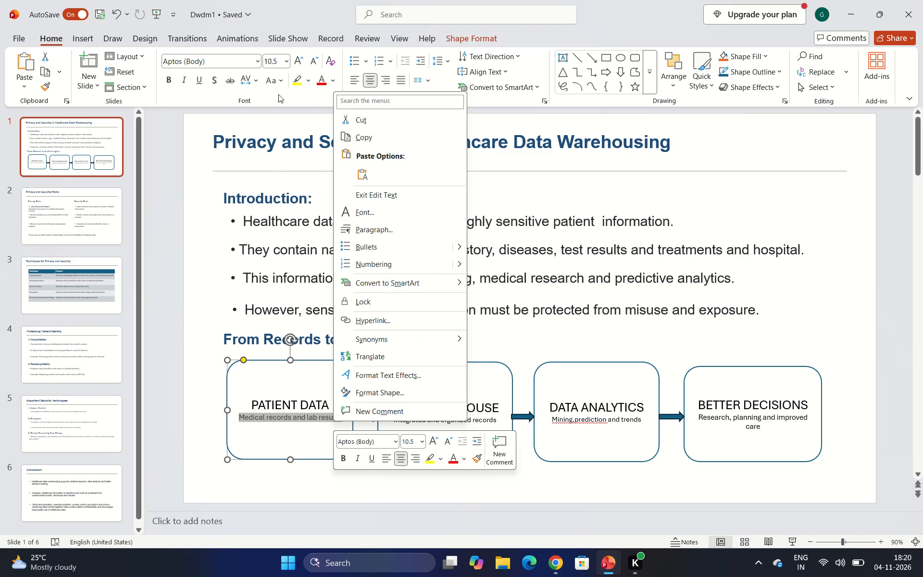
pyautogui.click(287, 64)
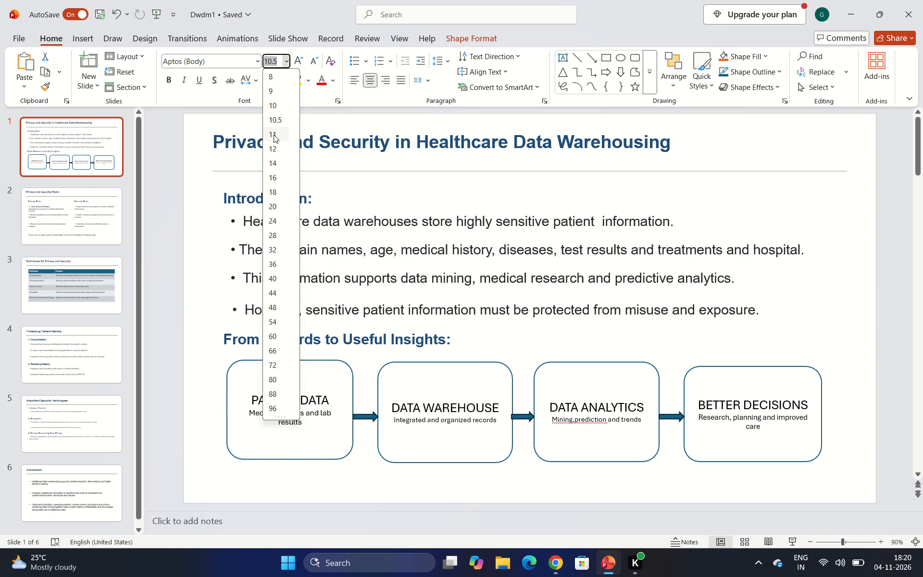
pyautogui.click(274, 135)
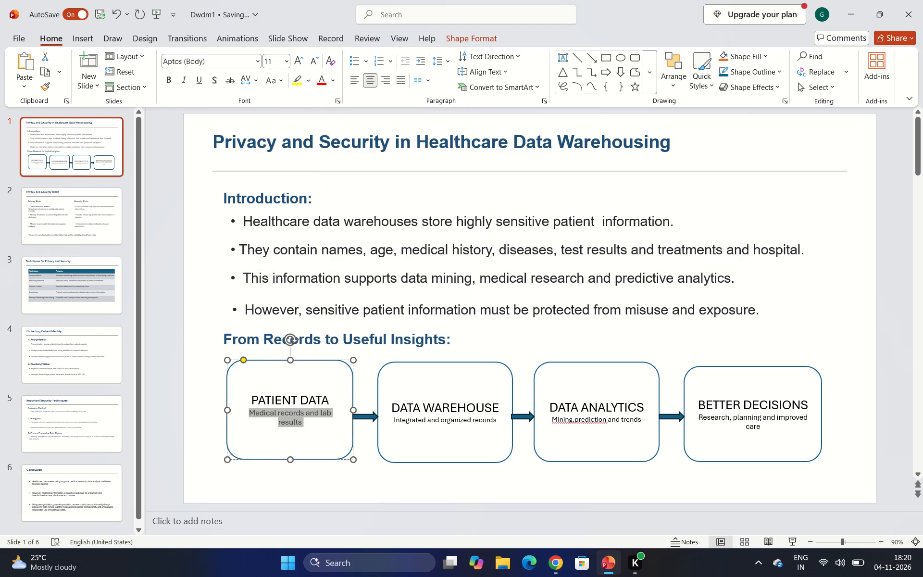
# Set the descriptions in the DATA WAREHOUSE, DATA ANALYTICS and BETTER DECISIONS boxes to font size 10.5.
pyautogui.moveTo(395, 419); pyautogui.dragTo(493, 424)
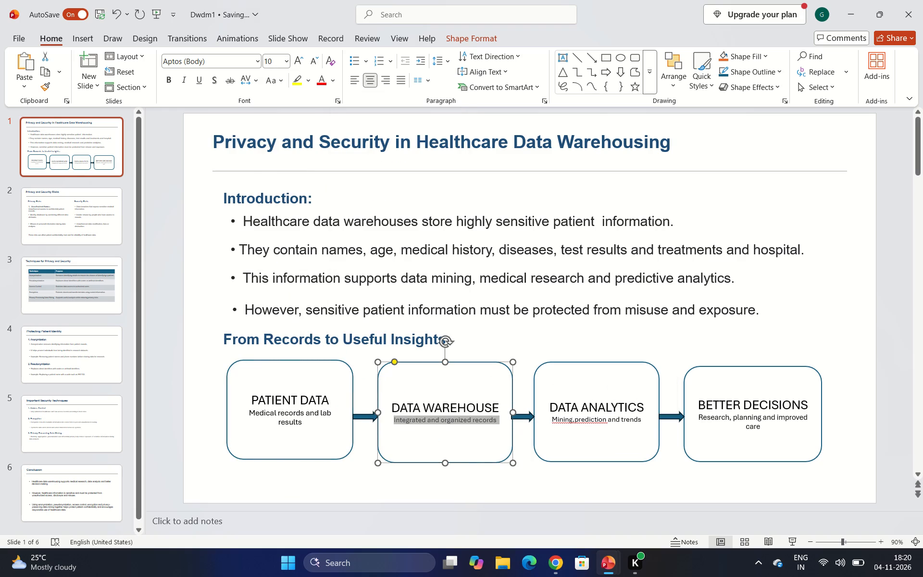
pyautogui.click(285, 59)
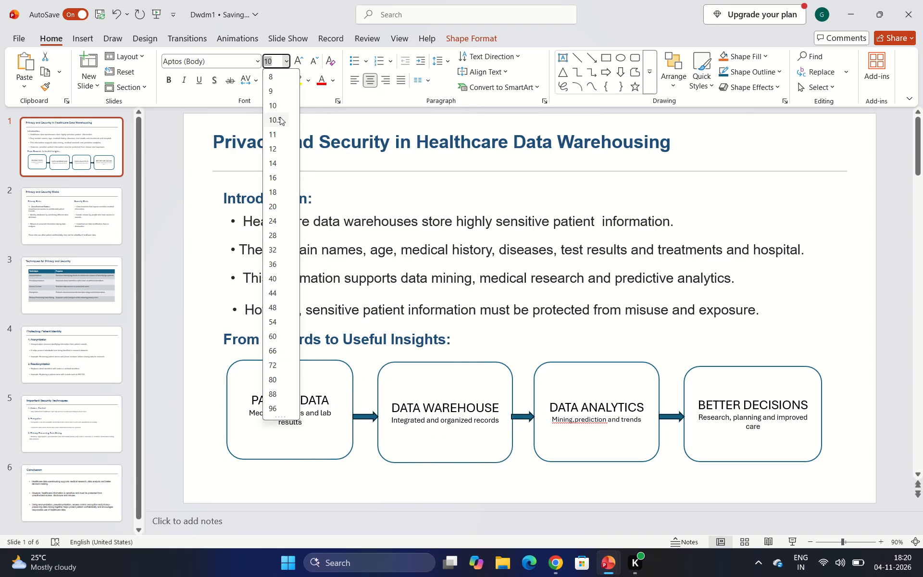
pyautogui.click(279, 117)
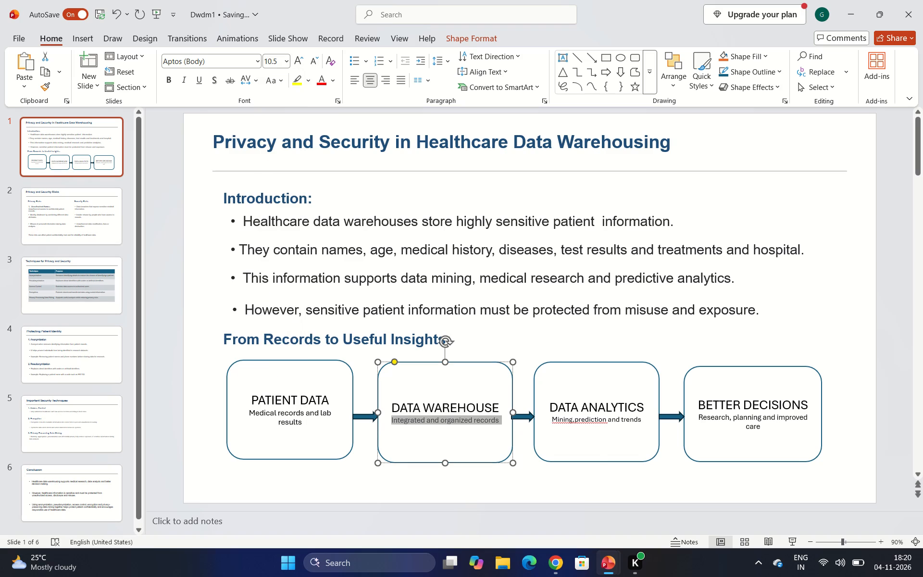
pyautogui.moveTo(551, 420); pyautogui.dragTo(637, 424)
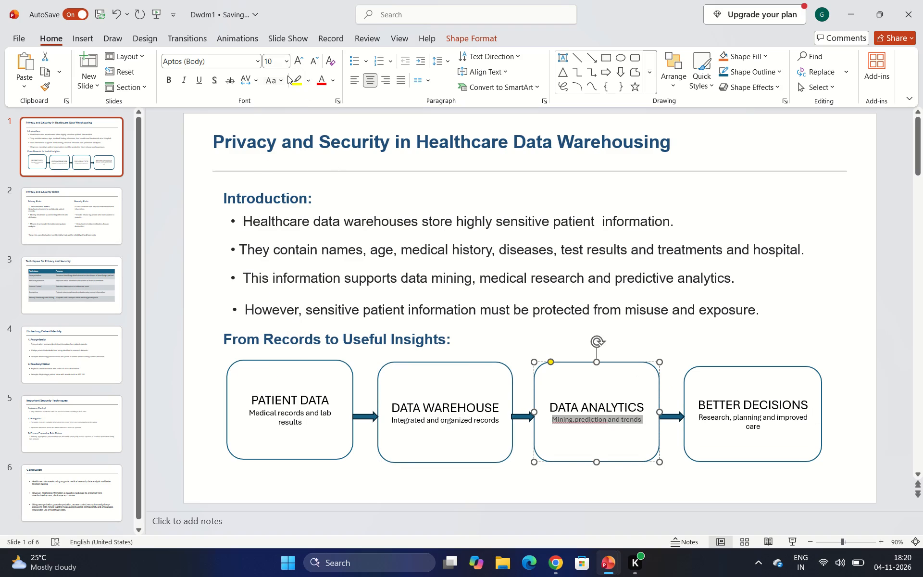
pyautogui.click(283, 63)
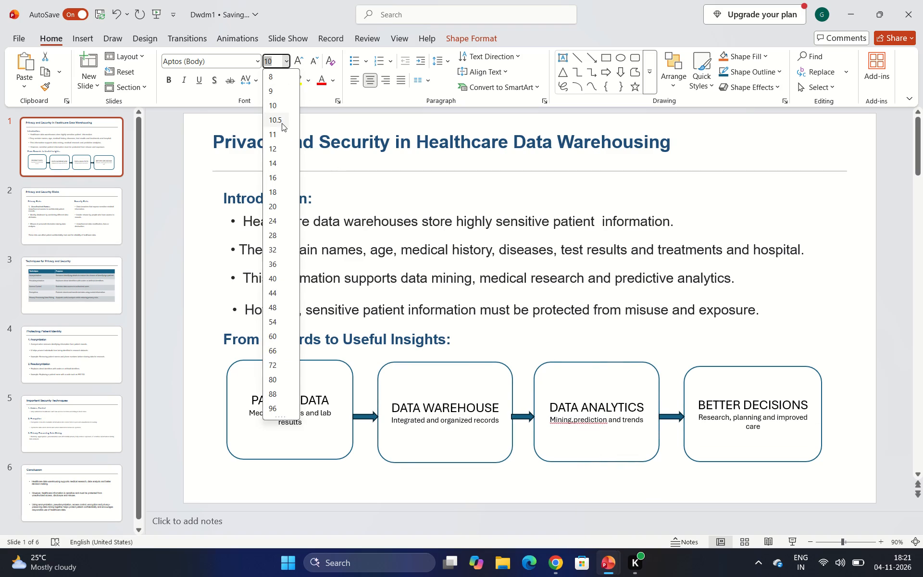
pyautogui.click(282, 123)
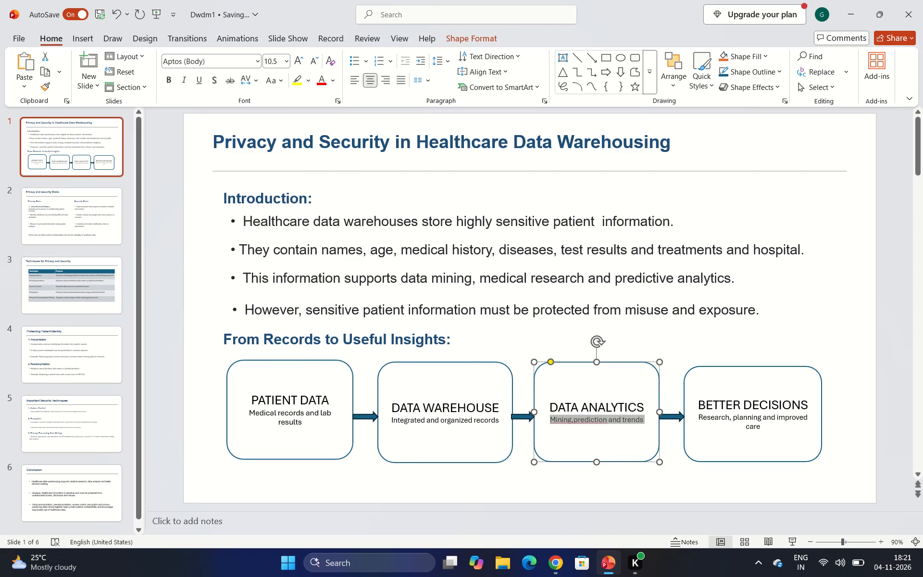
pyautogui.moveTo(698, 417); pyautogui.dragTo(805, 430)
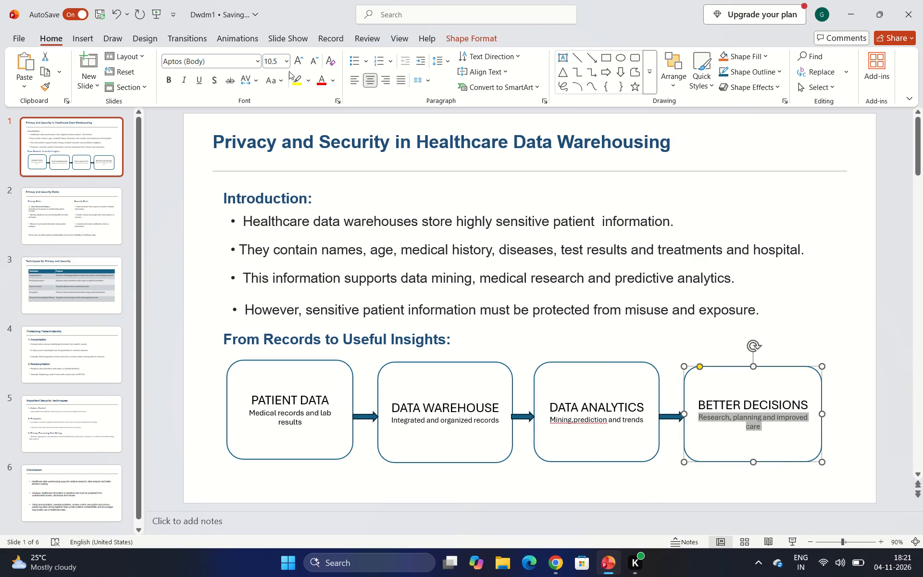
pyautogui.click(287, 64)
pyautogui.click(285, 118)
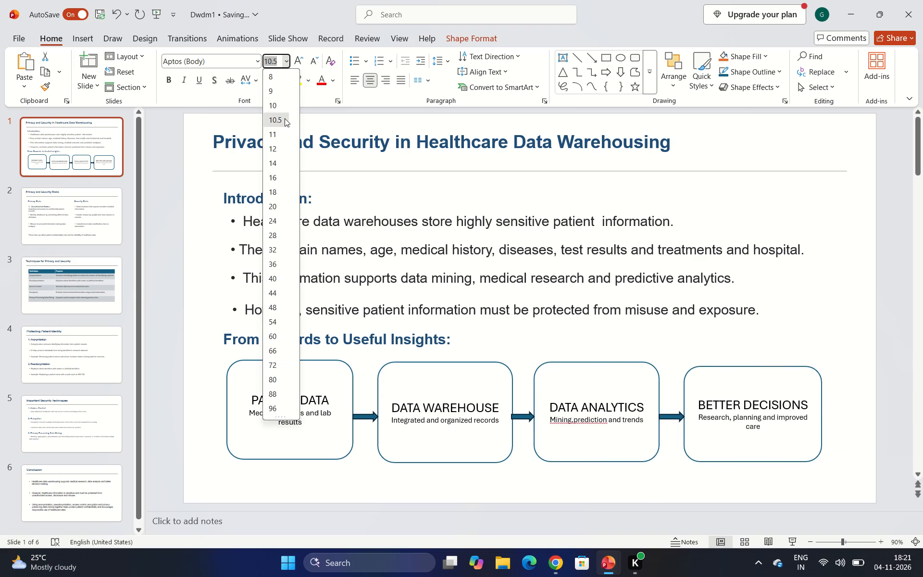
pyautogui.click(533, 457)
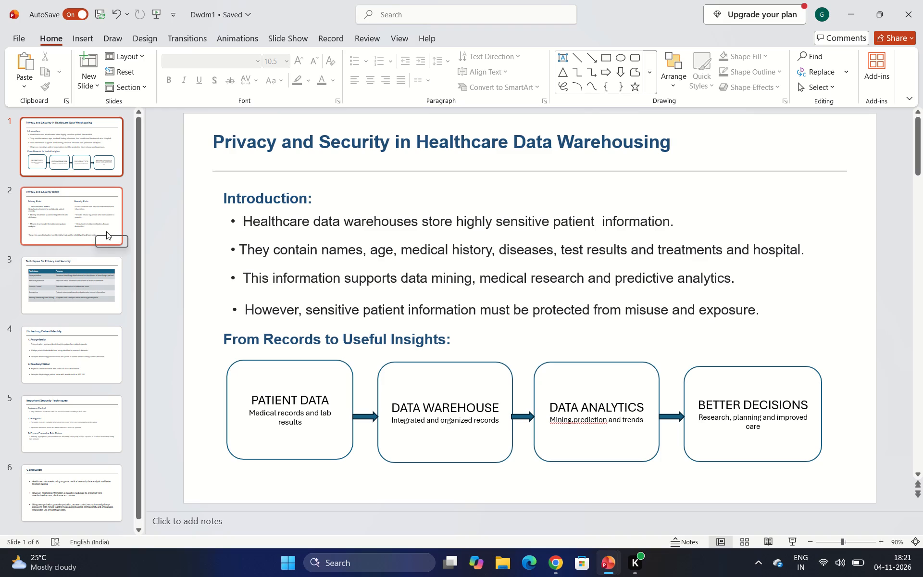
# Save the presentation.
pyautogui.hotkey('ctrl', 's')
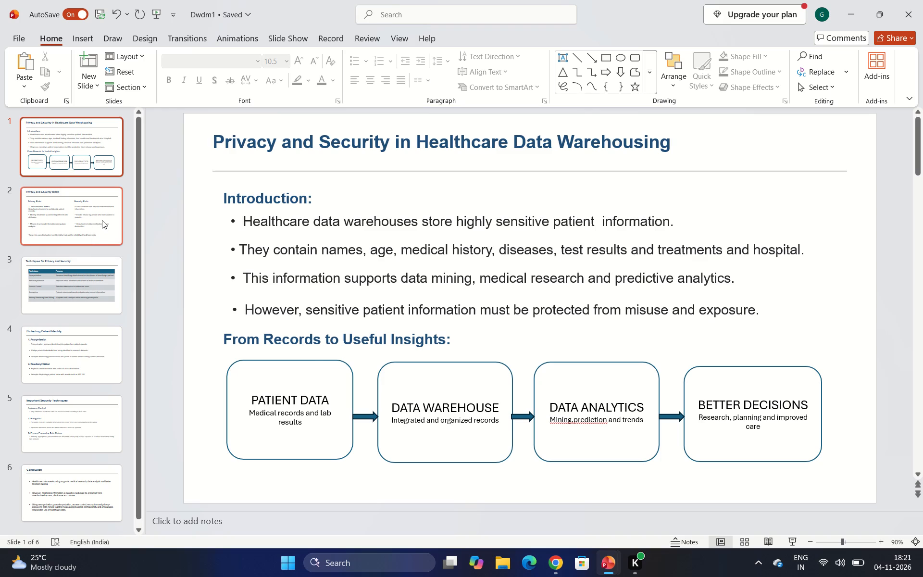
# Open slide 2, copy the heading "2. Data Breaches" from slide 2 of the dwdm presentation, and return to Dwdm1.
pyautogui.click(100, 218)
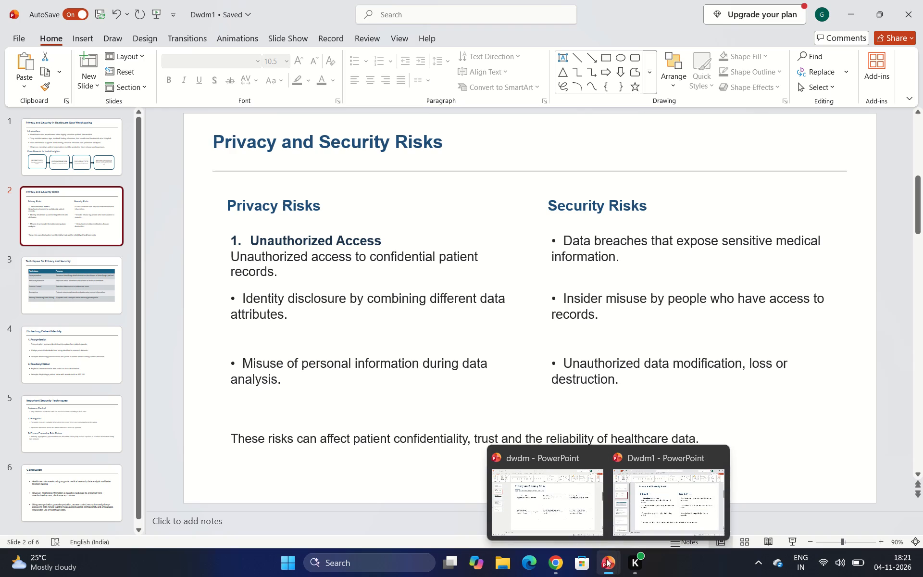
pyautogui.click(563, 514)
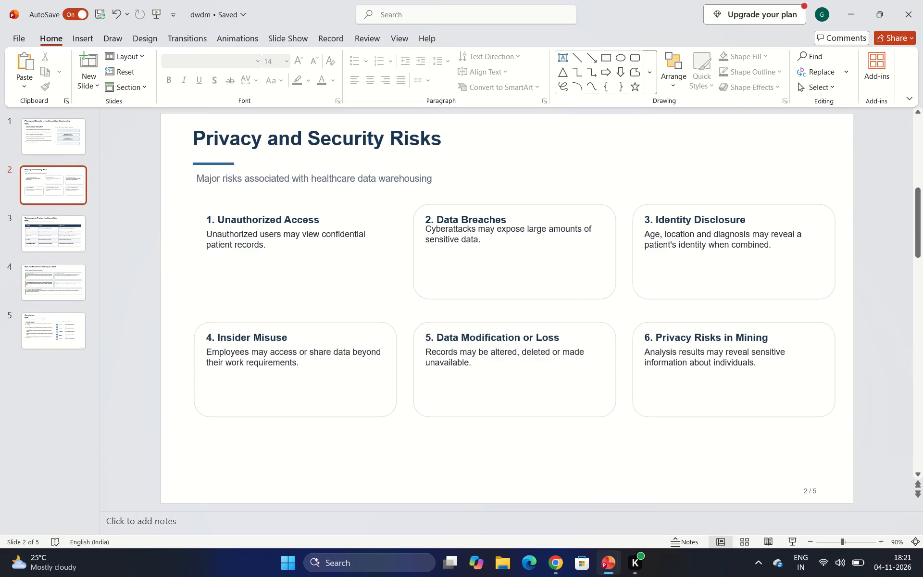
pyautogui.moveTo(426, 221); pyautogui.dragTo(487, 220)
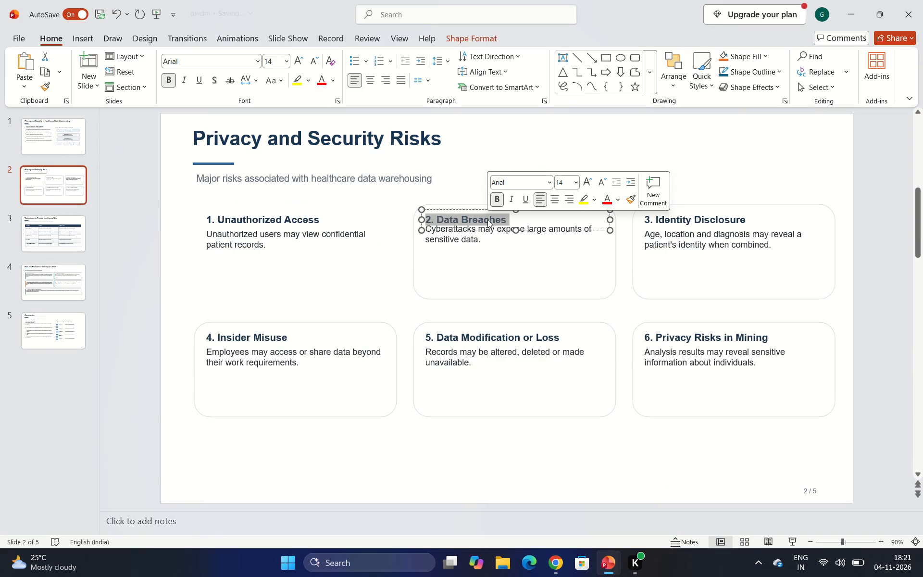
pyautogui.hotkey('ctrl', 'c')
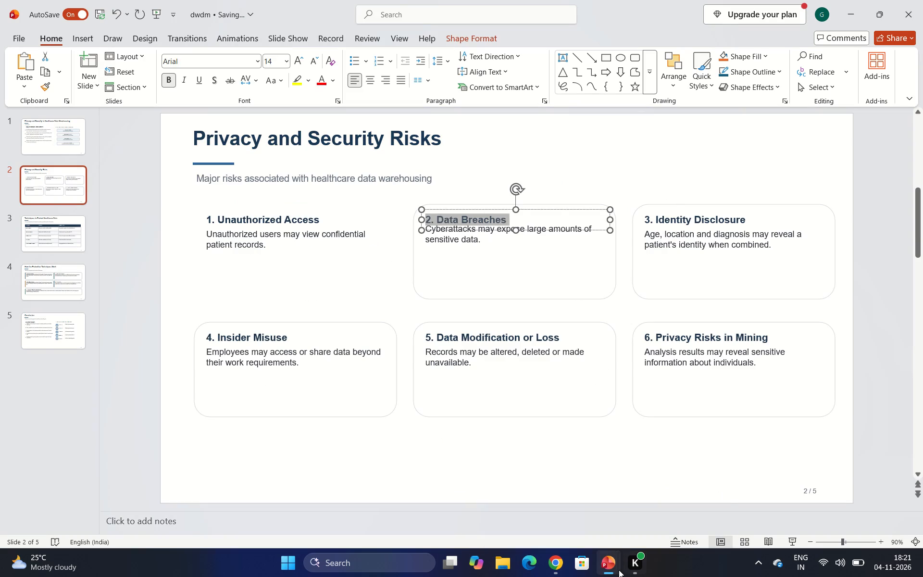
pyautogui.click(659, 504)
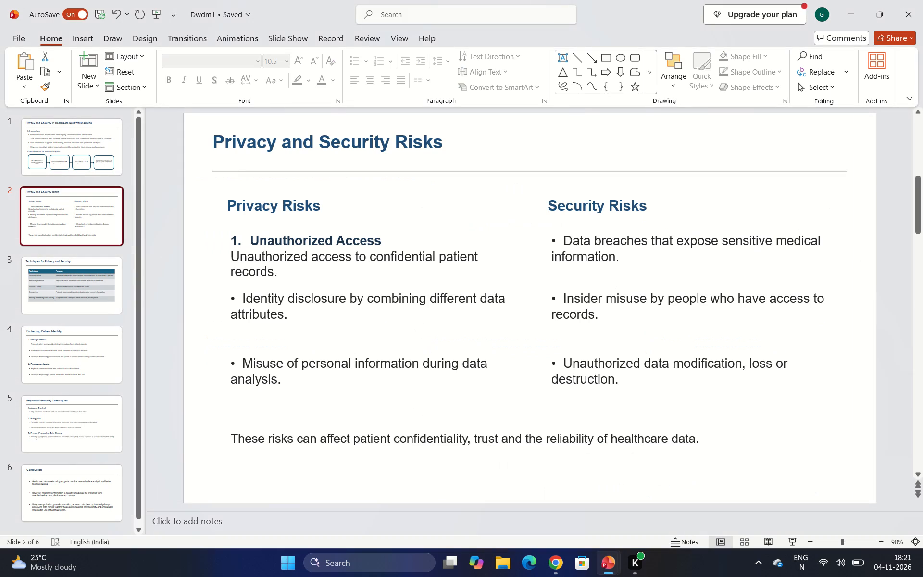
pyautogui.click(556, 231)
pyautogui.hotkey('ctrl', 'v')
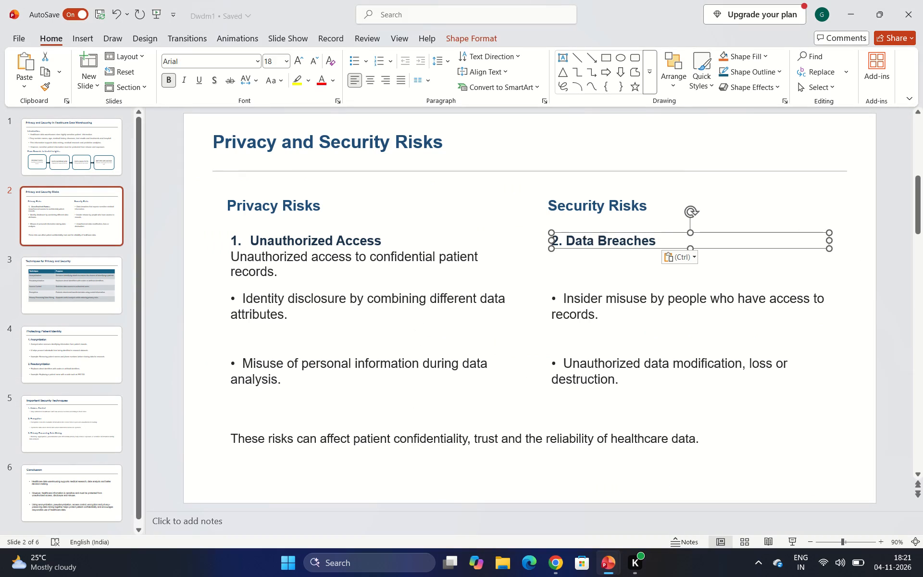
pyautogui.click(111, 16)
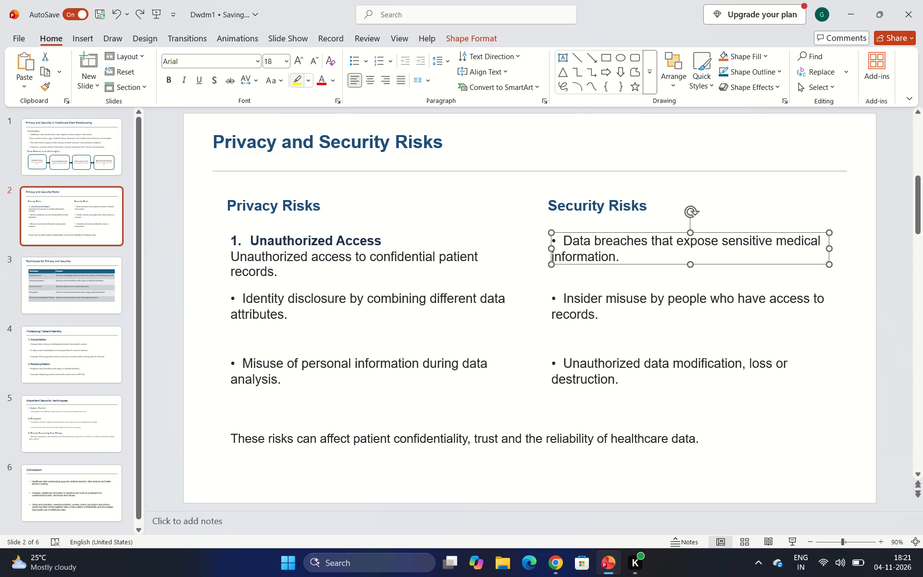
# Paste the copied heading "2. Data Breaches" above the data breaches bullet under Security Risks.
pyautogui.click(557, 236)
pyautogui.press('Left')
pyautogui.hotkey('ctrl', 'v')
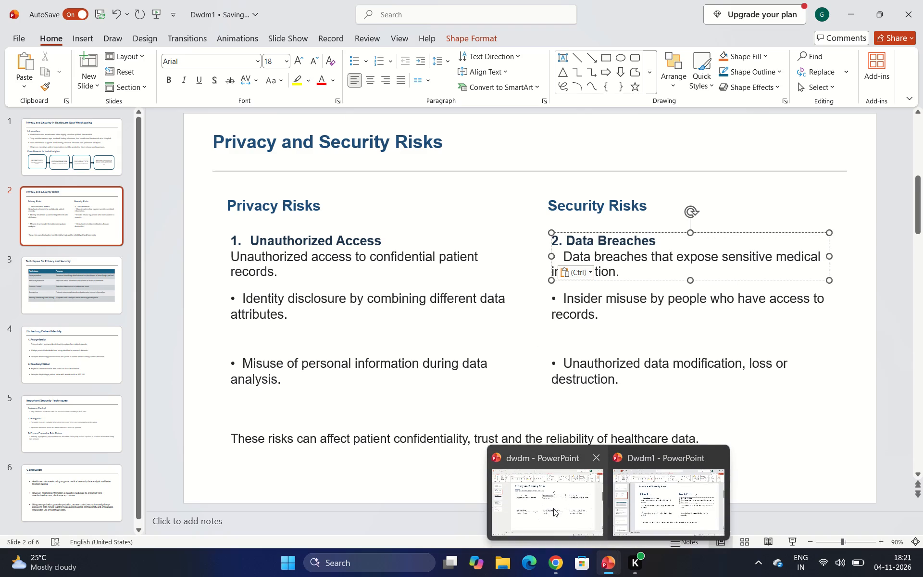
# Copy the heading "3. Identity Disclosure" from the dwdm presentation and paste it above the identity disclosure bullet in Dwdm1.
pyautogui.click(553, 508)
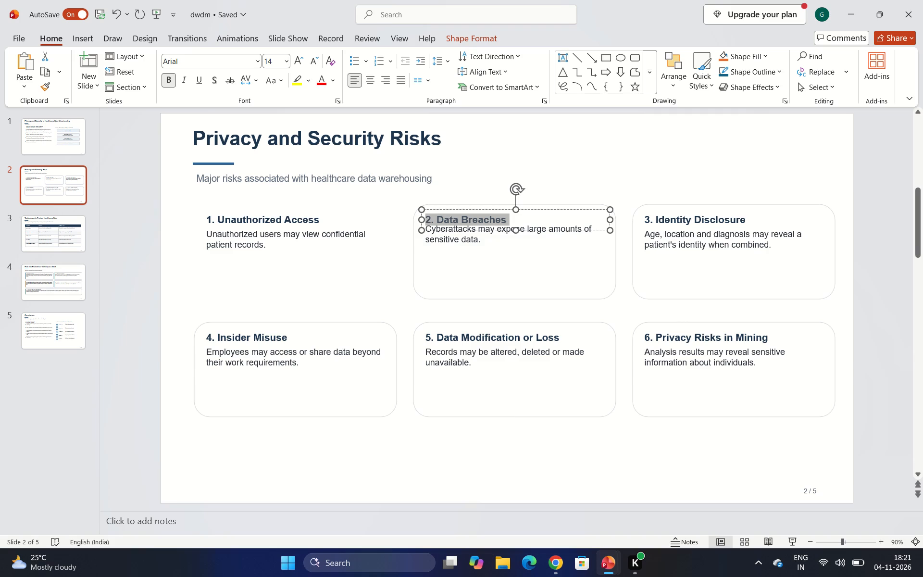
pyautogui.moveTo(646, 217); pyautogui.dragTo(756, 213)
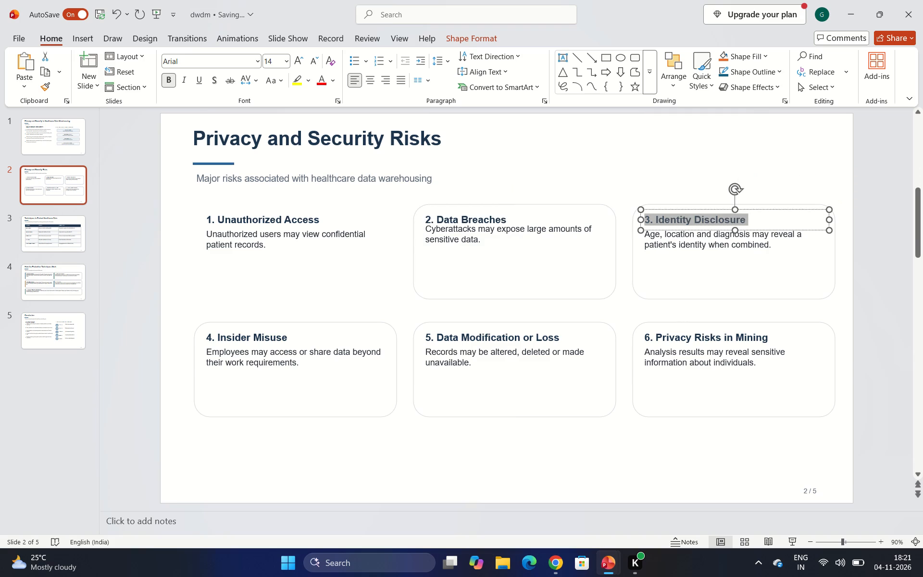
pyautogui.hotkey('ctrl', 'c')
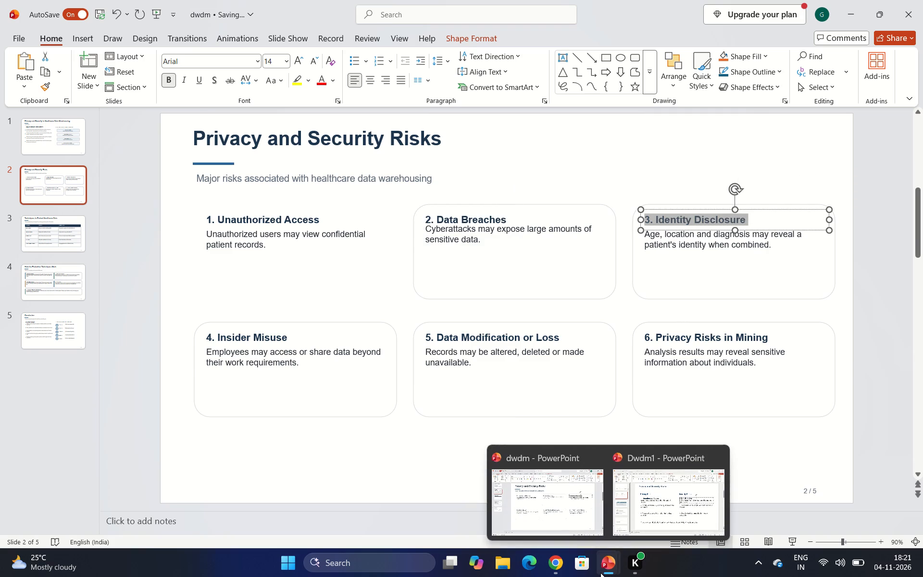
pyautogui.click(641, 522)
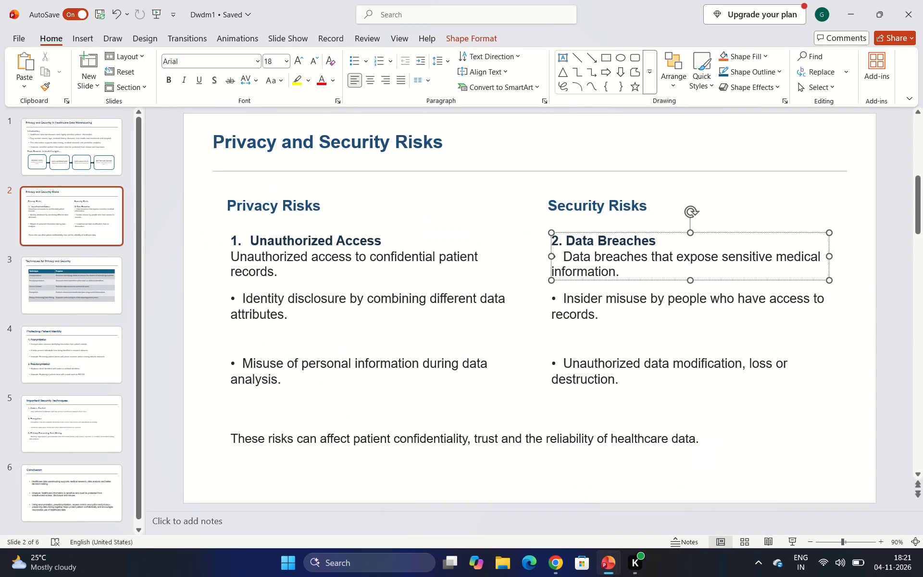
pyautogui.click(232, 297)
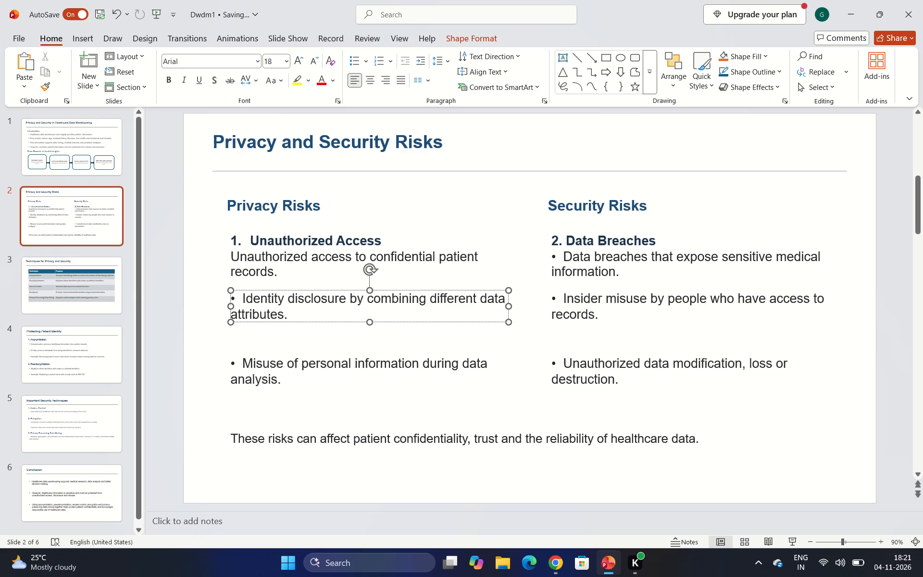
pyautogui.press('Left')
pyautogui.hotkey('ctrl', 'v')
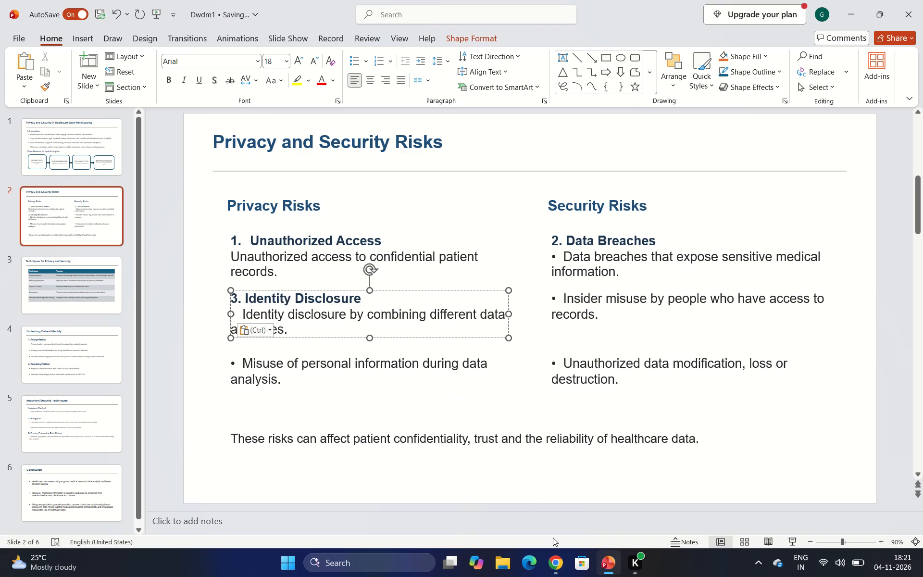
# Copy the heading "4. Insider Misuse" from slide 2 of the dwdm presentation and return to Dwdm1.
pyautogui.click(562, 506)
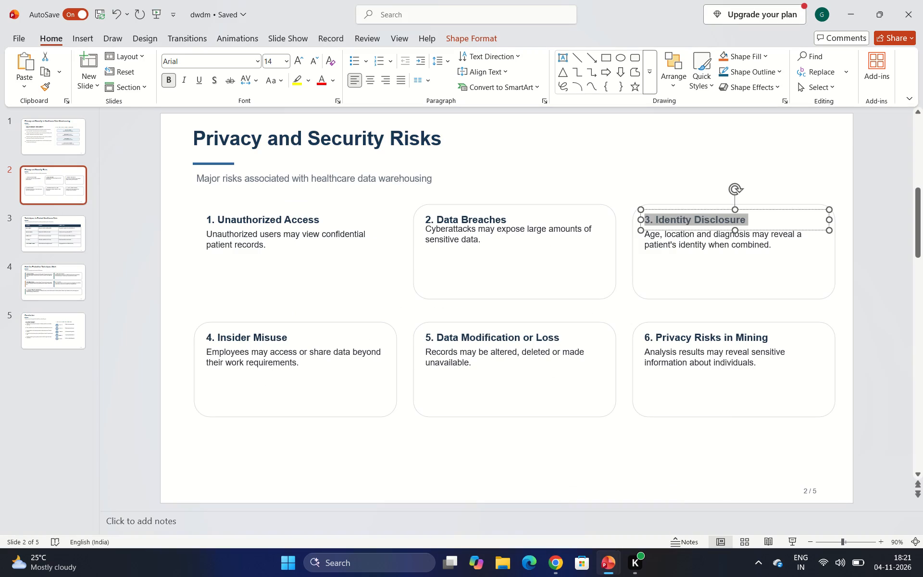
pyautogui.click(205, 340)
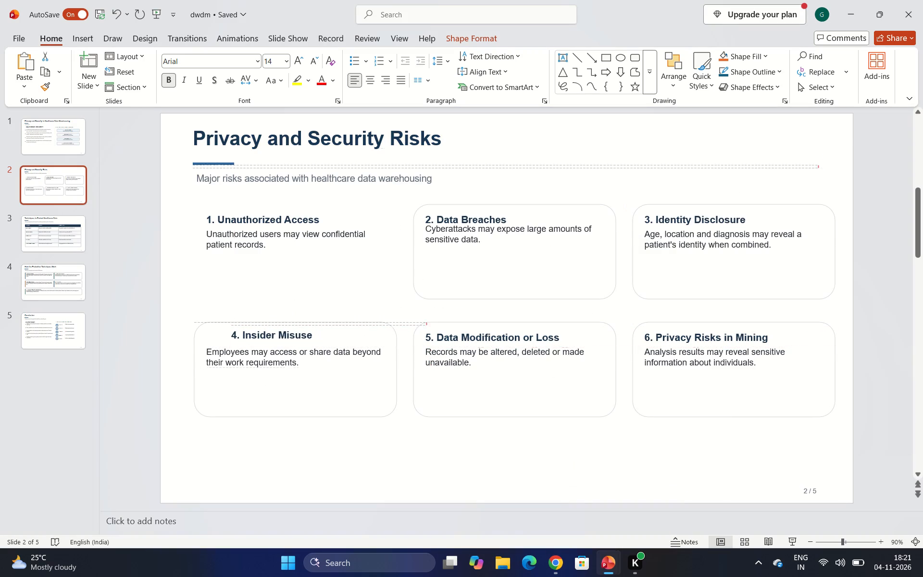
pyautogui.click(207, 338)
pyautogui.moveTo(207, 338); pyautogui.dragTo(295, 337)
pyautogui.hotkey('ctrl', 'c')
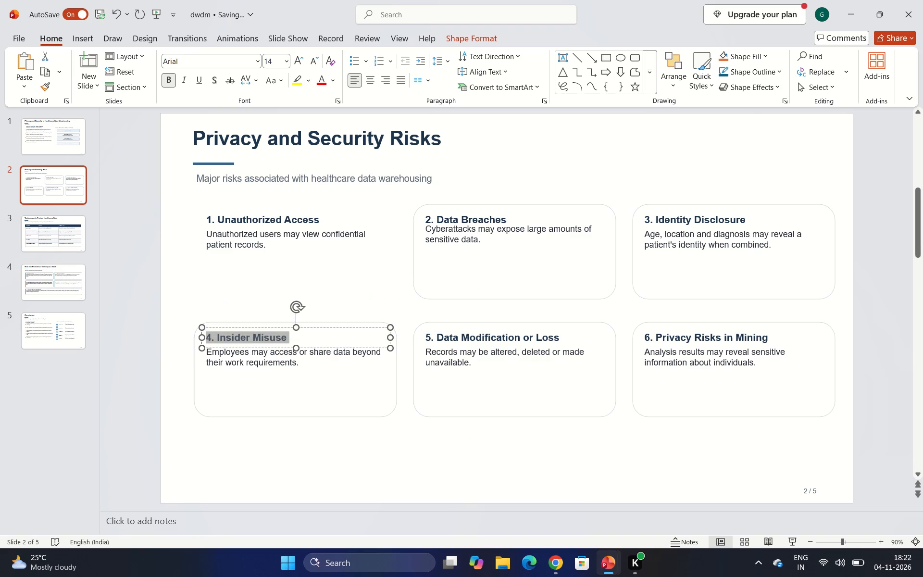
pyautogui.click(637, 505)
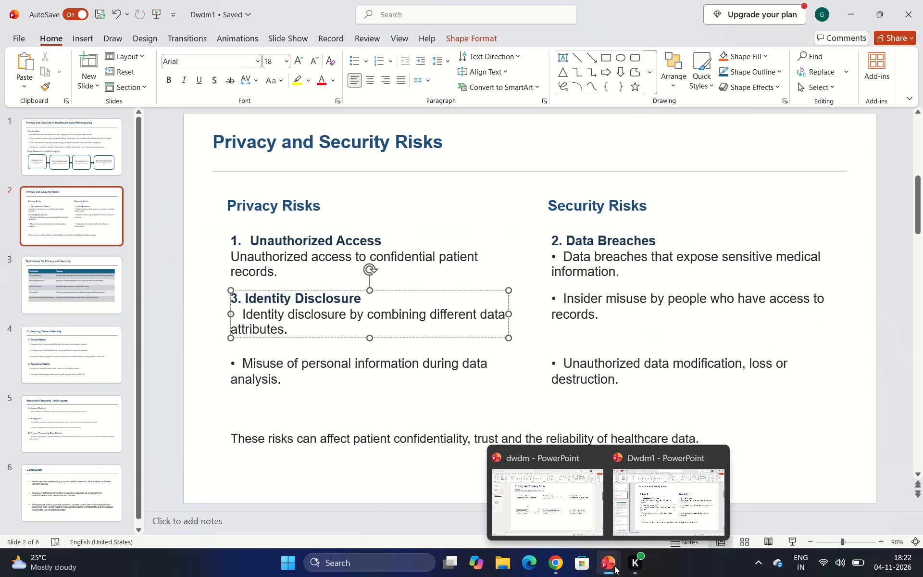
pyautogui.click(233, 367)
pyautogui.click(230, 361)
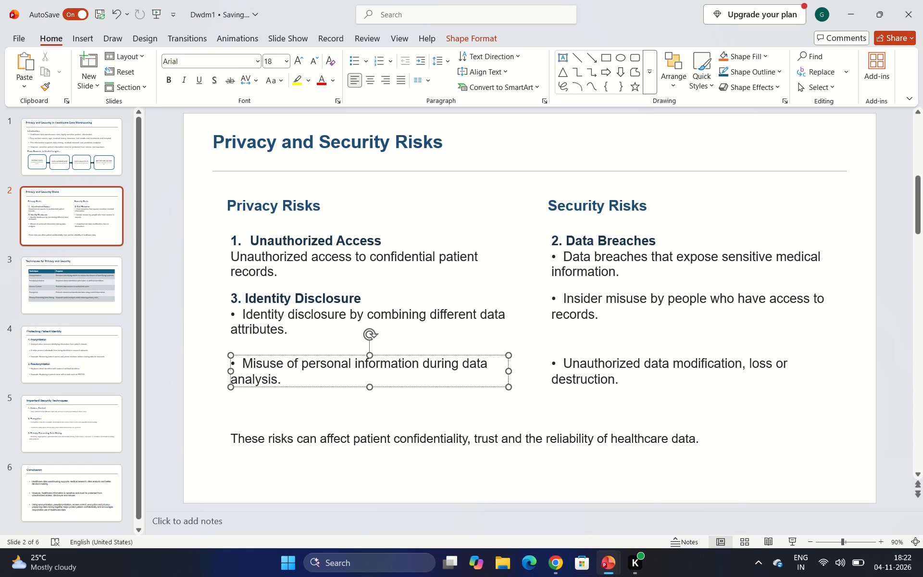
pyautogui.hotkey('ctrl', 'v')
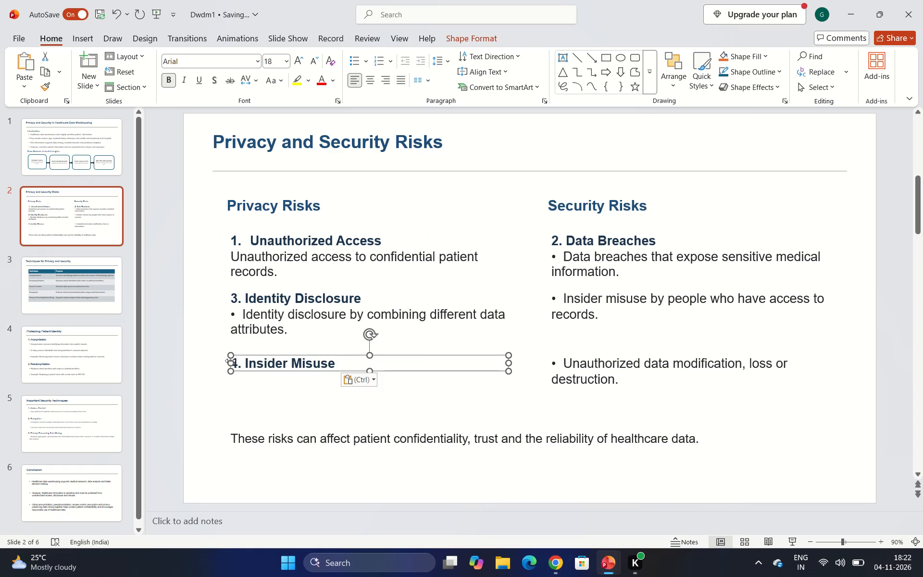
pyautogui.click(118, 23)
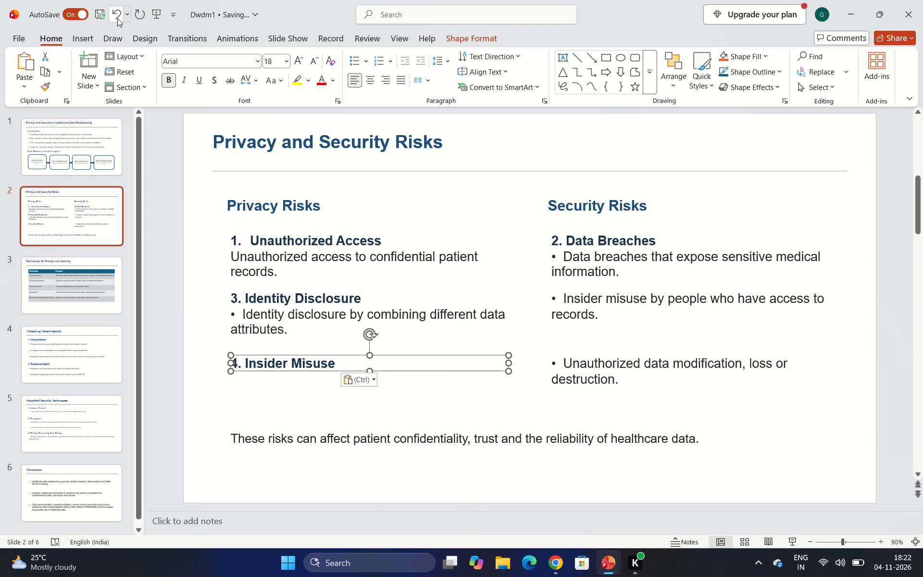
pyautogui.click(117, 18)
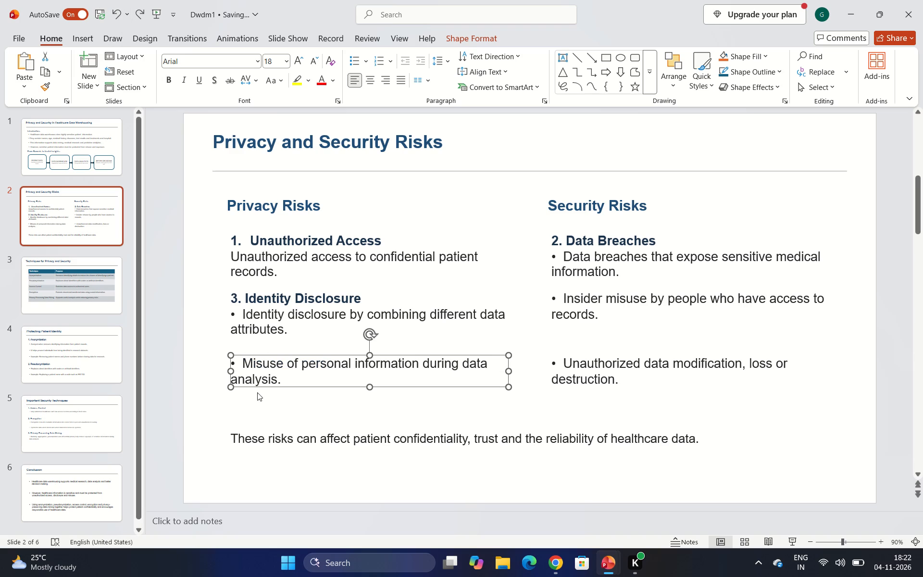
# Paste the heading "4. Insider Misuse" above the "Misuse of personal information during data analysis" bullet under Privacy Risks.
pyautogui.click(234, 364)
pyautogui.press('Left')
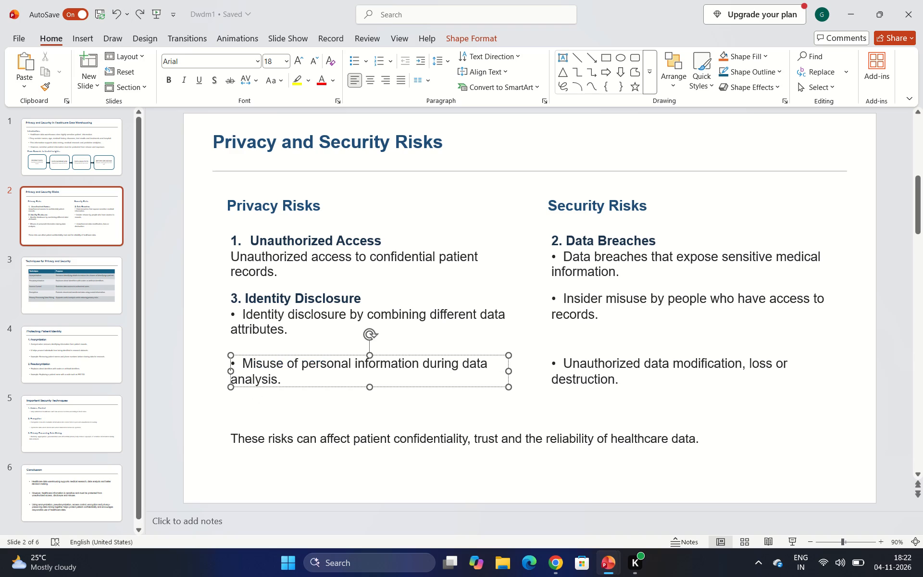
pyautogui.hotkey('ctrl', 'v')
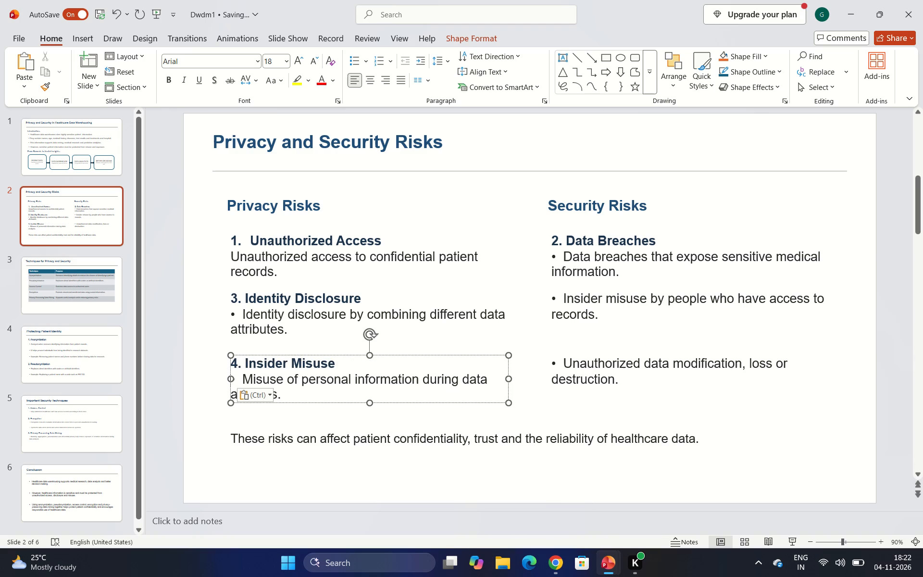
# Copy the heading "5. Data Modification or Loss" from the dwdm presentation and paste it above Dwdm1's unauthorized data modification bullet.
pyautogui.click(561, 521)
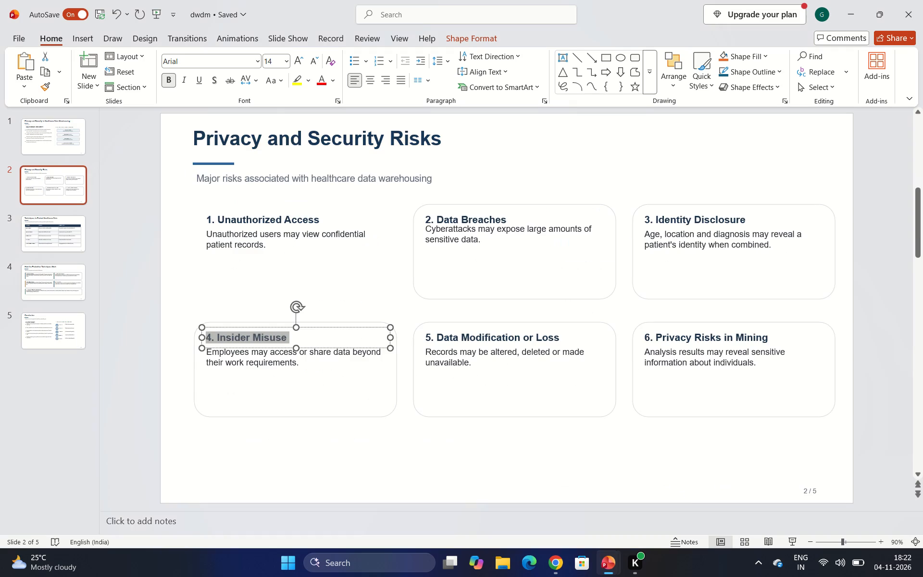
pyautogui.moveTo(427, 337); pyautogui.dragTo(582, 338)
pyautogui.hotkey('ctrl', 'c')
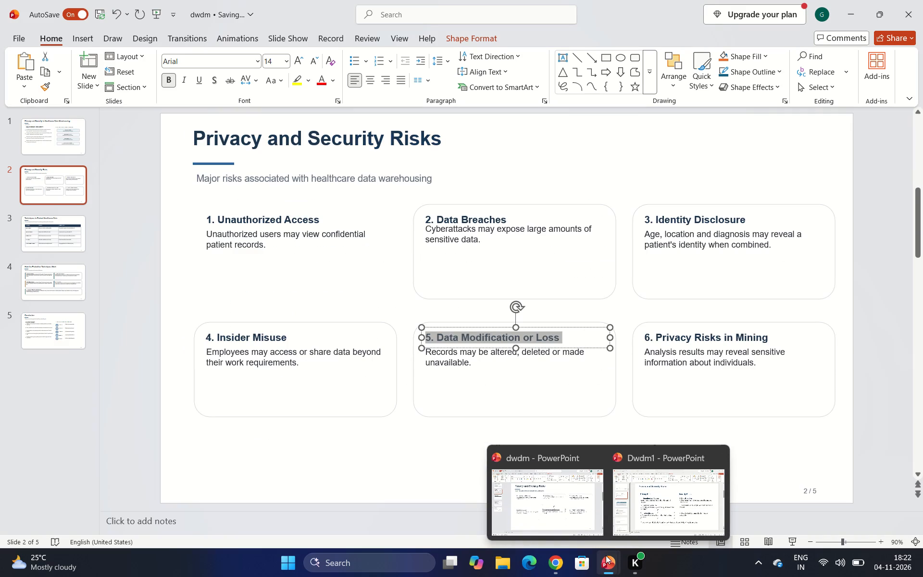
pyautogui.click(653, 509)
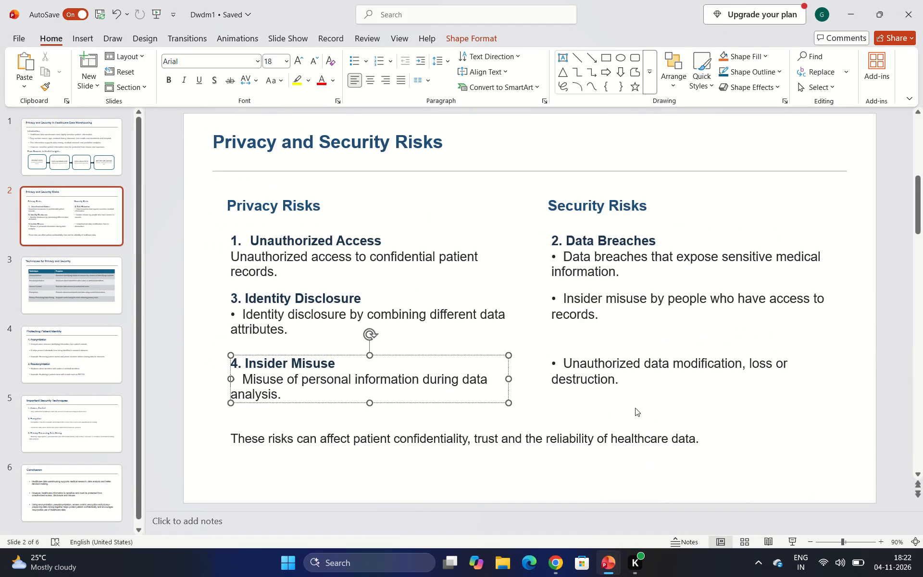
pyautogui.click(565, 364)
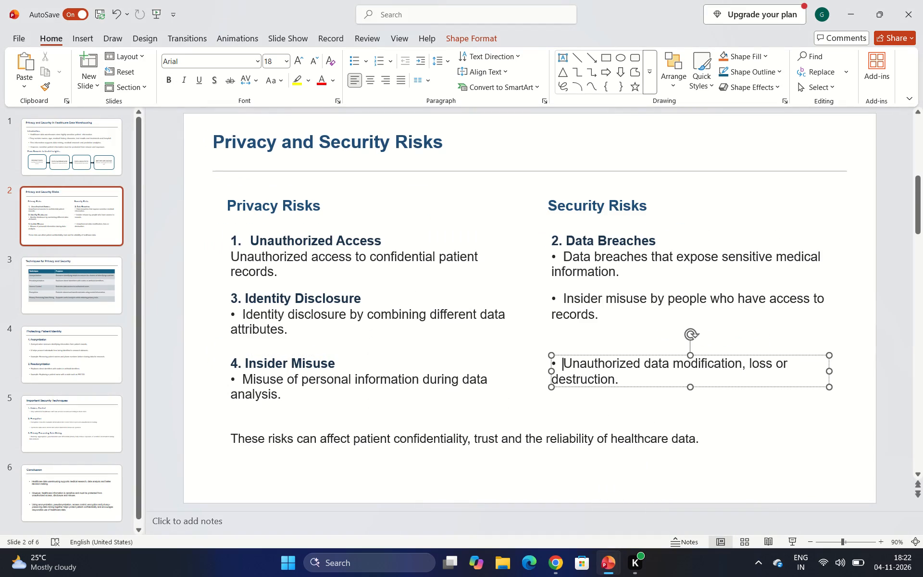
pyautogui.press('Left')
pyautogui.press('Left')
pyautogui.press('Left')
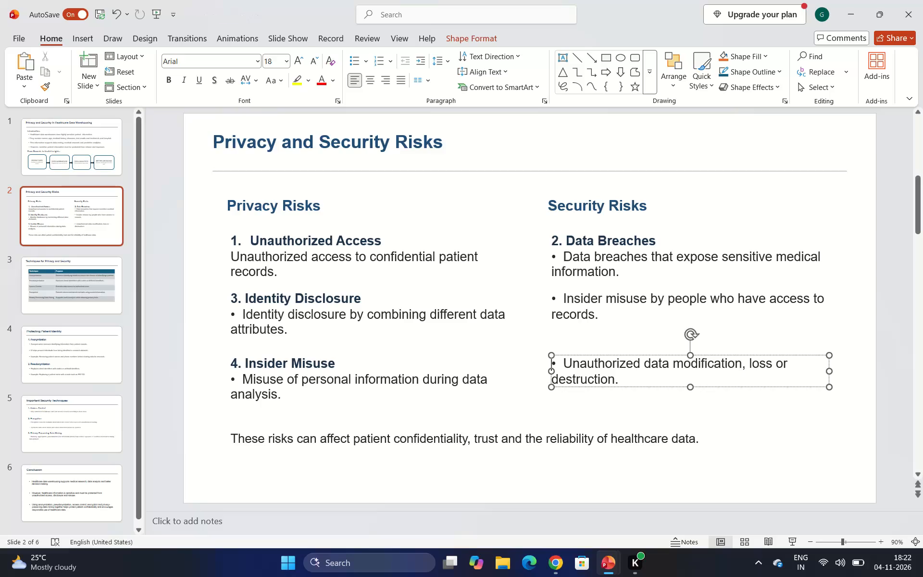
pyautogui.hotkey('ctrl', 'v')
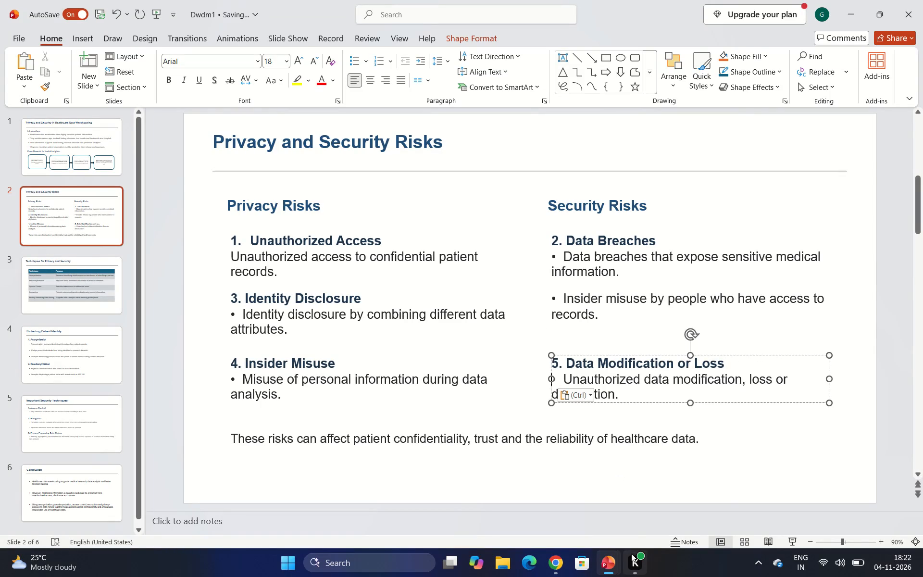
# Copy the heading "6. Privacy Risks in Mining" from the dwdm presentation and paste it above Dwdm1's insider misuse bullet under Security Risks.
pyautogui.click(550, 511)
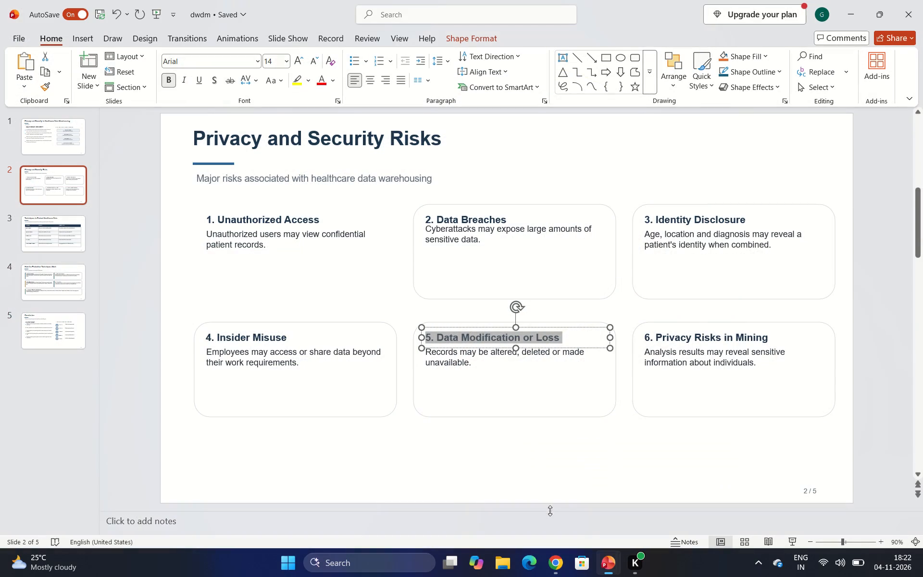
pyautogui.moveTo(645, 339); pyautogui.dragTo(813, 338)
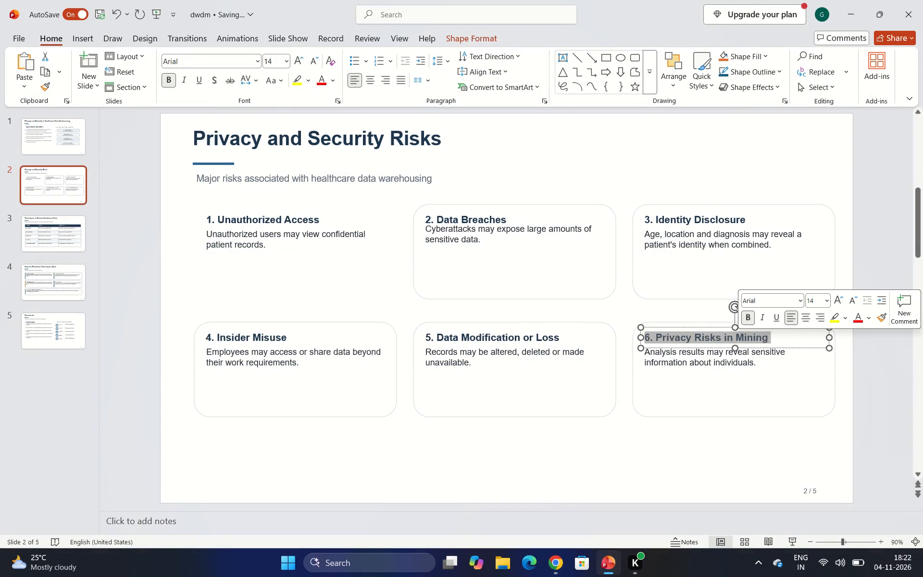
pyautogui.hotkey('ctrl', 'c')
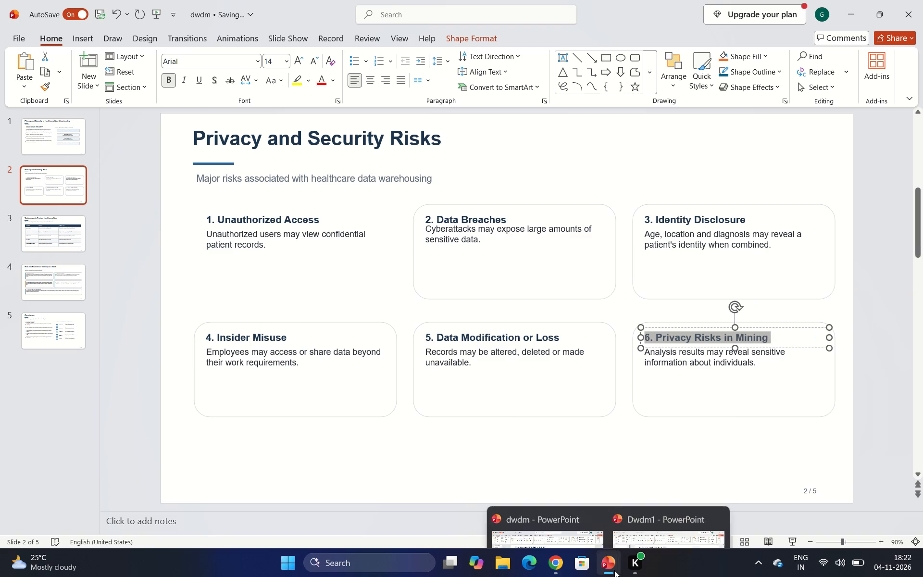
pyautogui.click(640, 521)
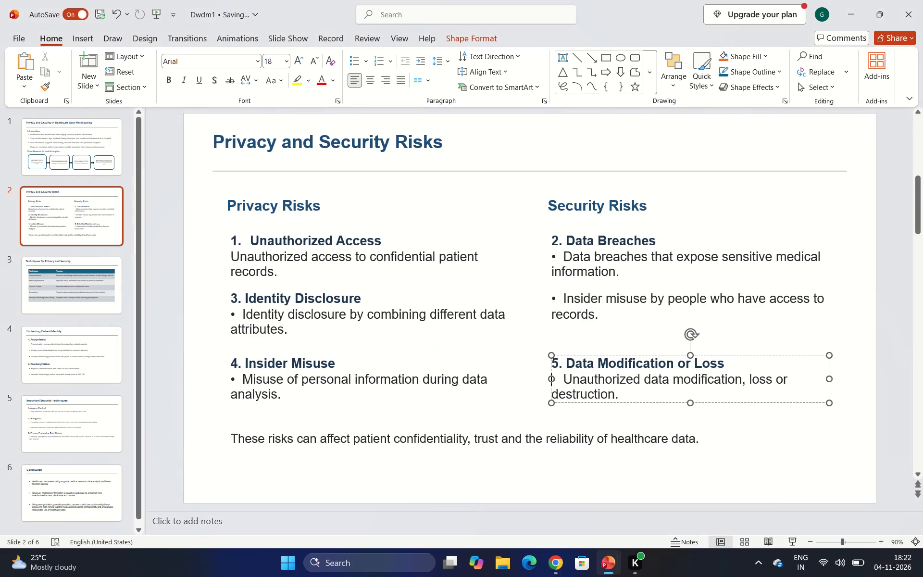
pyautogui.click(553, 301)
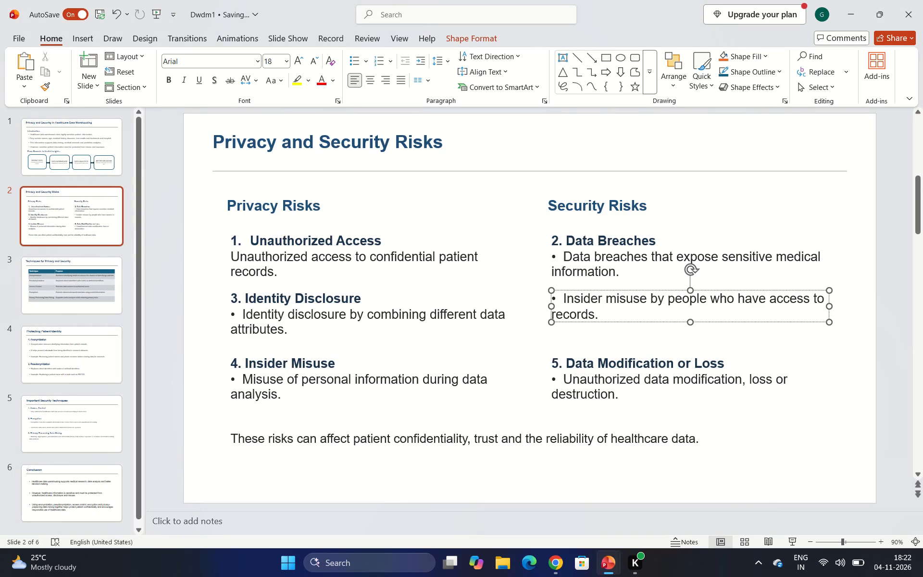
pyautogui.hotkey('ctrl', 'v')
pyautogui.click(526, 339)
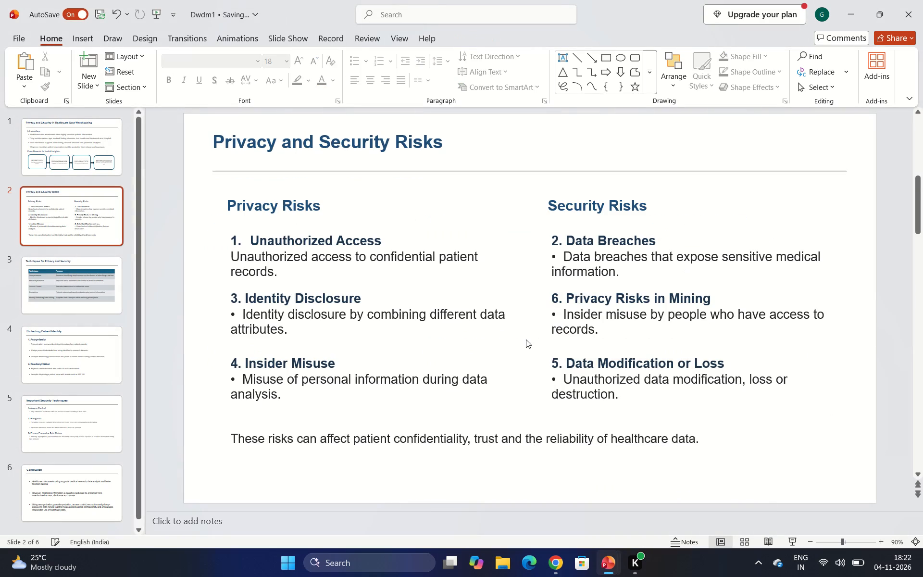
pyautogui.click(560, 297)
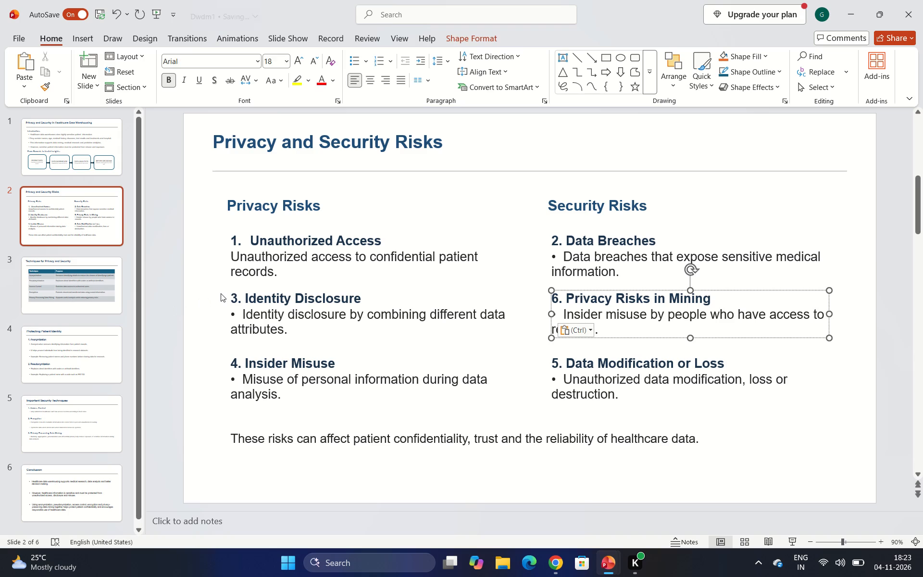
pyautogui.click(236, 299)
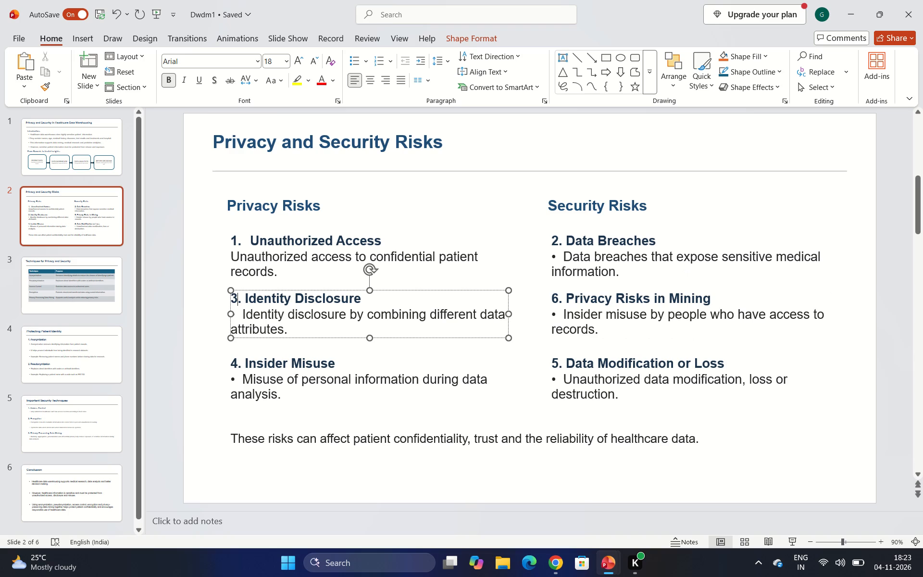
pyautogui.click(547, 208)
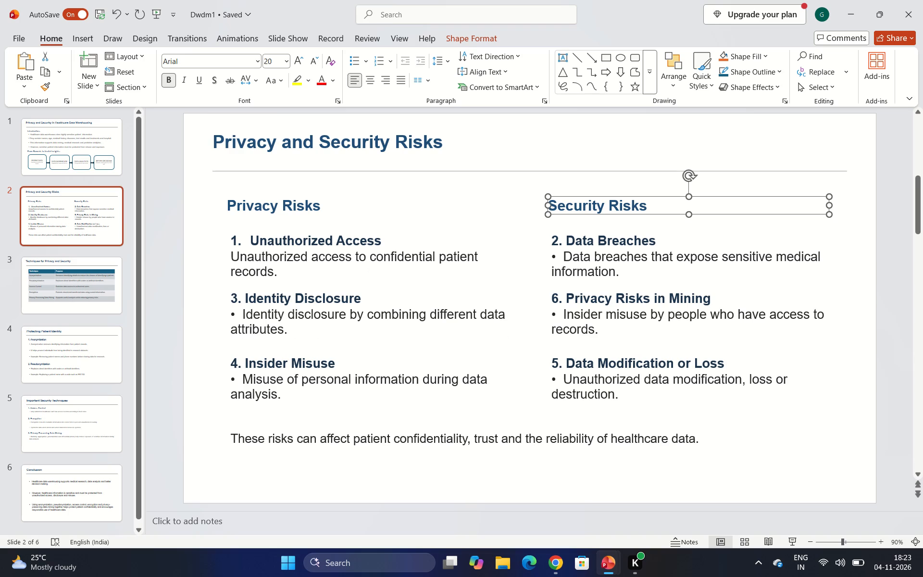
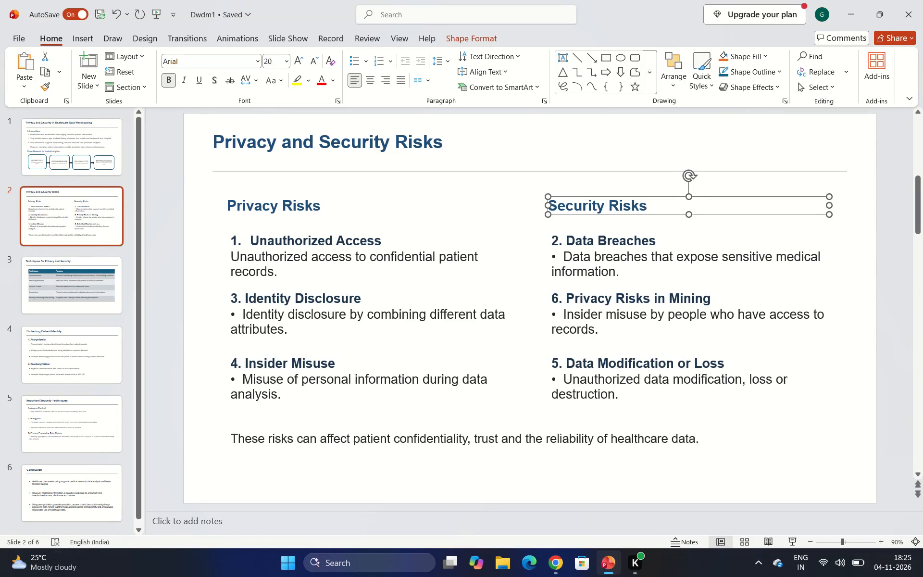
# Cut the "Security Risks" and "Privacy Risks" column headings from slide 2.
pyautogui.click(641, 207)
pyautogui.click(655, 204)
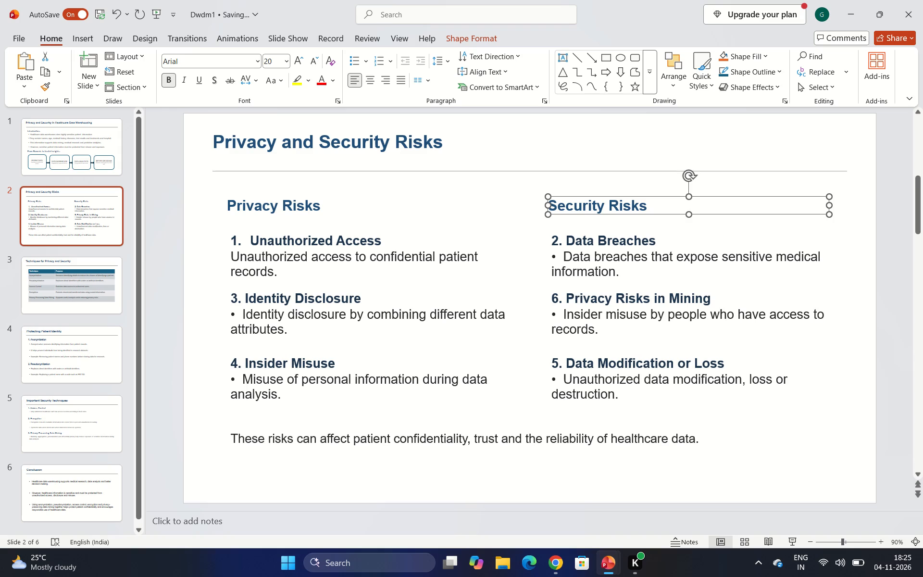
pyautogui.click(653, 205)
pyautogui.click(647, 209)
pyautogui.rightClick(811, 206)
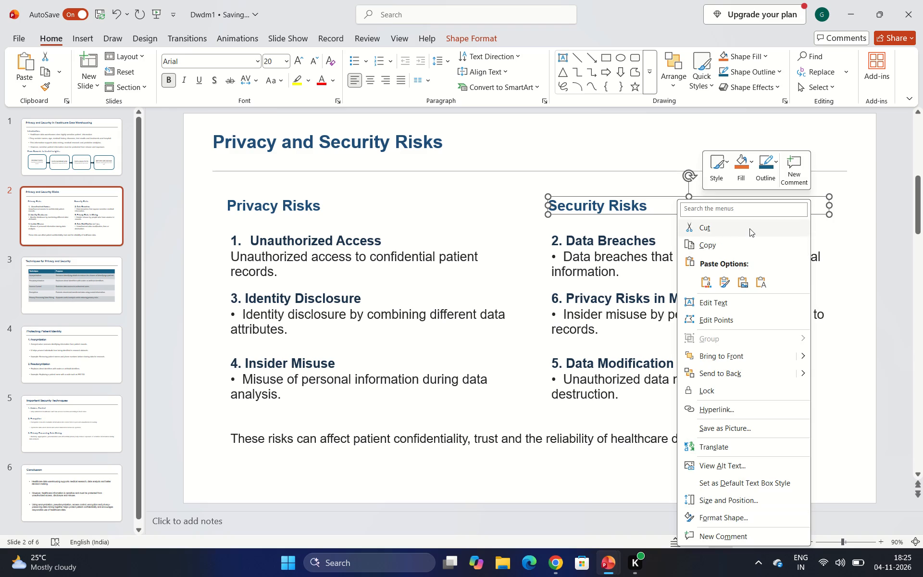
pyautogui.click(749, 228)
pyautogui.click(313, 212)
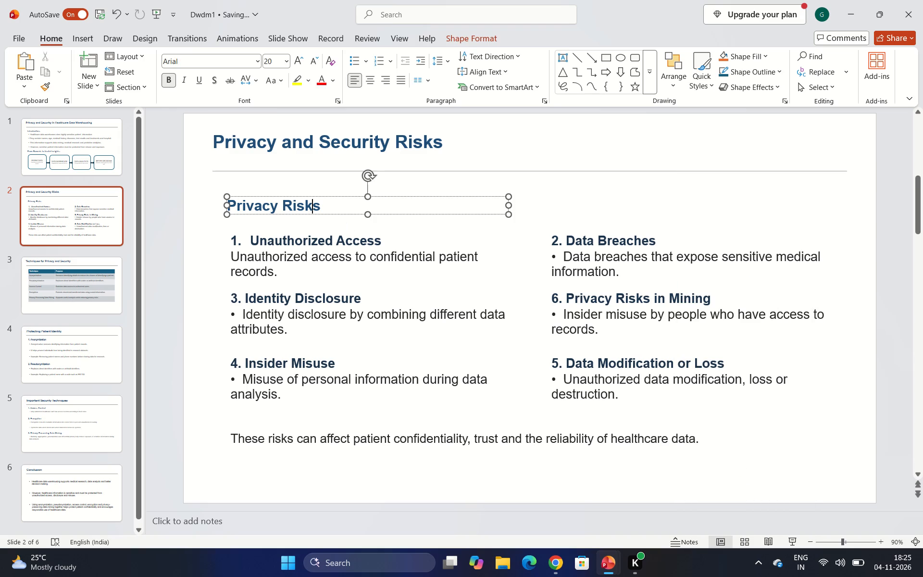
pyautogui.rightClick(345, 214)
pyautogui.click(374, 229)
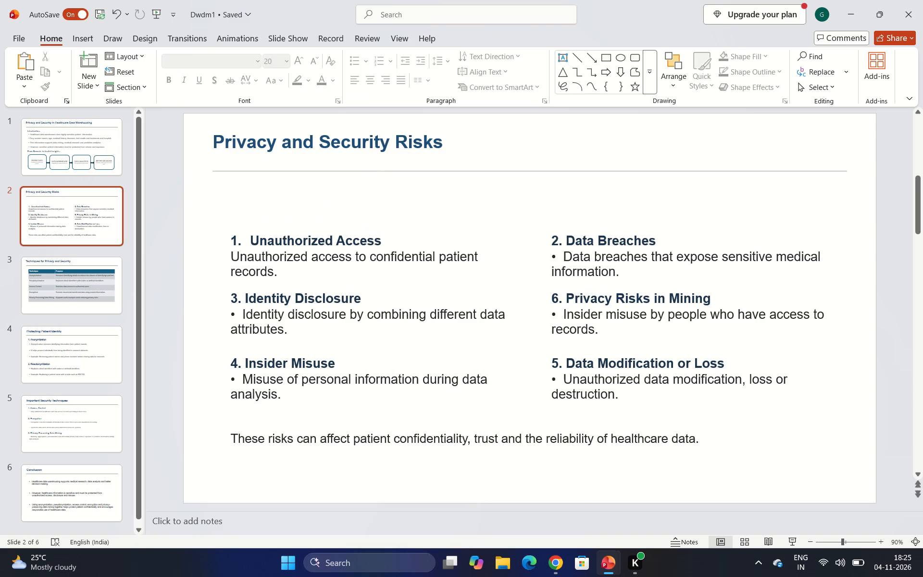
# Renumber the slide 2 headings: Privacy Risks in Mining as 4, Insider Misuse as 5, and Data Modification or Loss as 6.
pyautogui.click(559, 299)
pyautogui.press('BackSpace')
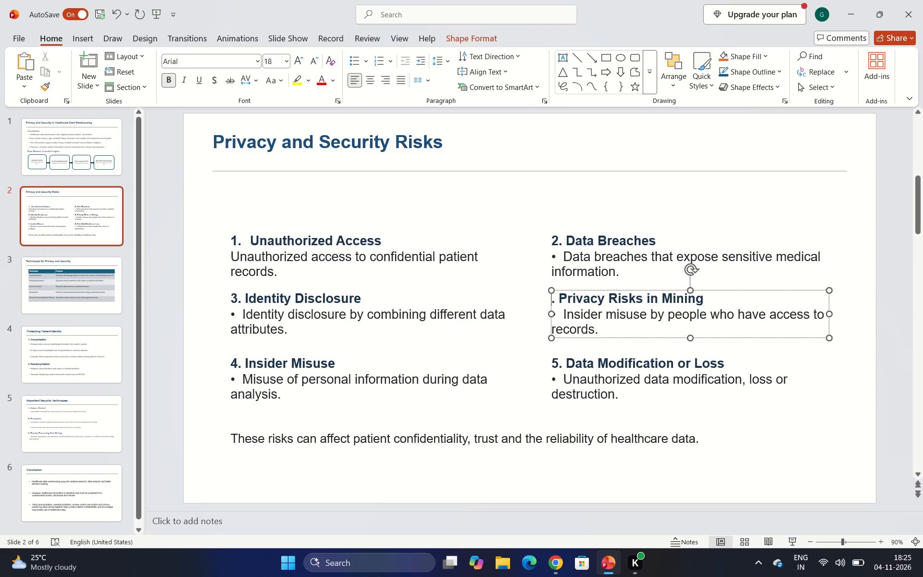
pyautogui.press('4')
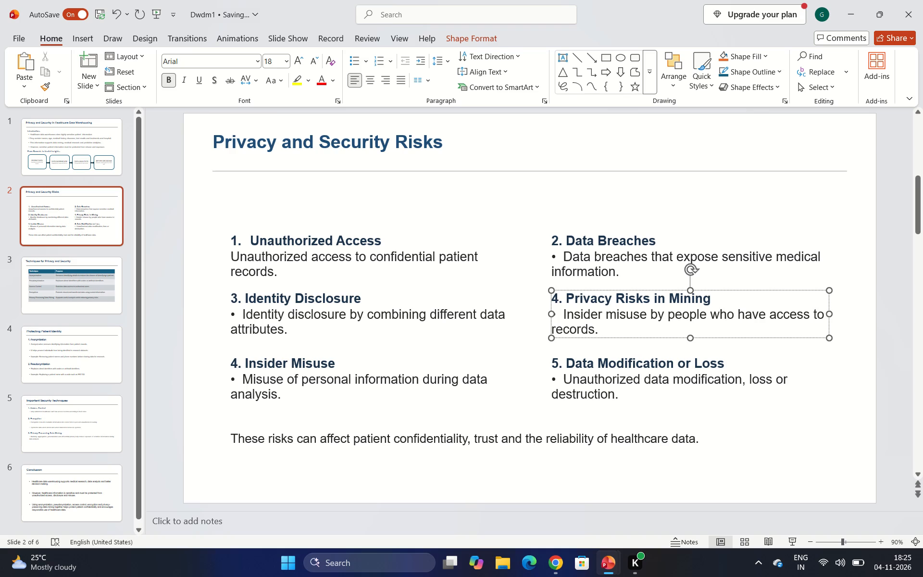
pyautogui.click(240, 363)
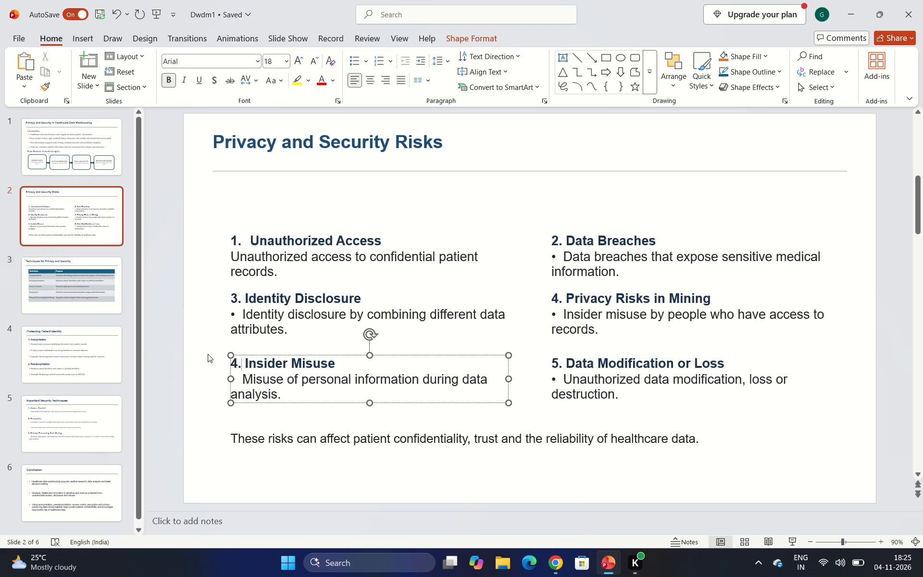
pyautogui.press('Left')
pyautogui.press('BackSpace')
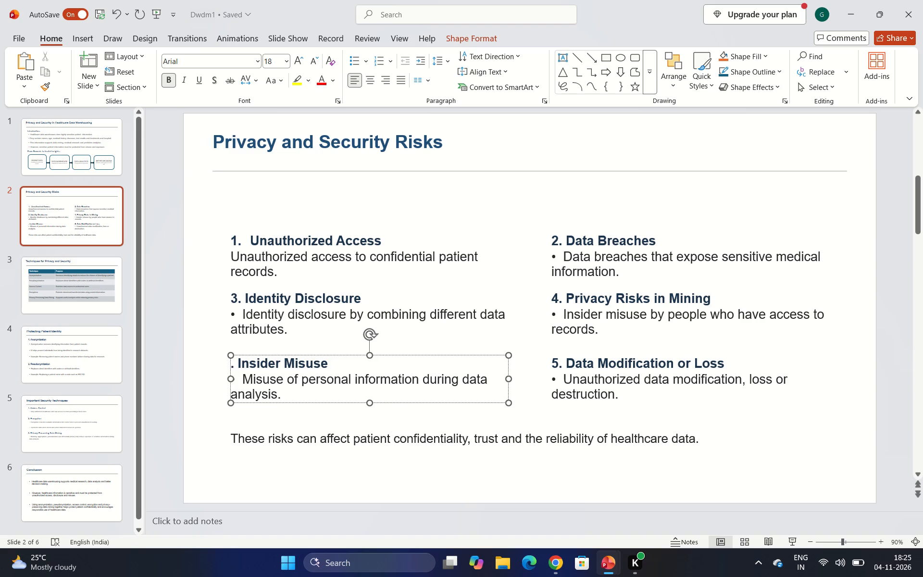
pyautogui.press('5')
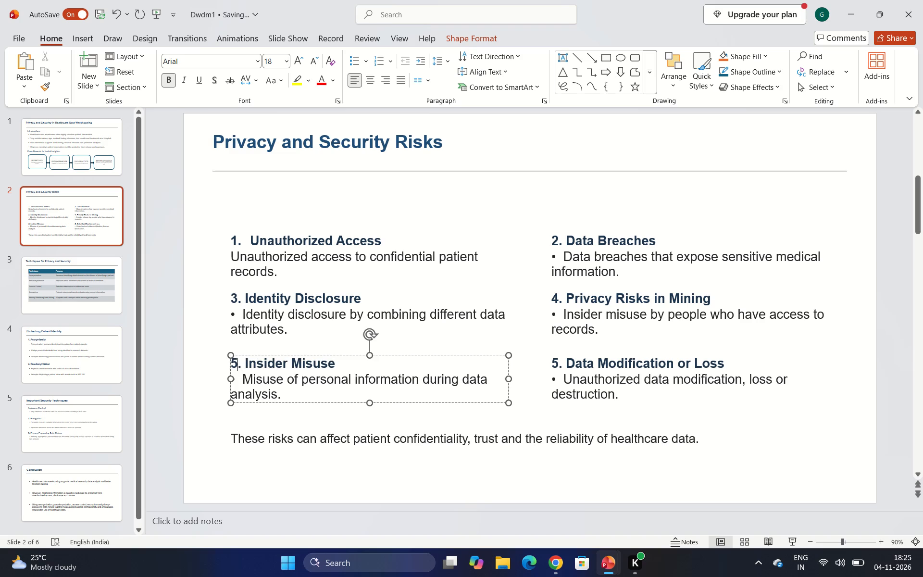
pyautogui.click(559, 363)
pyautogui.press('BackSpace')
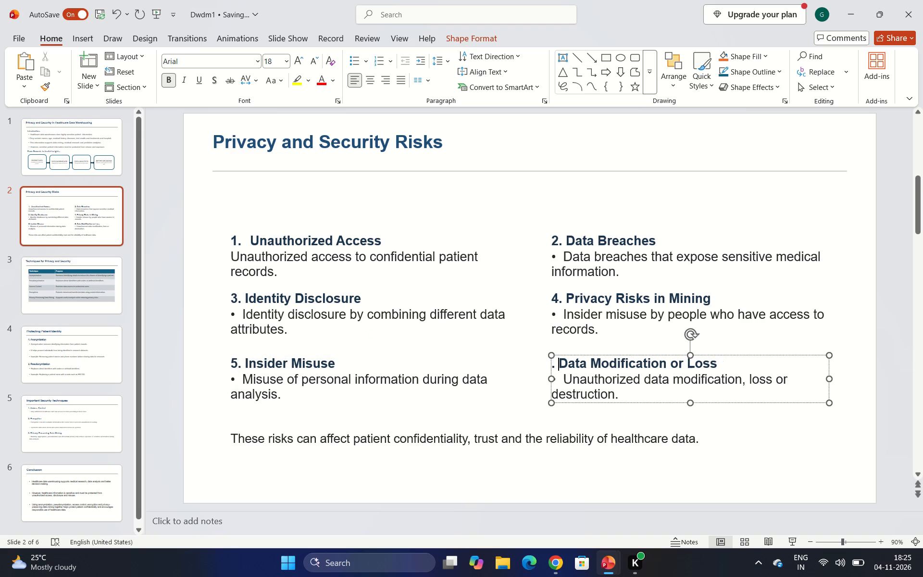
pyautogui.press('6')
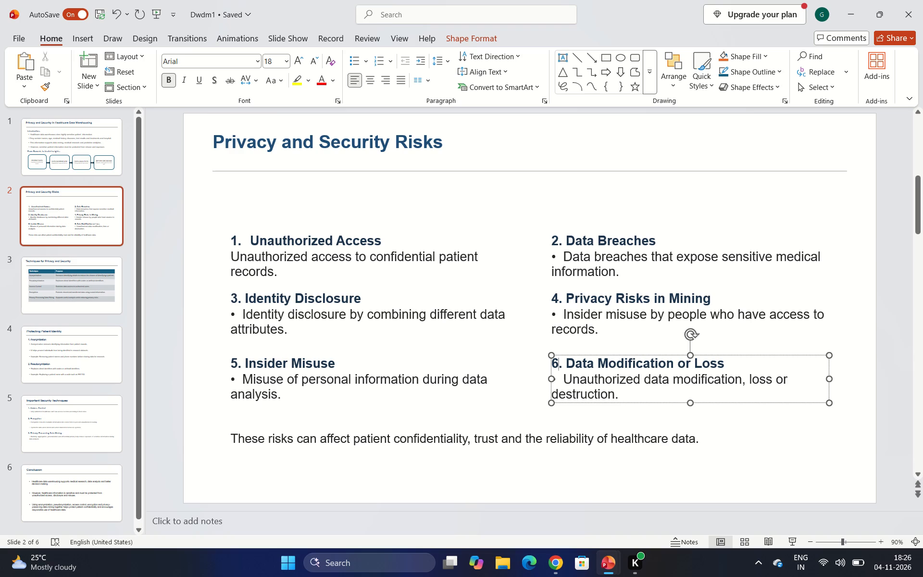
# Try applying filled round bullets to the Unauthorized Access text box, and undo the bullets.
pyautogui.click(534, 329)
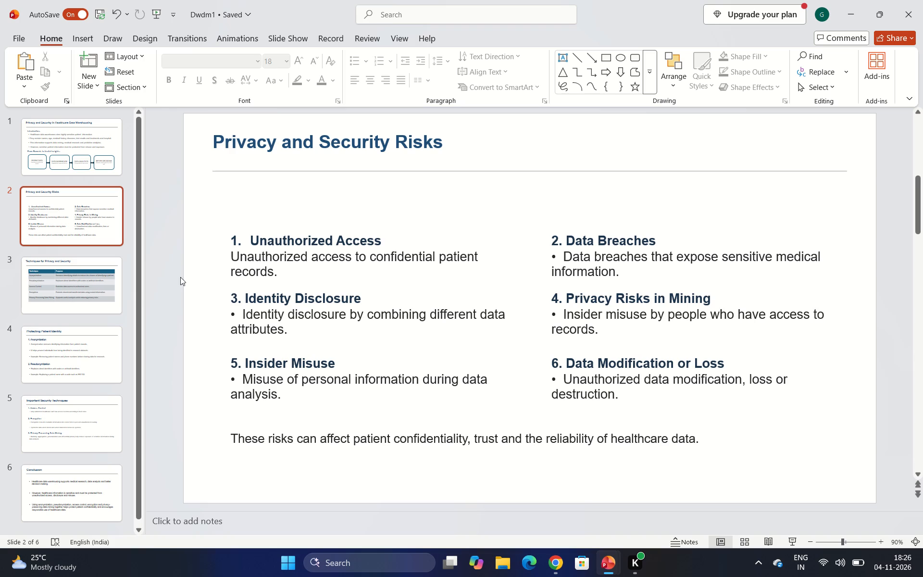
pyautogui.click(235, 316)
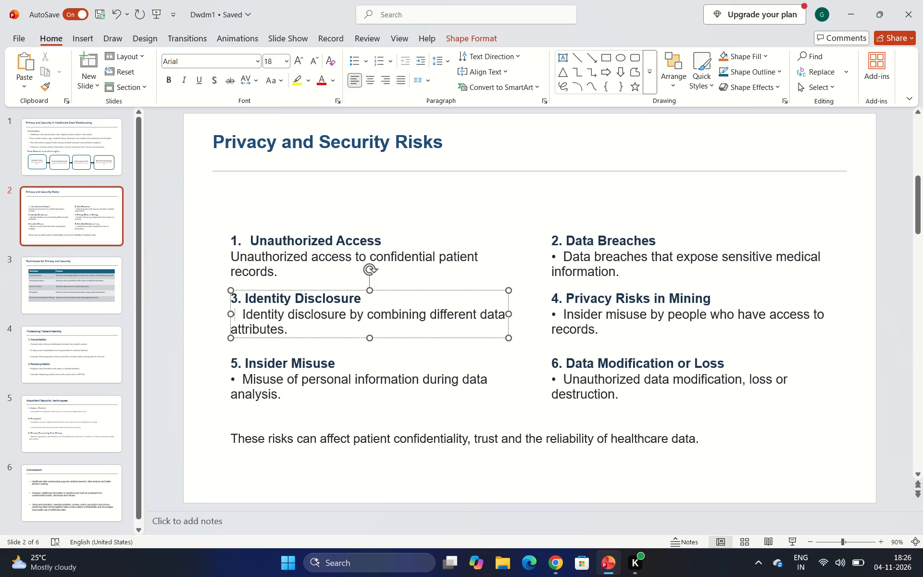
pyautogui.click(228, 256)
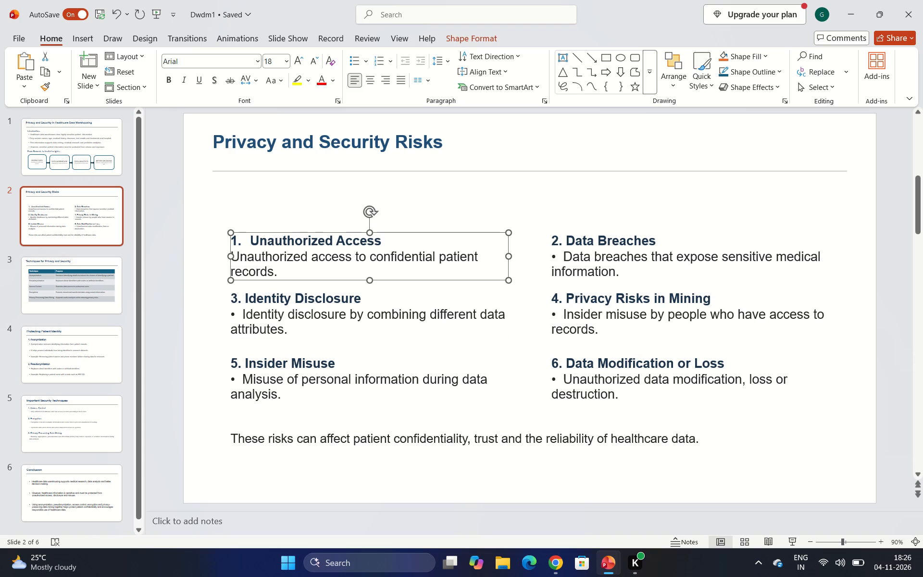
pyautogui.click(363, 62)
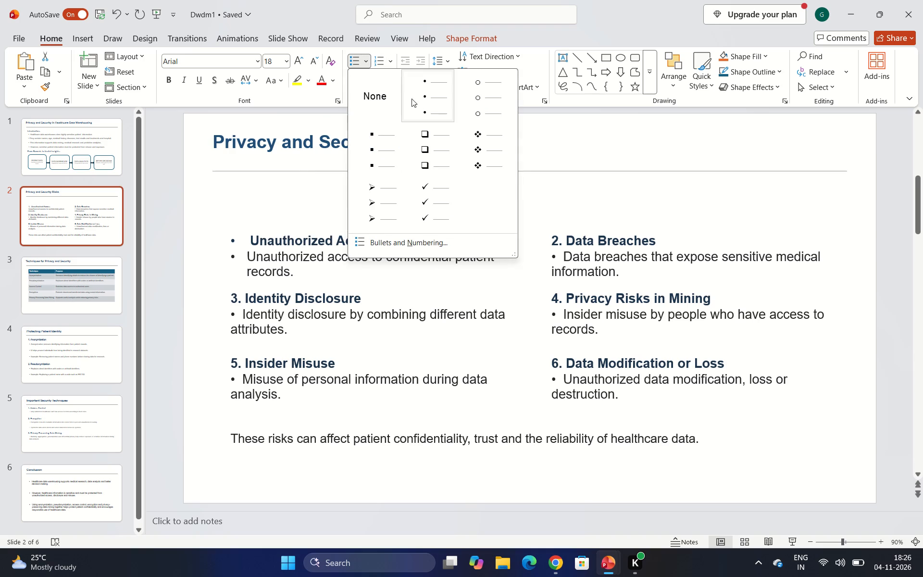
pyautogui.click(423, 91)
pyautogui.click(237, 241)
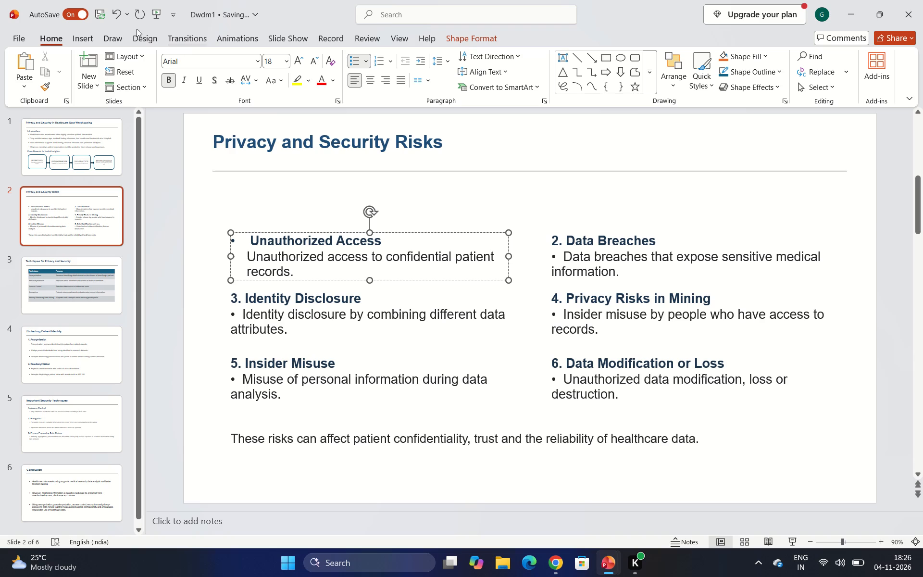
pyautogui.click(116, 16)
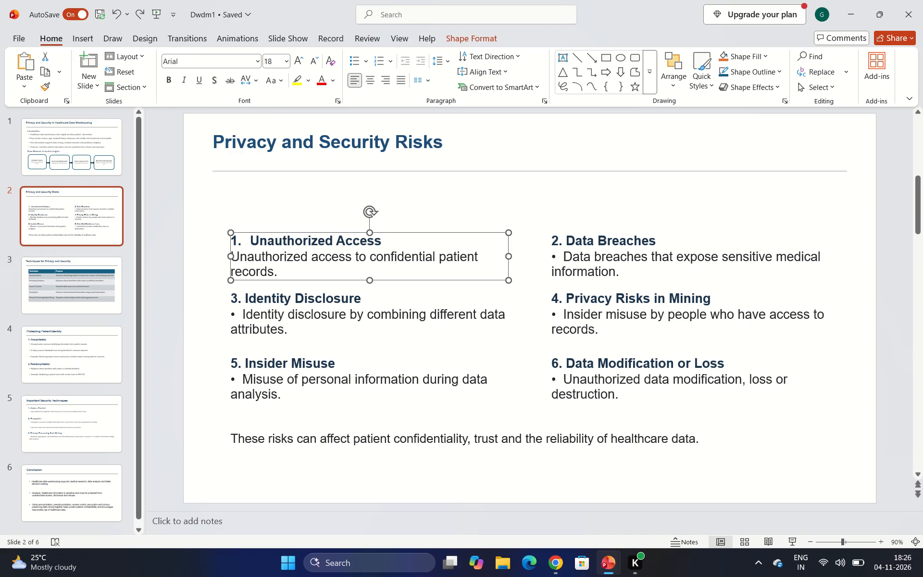
# Delete the bullet characters and leading spaces from the descriptions under Identity Disclosure and Insider Misuse.
pyautogui.click(235, 317)
pyautogui.press('BackSpace')
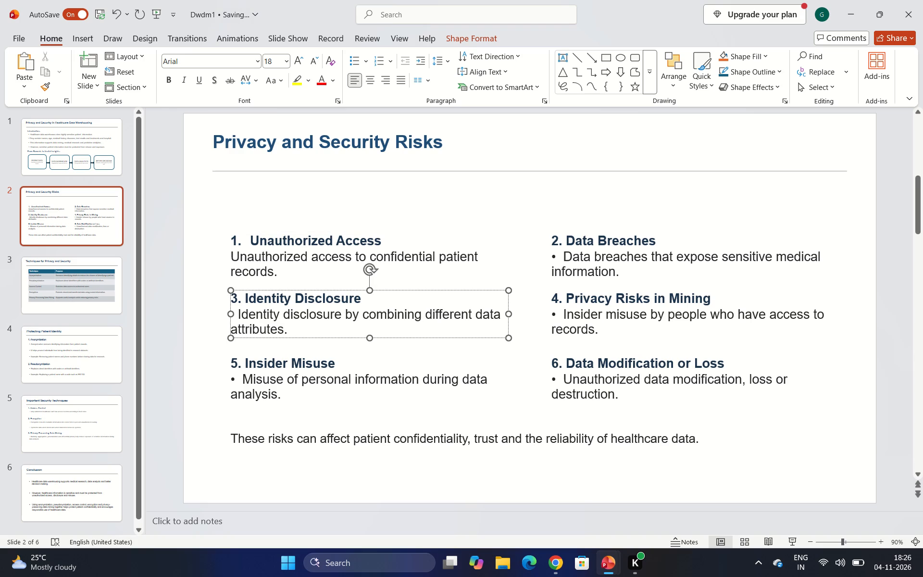
pyautogui.click(237, 315)
pyautogui.press('BackSpace')
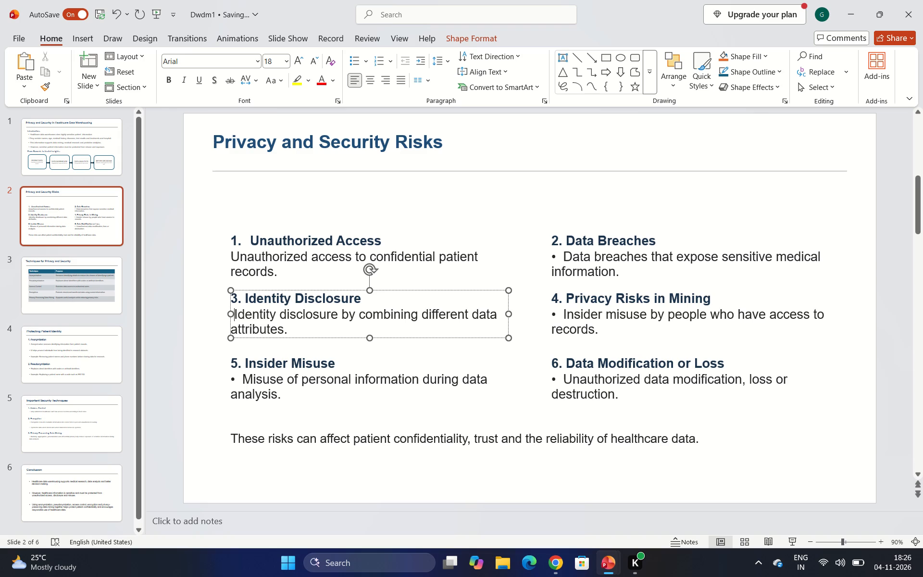
pyautogui.press('BackSpace')
pyautogui.click(243, 382)
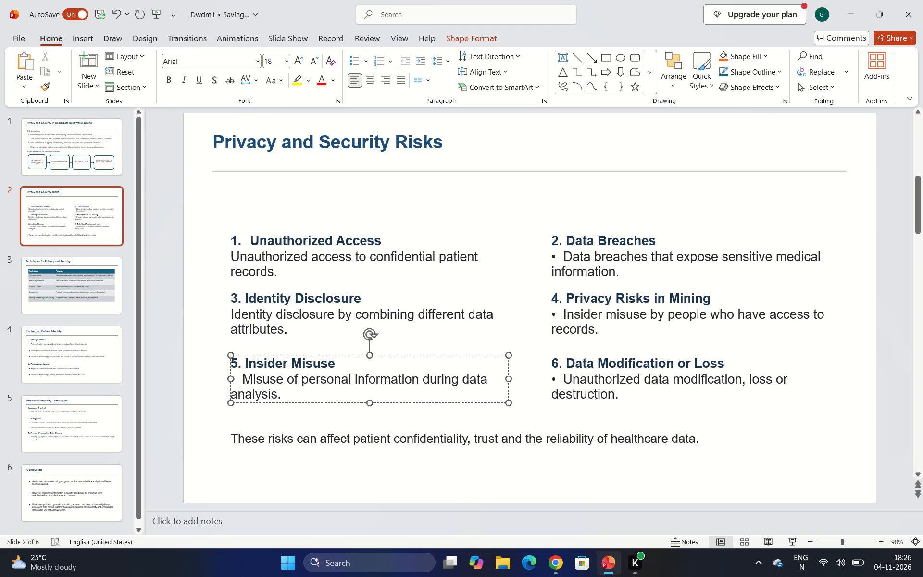
pyautogui.press('BackSpace')
pyautogui.press('BackSpace')
pyautogui.press('BackSpace')
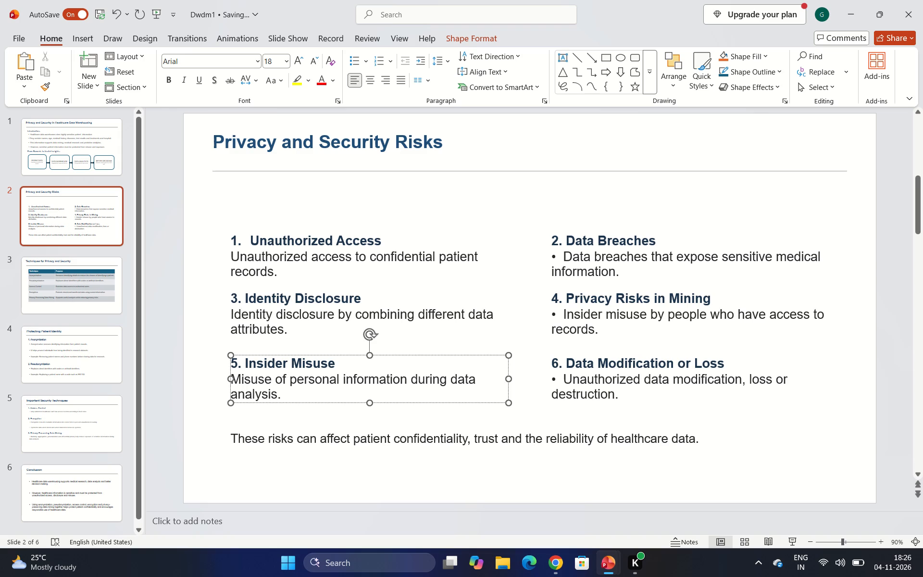
# Delete the bullet characters and leading spaces from the descriptions under Data Breaches, Privacy Risks in Mining, and Data Modification or Loss.
pyautogui.click(563, 261)
pyautogui.press('BackSpace')
pyautogui.press('BackSpace')
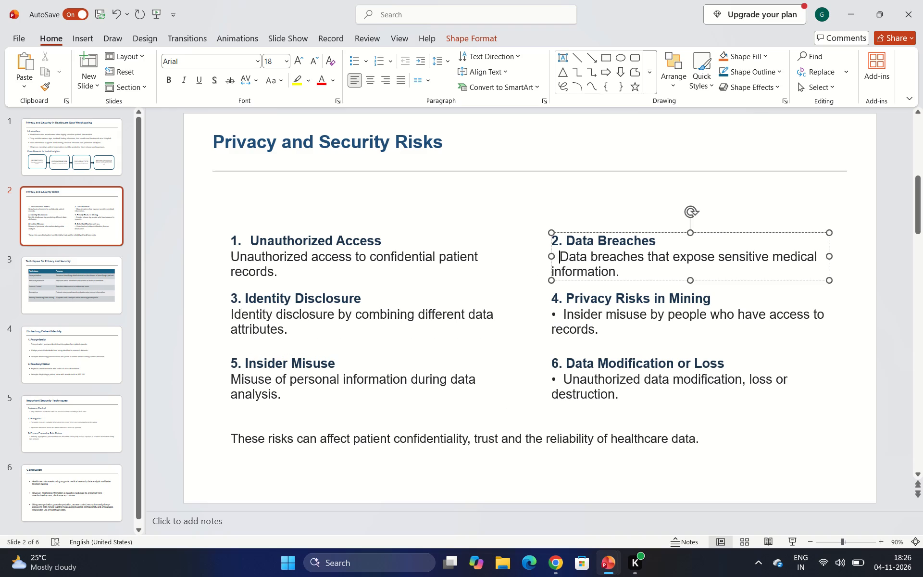
pyautogui.press('BackSpace')
pyautogui.click(564, 313)
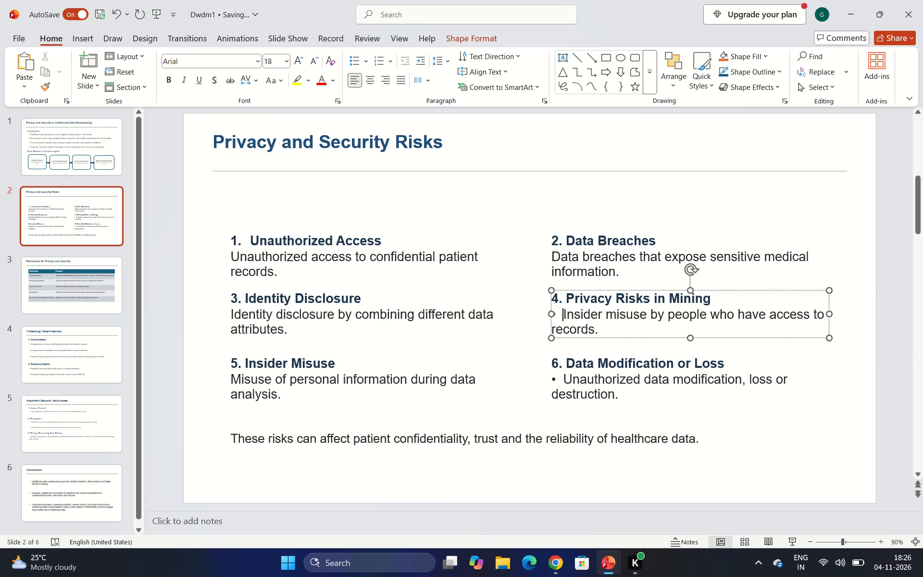
pyautogui.press('BackSpace')
pyautogui.press('BackSpace')
pyautogui.press('BackSpace')
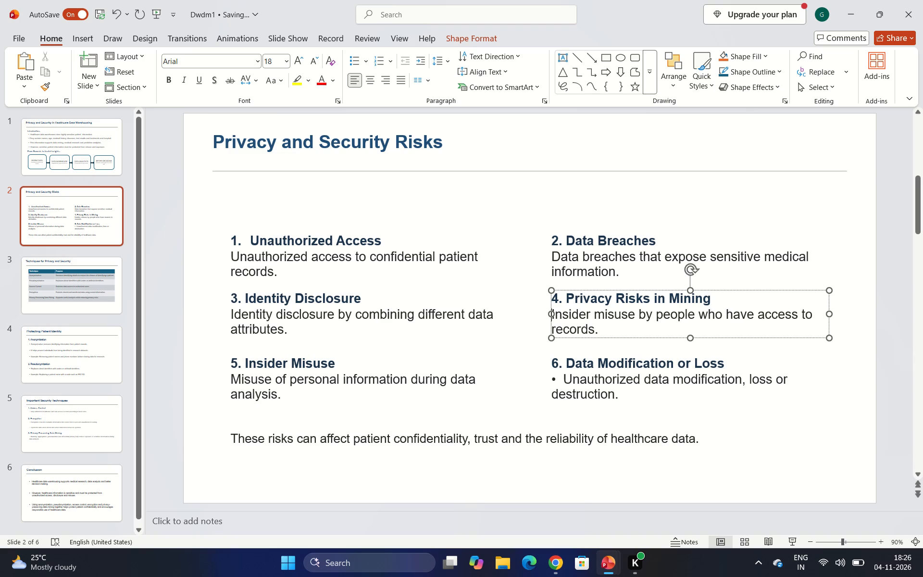
pyautogui.click(565, 380)
pyautogui.press('BackSpace')
pyautogui.press('BackSpace')
pyautogui.press('BackSpace')
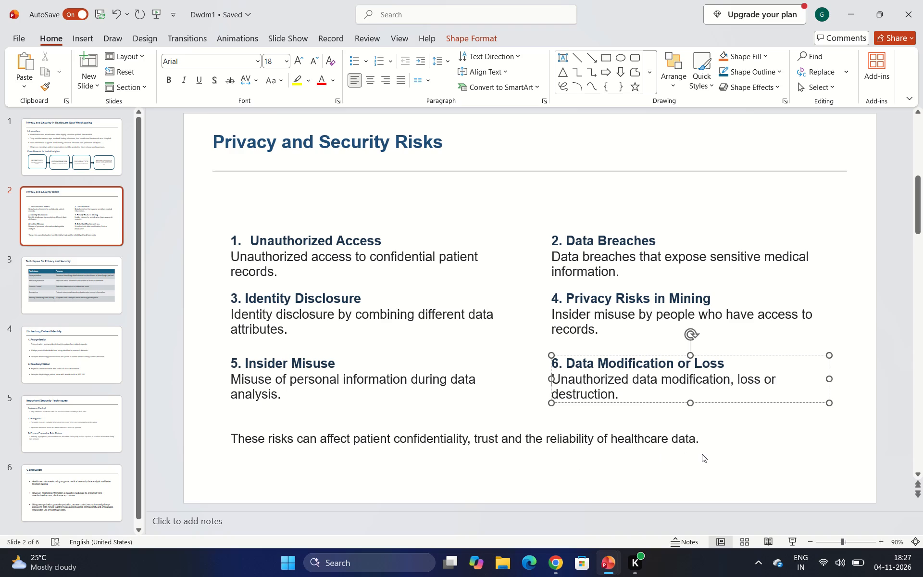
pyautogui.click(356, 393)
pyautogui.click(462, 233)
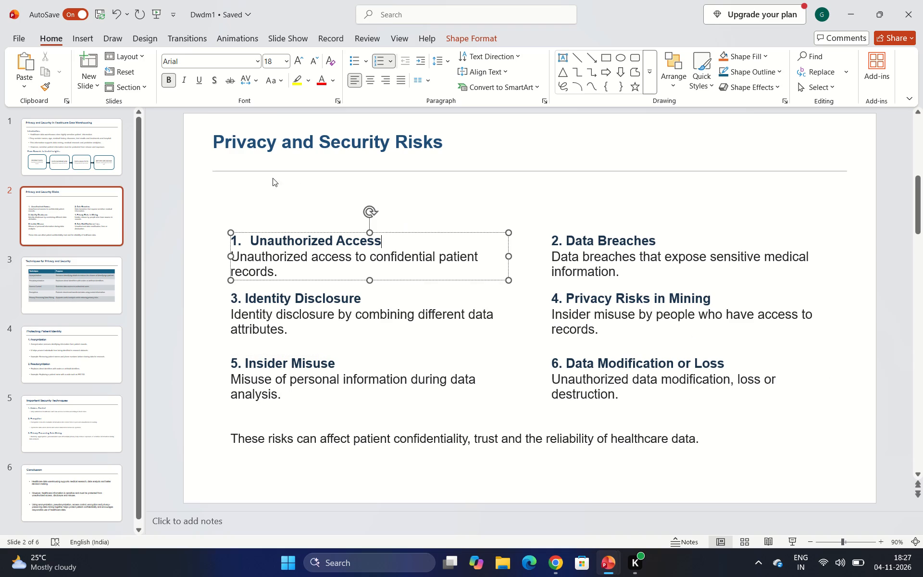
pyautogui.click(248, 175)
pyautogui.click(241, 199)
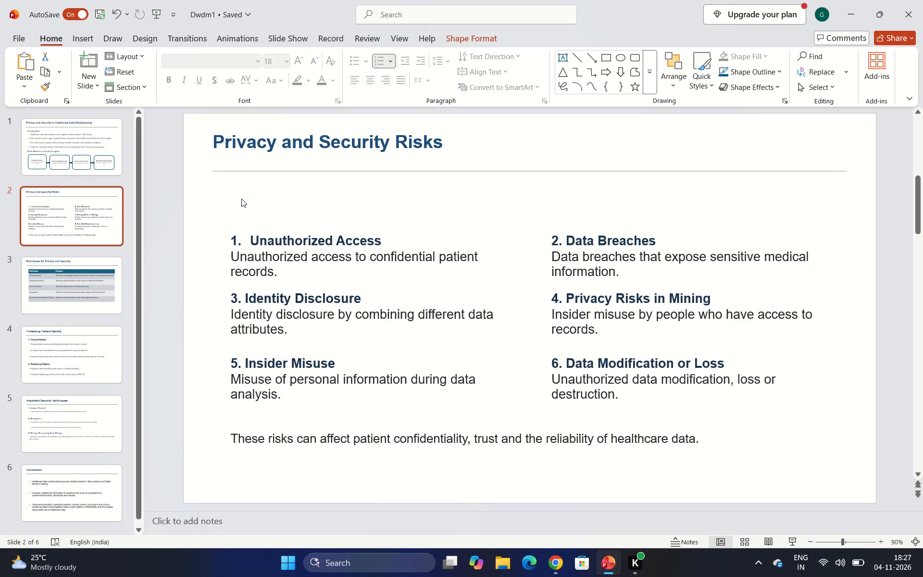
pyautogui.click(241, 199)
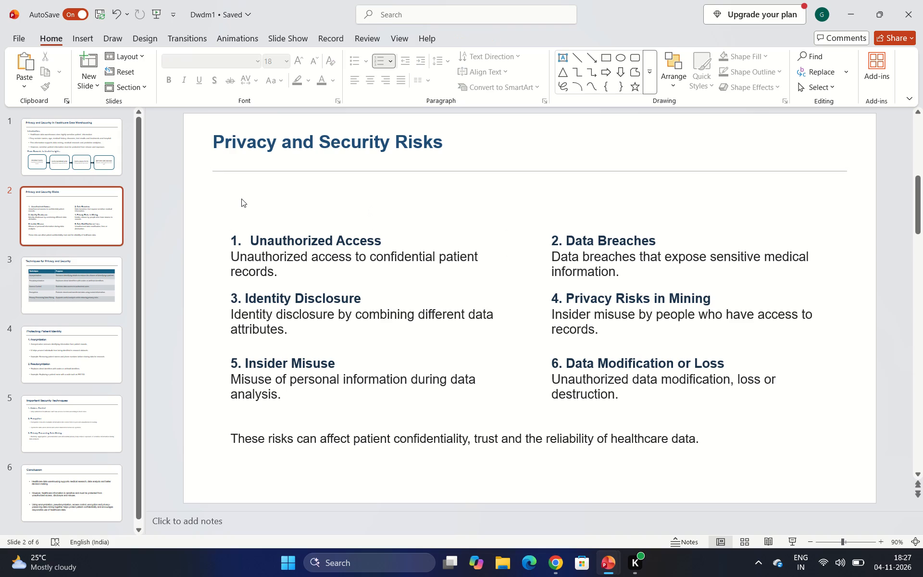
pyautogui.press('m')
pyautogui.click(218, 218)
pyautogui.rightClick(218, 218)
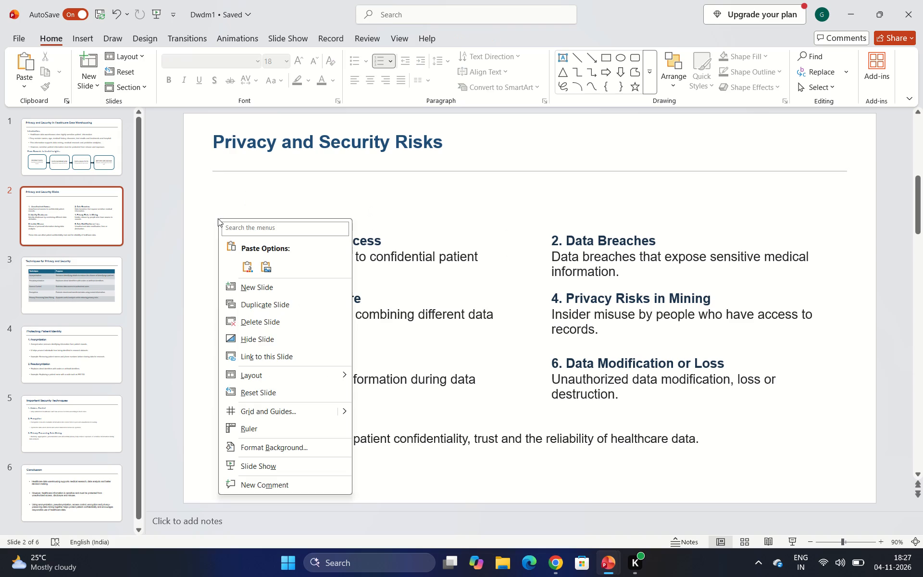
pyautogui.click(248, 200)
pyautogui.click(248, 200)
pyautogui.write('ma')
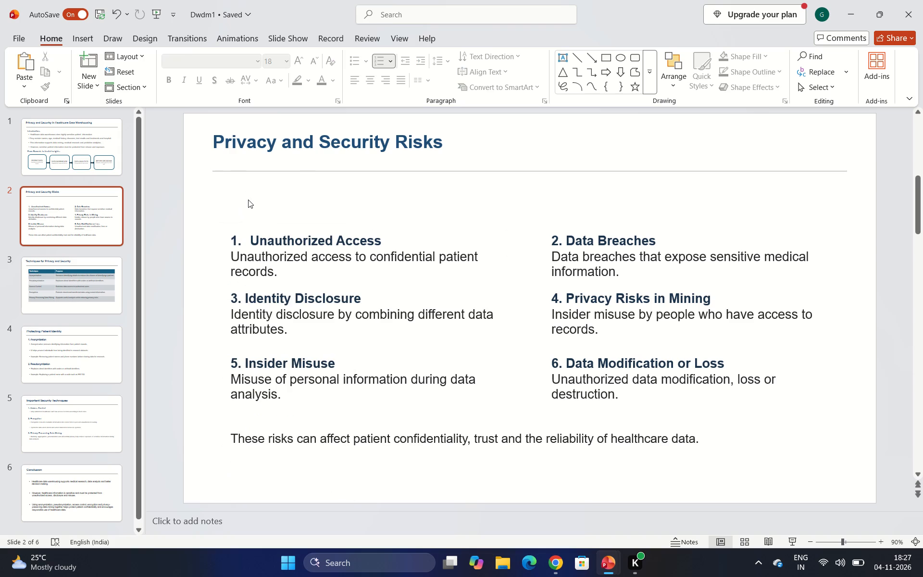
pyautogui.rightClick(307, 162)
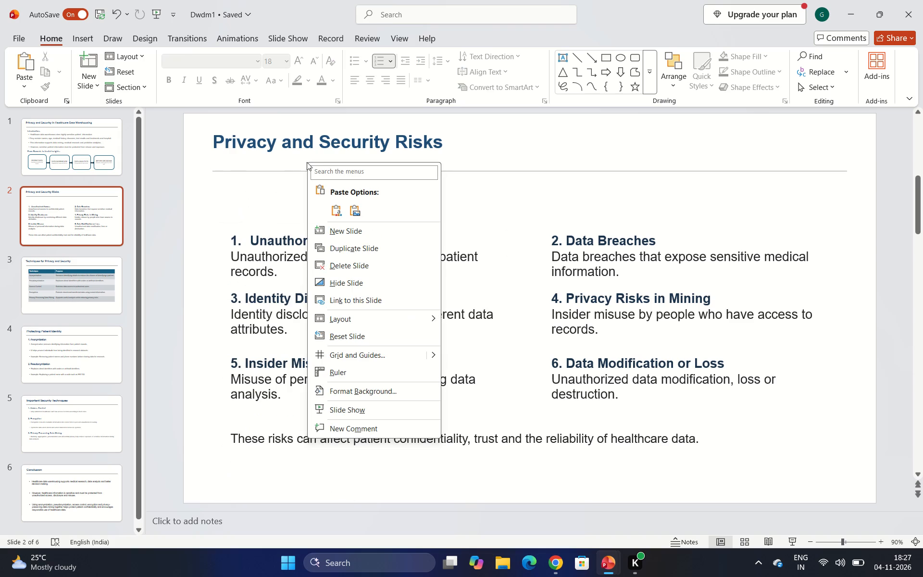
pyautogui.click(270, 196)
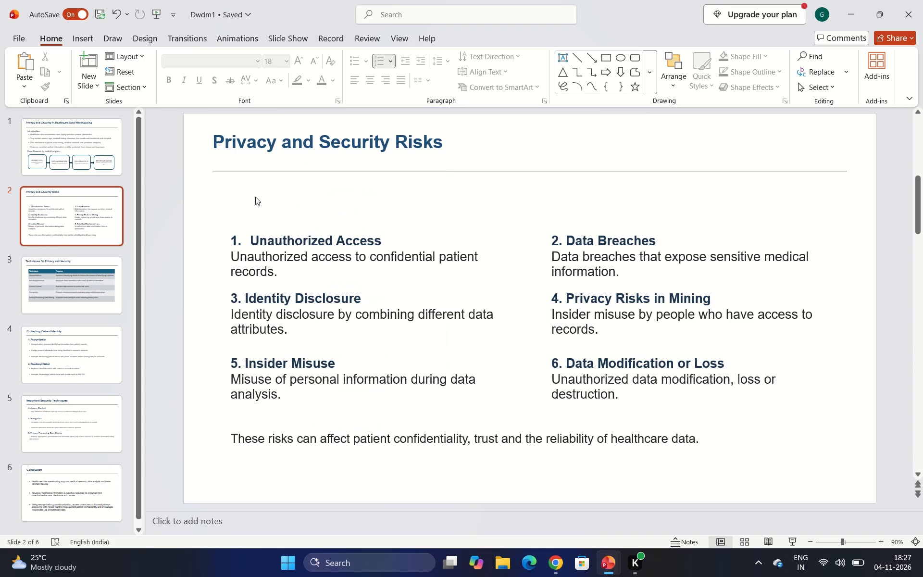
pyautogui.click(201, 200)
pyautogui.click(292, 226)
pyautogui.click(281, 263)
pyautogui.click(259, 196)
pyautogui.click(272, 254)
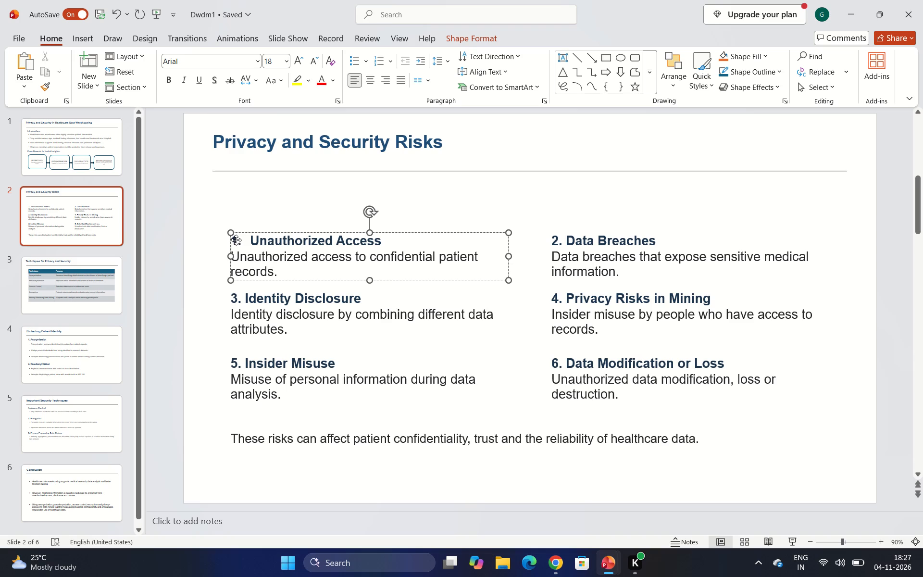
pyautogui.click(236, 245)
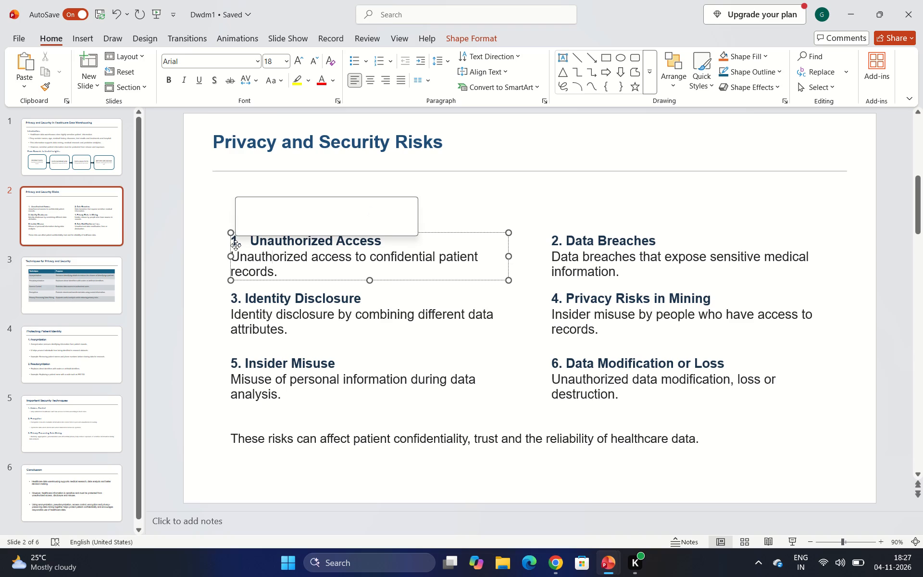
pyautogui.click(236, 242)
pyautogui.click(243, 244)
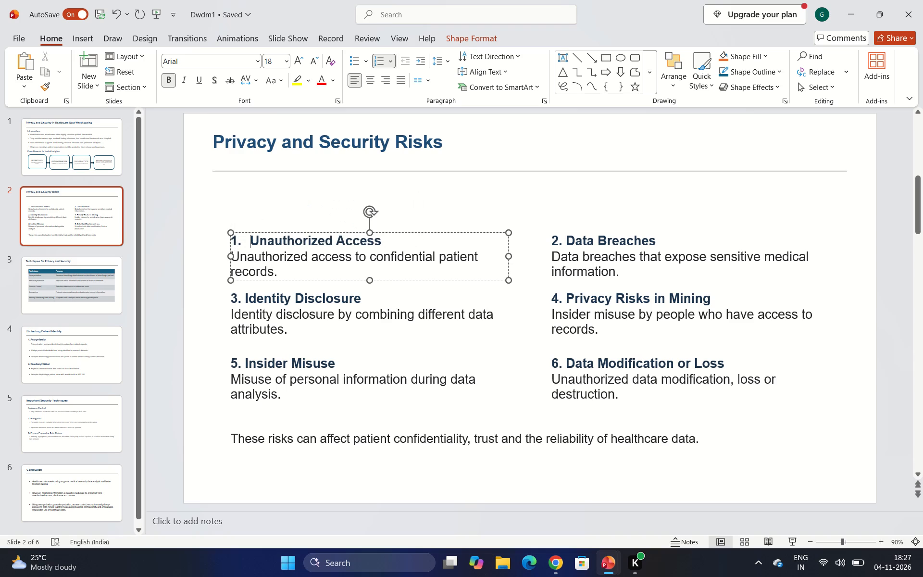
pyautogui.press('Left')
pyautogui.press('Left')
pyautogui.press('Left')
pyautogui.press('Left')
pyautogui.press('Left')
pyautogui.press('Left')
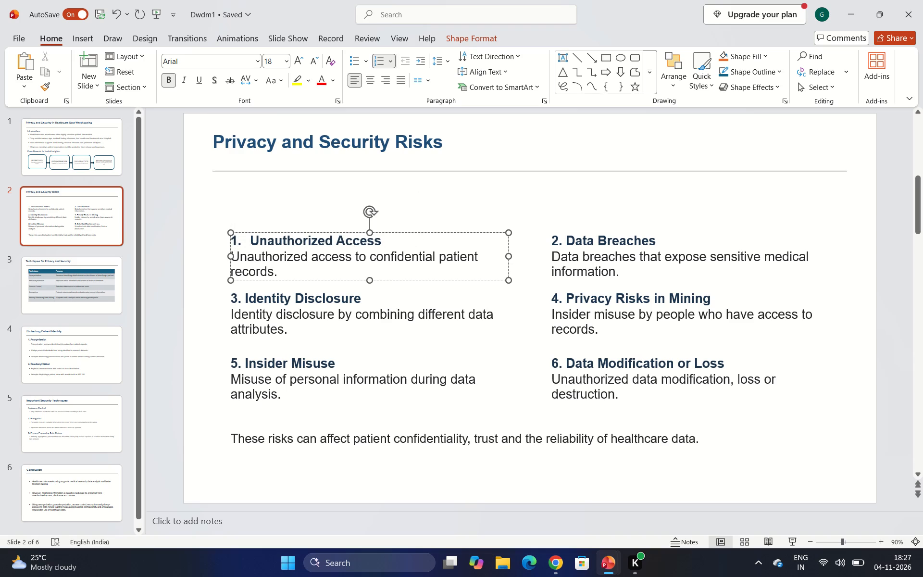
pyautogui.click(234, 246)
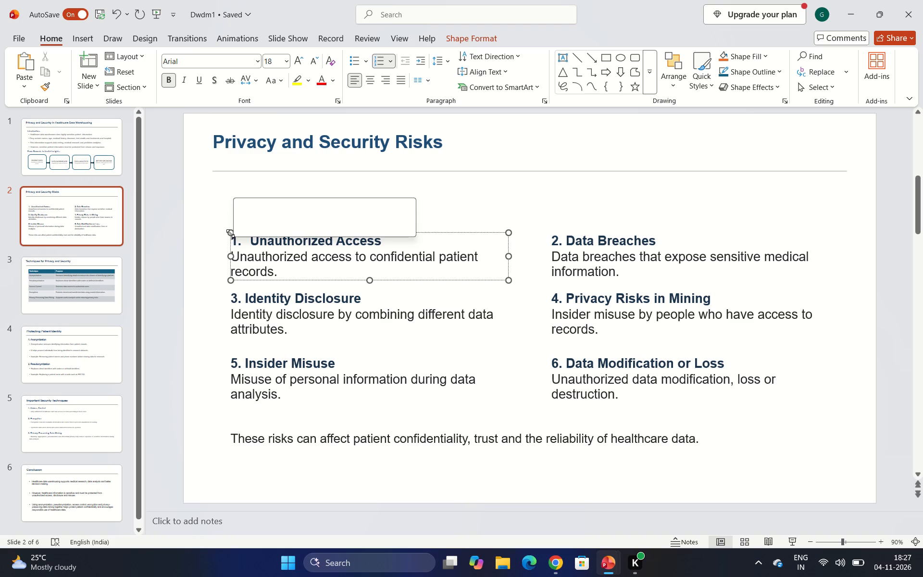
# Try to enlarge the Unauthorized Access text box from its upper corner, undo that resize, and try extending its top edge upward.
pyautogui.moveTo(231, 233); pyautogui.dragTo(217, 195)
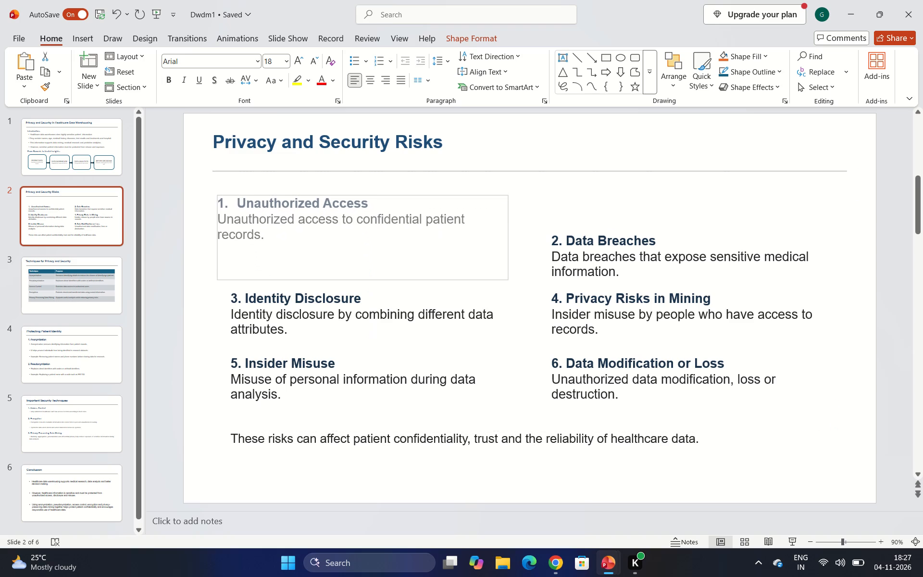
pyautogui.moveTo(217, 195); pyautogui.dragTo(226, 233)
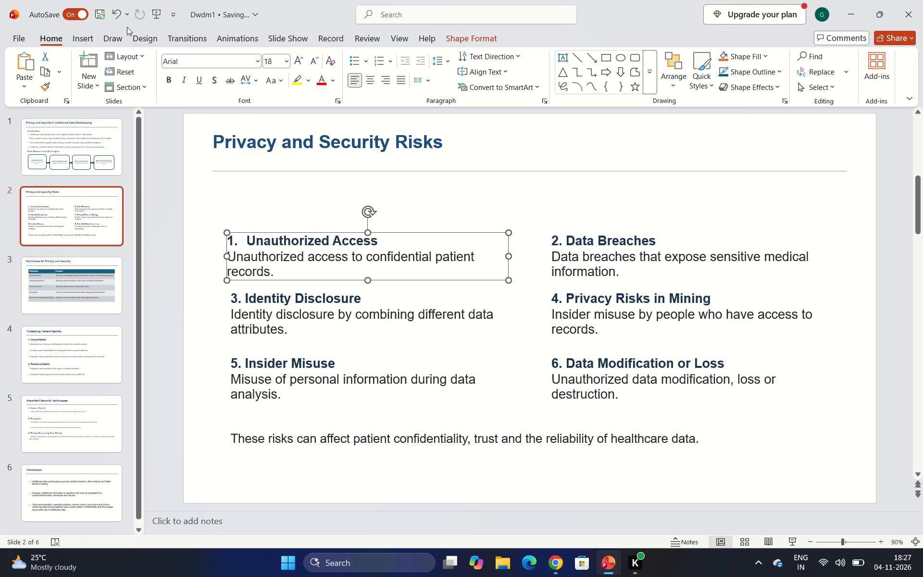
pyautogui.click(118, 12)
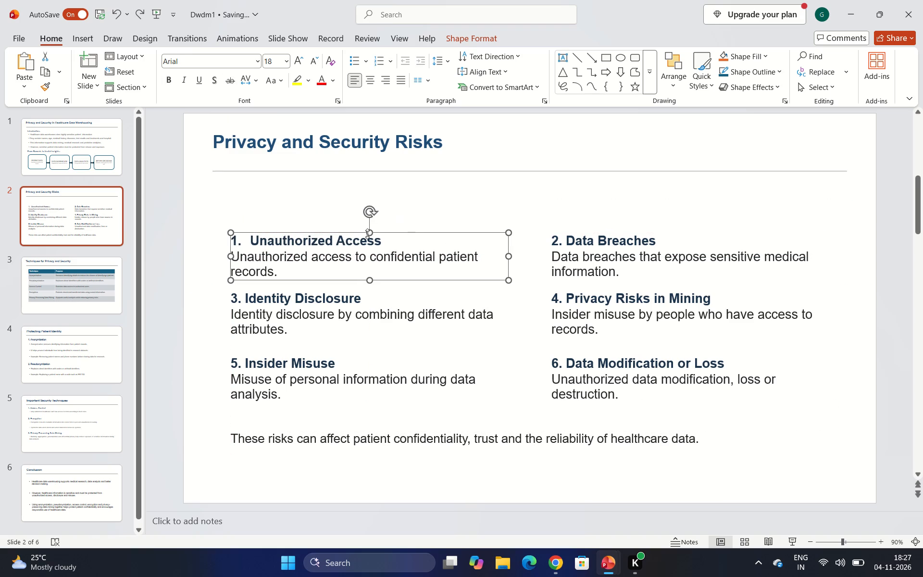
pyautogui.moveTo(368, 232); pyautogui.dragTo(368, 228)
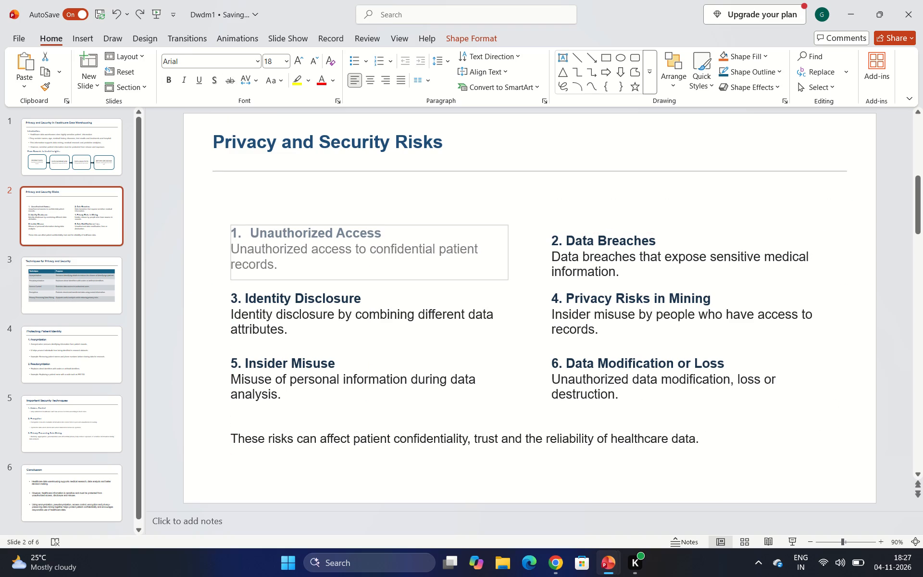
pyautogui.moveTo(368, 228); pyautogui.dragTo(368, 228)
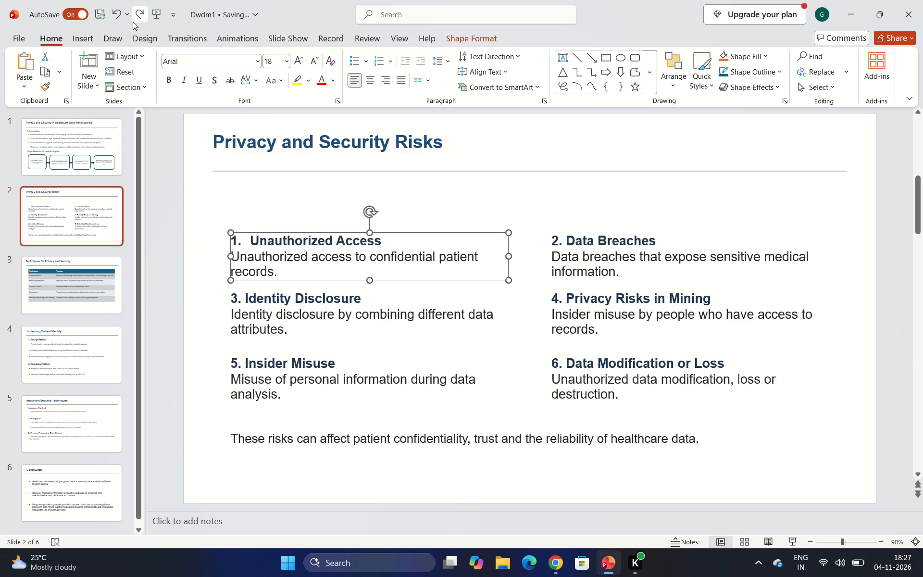
# Undo the last text edit, the bullet deletion before the Data Modification or Loss description.
pyautogui.click(125, 18)
pyautogui.click(116, 12)
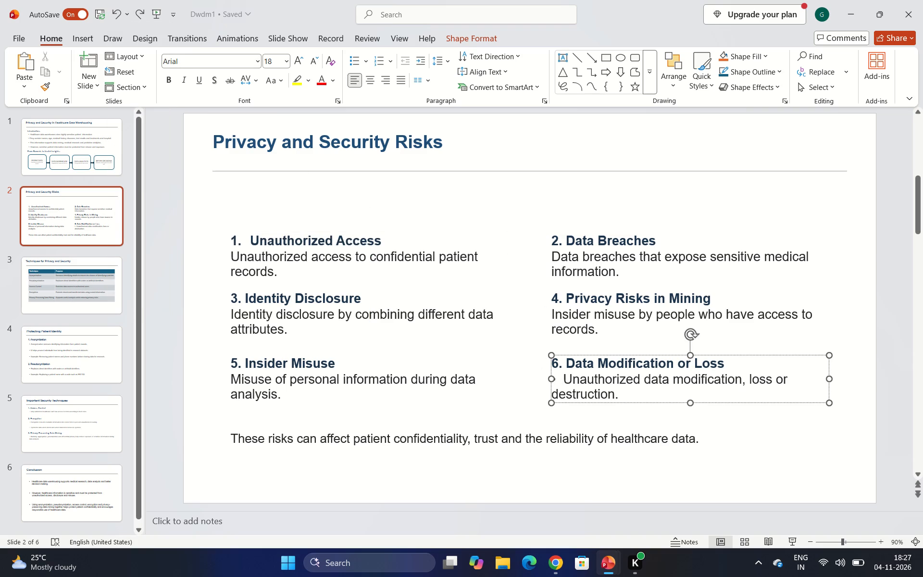
pyautogui.click(235, 194)
pyautogui.click(237, 171)
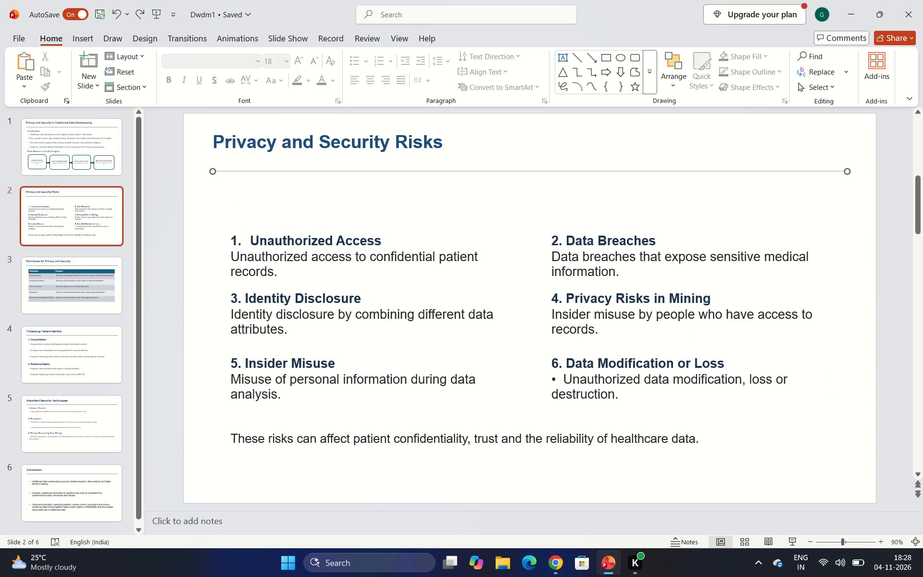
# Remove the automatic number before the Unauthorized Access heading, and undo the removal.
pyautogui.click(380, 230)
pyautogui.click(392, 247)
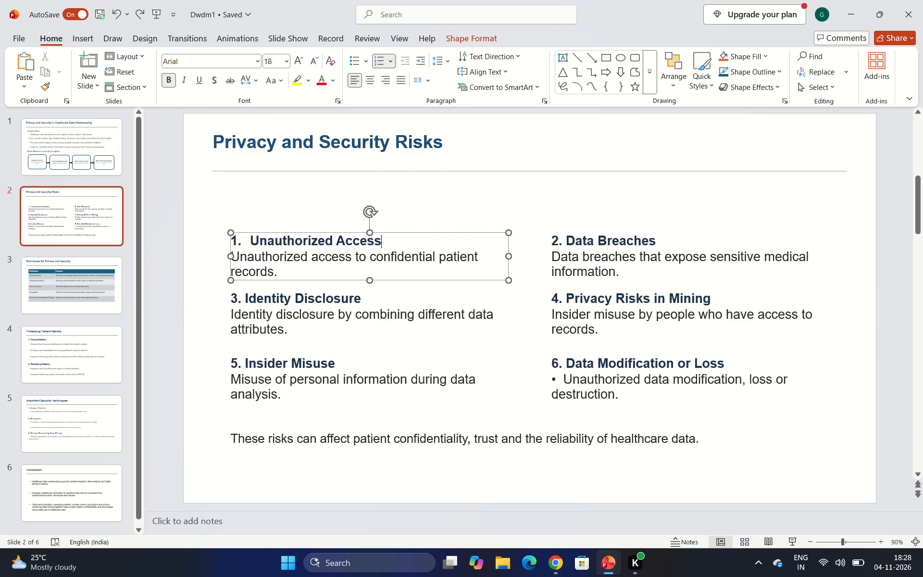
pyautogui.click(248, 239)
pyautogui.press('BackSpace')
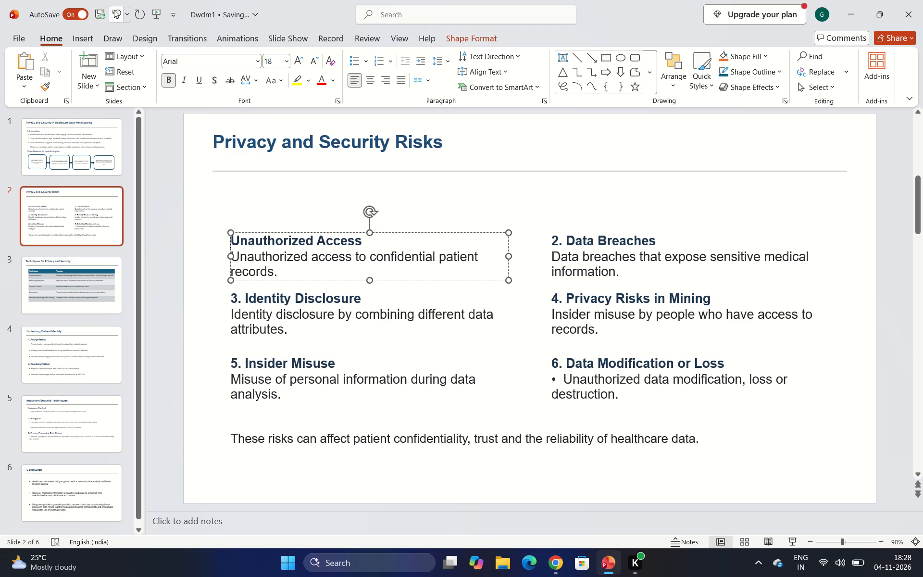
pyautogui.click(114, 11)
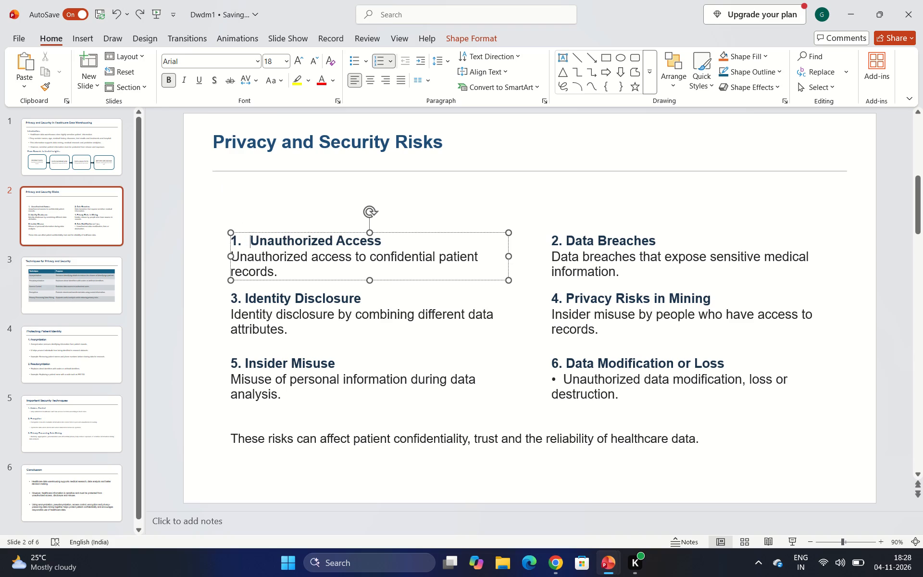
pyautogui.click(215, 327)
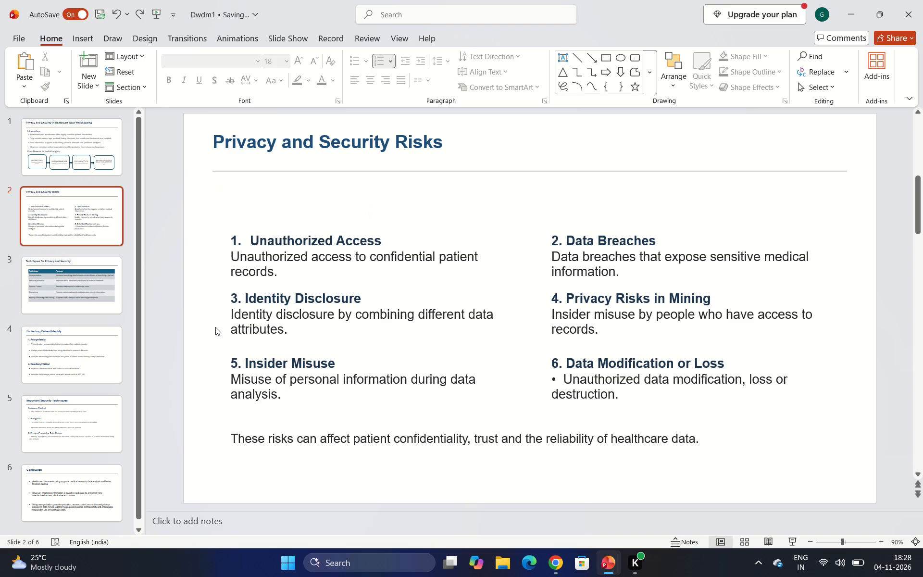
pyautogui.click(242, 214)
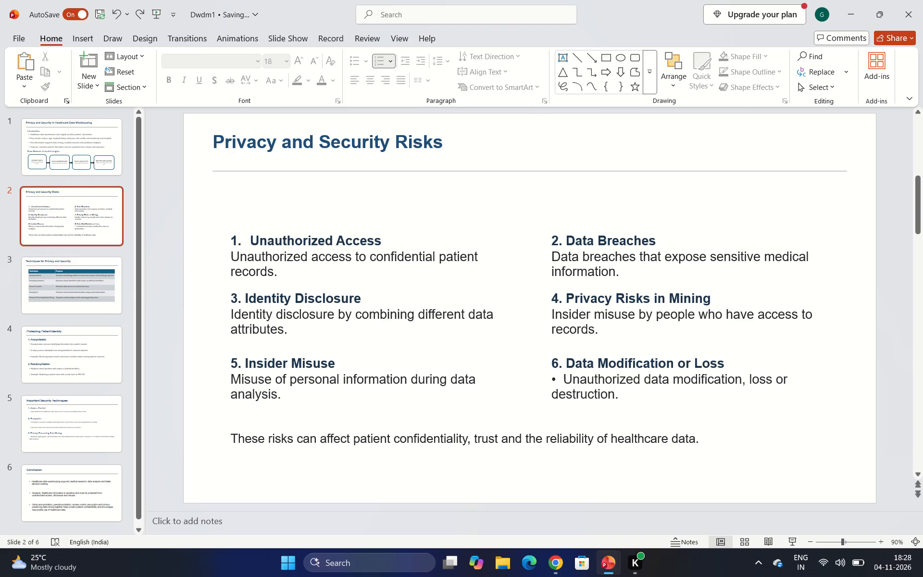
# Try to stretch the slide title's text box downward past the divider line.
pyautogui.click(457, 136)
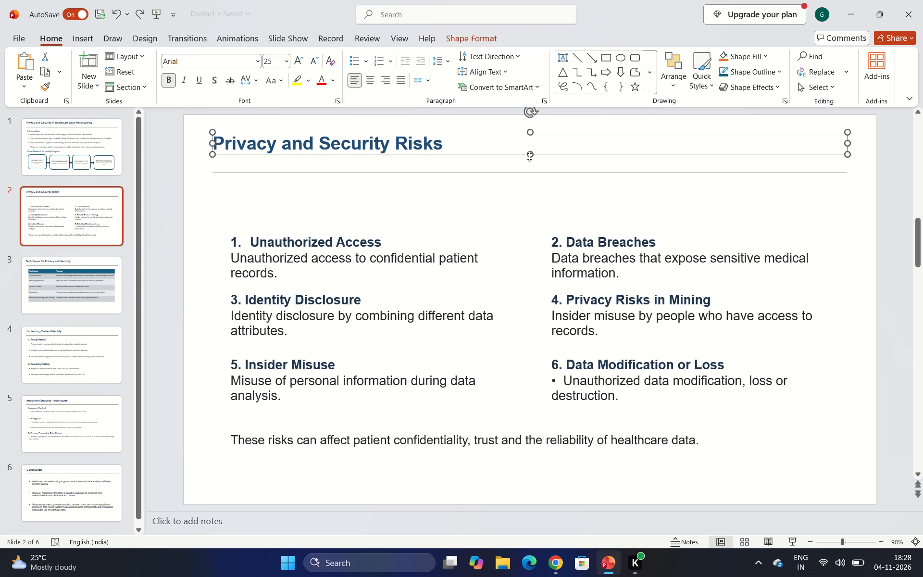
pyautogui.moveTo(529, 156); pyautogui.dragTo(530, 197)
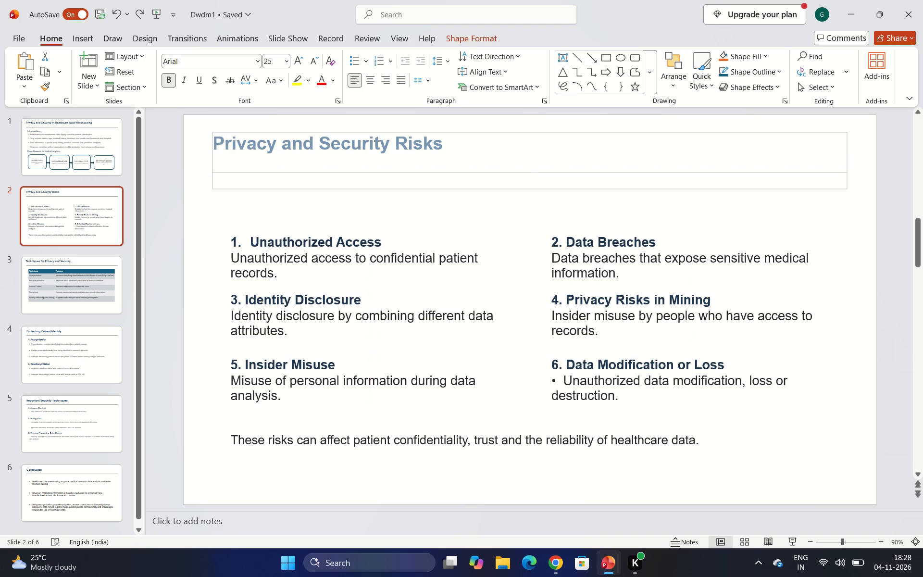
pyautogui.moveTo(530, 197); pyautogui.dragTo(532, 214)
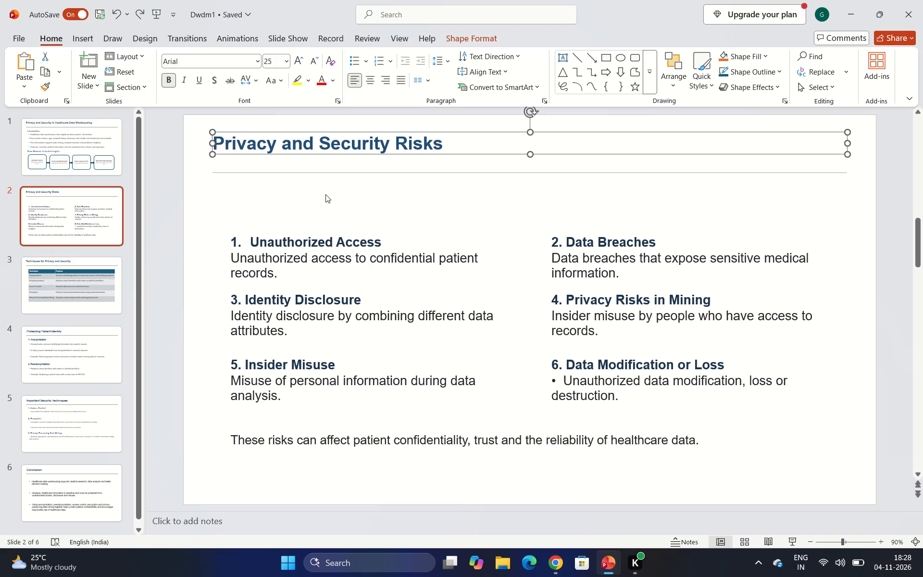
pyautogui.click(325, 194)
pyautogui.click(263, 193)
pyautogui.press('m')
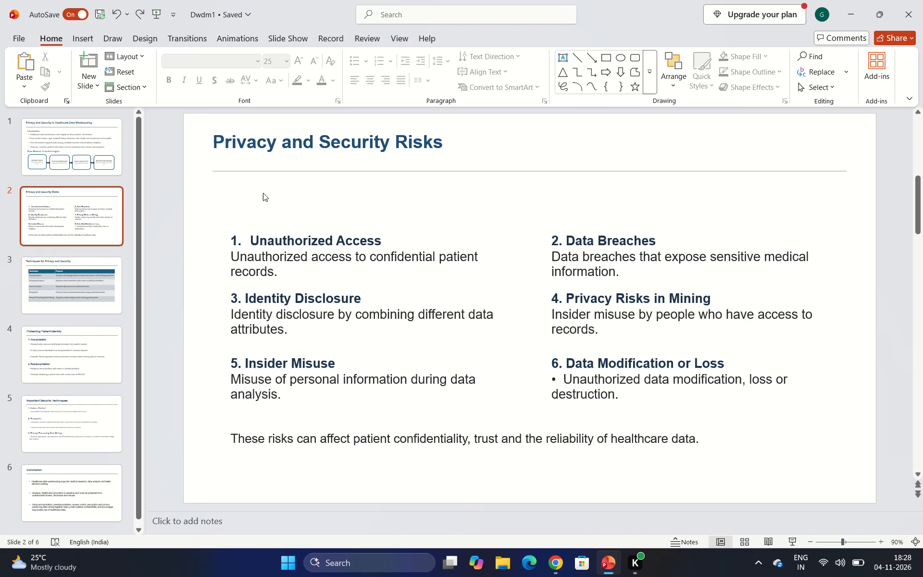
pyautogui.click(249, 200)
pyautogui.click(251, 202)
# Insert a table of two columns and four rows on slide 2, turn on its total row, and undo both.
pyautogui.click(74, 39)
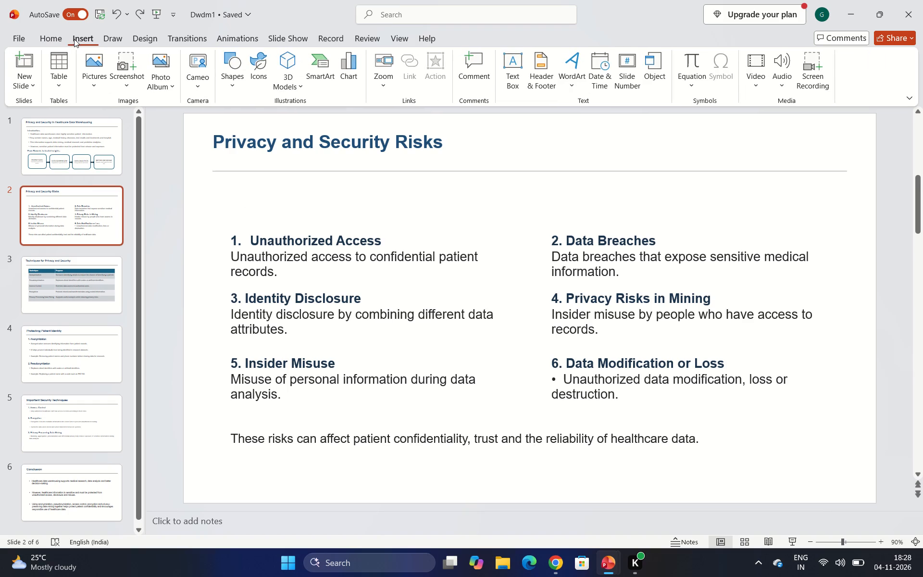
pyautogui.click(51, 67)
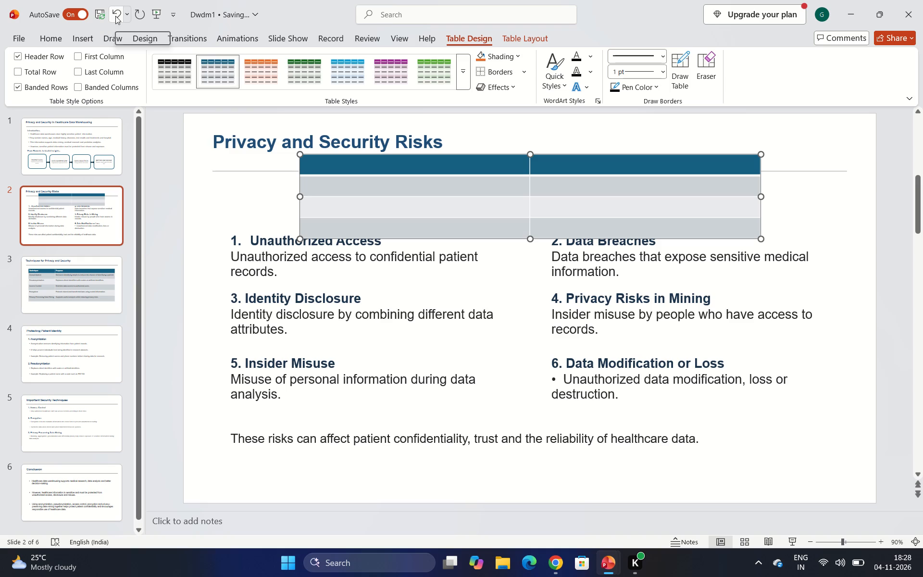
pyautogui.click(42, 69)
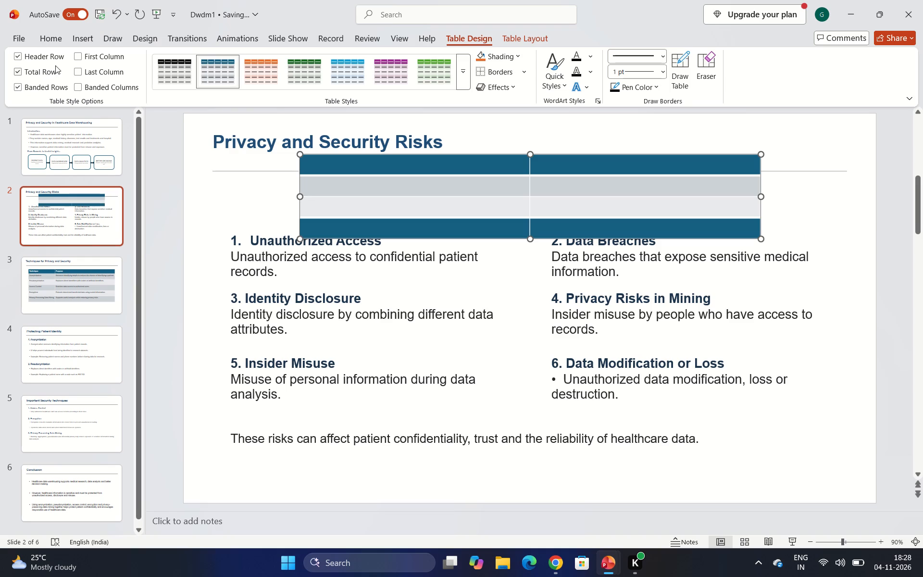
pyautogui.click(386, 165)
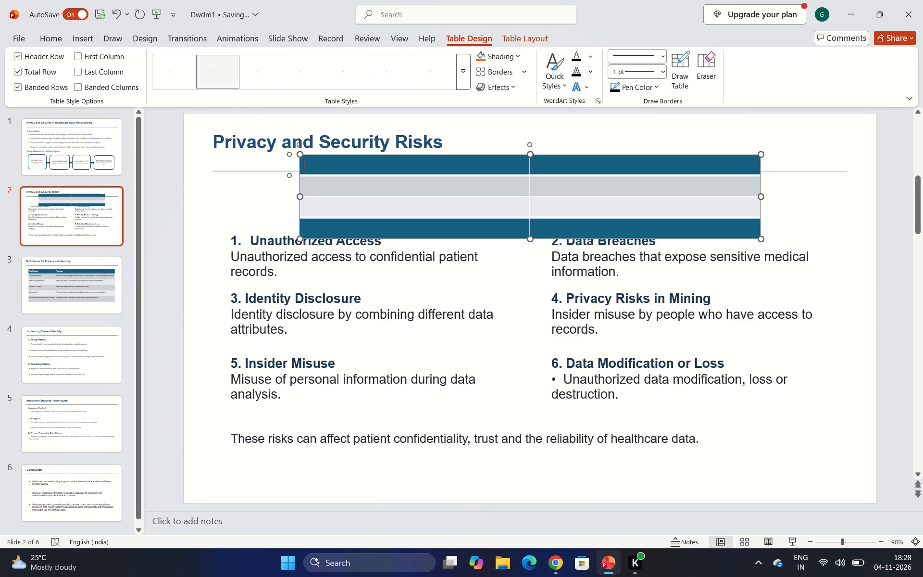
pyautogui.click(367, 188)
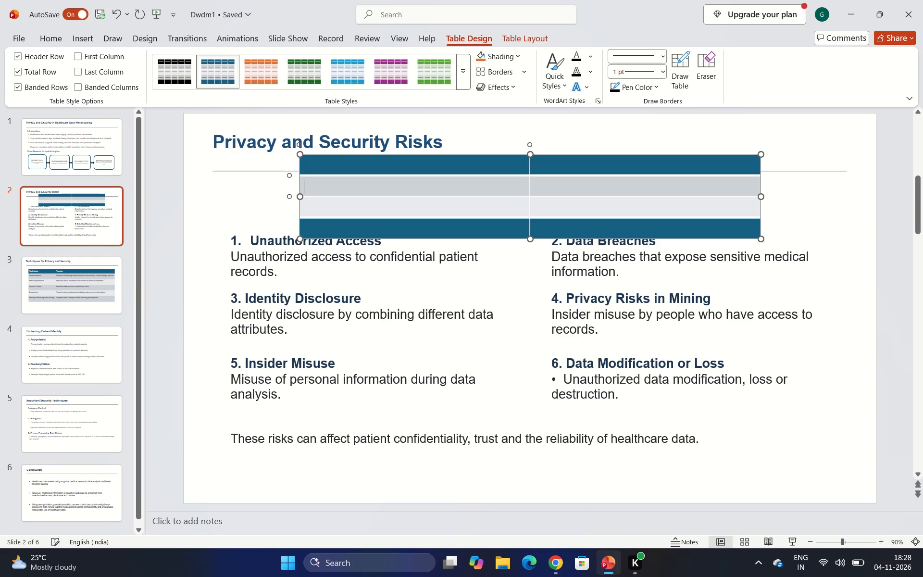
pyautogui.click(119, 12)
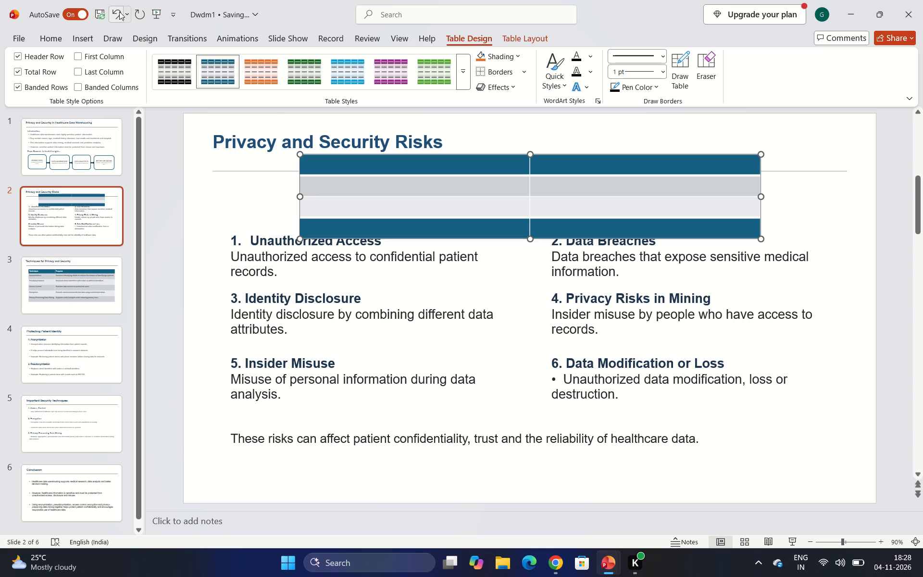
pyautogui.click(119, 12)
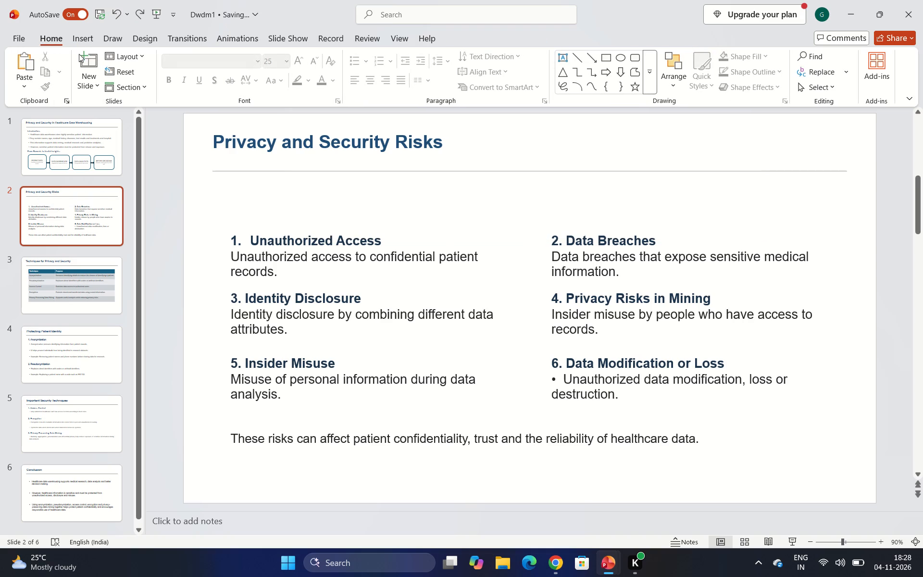
# Insert a table of one column and one row on slide 2.
pyautogui.click(76, 39)
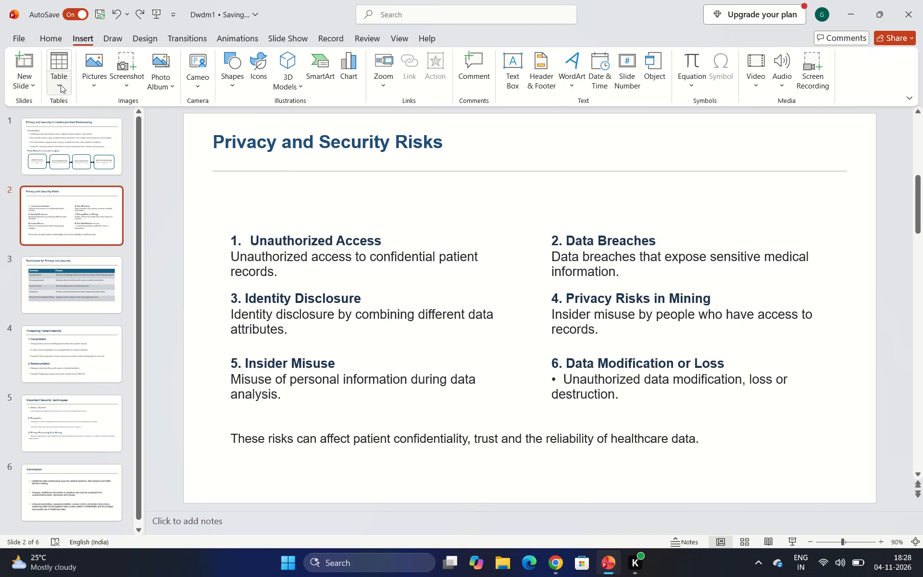
pyautogui.click(61, 85)
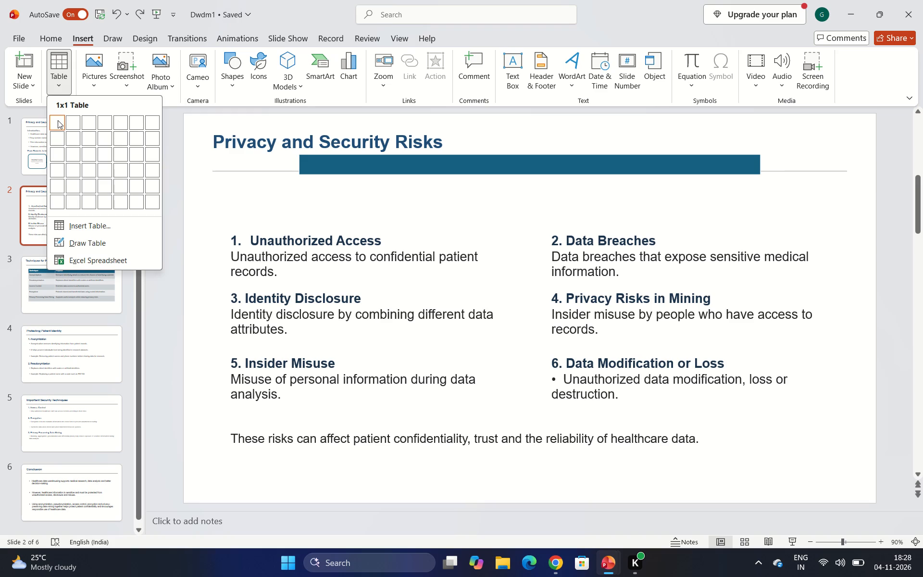
pyautogui.click(58, 120)
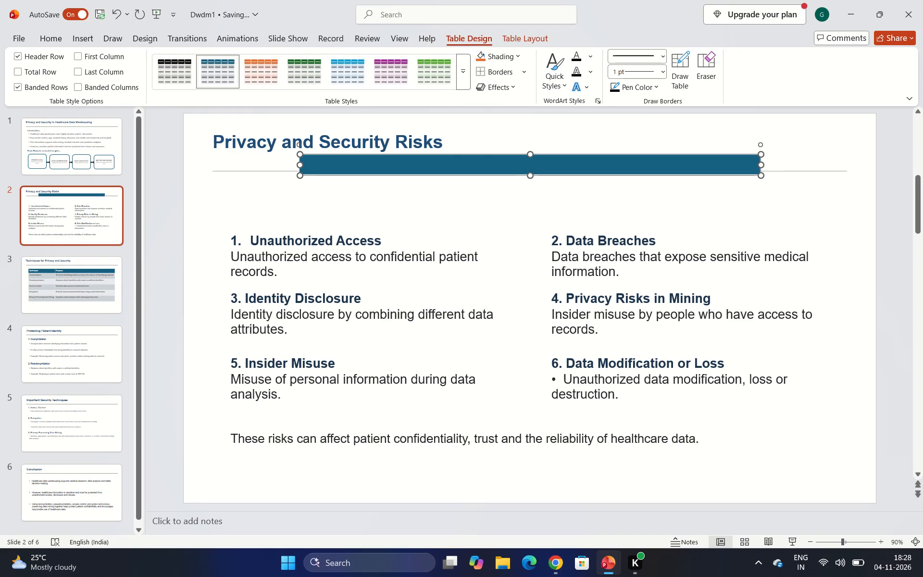
# Move the single-cell table off the slide title into the gap between the divider line and the first row of risks.
pyautogui.moveTo(423, 162); pyautogui.dragTo(379, 189)
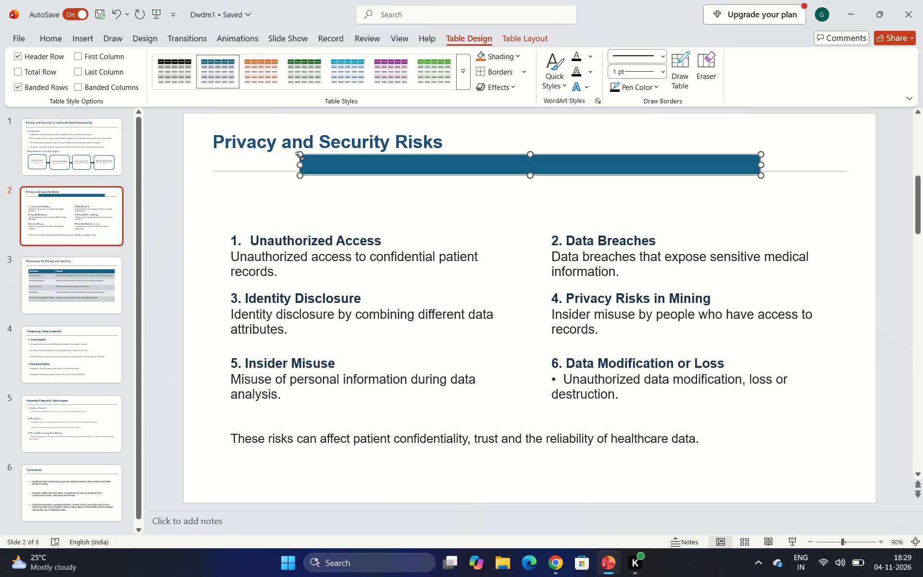
pyautogui.moveTo(301, 160); pyautogui.dragTo(269, 191)
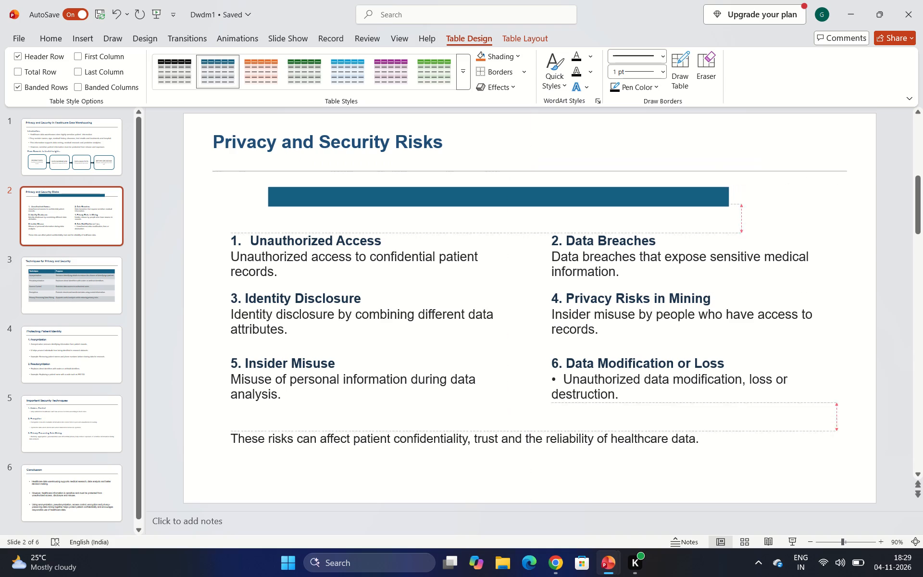
pyautogui.moveTo(269, 191); pyautogui.dragTo(225, 191)
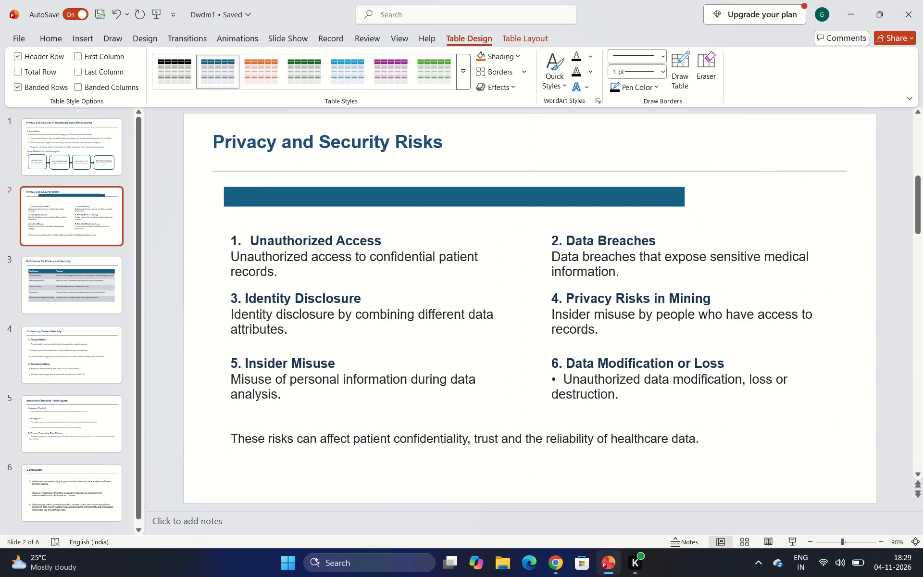
pyautogui.moveTo(225, 191); pyautogui.dragTo(229, 190)
pyautogui.click(269, 191)
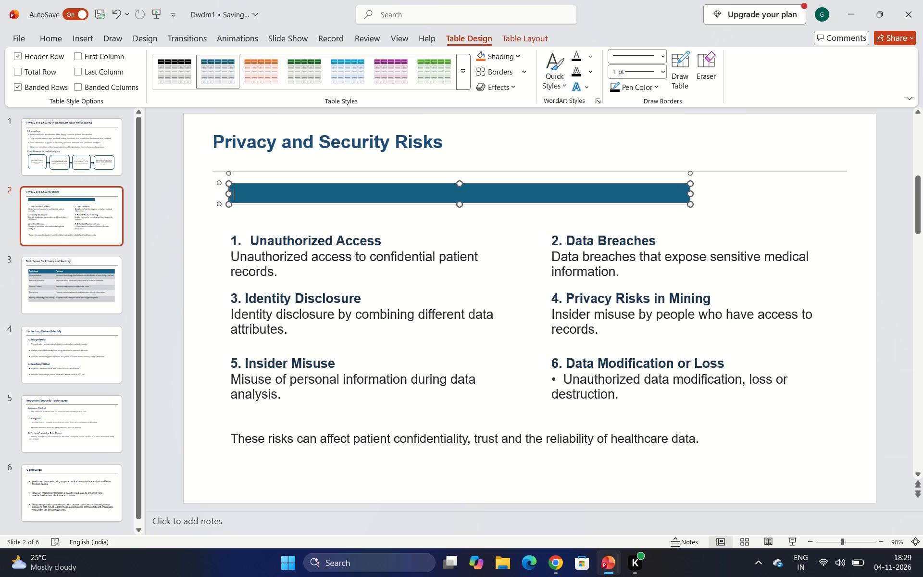
pyautogui.click(269, 191)
pyautogui.moveTo(350, 205); pyautogui.dragTo(435, 202)
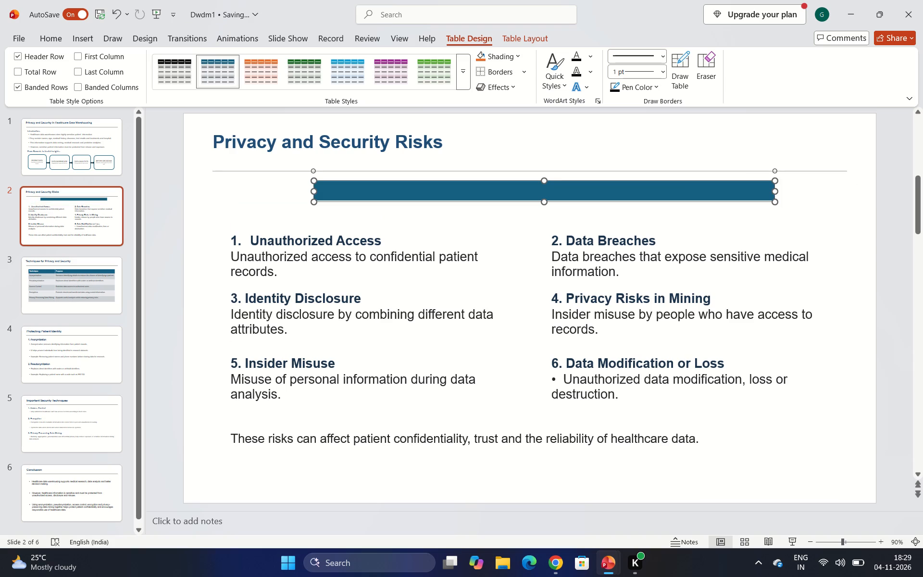
pyautogui.moveTo(412, 190); pyautogui.dragTo(374, 202)
pyautogui.moveTo(374, 202); pyautogui.dragTo(363, 203)
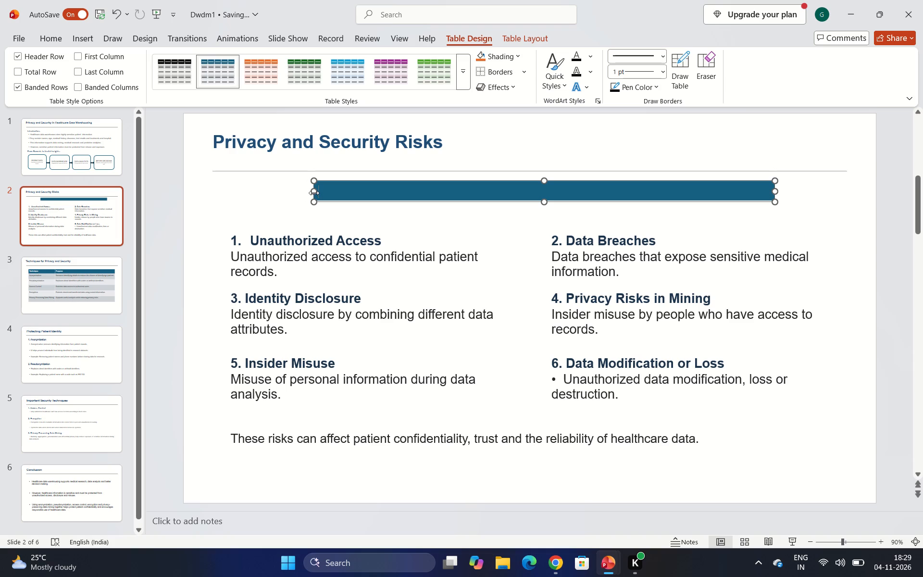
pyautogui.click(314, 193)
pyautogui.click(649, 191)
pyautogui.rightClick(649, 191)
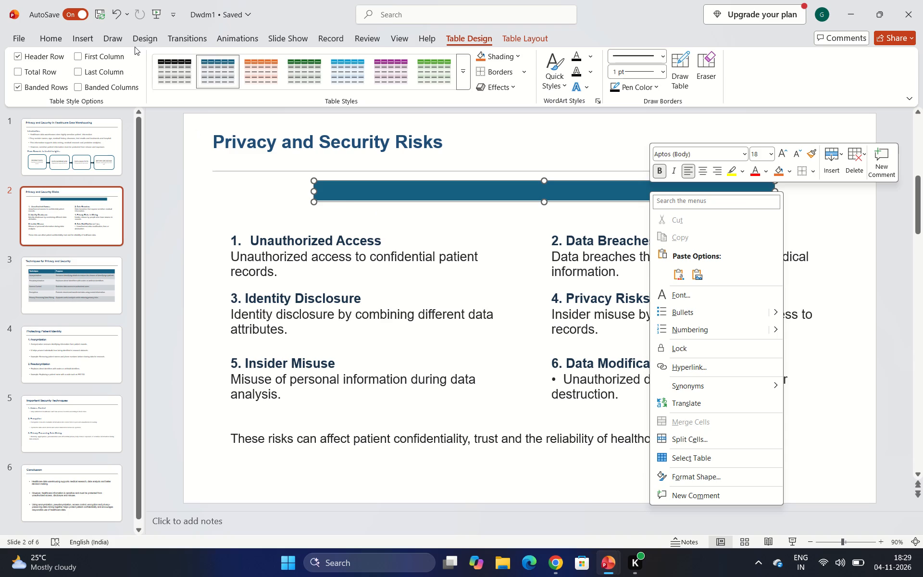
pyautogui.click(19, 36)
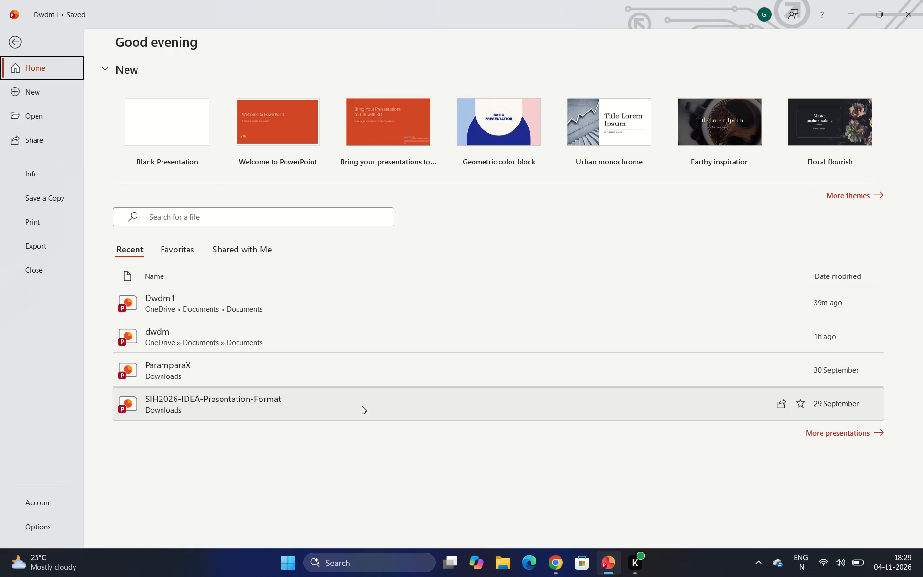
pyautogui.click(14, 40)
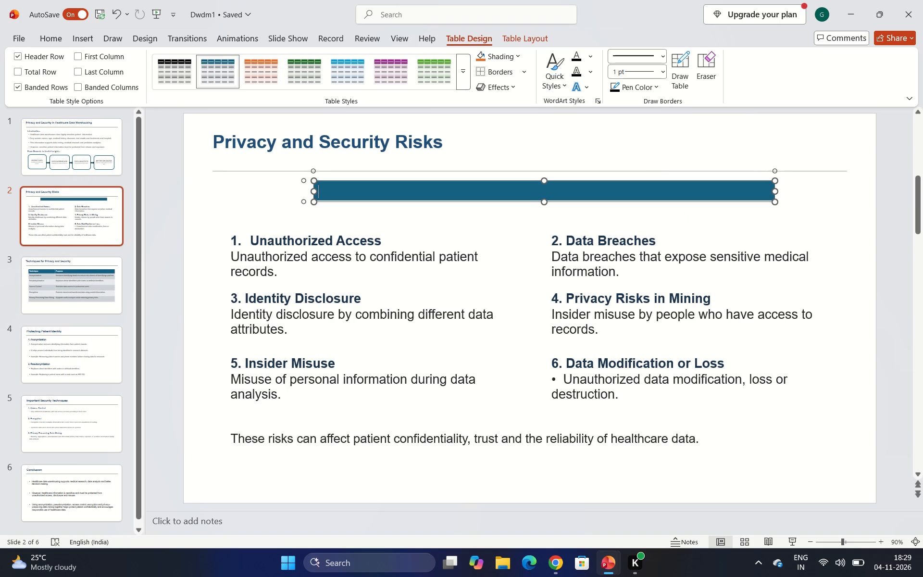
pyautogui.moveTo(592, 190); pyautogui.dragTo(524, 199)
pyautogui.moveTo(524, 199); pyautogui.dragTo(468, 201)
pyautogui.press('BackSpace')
# Resize the single-cell table to roughly span the text column that starts with Unauthorized Access.
pyautogui.moveTo(313, 191); pyautogui.dragTo(227, 206)
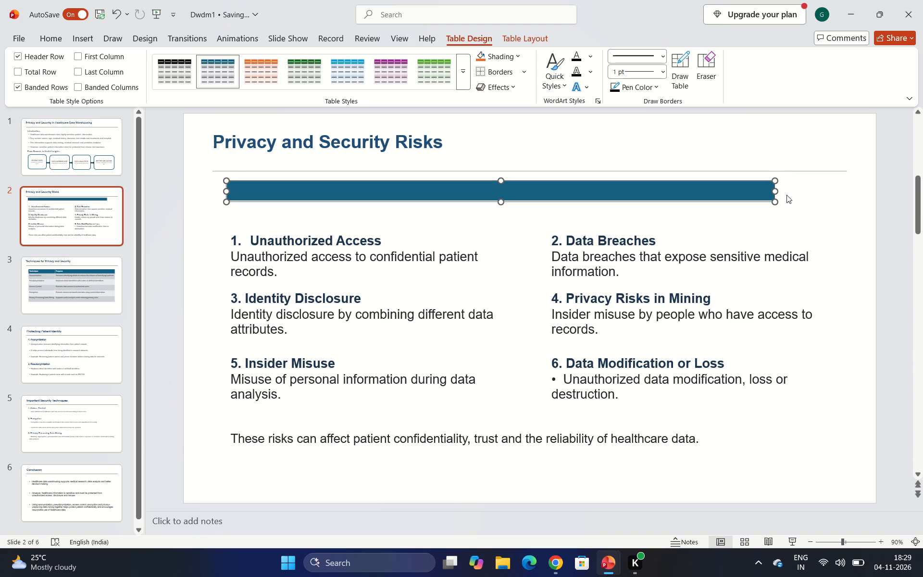
pyautogui.moveTo(775, 191); pyautogui.dragTo(516, 206)
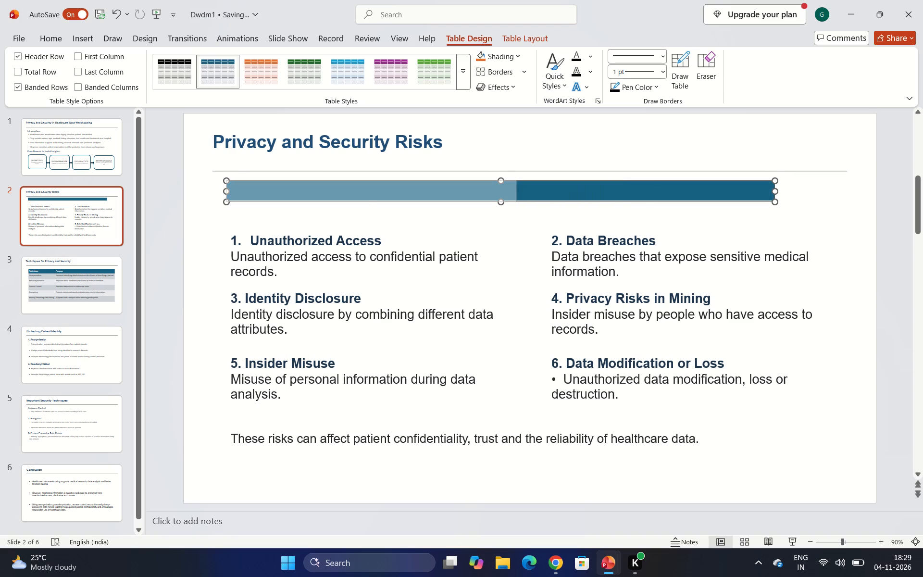
pyautogui.moveTo(516, 206); pyautogui.dragTo(516, 206)
# Enter "Major risks associated with Healthcare data warehousing" in the single-cell table.
pyautogui.click(308, 196)
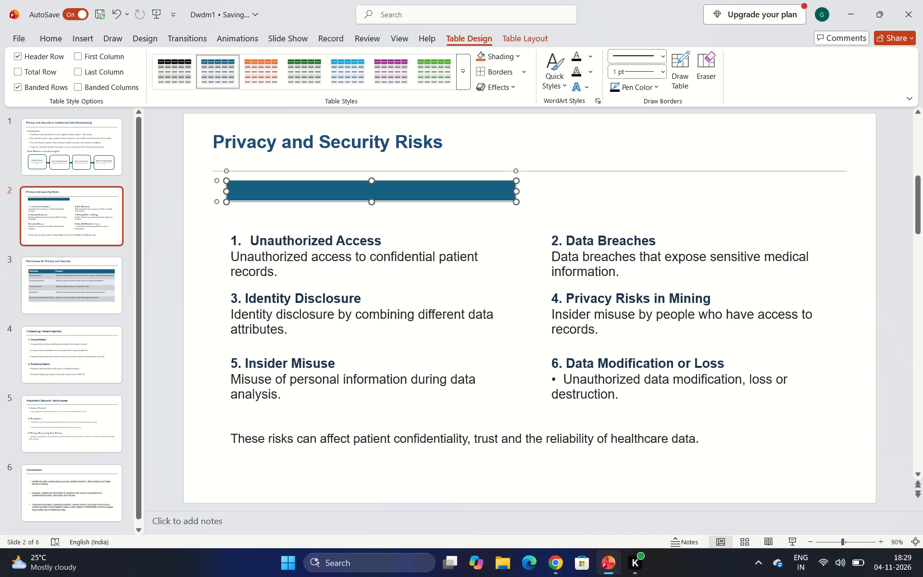
pyautogui.press('m')
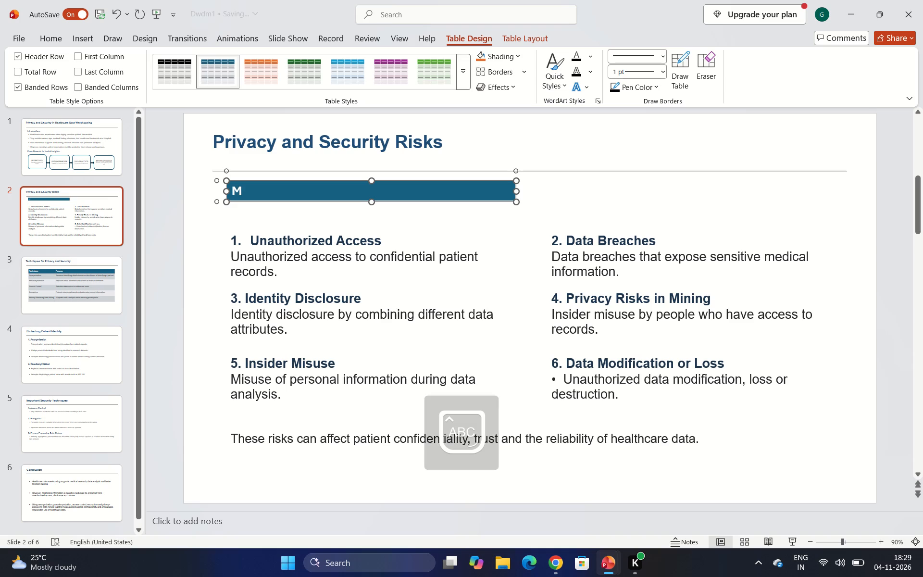
pyautogui.write('ajor risks')
pyautogui.press('space')
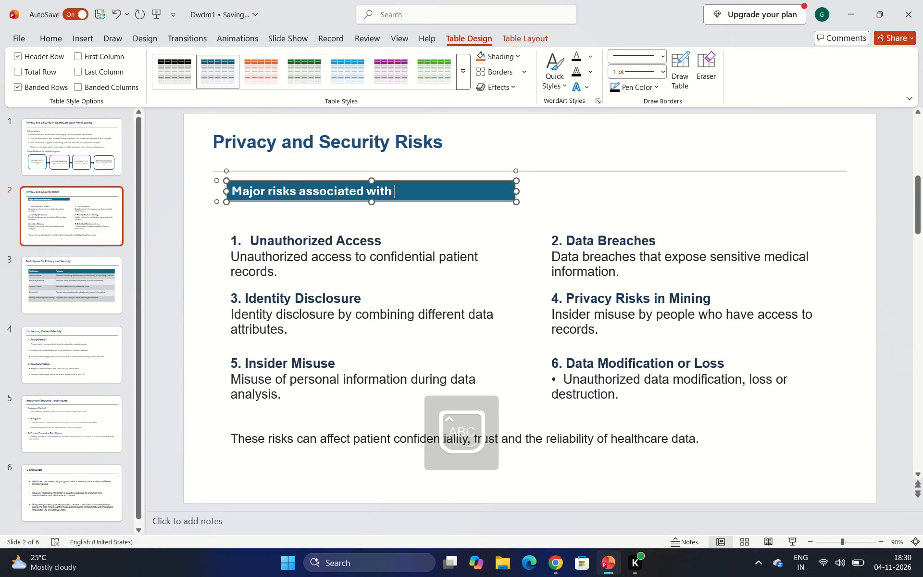
pyautogui.write('lthcare data wareh')
pyautogui.write('ousing')
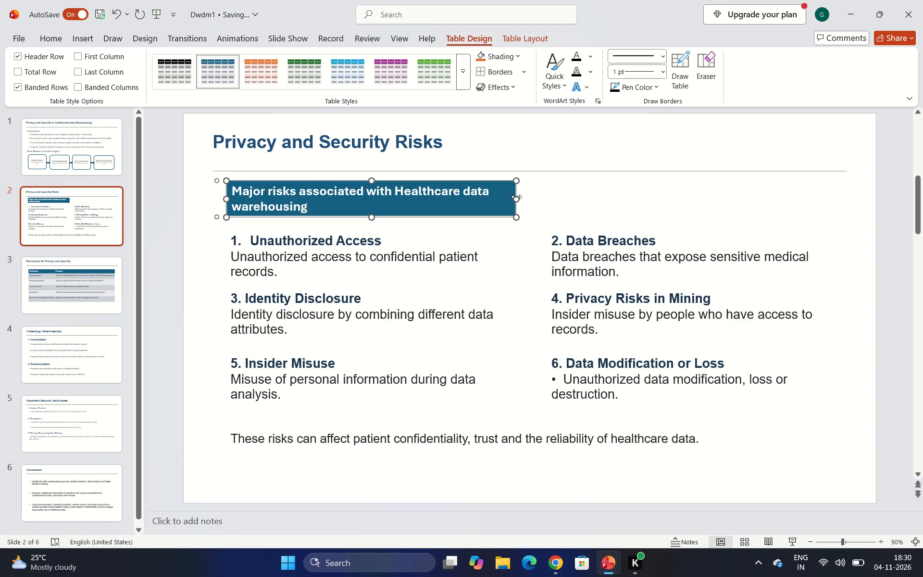
# Widen the single-cell table so its heading fits on one line, with only a small margin after the last word.
pyautogui.moveTo(517, 197); pyautogui.dragTo(646, 180)
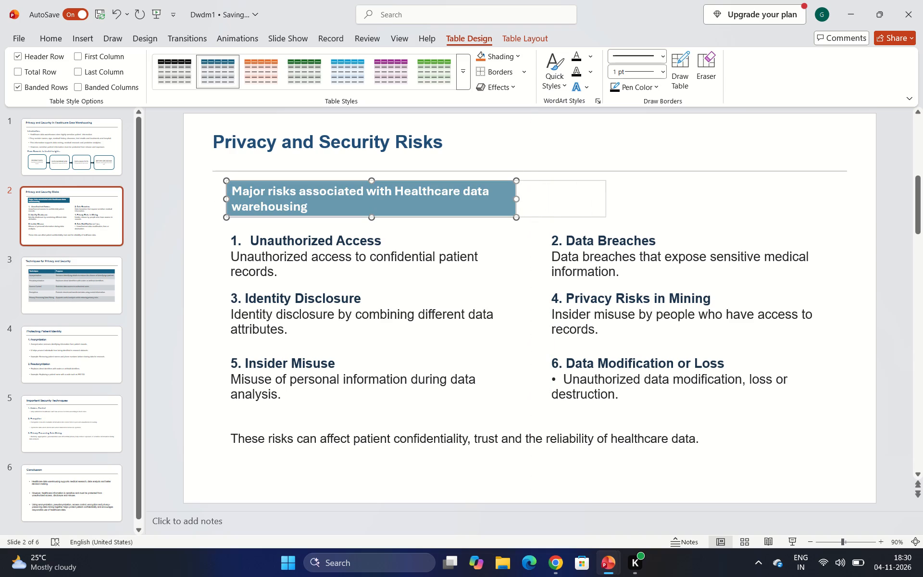
pyautogui.moveTo(646, 180); pyautogui.dragTo(649, 186)
pyautogui.moveTo(649, 192); pyautogui.dragTo(572, 201)
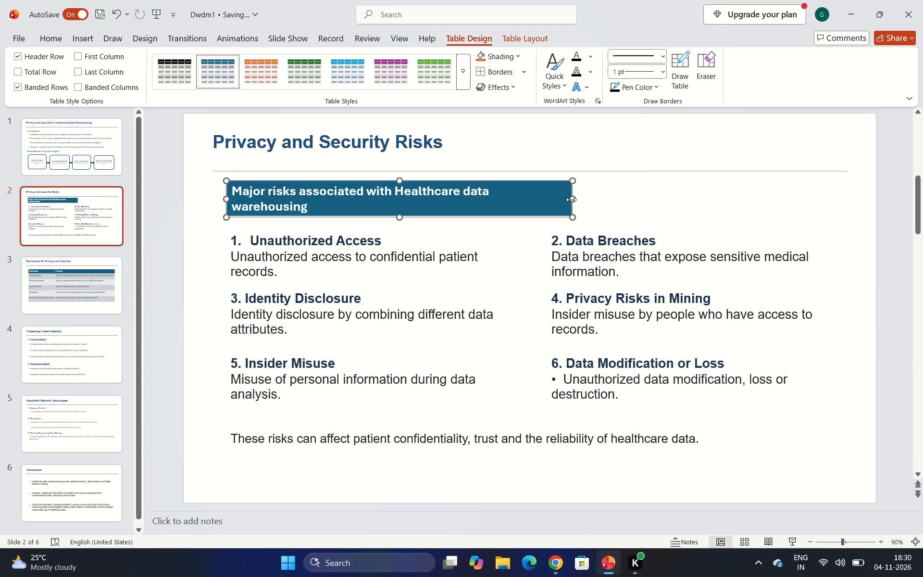
pyautogui.moveTo(571, 200); pyautogui.dragTo(616, 181)
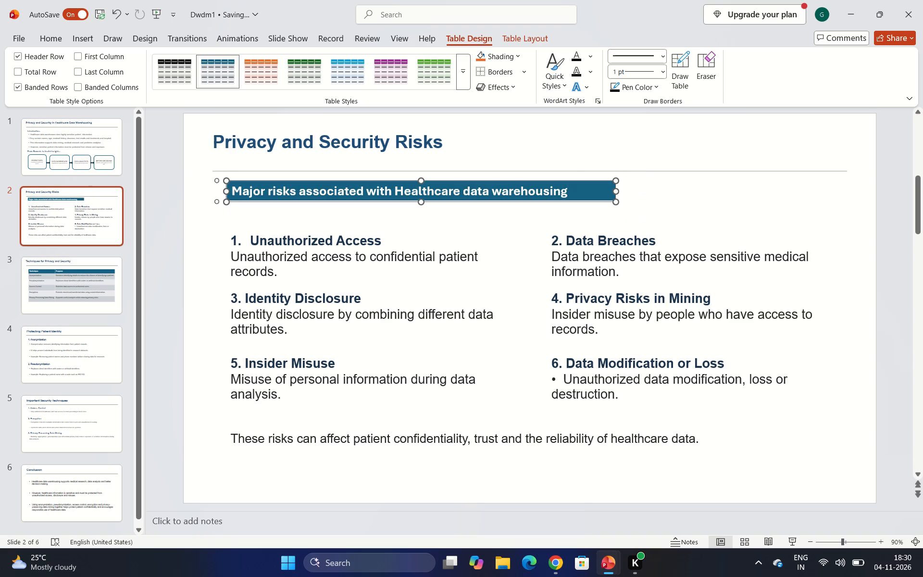
pyautogui.moveTo(615, 191); pyautogui.dragTo(608, 192)
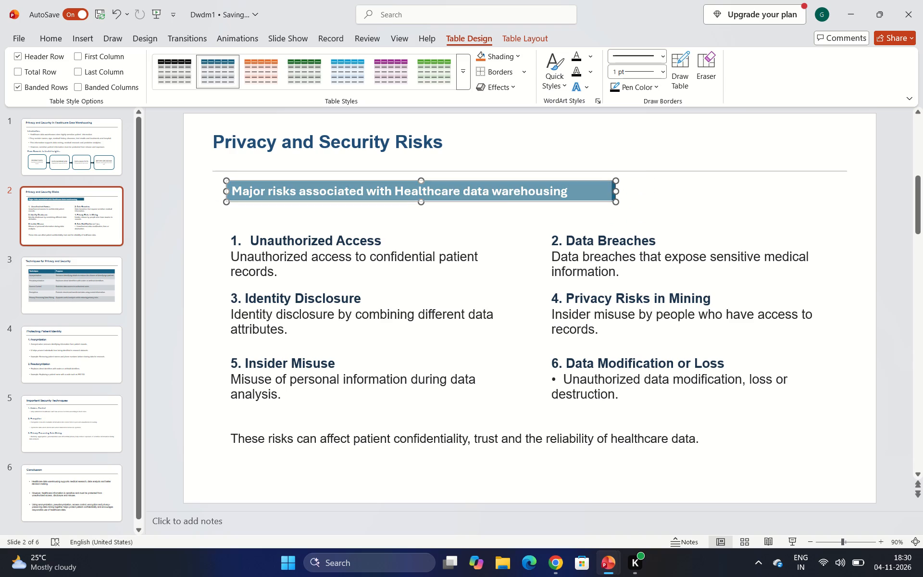
pyautogui.moveTo(608, 192); pyautogui.dragTo(607, 192)
pyautogui.moveTo(607, 192); pyautogui.dragTo(606, 192)
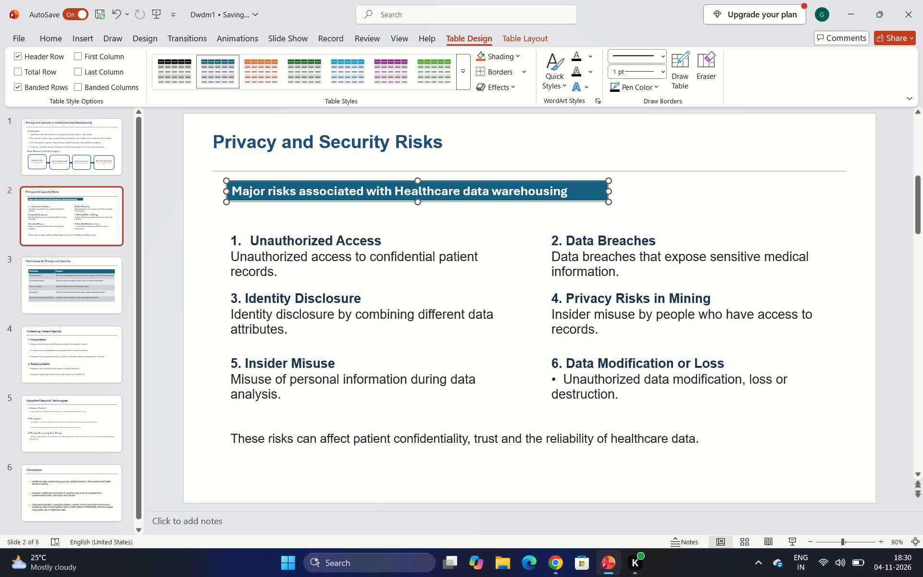
pyautogui.moveTo(606, 192); pyautogui.dragTo(600, 194)
# Indent the table's heading text with three leading spaces and trim the table's right edge closer to the text.
pyautogui.click(233, 190)
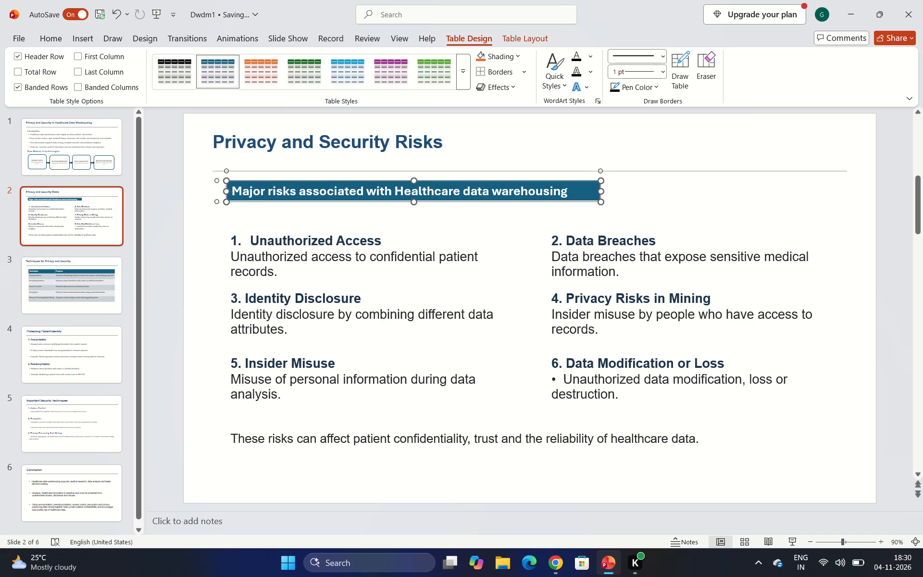
pyautogui.click(237, 190)
pyautogui.press('Left')
pyautogui.press('Left')
pyautogui.press('space')
pyautogui.press('space')
pyautogui.press('space')
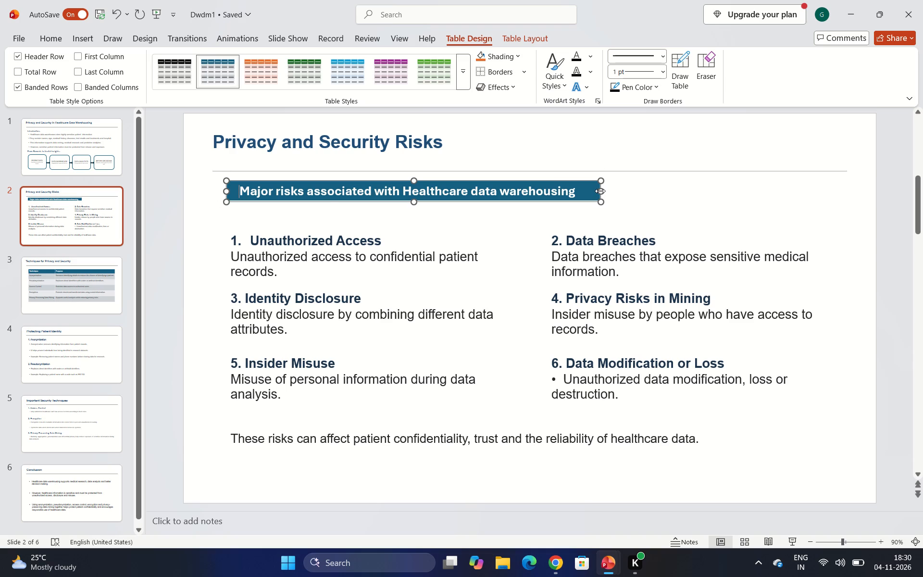
pyautogui.moveTo(600, 191); pyautogui.dragTo(593, 192)
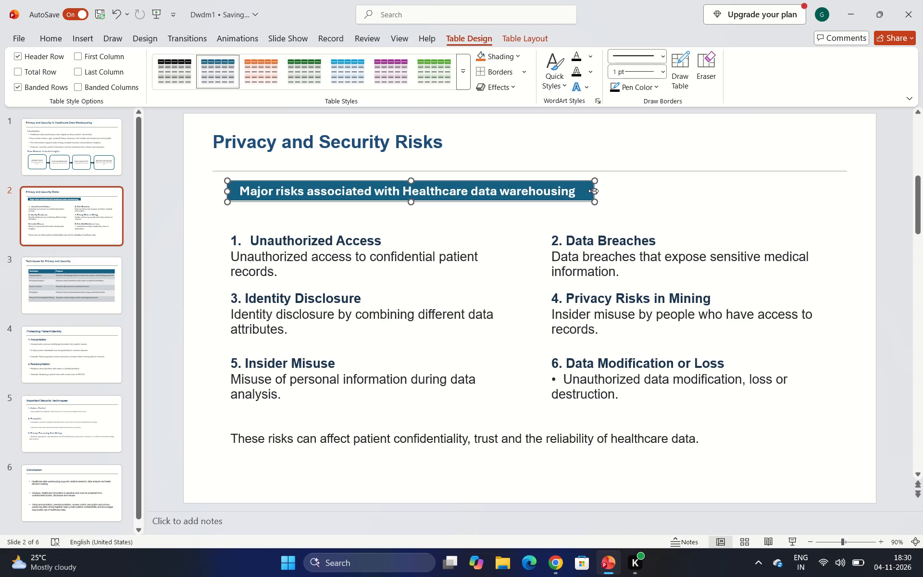
# Reduce the table heading's indent by deleting extra leading spaces, and narrow the table to fit closely after the last word.
pyautogui.click(593, 191)
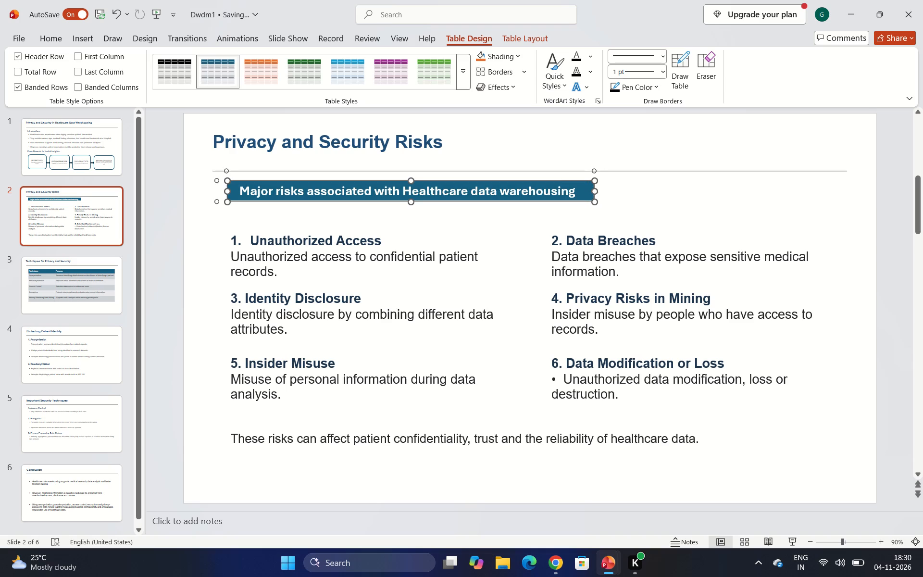
pyautogui.click(237, 191)
pyautogui.press('BackSpace')
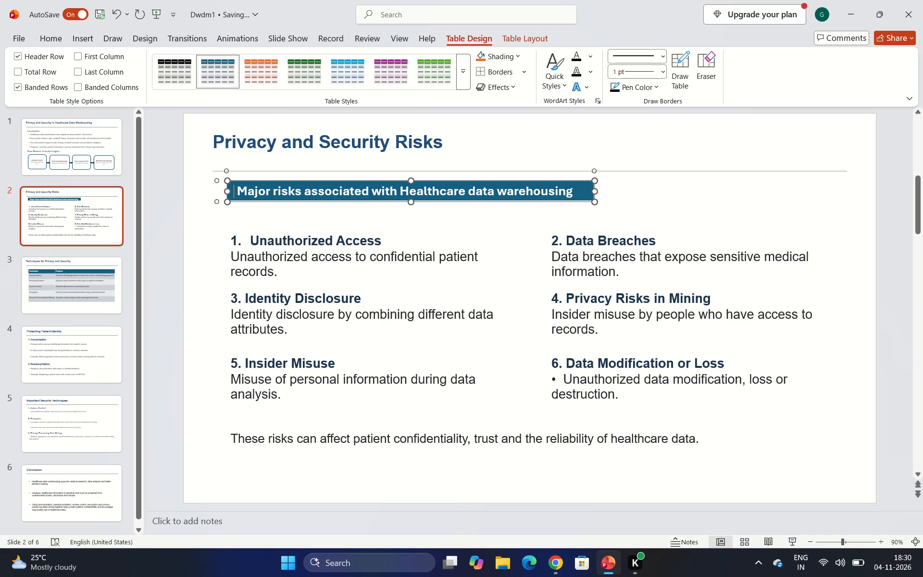
pyautogui.press('BackSpace')
pyautogui.press('BackSpace')
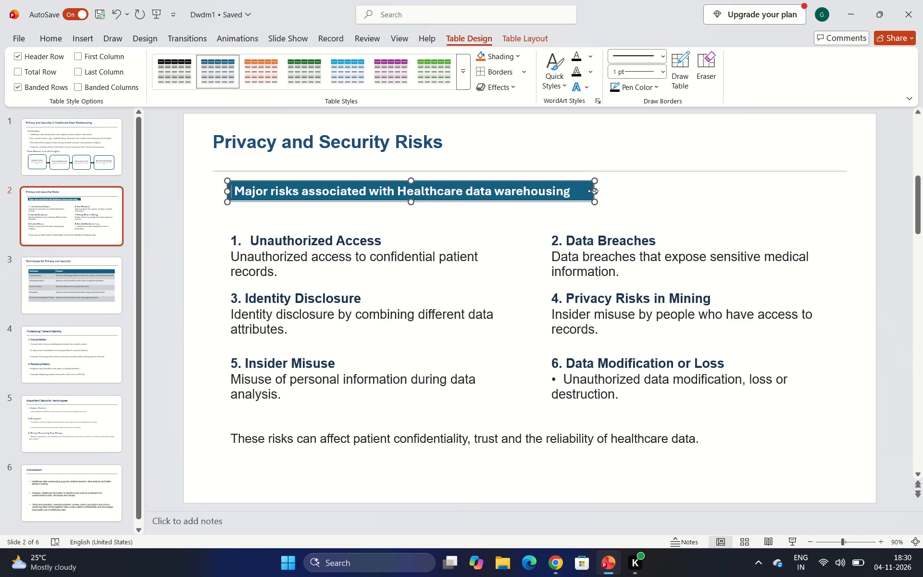
pyautogui.moveTo(593, 190); pyautogui.dragTo(577, 192)
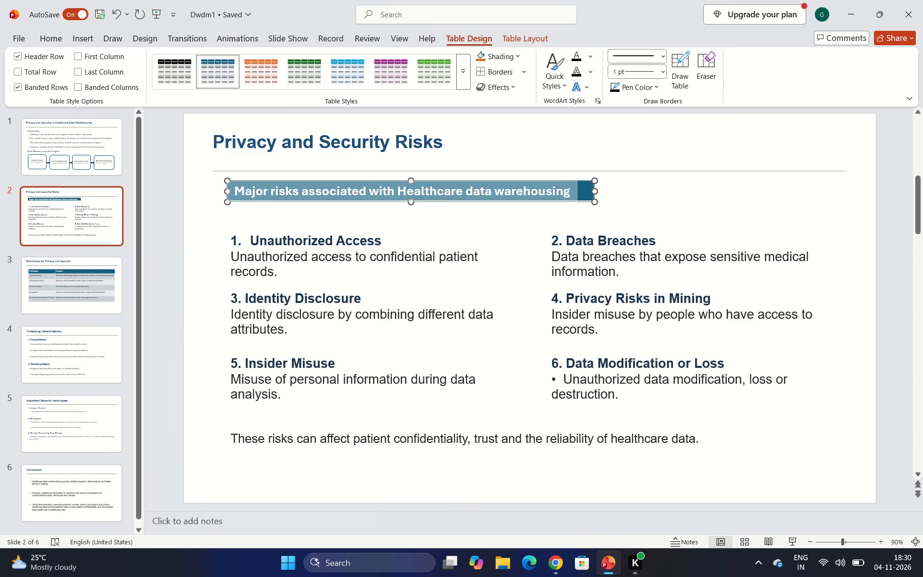
pyautogui.moveTo(577, 192); pyautogui.dragTo(582, 192)
# Add a colon at the end of the table heading, after "warehousing".
pyautogui.click(573, 194)
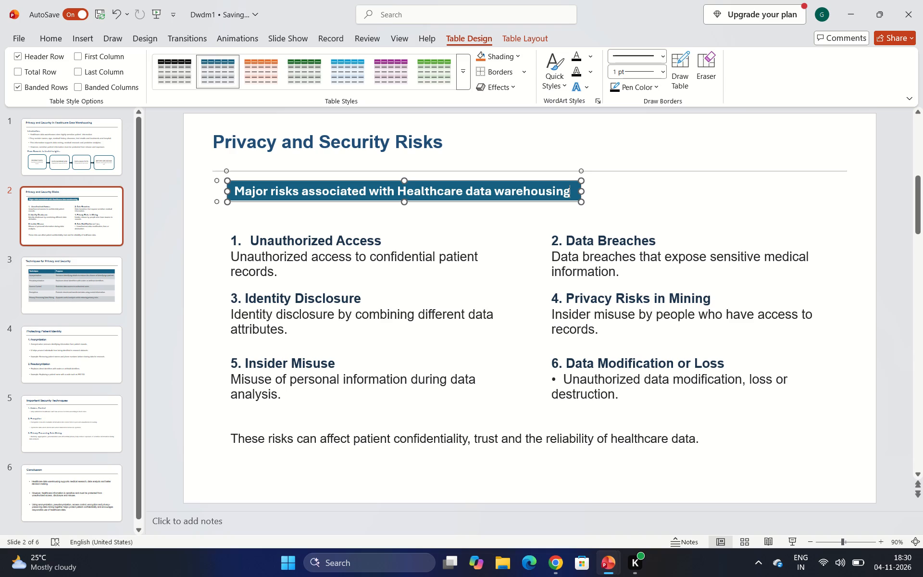
pyautogui.hotkey('shift', ':')
pyautogui.click(514, 222)
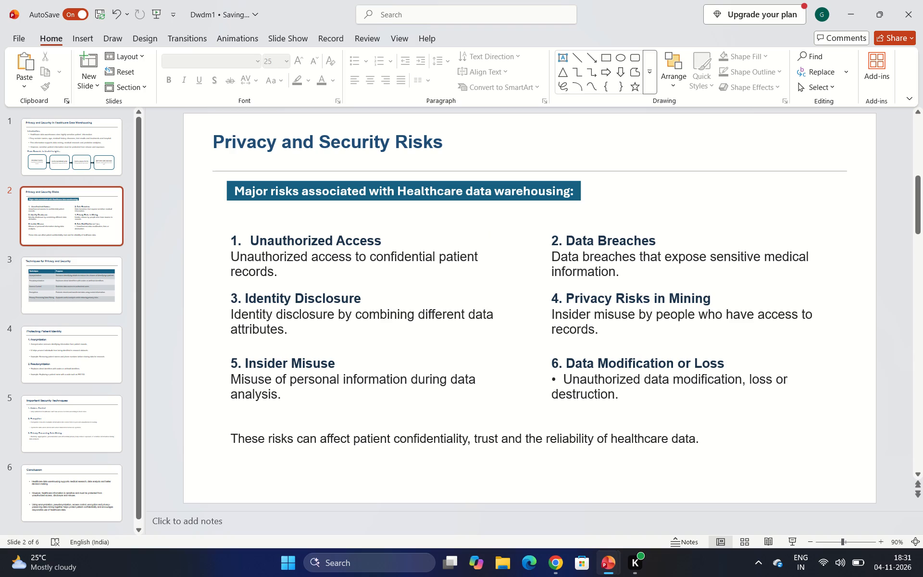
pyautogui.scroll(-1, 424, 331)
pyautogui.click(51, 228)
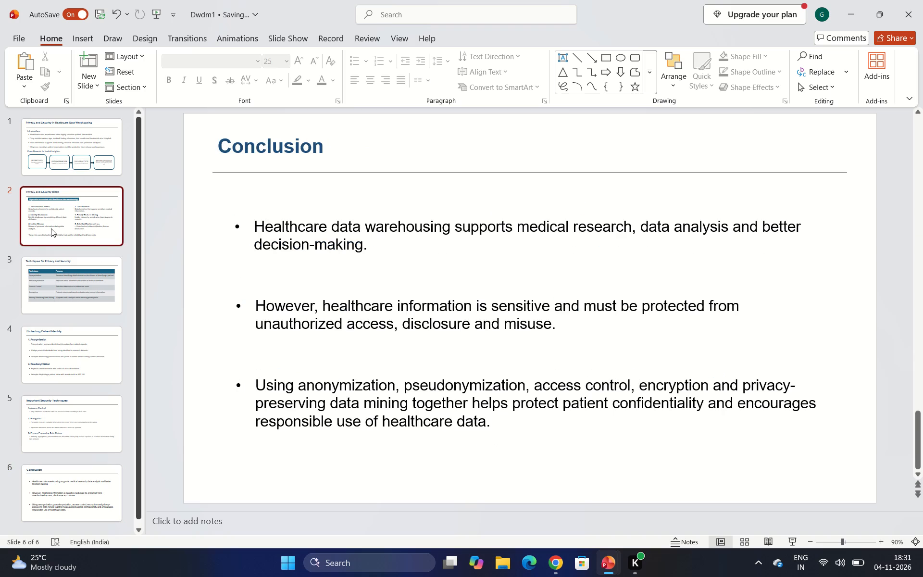
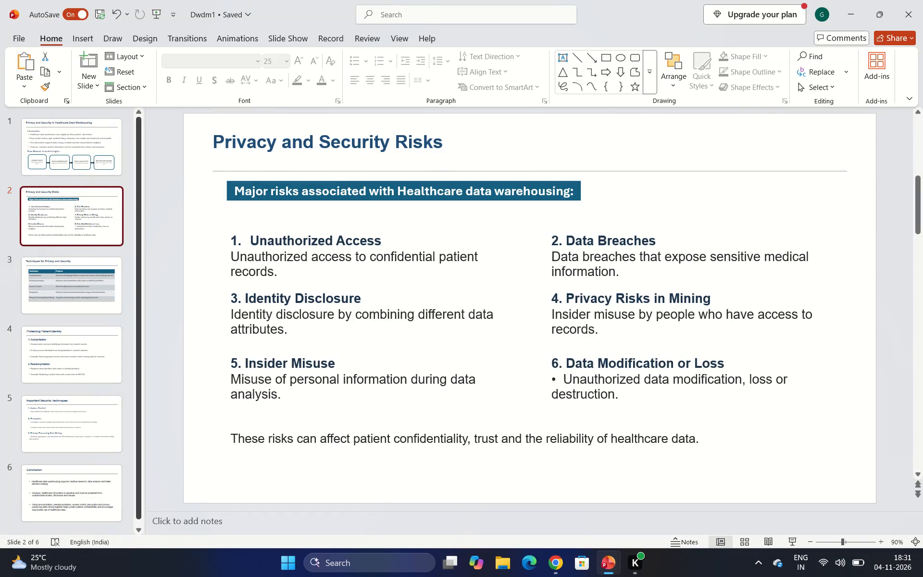
# Replace "records" with "information" in the description under "Unauthorized Access".
pyautogui.click(274, 275)
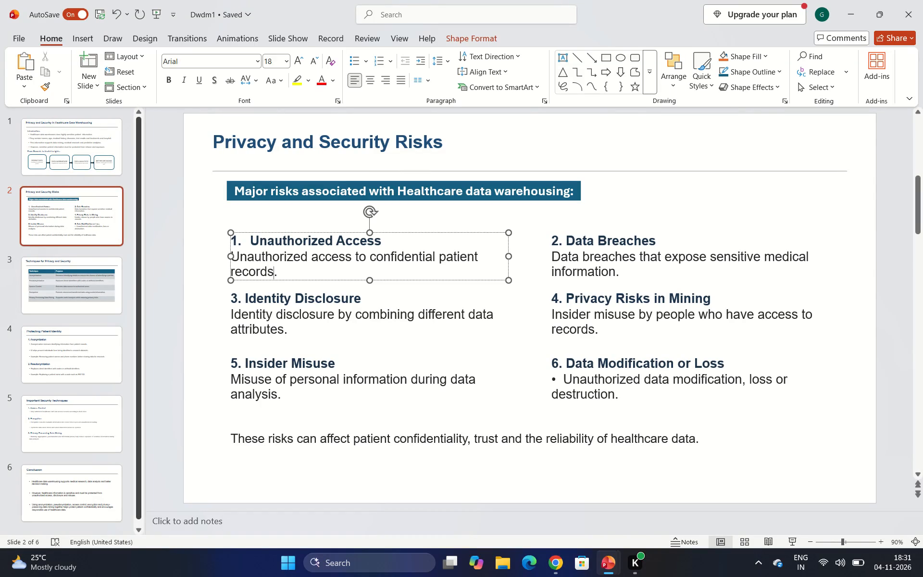
pyautogui.press('BackSpace')
pyautogui.press('BackSpace')
pyautogui.press('BackSpace')
pyautogui.press('BackSpace')
pyautogui.press('BackSpace')
pyautogui.press('BackSpace')
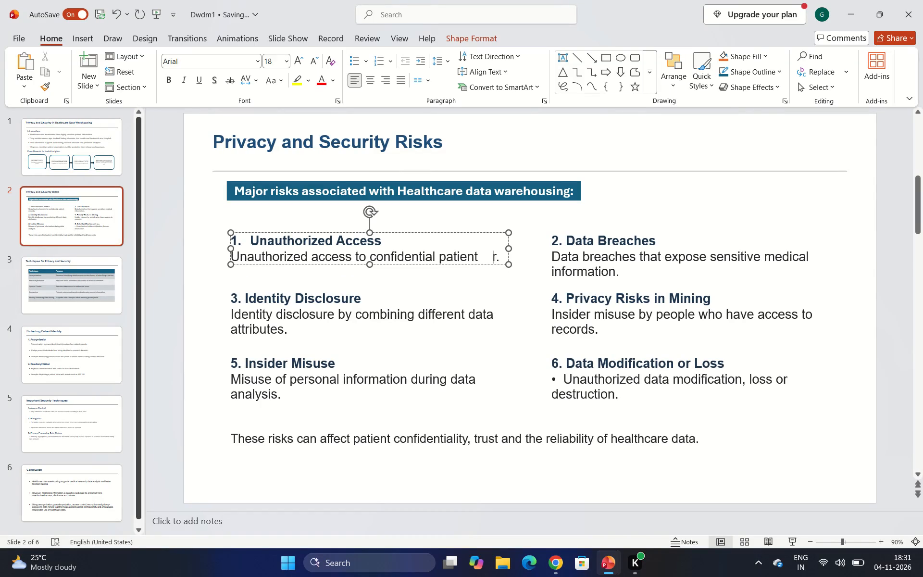
pyautogui.press('BackSpace')
pyautogui.write('in')
pyautogui.write('formation')
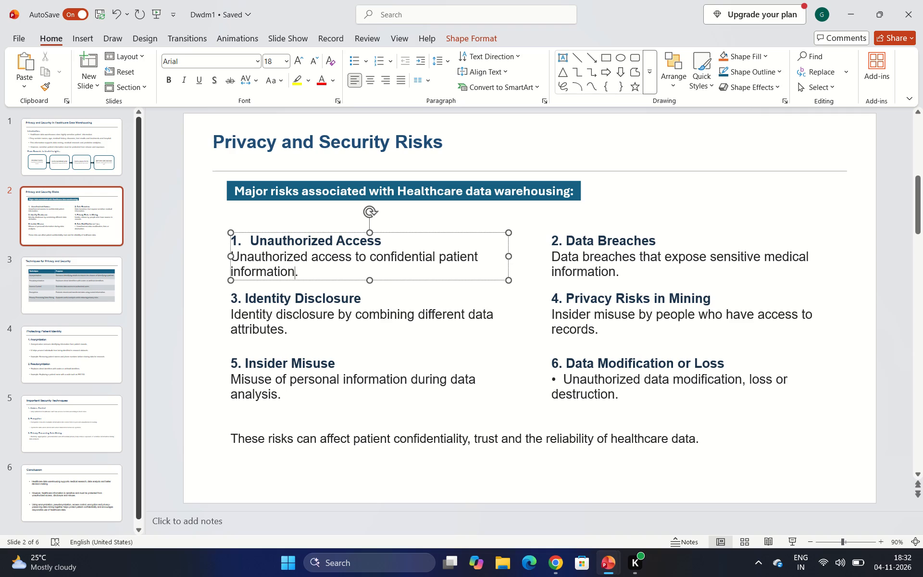
# Replace "medical" with "patient" in the description under "Data Breaches".
pyautogui.click(809, 257)
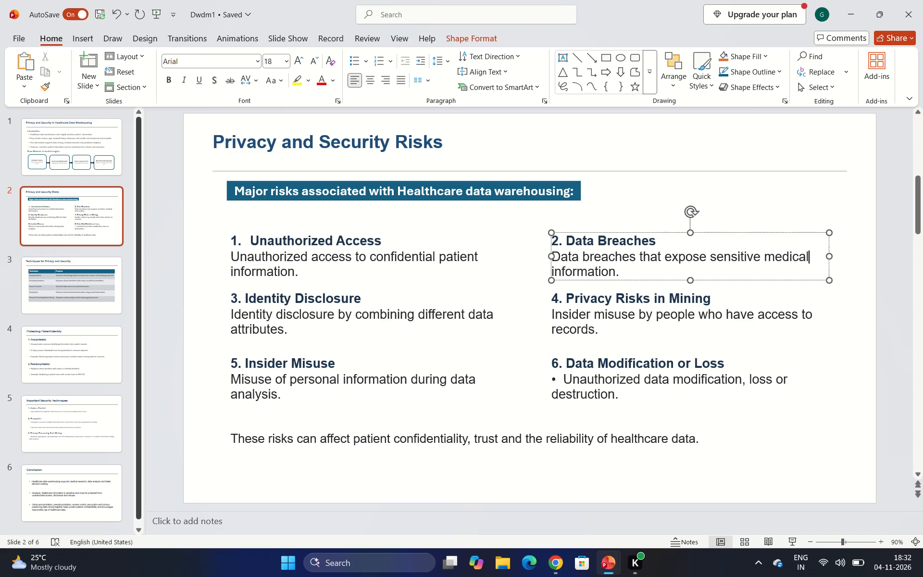
pyautogui.press('BackSpace')
pyautogui.press('BackSpace')
pyautogui.press('BackSpace')
pyautogui.press('BackSpace')
pyautogui.press('BackSpace')
pyautogui.press('BackSpace')
pyautogui.press('BackSpace')
pyautogui.write('patient')
# Copy the "Insider Misuse" title from risk 5 and paste it over the title text of risk 4.
pyautogui.moveTo(243, 362); pyautogui.dragTo(300, 357)
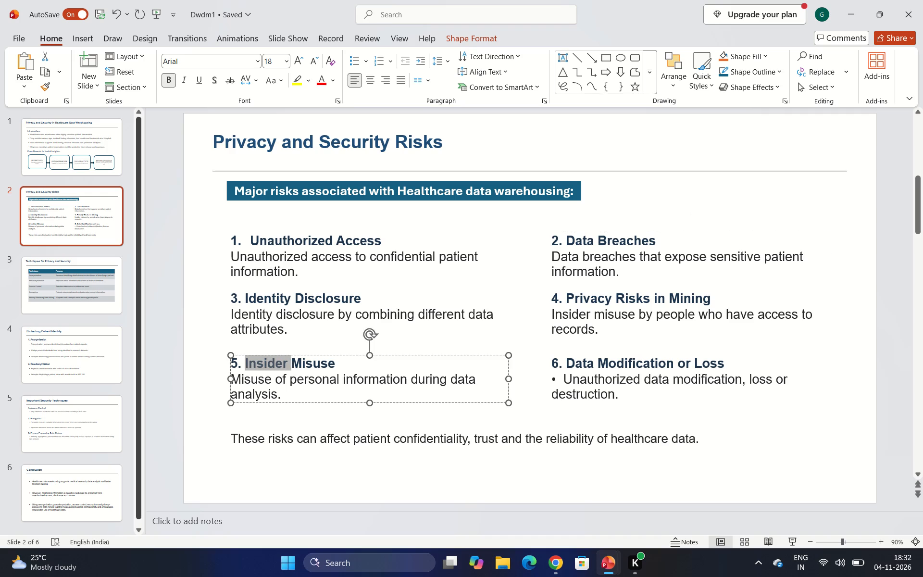
pyautogui.moveTo(300, 357); pyautogui.dragTo(343, 356)
pyautogui.hotkey('ctrl', 'c')
pyautogui.moveTo(567, 299); pyautogui.dragTo(701, 296)
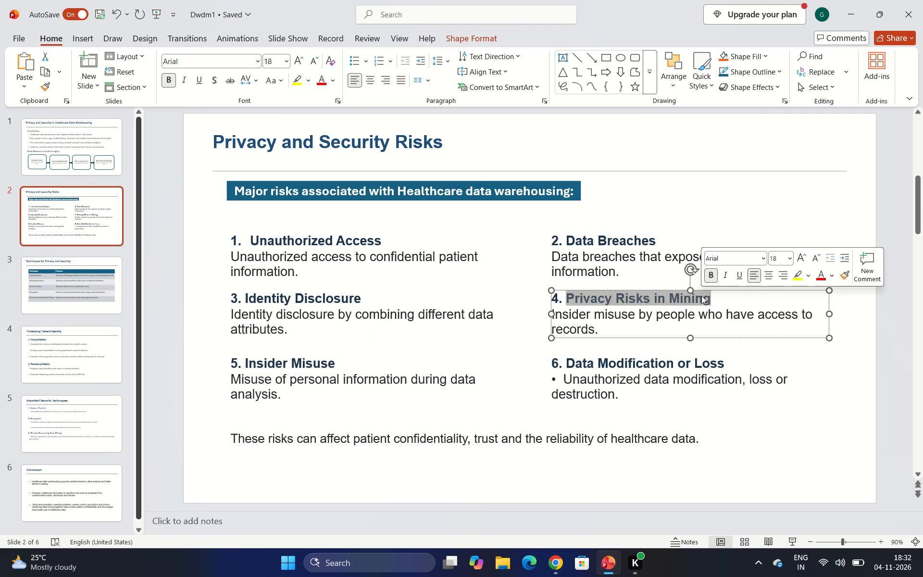
pyautogui.hotkey('ctrl', 'v')
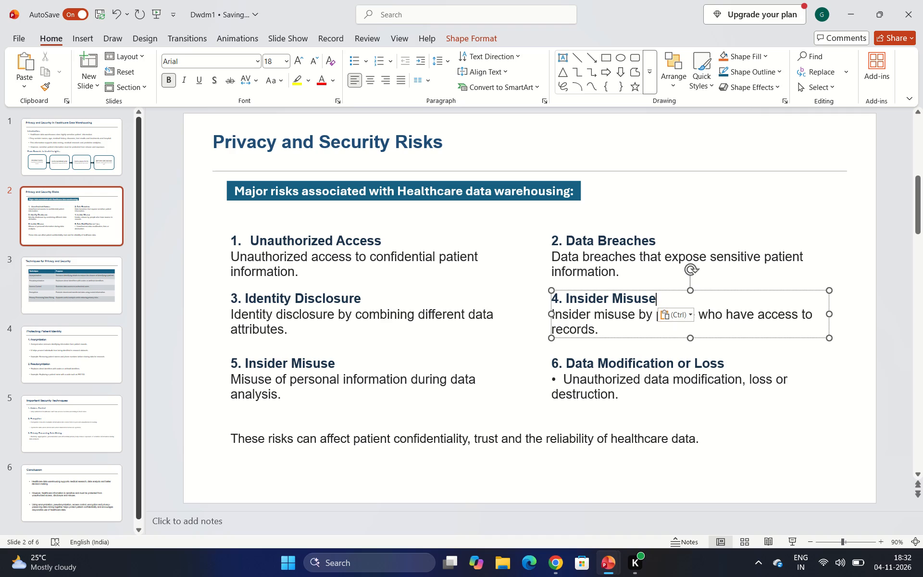
# Remove the bullet and its leading space from the description under "Data Modification or Loss".
pyautogui.click(499, 363)
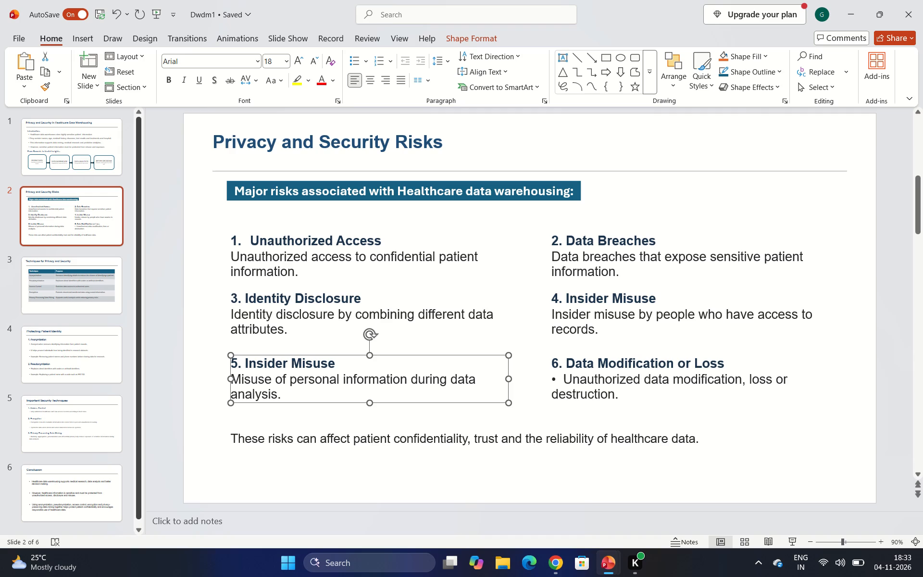
pyautogui.click(561, 377)
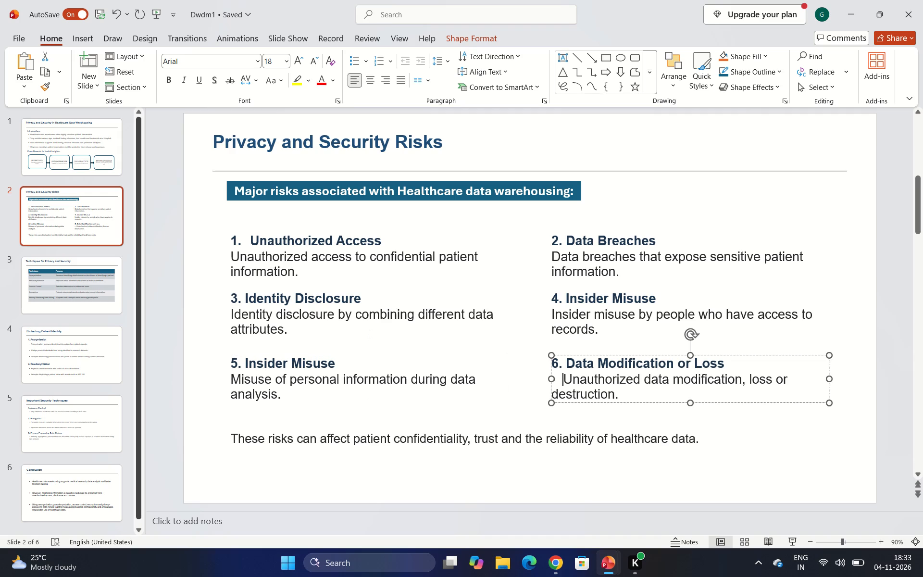
pyautogui.press('BackSpace')
pyautogui.press('BackSpace')
pyautogui.press('BackSpace')
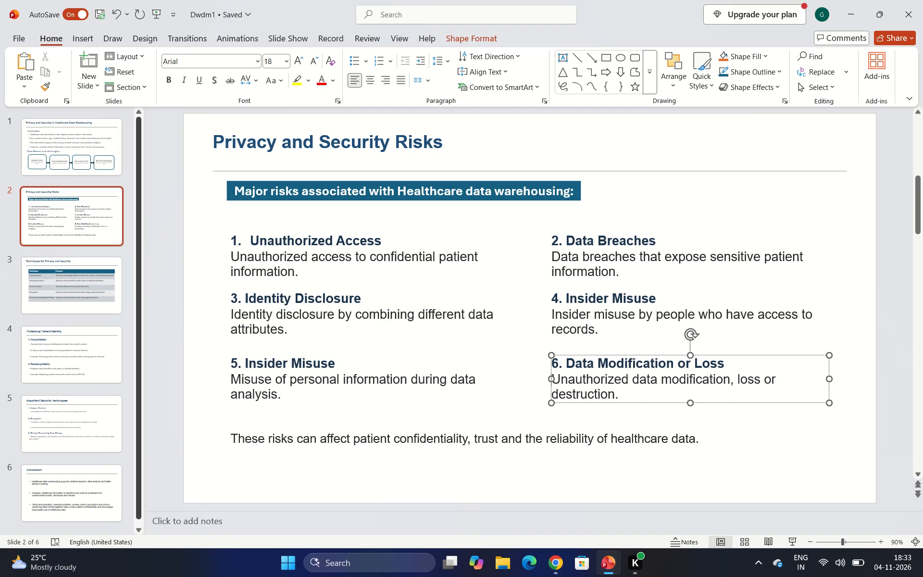
# Retitle risk 5 as "Privacy Risks in Data Mining", keeping its number.
pyautogui.click(337, 364)
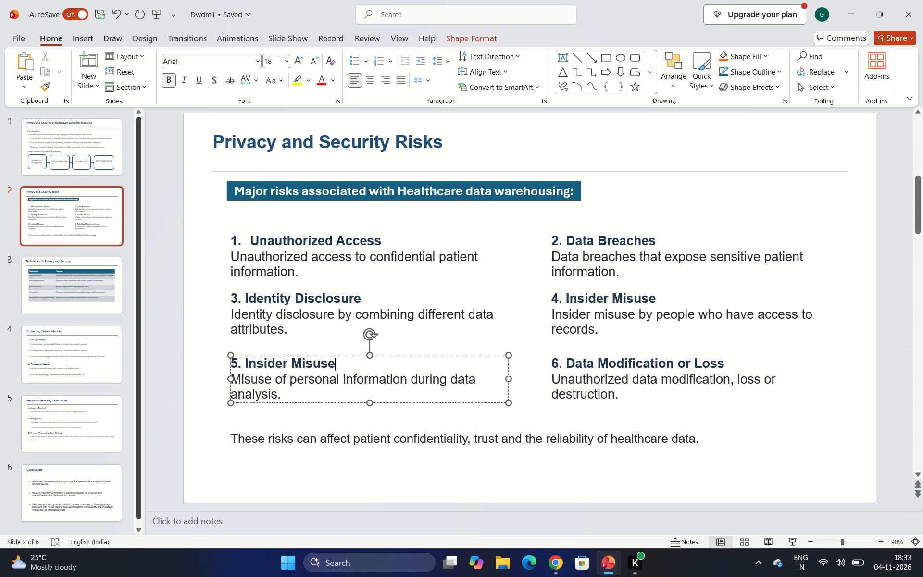
pyautogui.press('BackSpace')
pyautogui.press('BackSpace')
pyautogui.press('BackSpace')
pyautogui.press('BackSpace')
pyautogui.press('BackSpace')
pyautogui.press('BackSpace')
pyautogui.press('BackSpace')
pyautogui.press('BackSpace')
pyautogui.press('BackSpace')
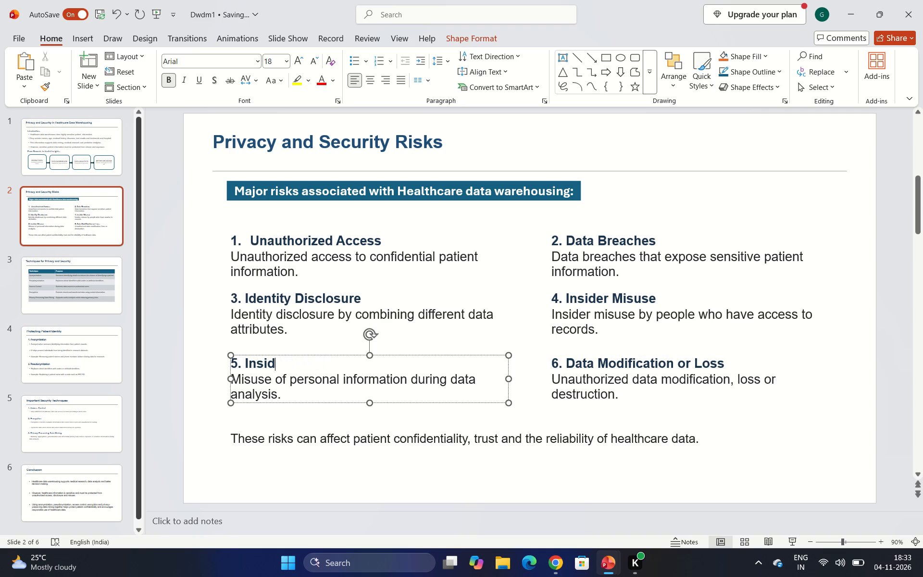
pyautogui.press('BackSpace')
pyautogui.press('BackSpace')
pyautogui.press('BackSpace')
pyautogui.press('BackSpace')
pyautogui.press('BackSpace')
pyautogui.write('rivacy')
pyautogui.press('space')
pyautogui.press('r')
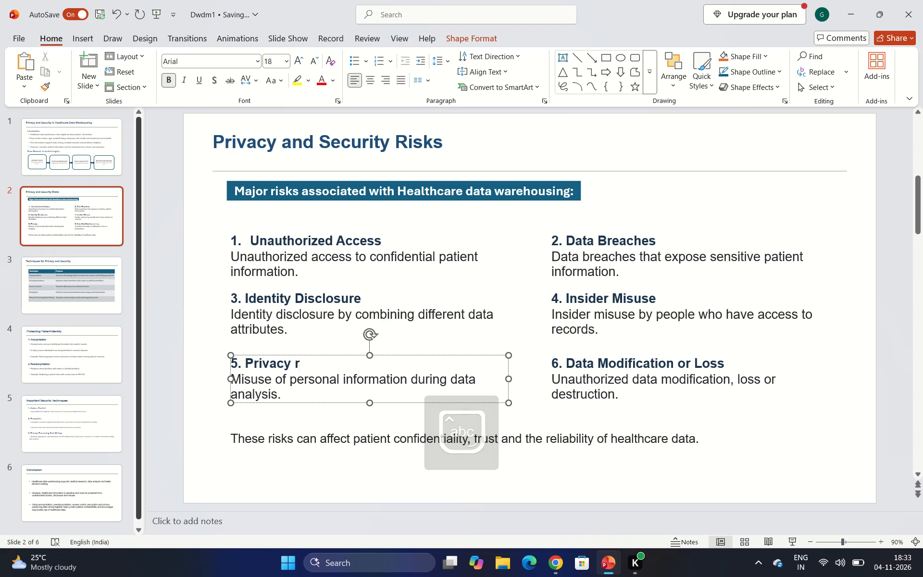
pyautogui.write('isks')
pyautogui.press('space')
pyautogui.write('in')
pyautogui.press('space')
pyautogui.write('ta ==')
pyautogui.press('BackSpace')
pyautogui.press('BackSpace')
pyautogui.press('BackSpace')
pyautogui.press('BackSpace')
pyautogui.press('BackSpace')
pyautogui.write('ata')
pyautogui.press('space')
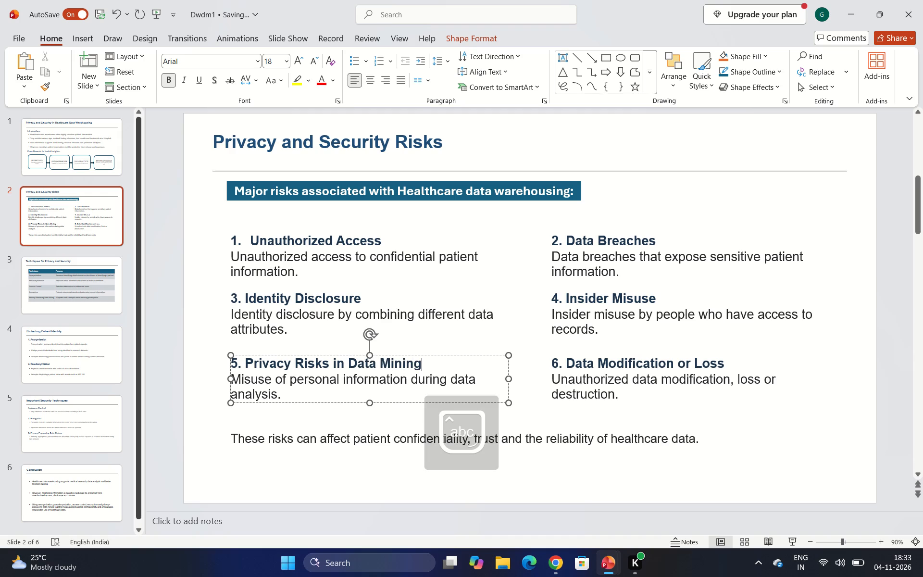
# Go to slide 3, which holds the table of privacy and security techniques.
pyautogui.scroll(-2, 366, 397)
pyautogui.click(54, 277)
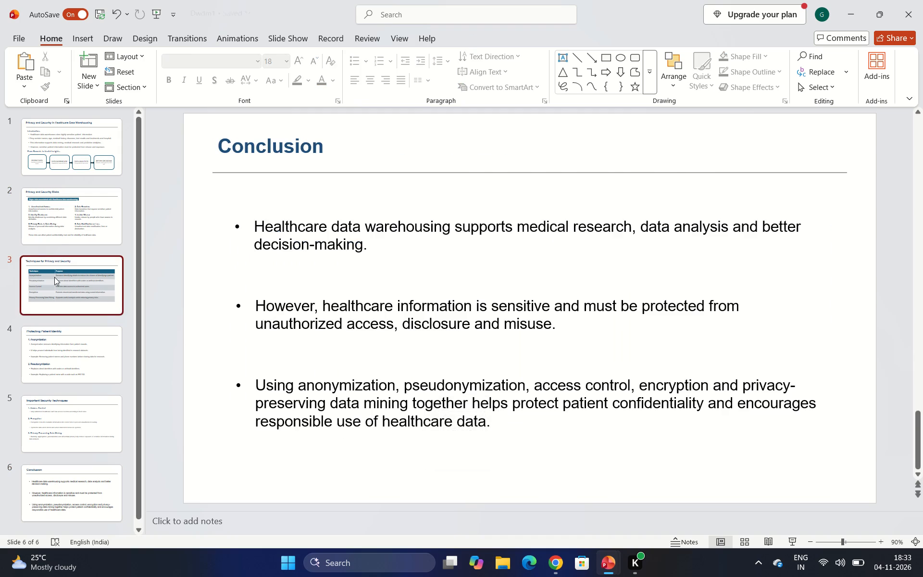
pyautogui.click(62, 240)
pyautogui.click(73, 317)
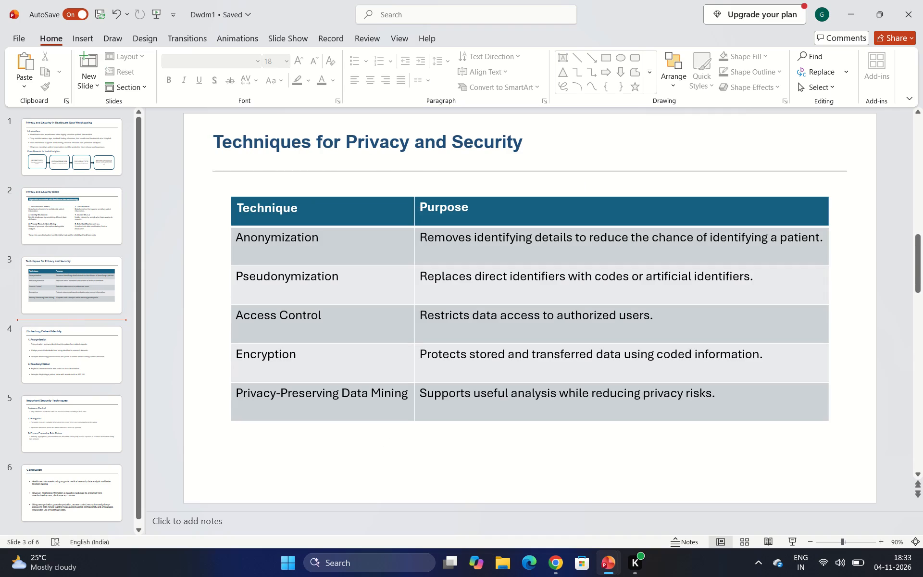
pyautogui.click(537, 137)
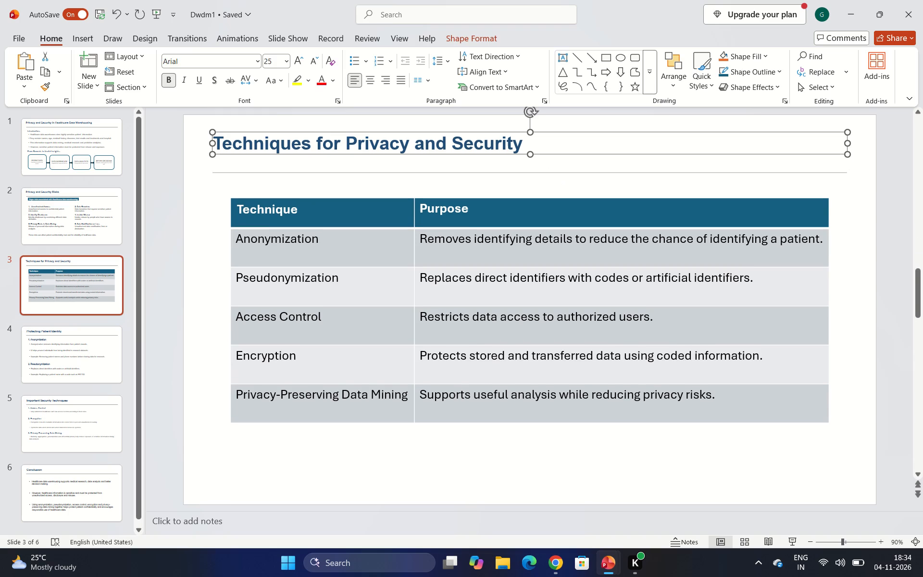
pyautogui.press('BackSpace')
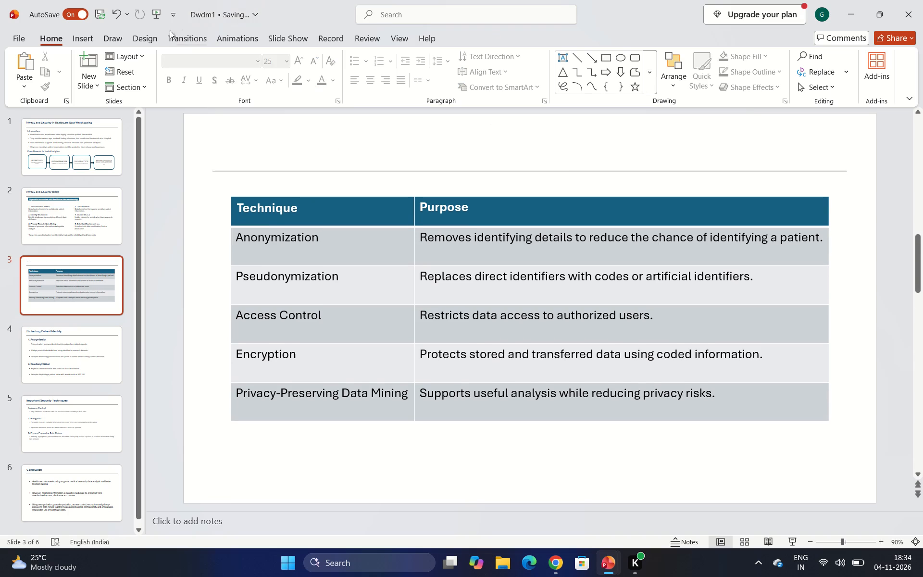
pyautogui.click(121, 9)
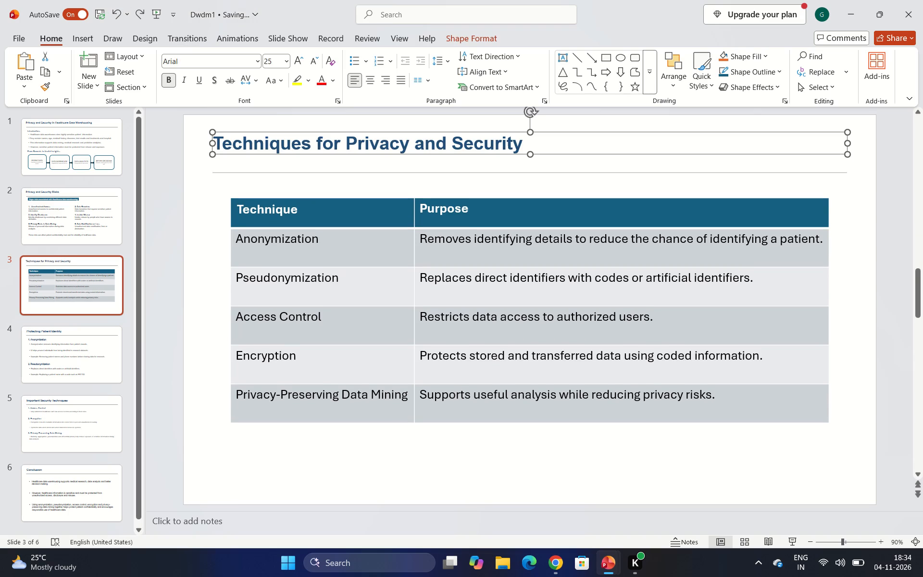
# Change the title of slide 3 to "Techniques to Protect Healthcare Data".
pyautogui.click(523, 142)
pyautogui.click(533, 145)
pyautogui.click(533, 145)
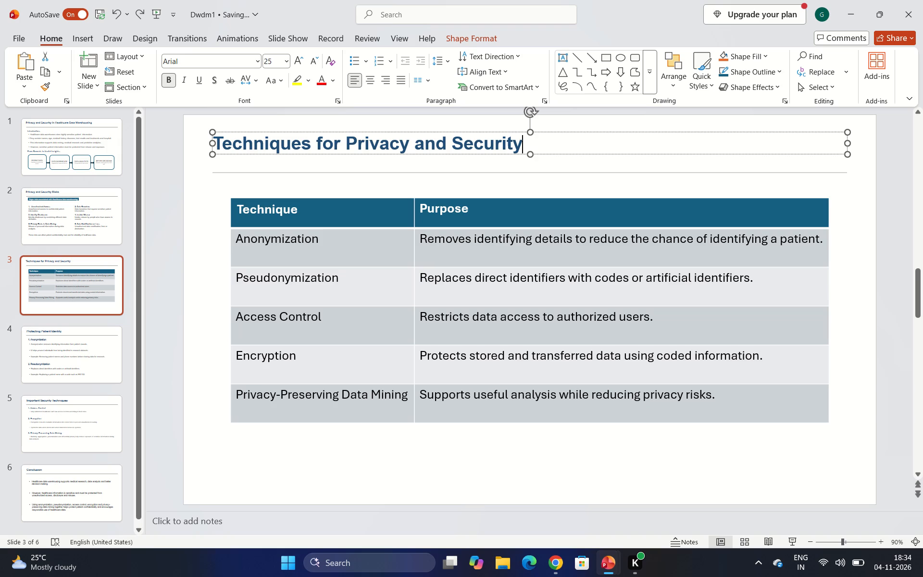
pyautogui.press('BackSpace')
pyautogui.press('BackSpace')
pyautogui.press('BackSpace')
pyautogui.press('BackSpace')
pyautogui.press('BackSpace')
pyautogui.press('BackSpace')
pyautogui.press('BackSpace')
pyautogui.press('BackSpace')
pyautogui.press('BackSpace')
pyautogui.press('BackSpace')
pyautogui.press('BackSpace')
pyautogui.press('BackSpace')
pyautogui.press('BackSpace')
pyautogui.press('BackSpace')
pyautogui.press('BackSpace')
pyautogui.press('BackSpace')
pyautogui.press('BackSpace')
pyautogui.press('BackSpace')
pyautogui.press('BackSpace')
pyautogui.press('BackSpace')
pyautogui.press('BackSpace')
pyautogui.press('BackSpace')
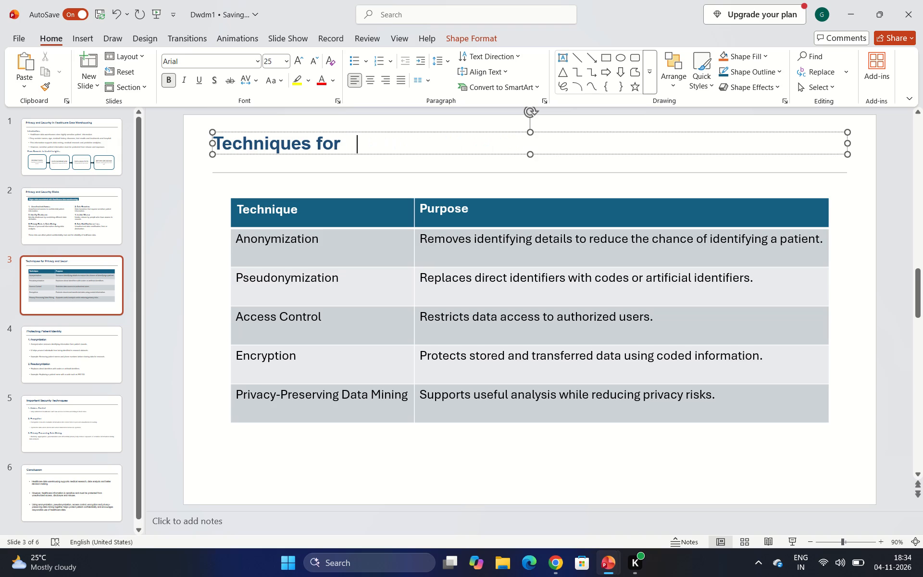
pyautogui.press('BackSpace')
pyautogui.write('to protect')
pyautogui.press('space')
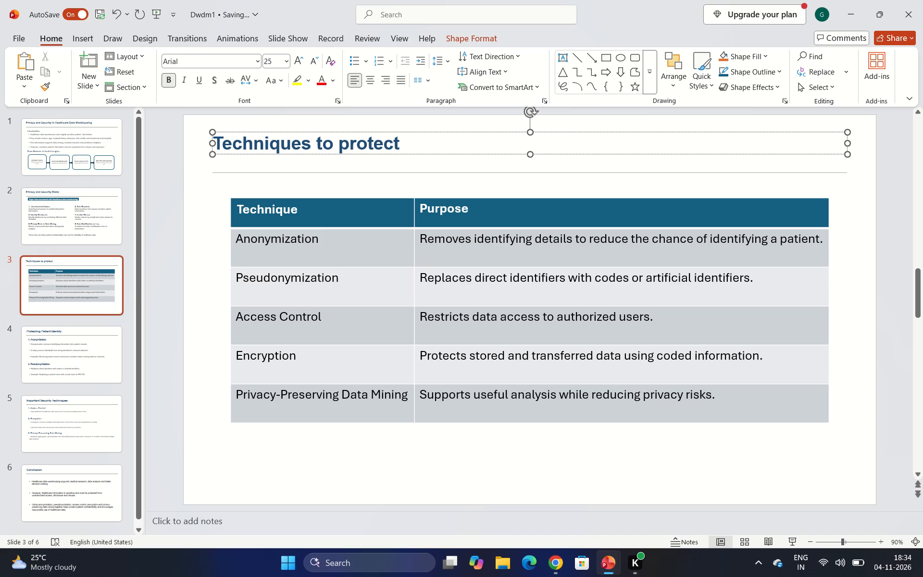
pyautogui.write('he')
pyautogui.press('BackSpace')
pyautogui.press('BackSpace')
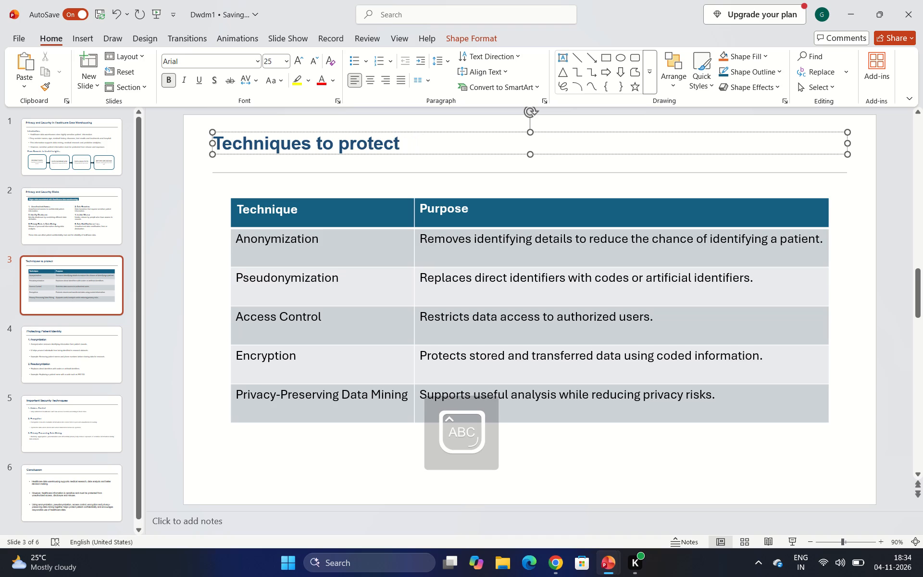
pyautogui.write('lth')
pyautogui.press('space')
pyautogui.press('BackSpace')
pyautogui.write('care')
pyautogui.press('space')
pyautogui.write('ata')
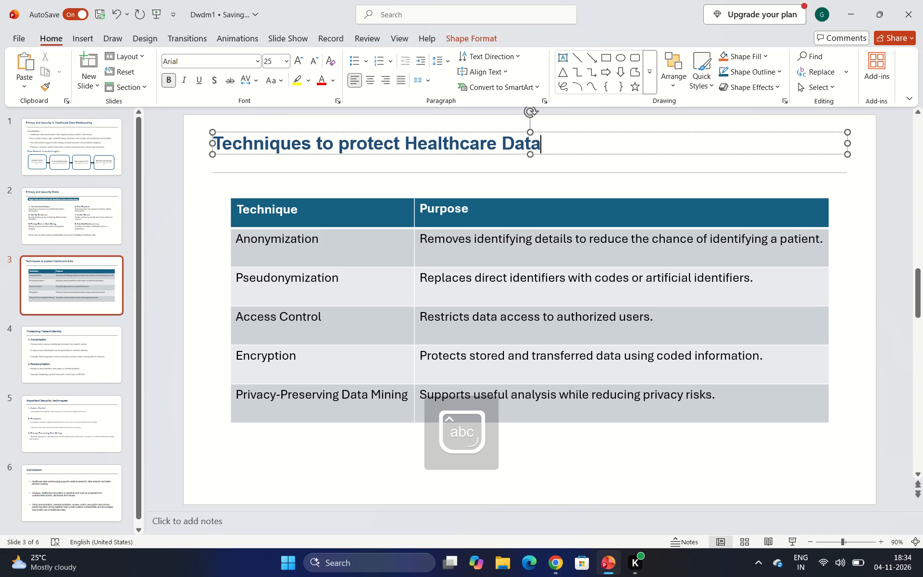
pyautogui.click(353, 151)
pyautogui.press('Left')
pyautogui.press('BackSpace')
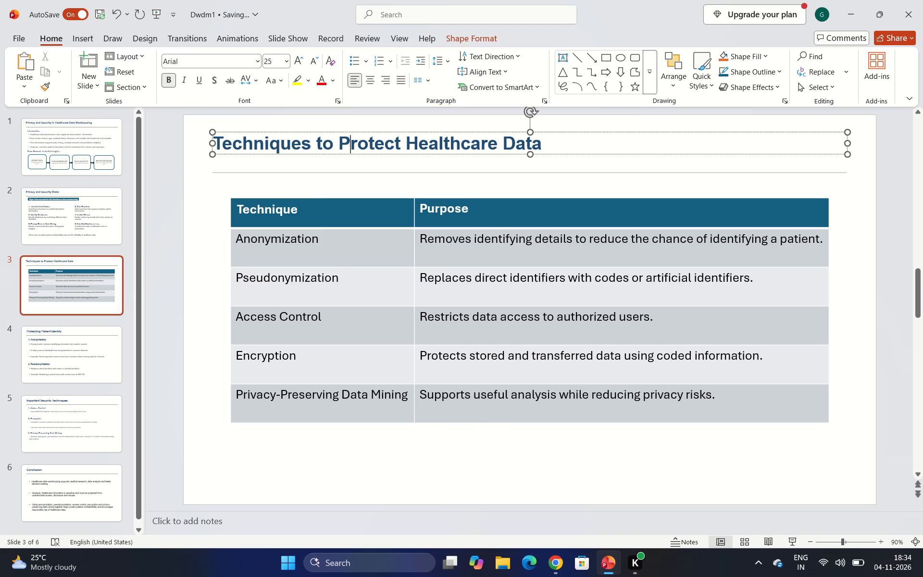
pyautogui.click(545, 152)
pyautogui.click(301, 181)
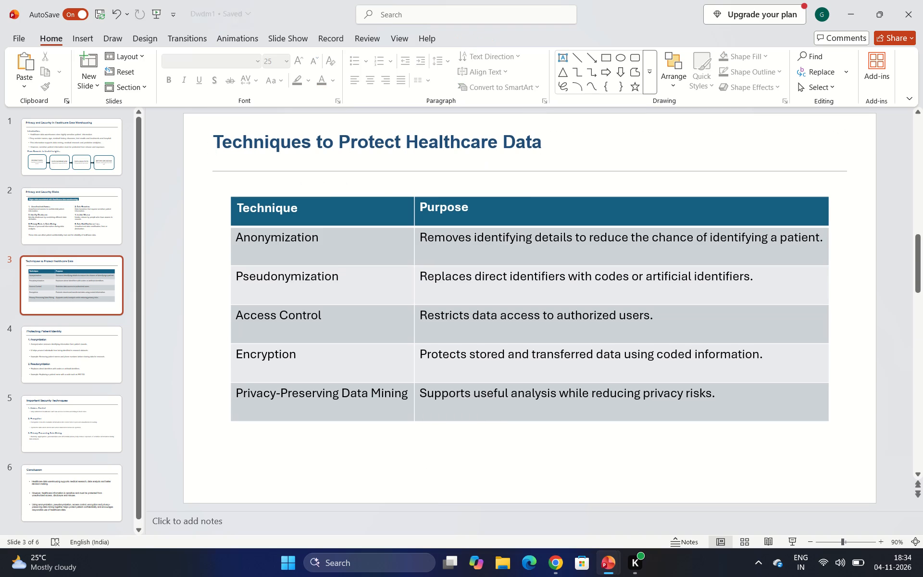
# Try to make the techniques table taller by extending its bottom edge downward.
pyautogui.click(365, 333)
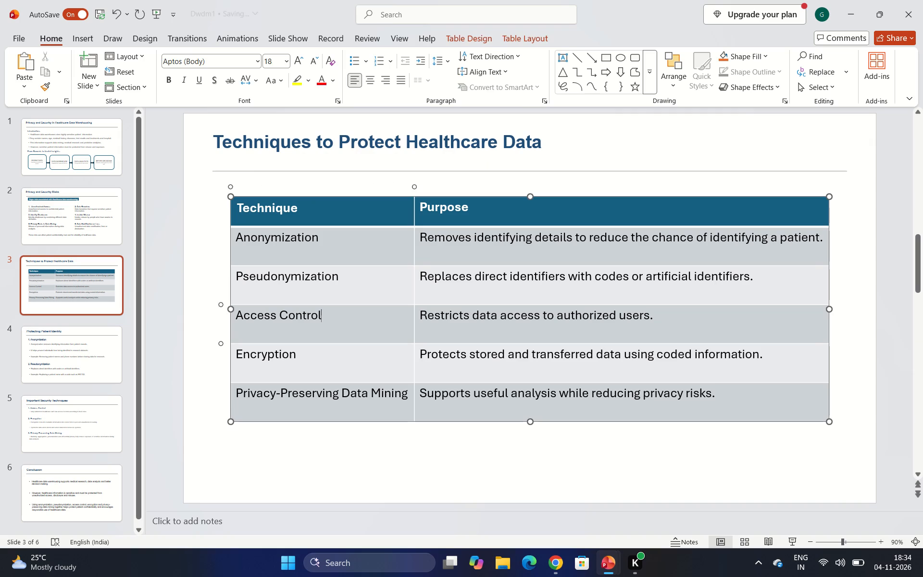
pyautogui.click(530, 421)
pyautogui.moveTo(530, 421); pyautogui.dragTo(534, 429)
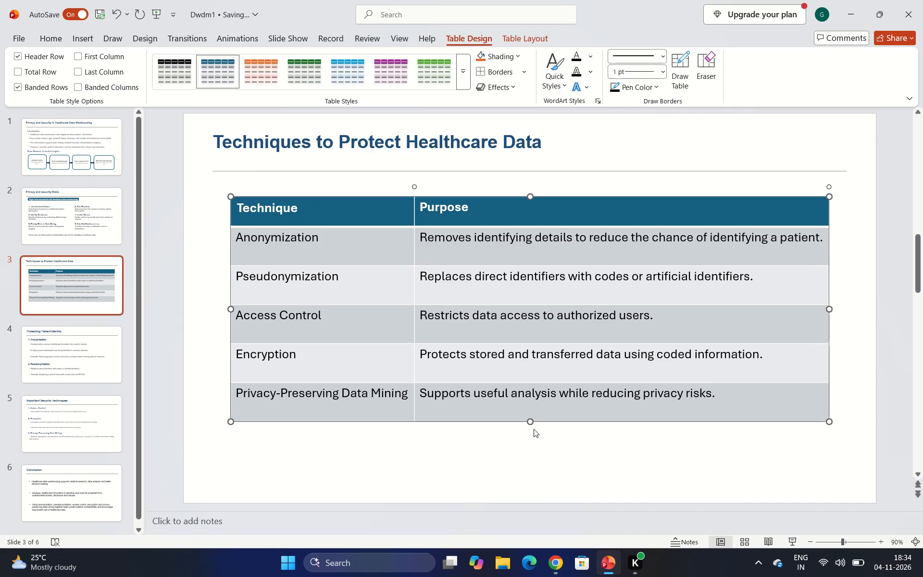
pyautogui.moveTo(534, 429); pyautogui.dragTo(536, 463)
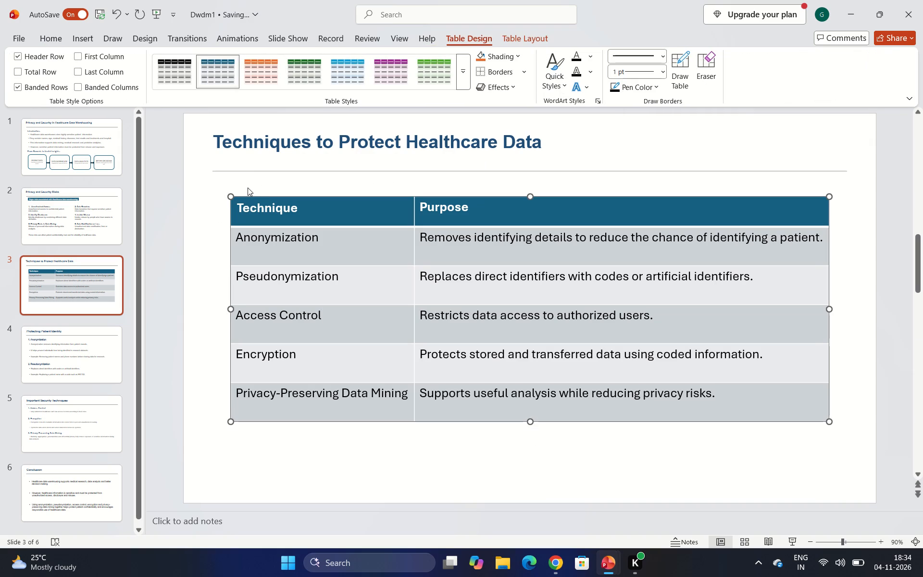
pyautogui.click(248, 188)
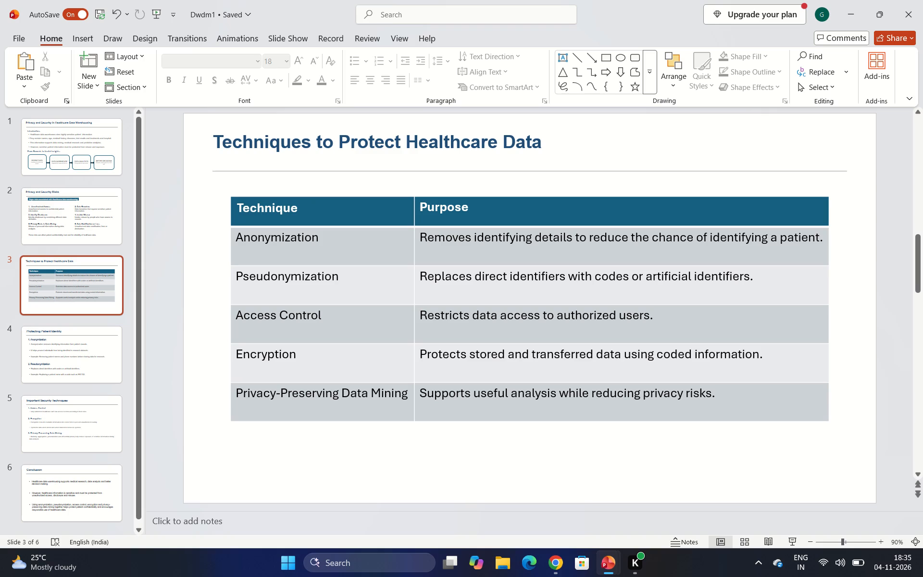
# Number the first three techniques in the table: prefix Anonymization with "1.", Pseudonymization with "2." and Access Control with "3.".
pyautogui.click(237, 236)
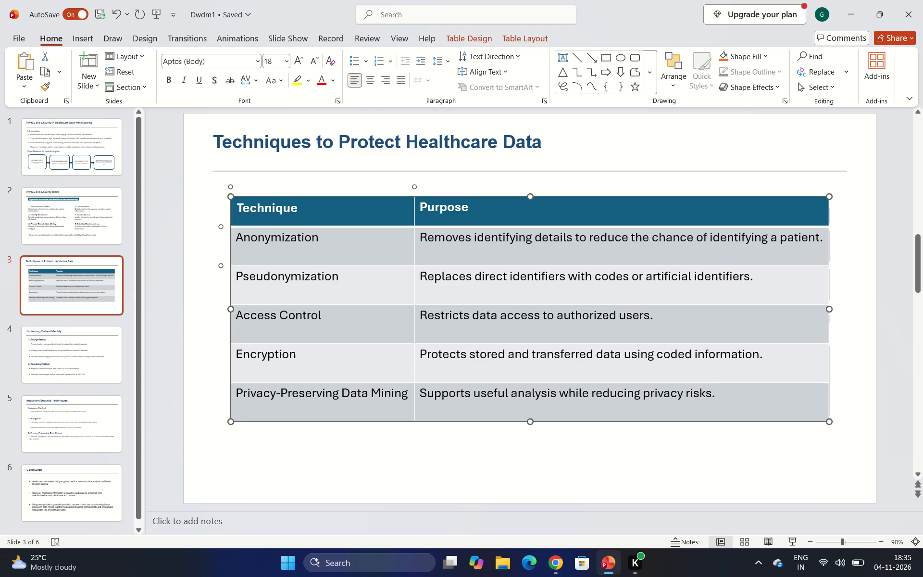
pyautogui.click(237, 238)
pyautogui.click(241, 238)
pyautogui.press('Left')
pyautogui.write('1.')
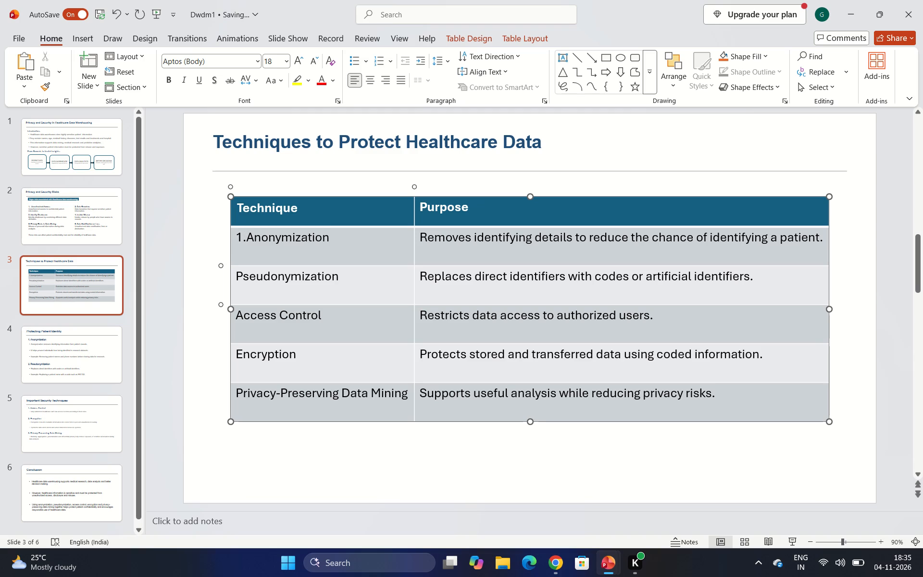
pyautogui.click(244, 274)
pyautogui.press('Left')
pyautogui.press('2')
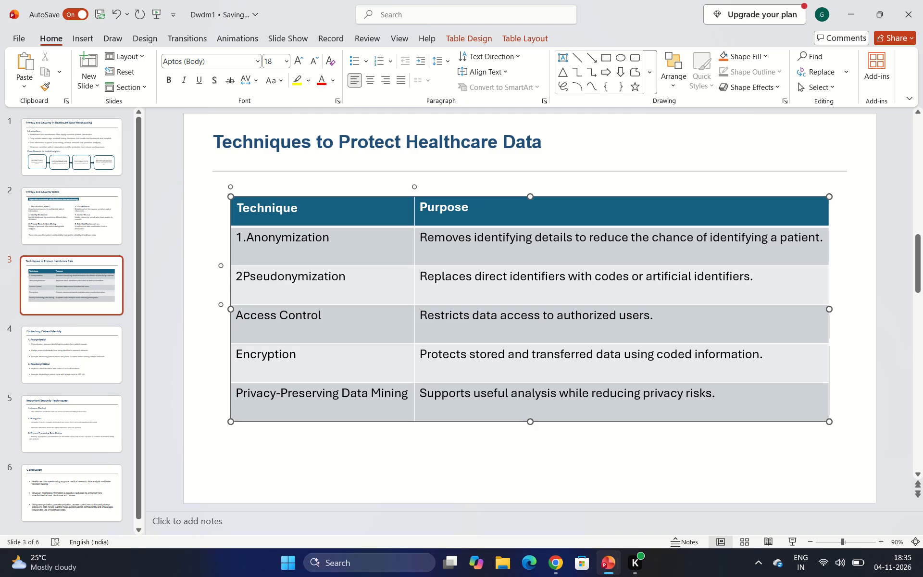
pyautogui.press('.')
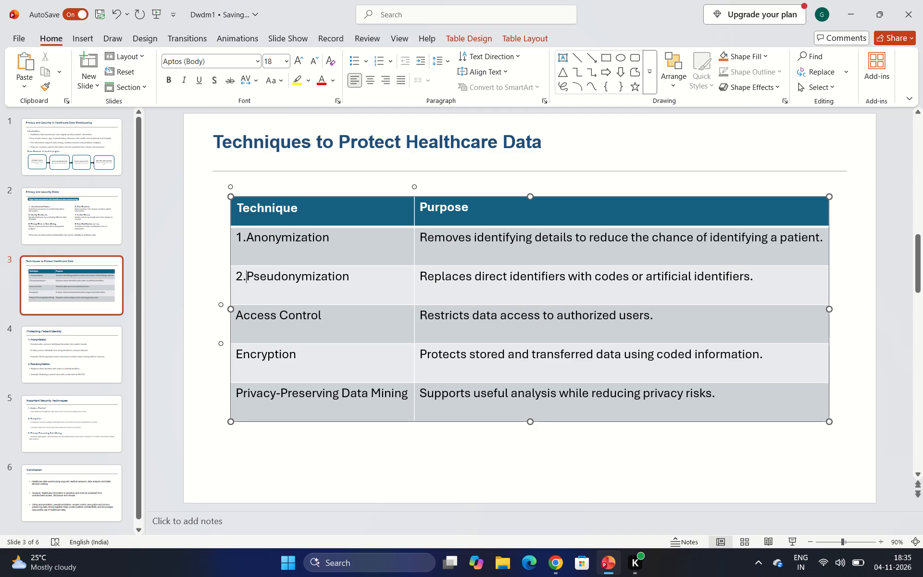
pyautogui.rightClick(239, 314)
pyautogui.click(207, 337)
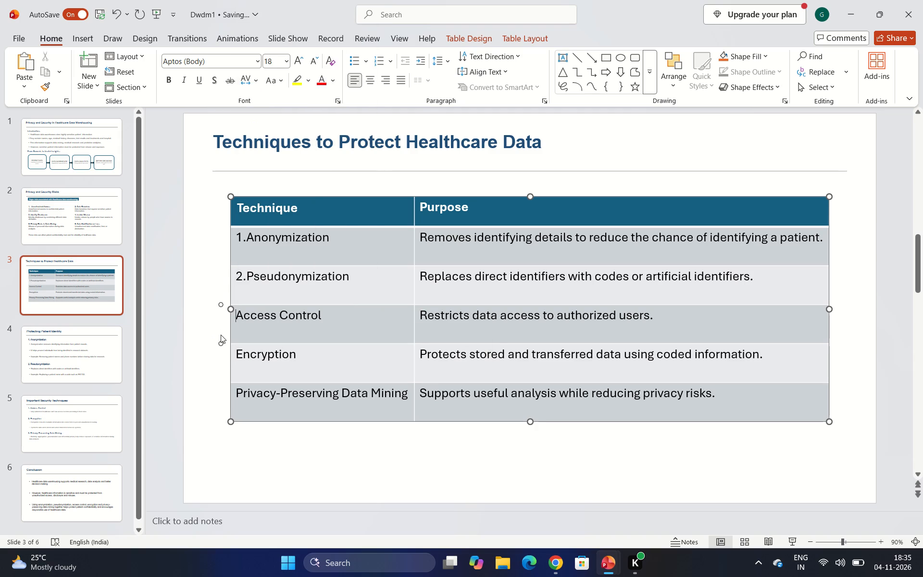
pyautogui.write('3.')
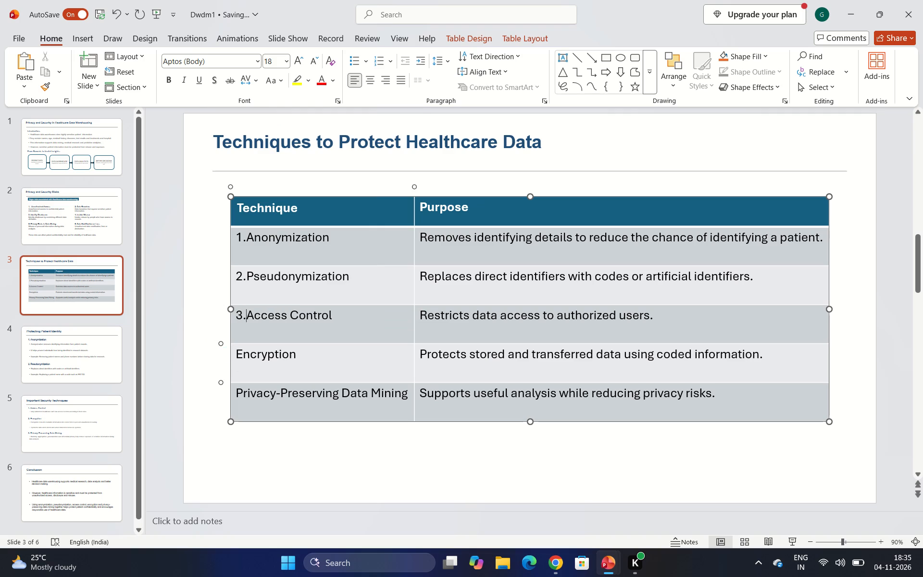
# Number the last two techniques in the table: prefix Encryption with "4." and Privacy-Preserving Data Mining with "5.".
pyautogui.click(250, 346)
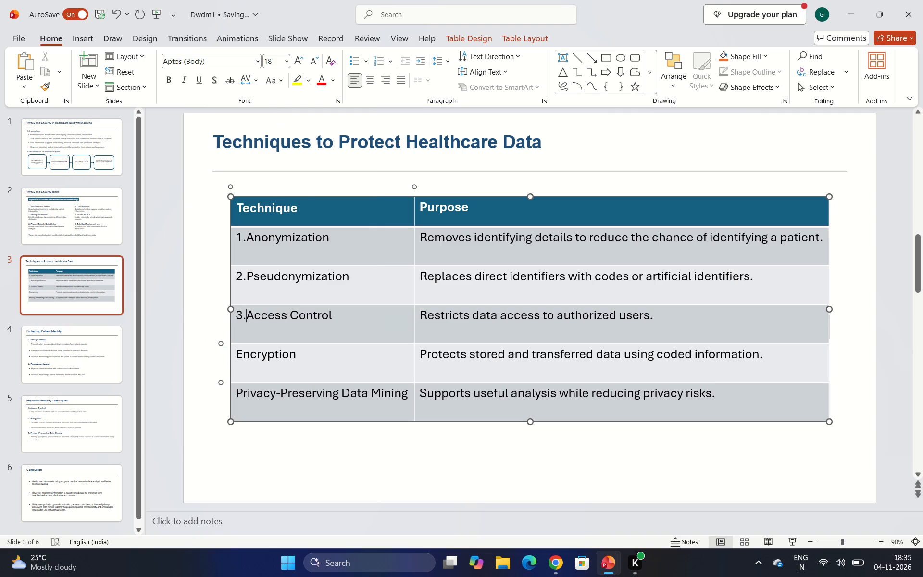
pyautogui.click(246, 349)
pyautogui.press('Left')
pyautogui.write('4.')
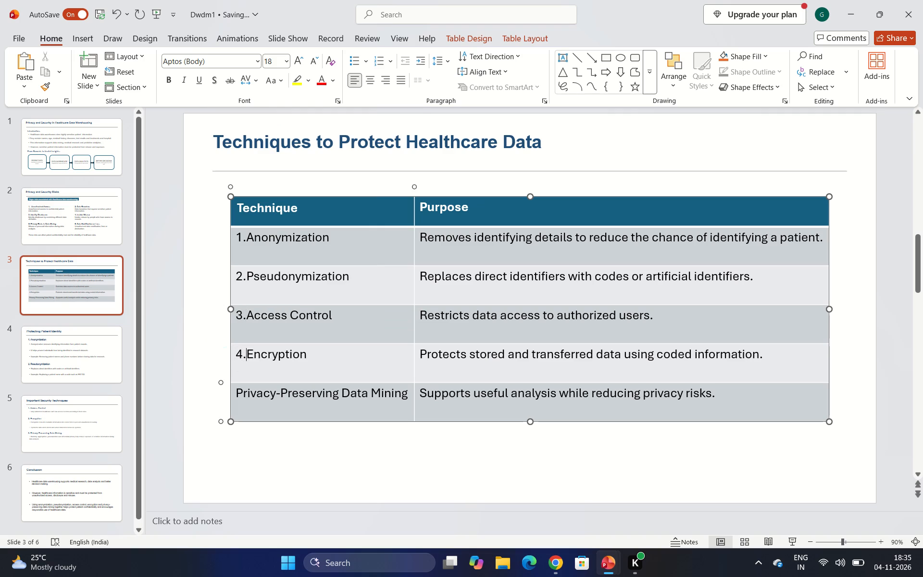
pyautogui.click(238, 396)
pyautogui.click(244, 394)
pyautogui.press('Left')
pyautogui.write('5.')
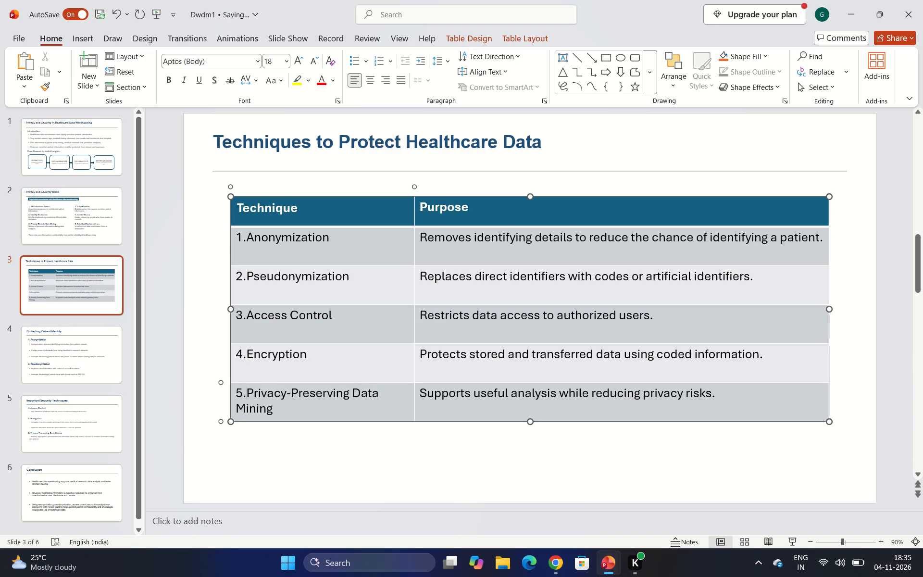
pyautogui.click(225, 496)
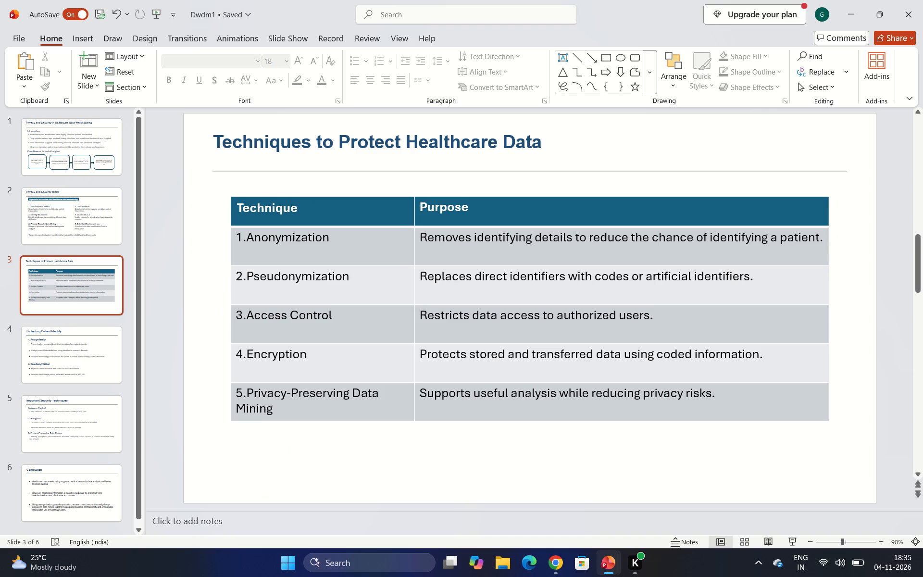
# Make the techniques table slightly taller and widen its Technique column outward so "5.Privacy-Preserving Data Mining" fits on one line.
pyautogui.click(233, 407)
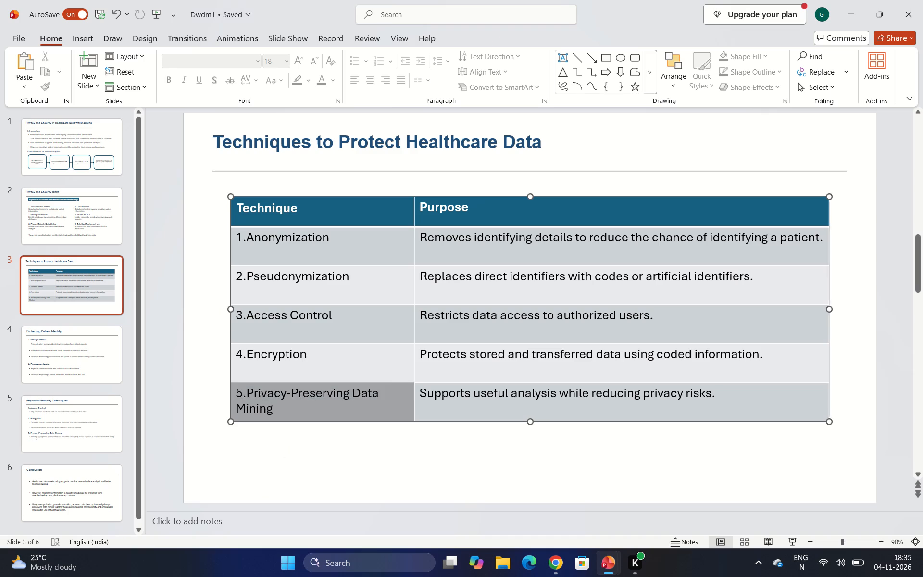
pyautogui.click(229, 388)
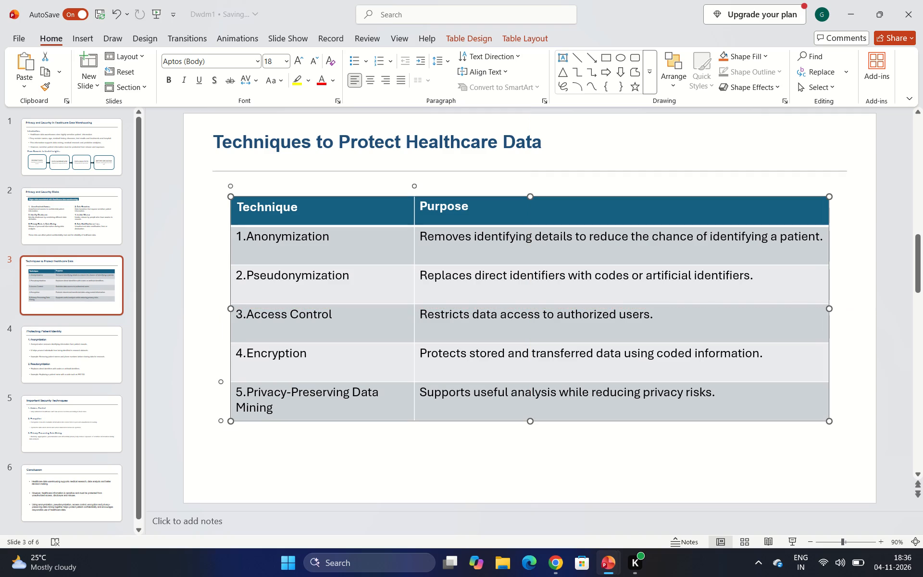
pyautogui.moveTo(230, 421); pyautogui.dragTo(233, 427)
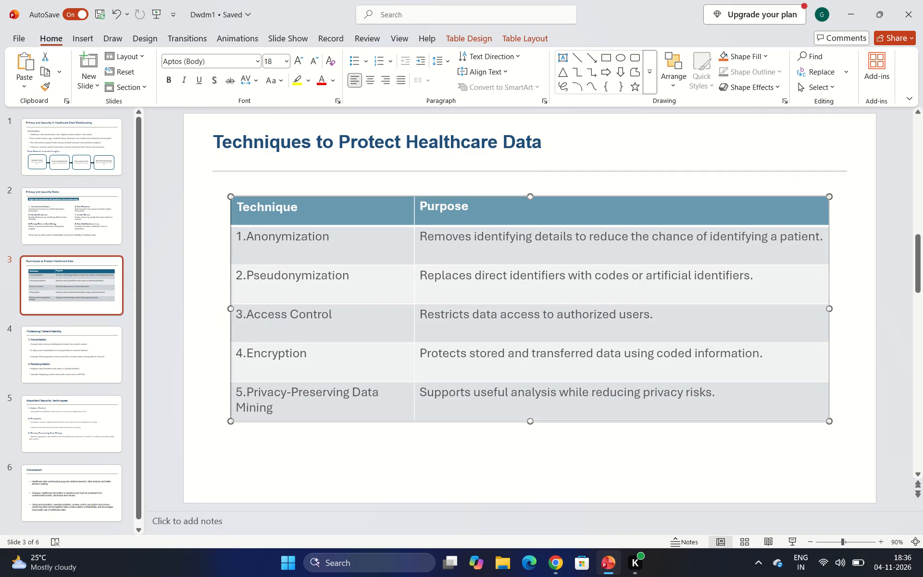
pyautogui.moveTo(233, 427); pyautogui.dragTo(232, 426)
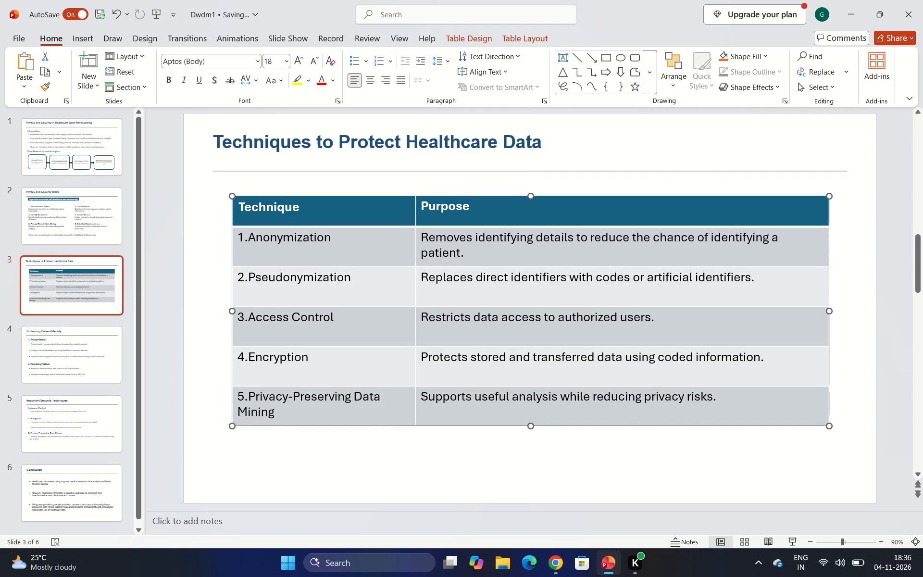
pyautogui.click(229, 364)
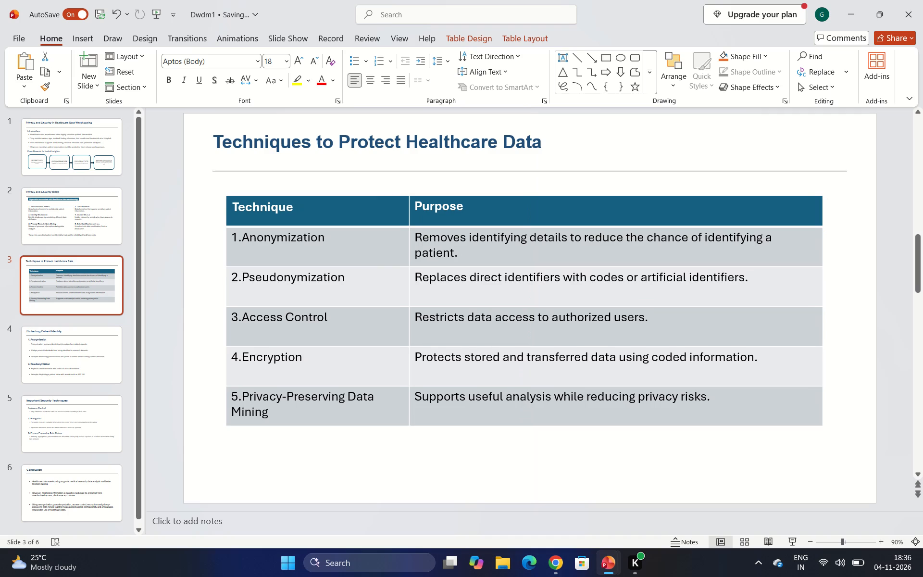
pyautogui.click(237, 401)
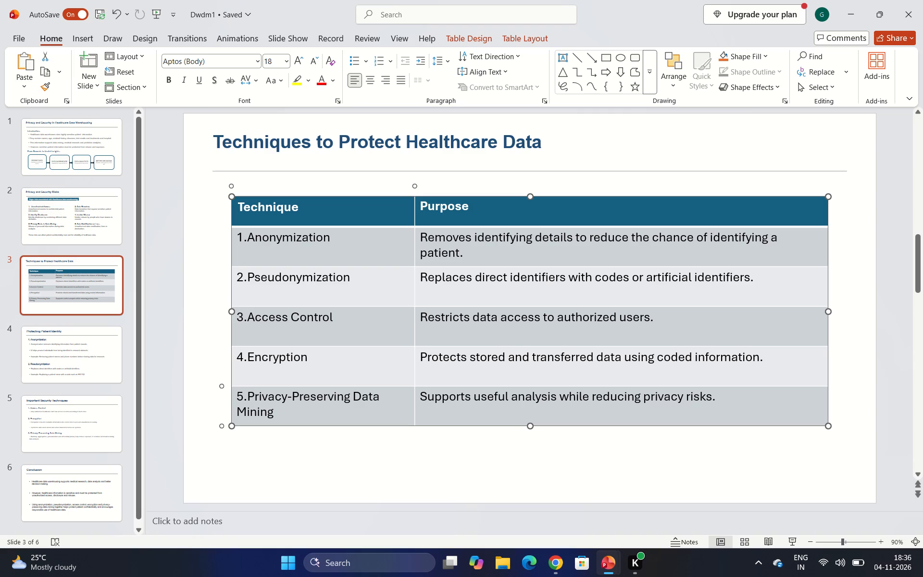
pyautogui.moveTo(239, 421); pyautogui.dragTo(243, 423)
pyautogui.moveTo(243, 423); pyautogui.dragTo(225, 419)
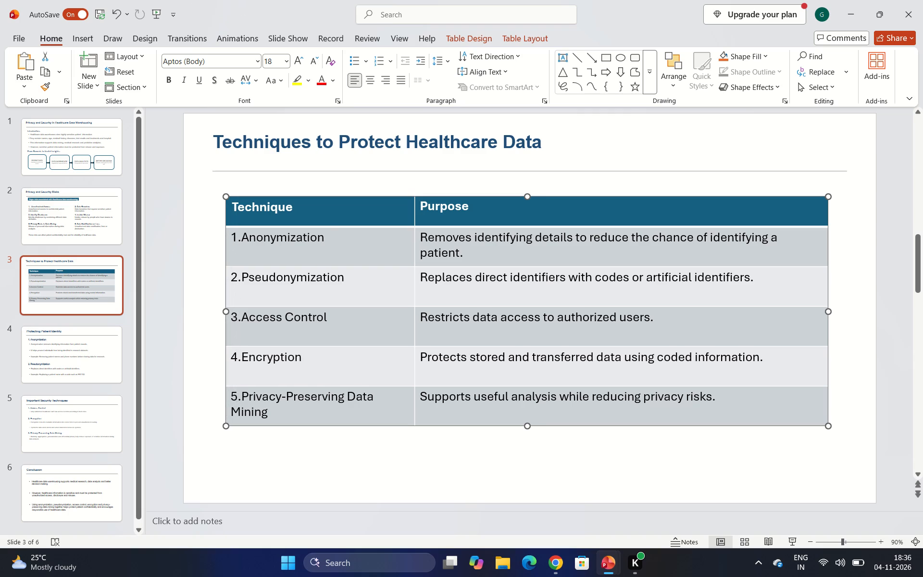
pyautogui.click(241, 419)
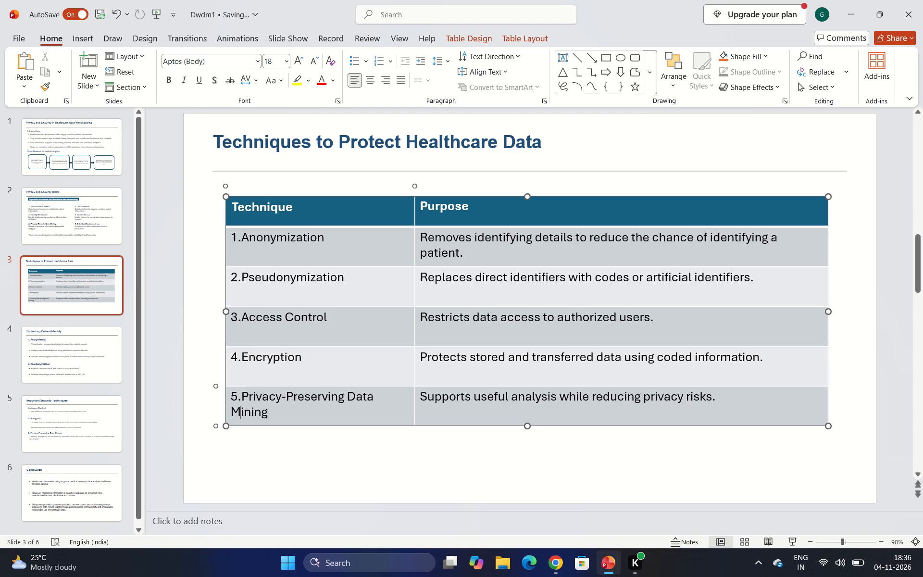
pyautogui.click(239, 420)
pyautogui.moveTo(234, 418); pyautogui.dragTo(211, 424)
pyautogui.moveTo(211, 424); pyautogui.dragTo(206, 425)
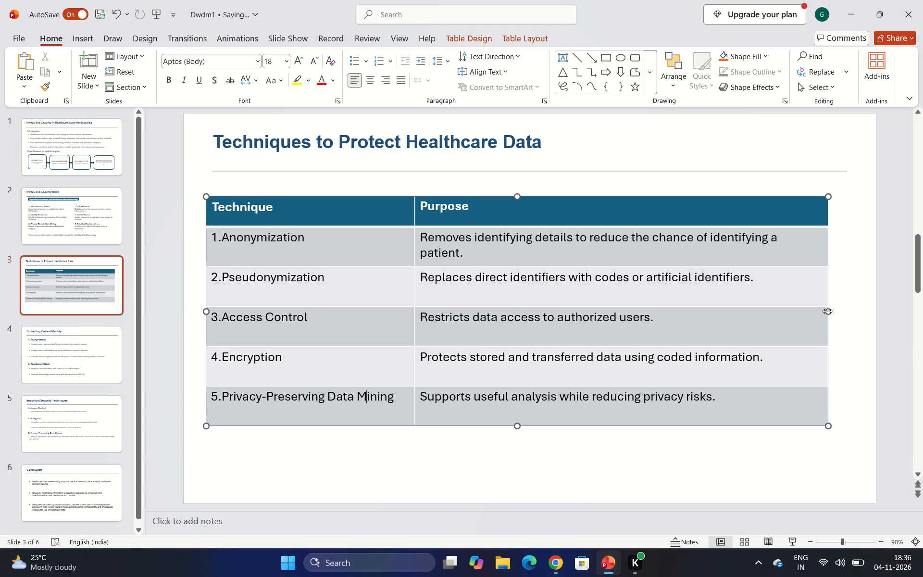
# Adjust both side edges of the techniques table to line up with the ends of the horizontal line under the title.
pyautogui.moveTo(827, 311); pyautogui.dragTo(847, 308)
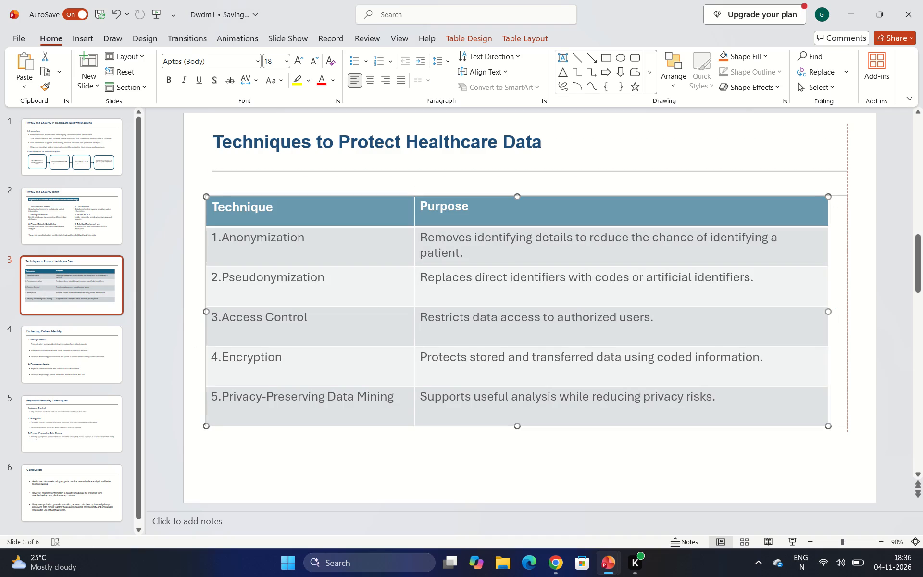
pyautogui.moveTo(847, 308); pyautogui.dragTo(848, 308)
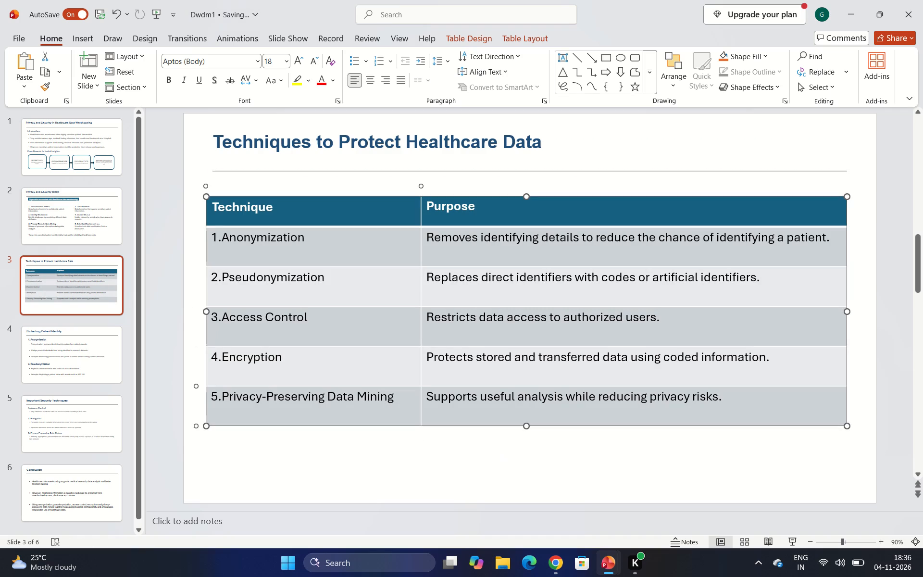
pyautogui.moveTo(207, 310); pyautogui.dragTo(220, 311)
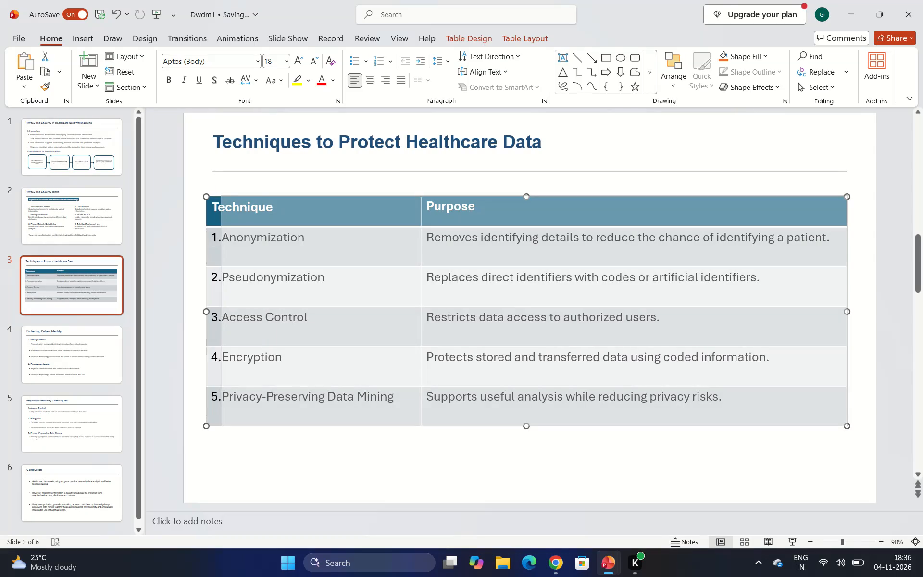
pyautogui.moveTo(220, 311); pyautogui.dragTo(215, 312)
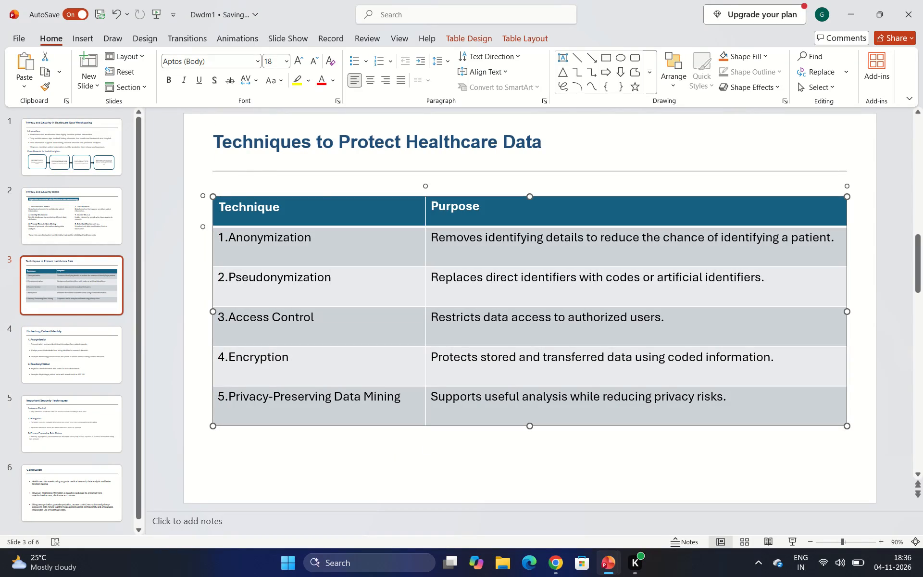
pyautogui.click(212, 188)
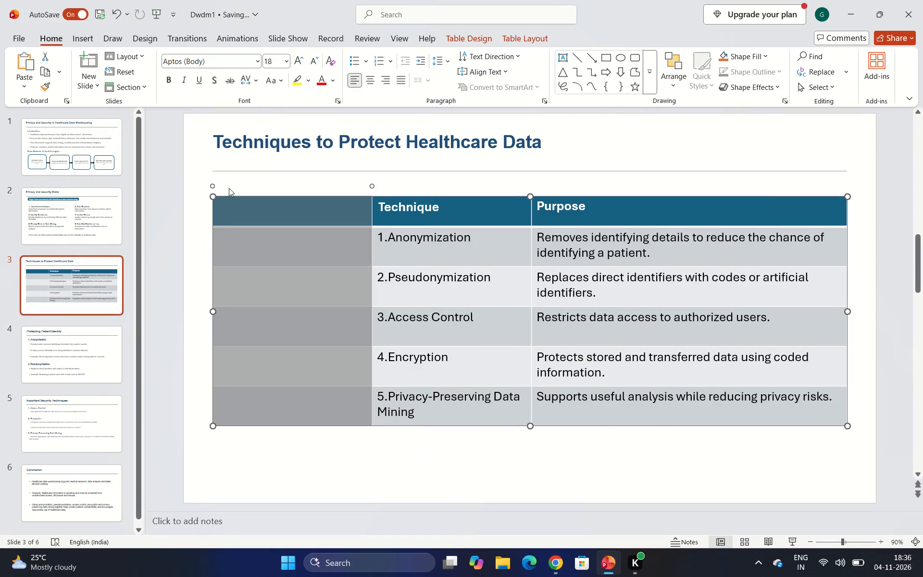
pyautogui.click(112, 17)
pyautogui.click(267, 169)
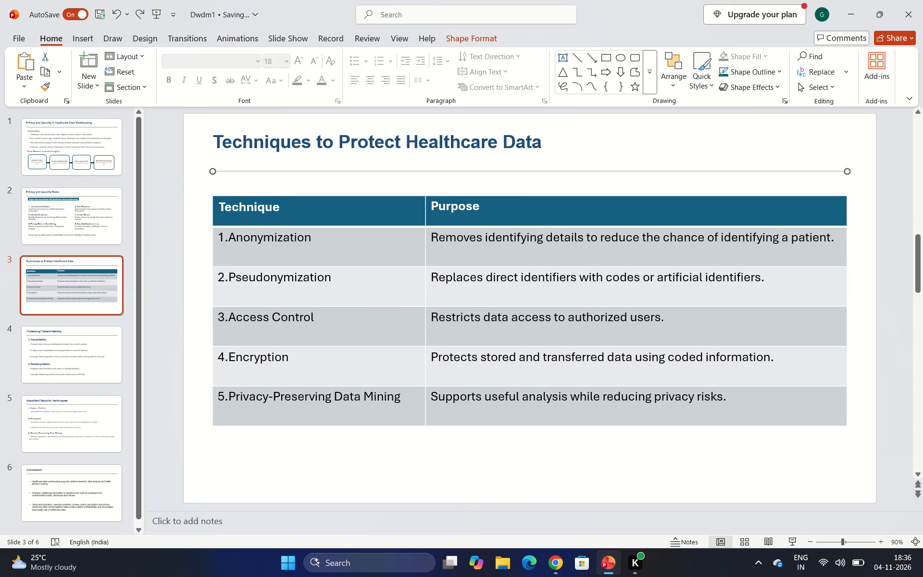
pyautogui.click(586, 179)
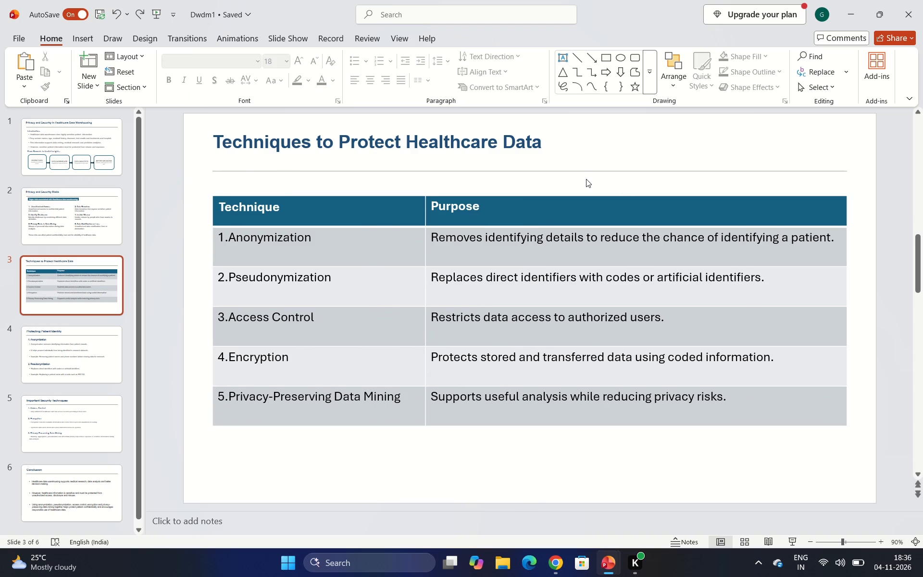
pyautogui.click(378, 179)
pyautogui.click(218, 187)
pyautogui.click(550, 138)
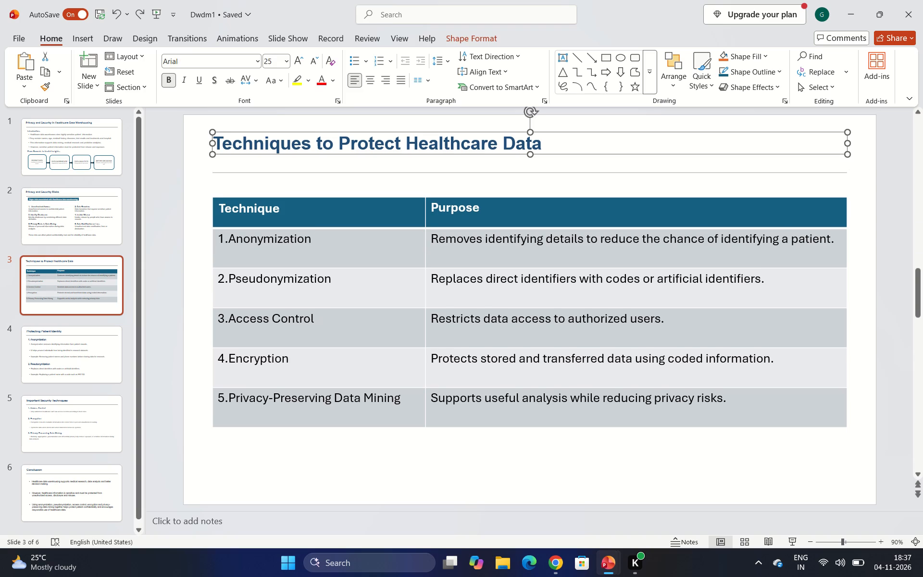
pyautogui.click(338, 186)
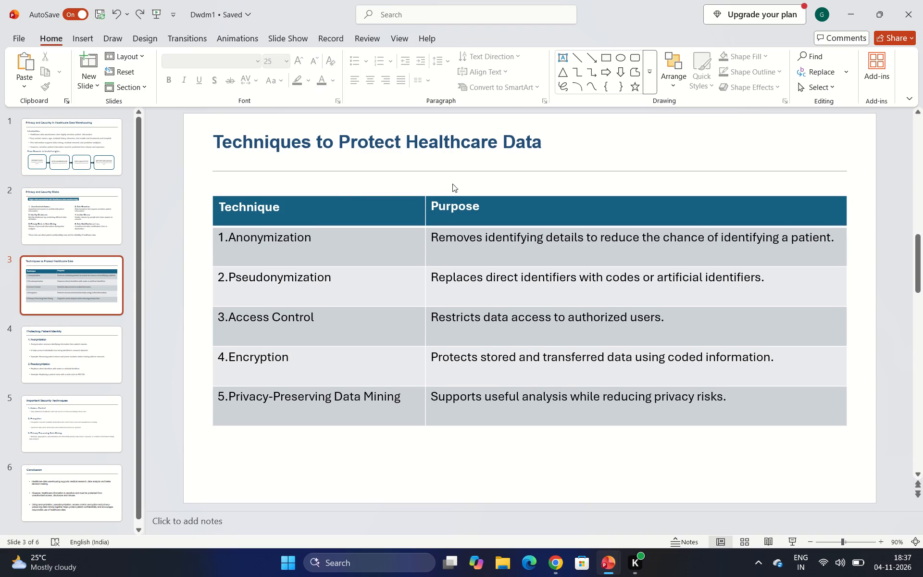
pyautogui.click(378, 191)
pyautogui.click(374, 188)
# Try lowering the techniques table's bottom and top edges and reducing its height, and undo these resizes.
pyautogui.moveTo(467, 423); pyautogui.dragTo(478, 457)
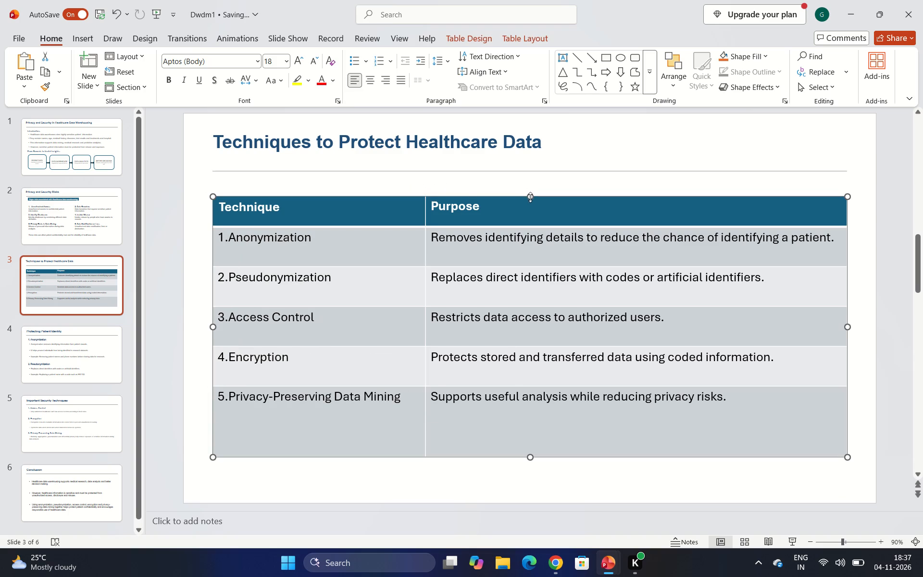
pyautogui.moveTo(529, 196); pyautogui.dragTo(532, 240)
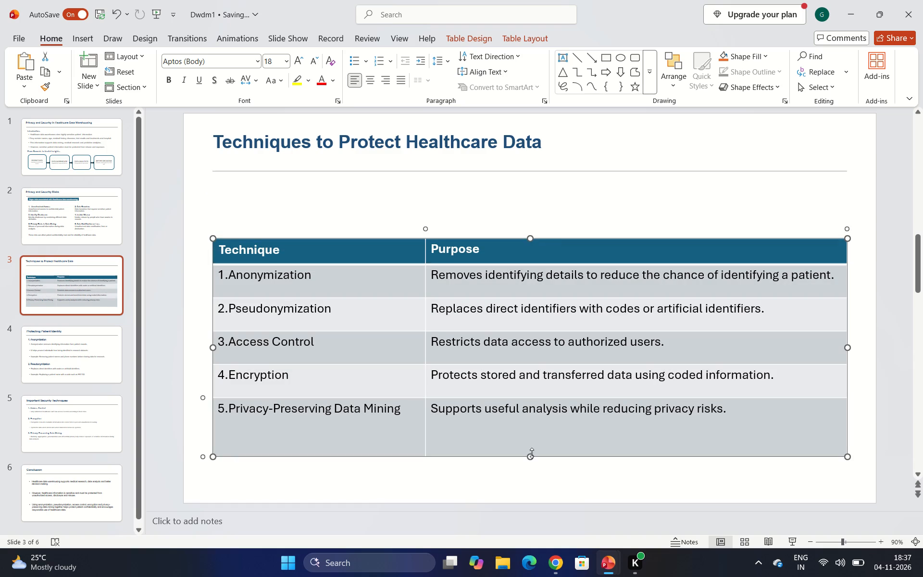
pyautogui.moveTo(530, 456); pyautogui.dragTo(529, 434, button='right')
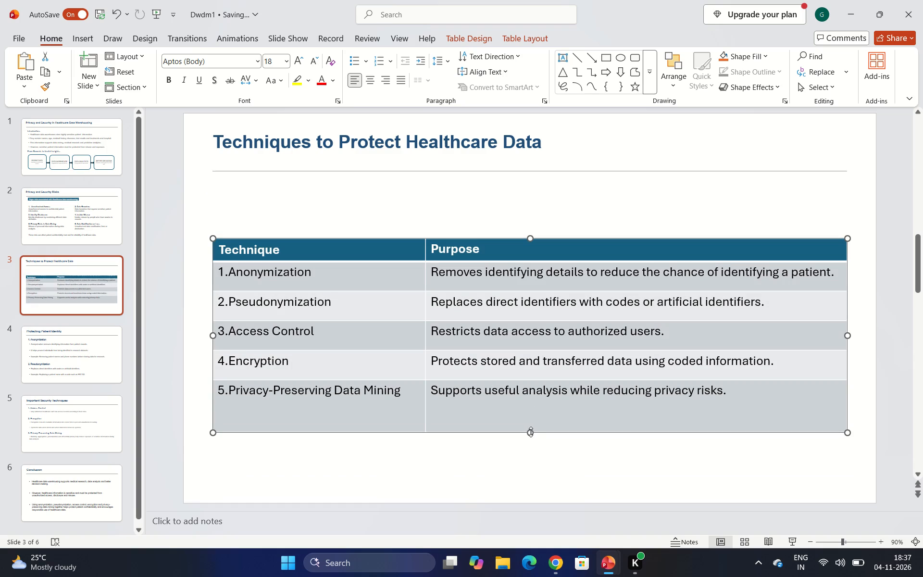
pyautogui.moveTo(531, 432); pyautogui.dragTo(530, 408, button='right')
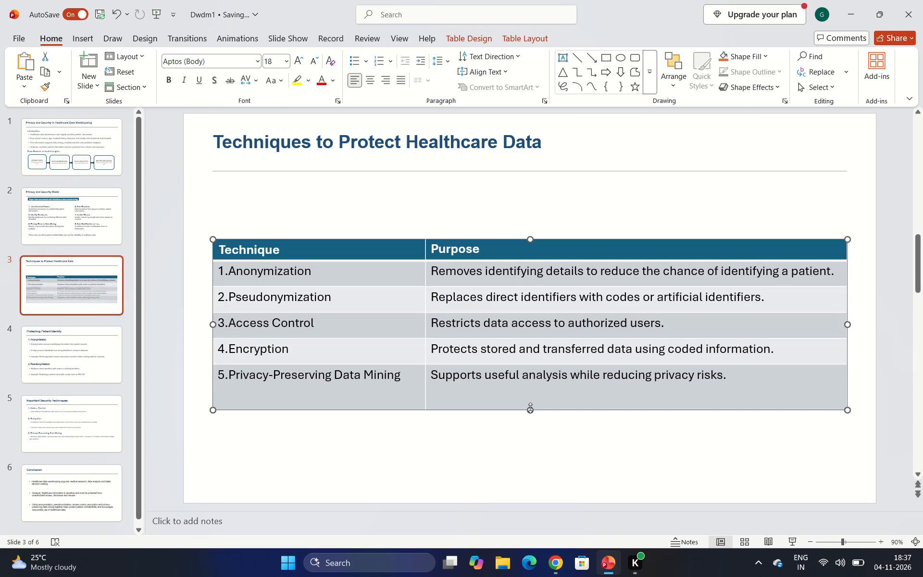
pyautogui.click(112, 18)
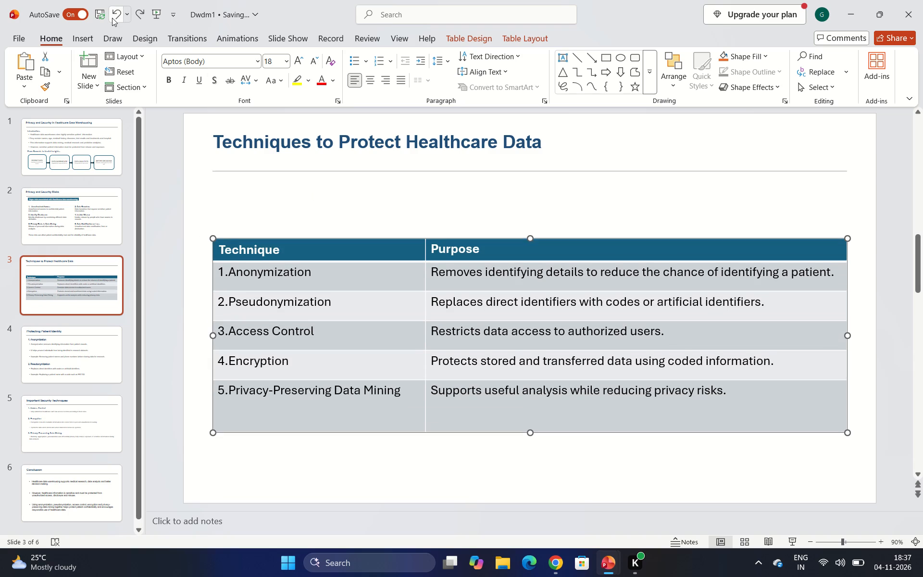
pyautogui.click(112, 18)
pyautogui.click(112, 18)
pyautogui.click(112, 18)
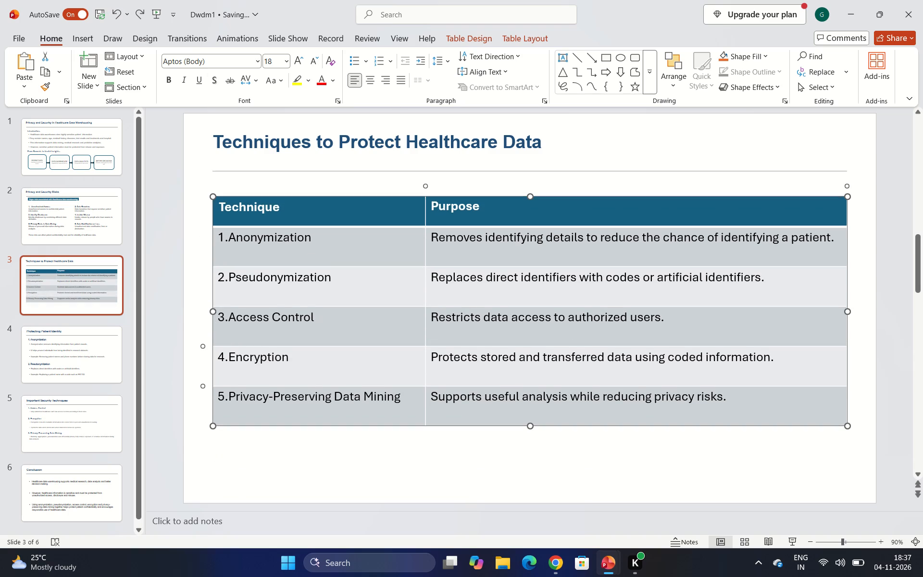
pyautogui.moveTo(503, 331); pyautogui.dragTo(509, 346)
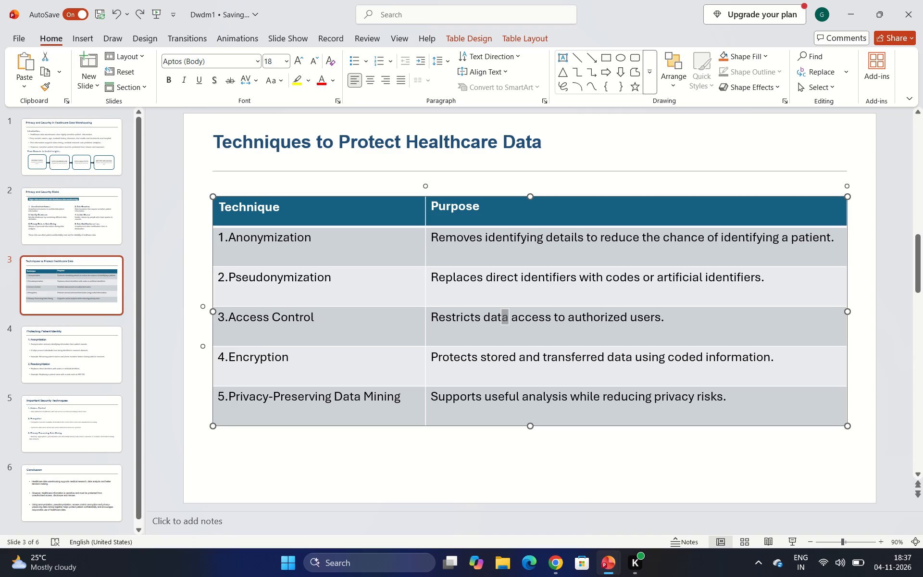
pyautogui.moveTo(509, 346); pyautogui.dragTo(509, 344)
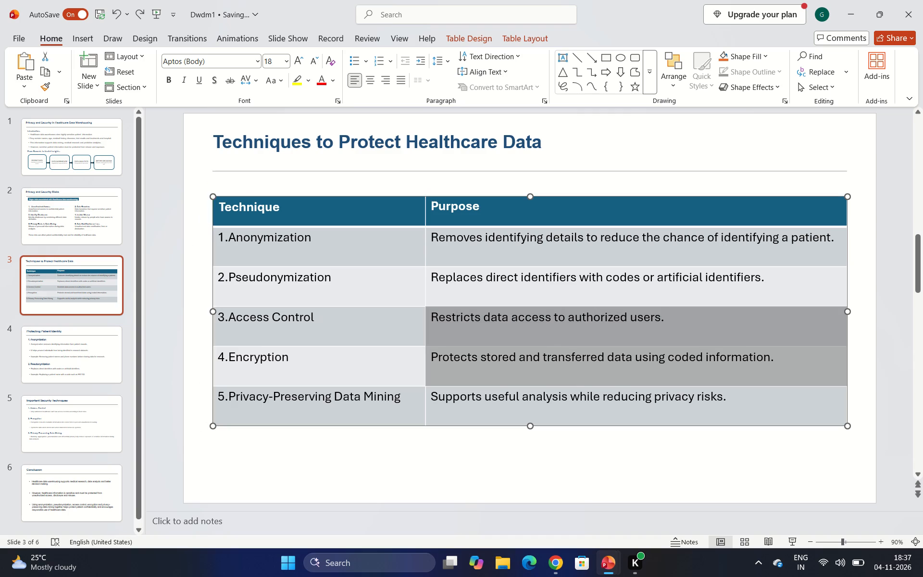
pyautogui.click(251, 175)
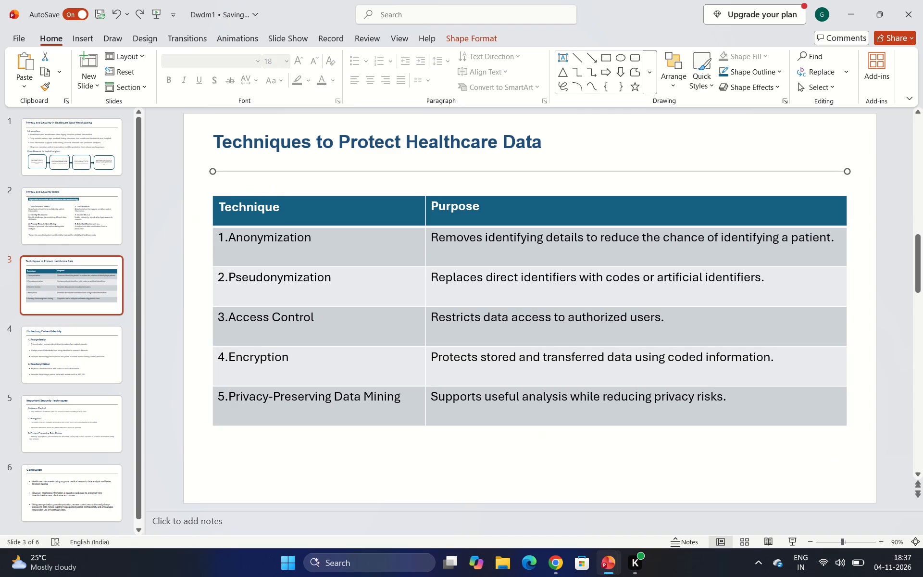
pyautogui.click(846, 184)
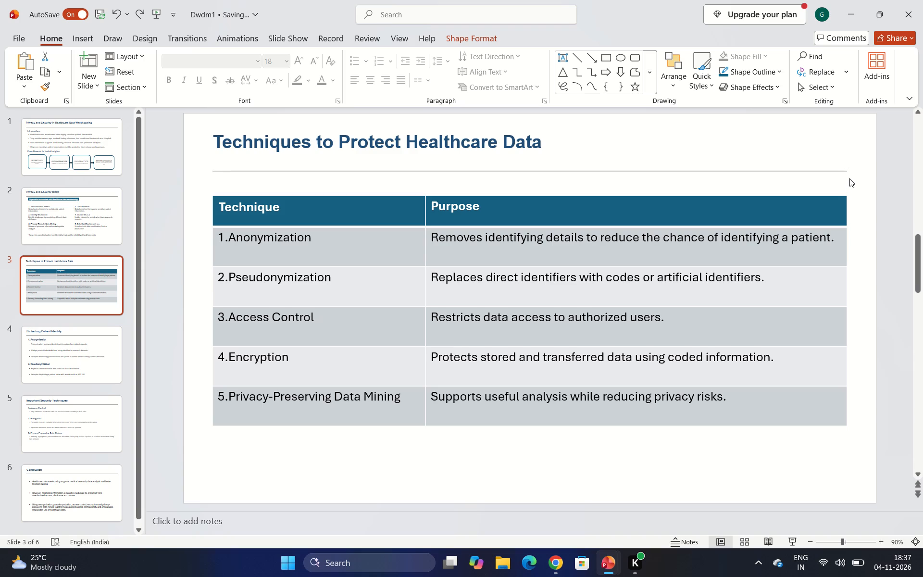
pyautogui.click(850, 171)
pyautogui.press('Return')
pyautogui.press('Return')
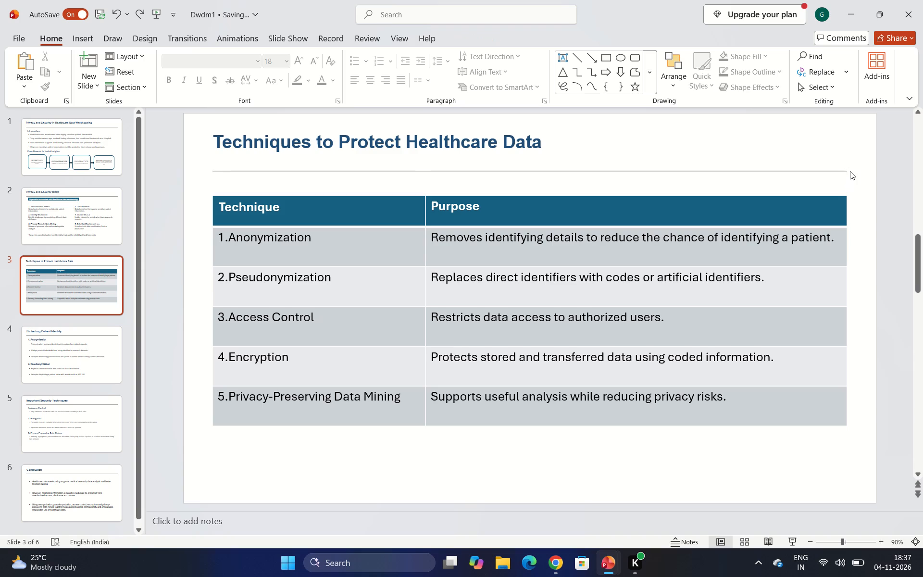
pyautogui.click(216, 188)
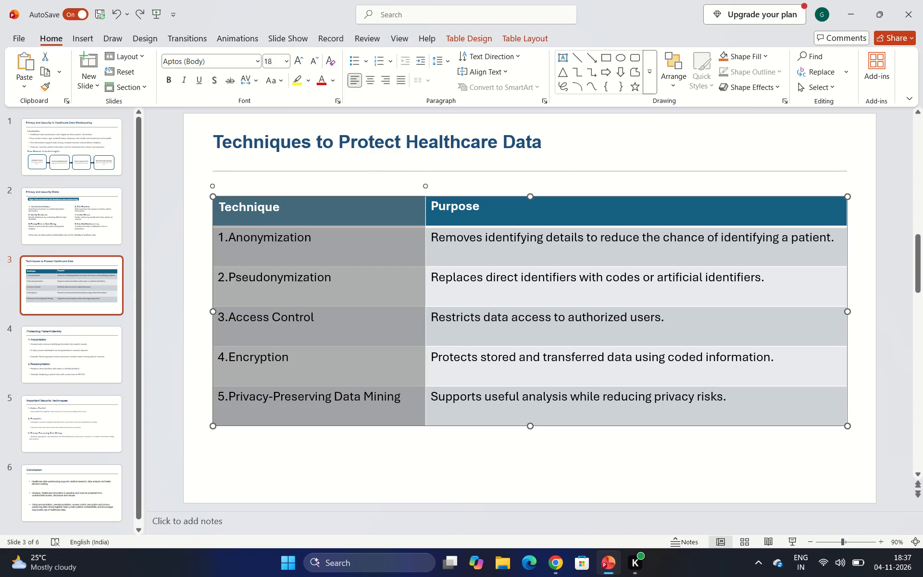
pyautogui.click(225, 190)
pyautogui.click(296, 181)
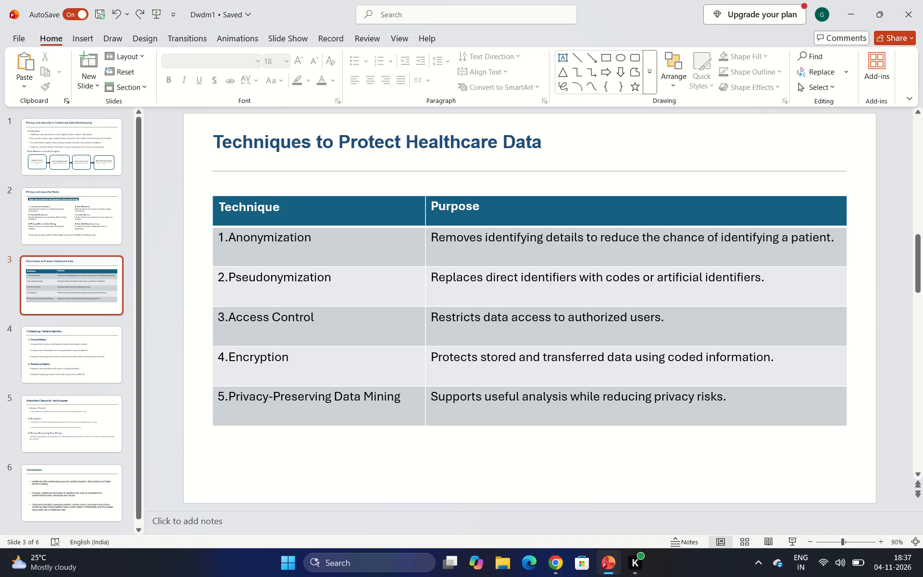
# Extend the techniques table's bottom edge downward and lower its top edge, leaving room for a text line under the title rule.
pyautogui.click(620, 348)
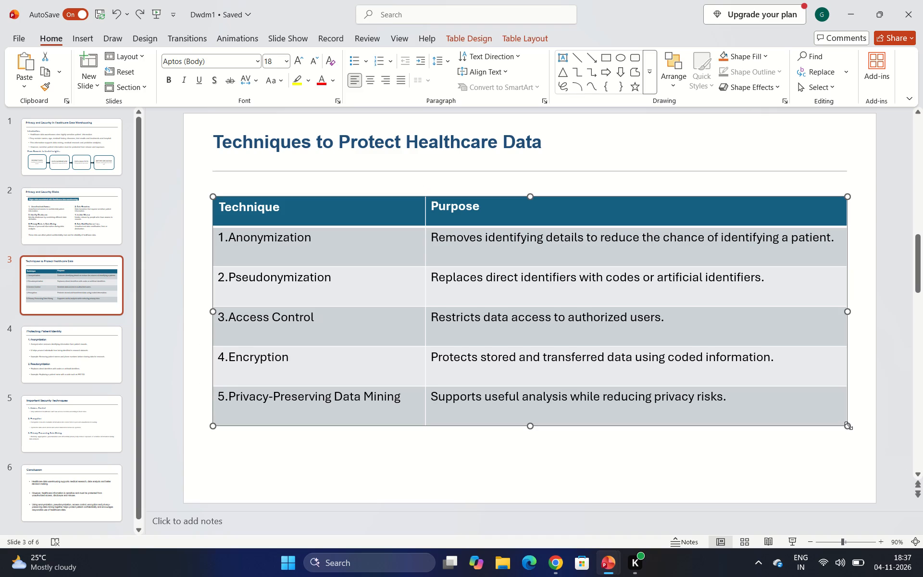
pyautogui.moveTo(848, 426); pyautogui.dragTo(844, 457)
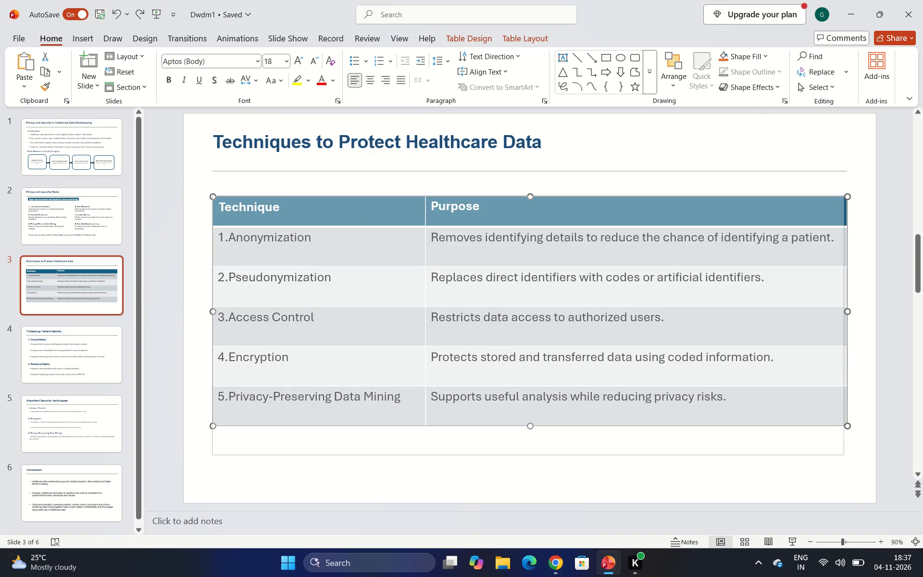
pyautogui.moveTo(844, 457); pyautogui.dragTo(847, 459)
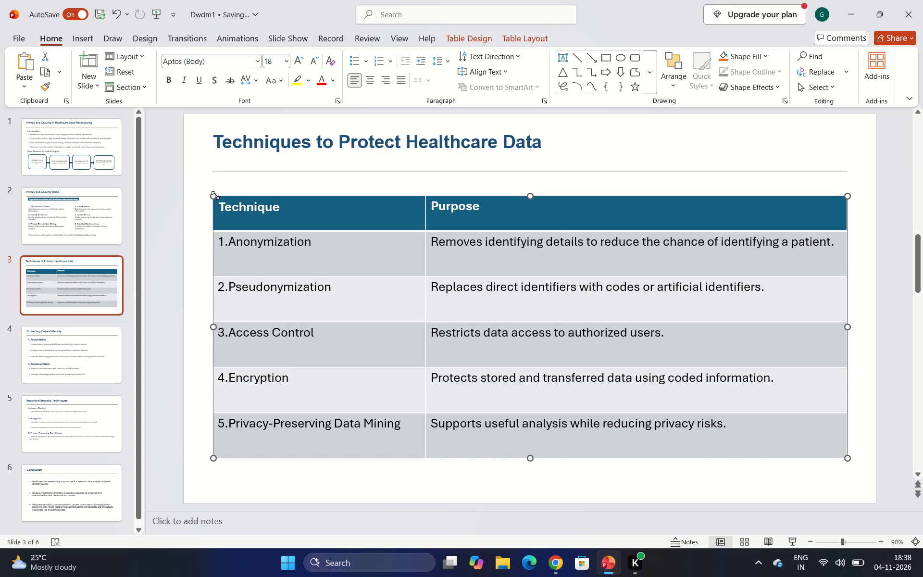
pyautogui.moveTo(215, 195); pyautogui.dragTo(216, 232)
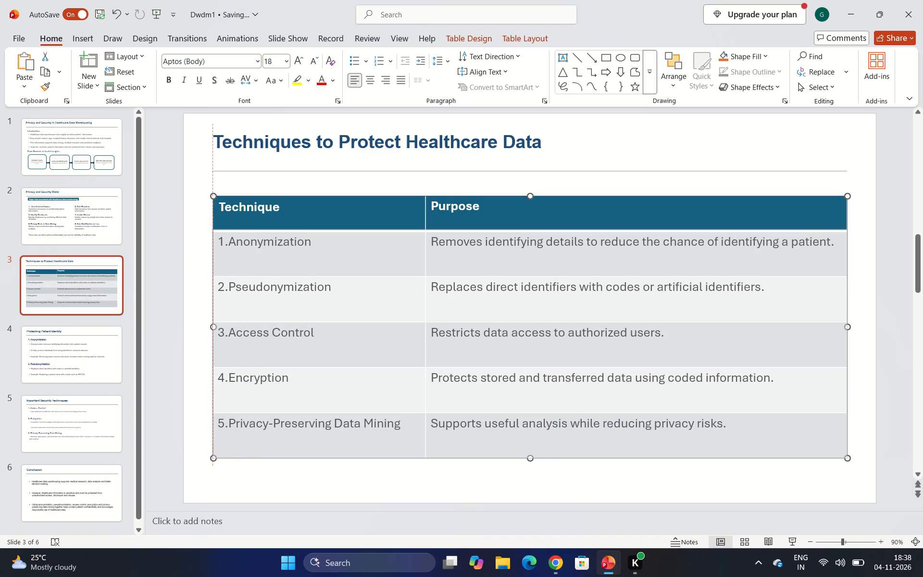
pyautogui.moveTo(216, 232); pyautogui.dragTo(215, 229)
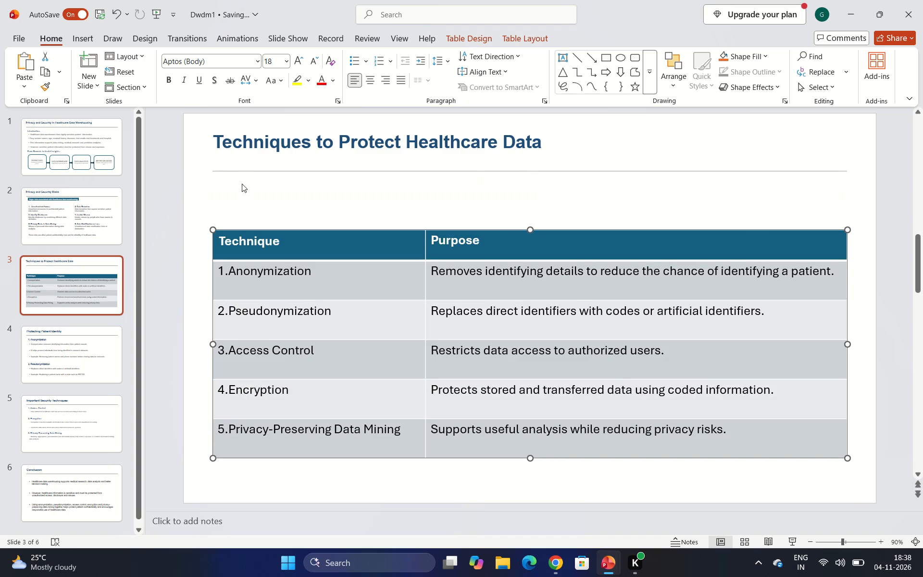
pyautogui.click(242, 184)
pyautogui.click(227, 202)
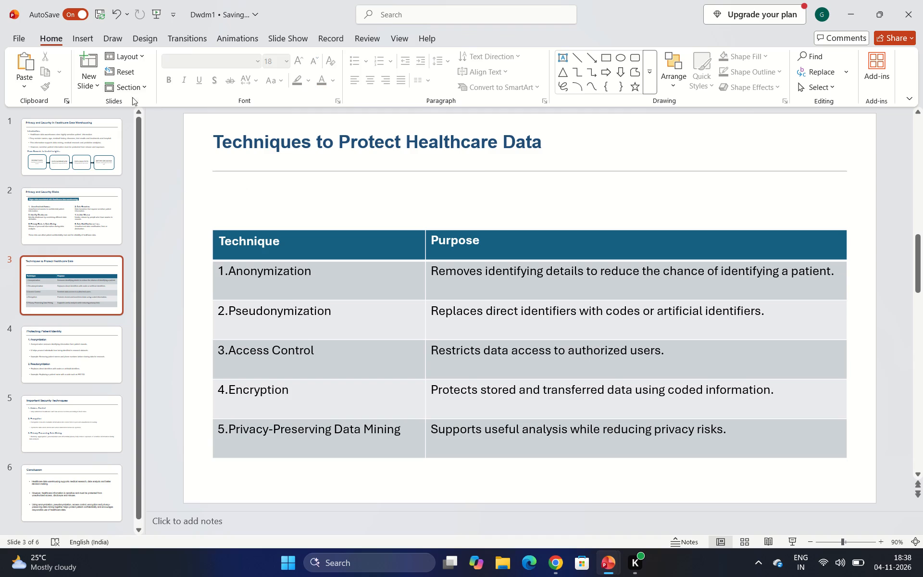
# Insert a 1x1 table, widen it slightly, and place it between the title line and the techniques table, aligned with their left edge.
pyautogui.click(87, 45)
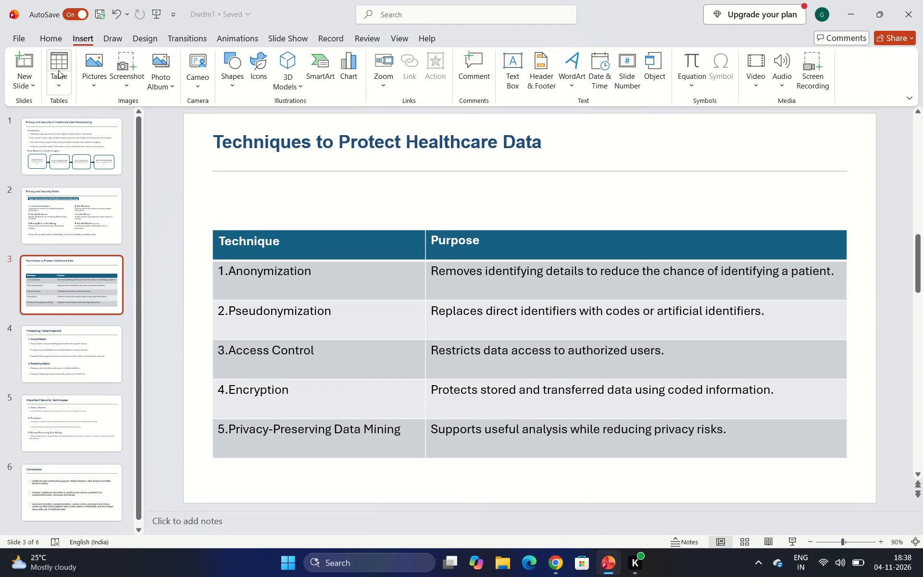
pyautogui.click(62, 85)
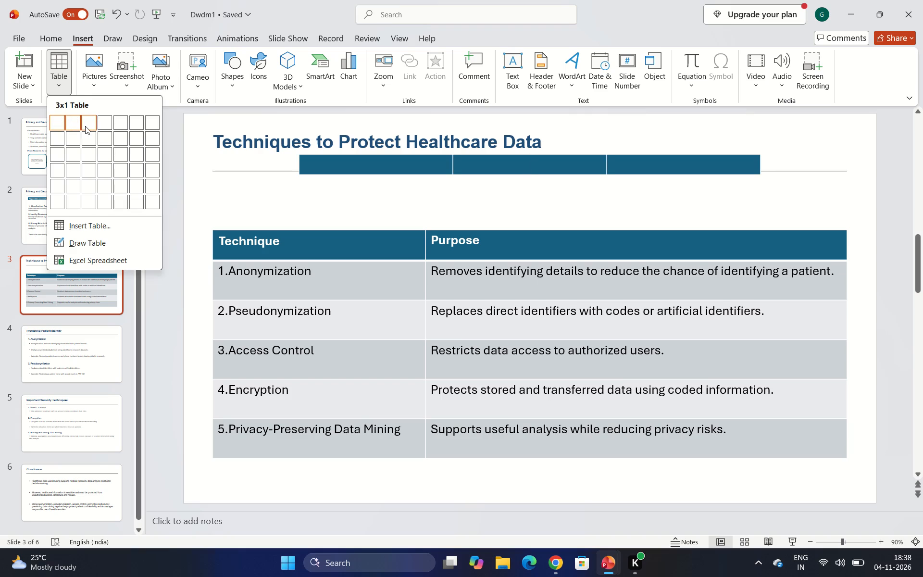
pyautogui.click(56, 128)
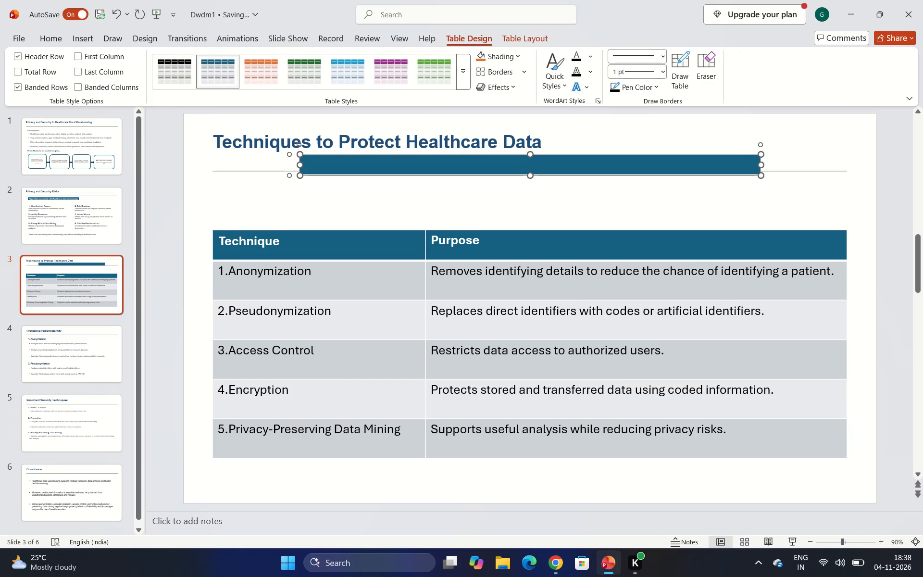
pyautogui.moveTo(412, 163); pyautogui.dragTo(369, 189)
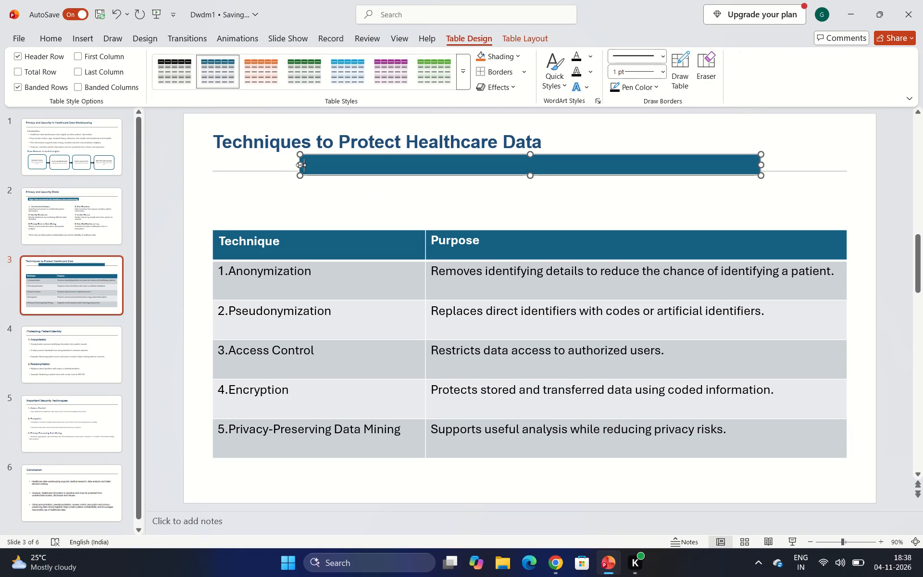
pyautogui.moveTo(301, 165); pyautogui.dragTo(238, 211)
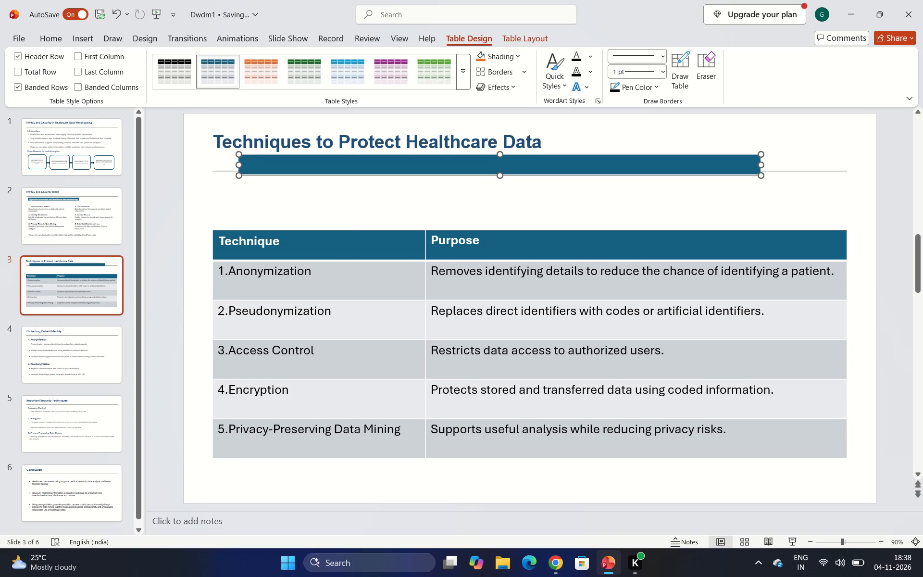
pyautogui.moveTo(238, 161); pyautogui.dragTo(214, 193)
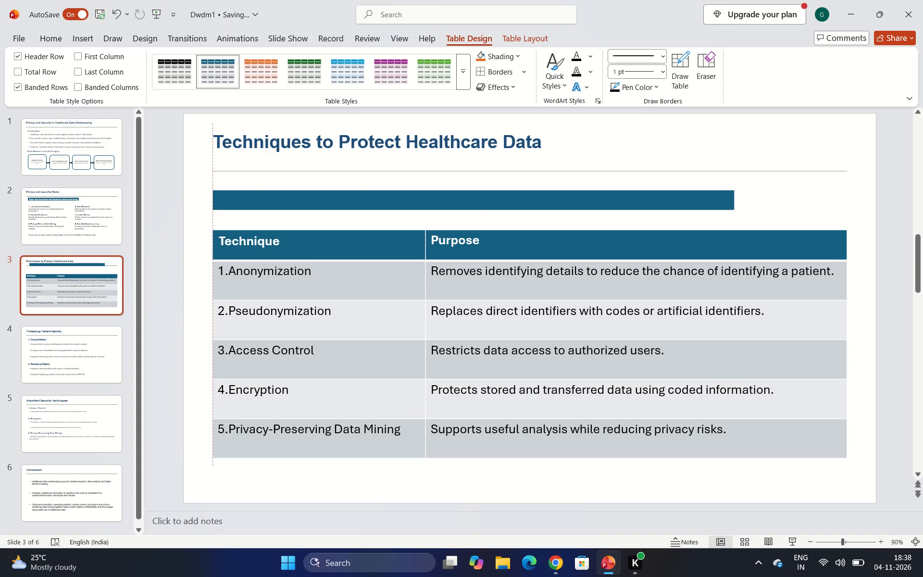
pyautogui.moveTo(214, 193); pyautogui.dragTo(215, 193)
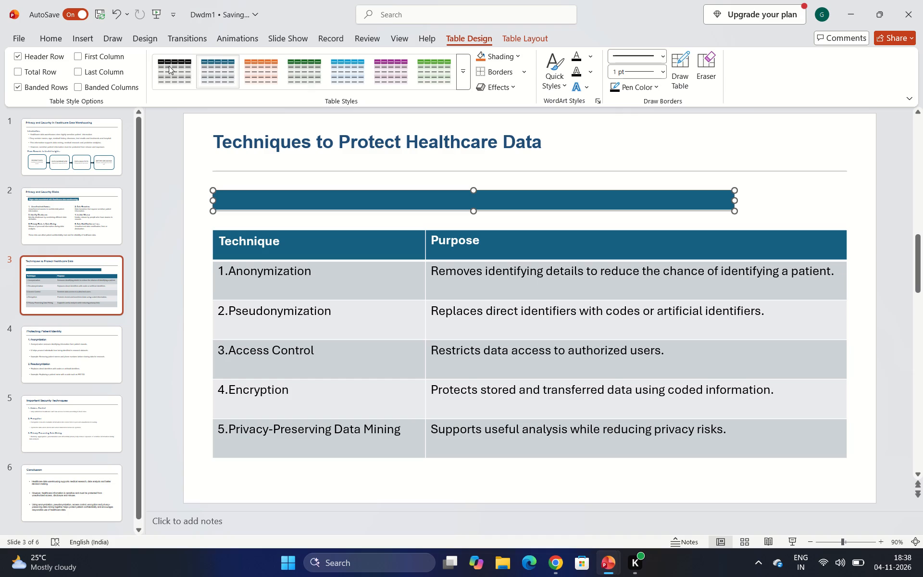
# Apply the plain table style without fill or gridlines to the new one-cell table.
pyautogui.click(464, 62)
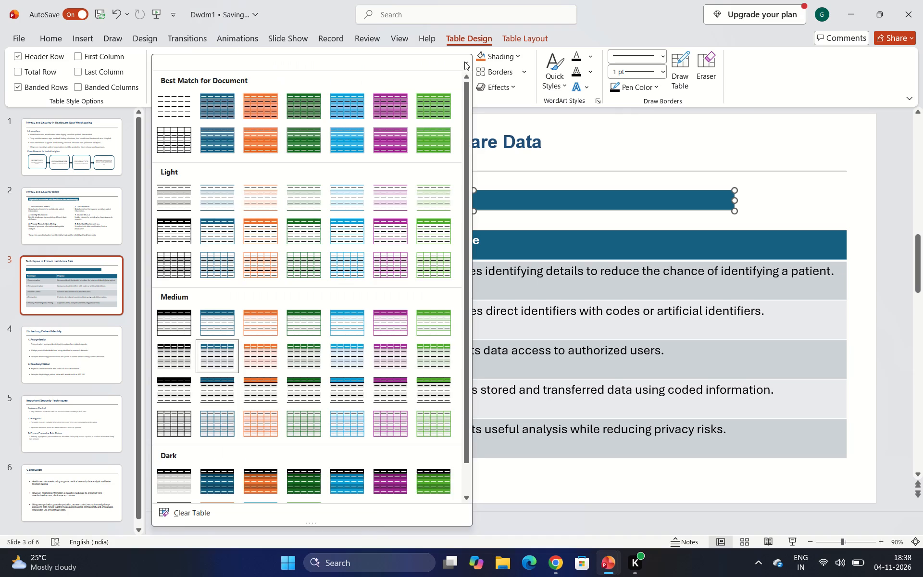
pyautogui.click(165, 119)
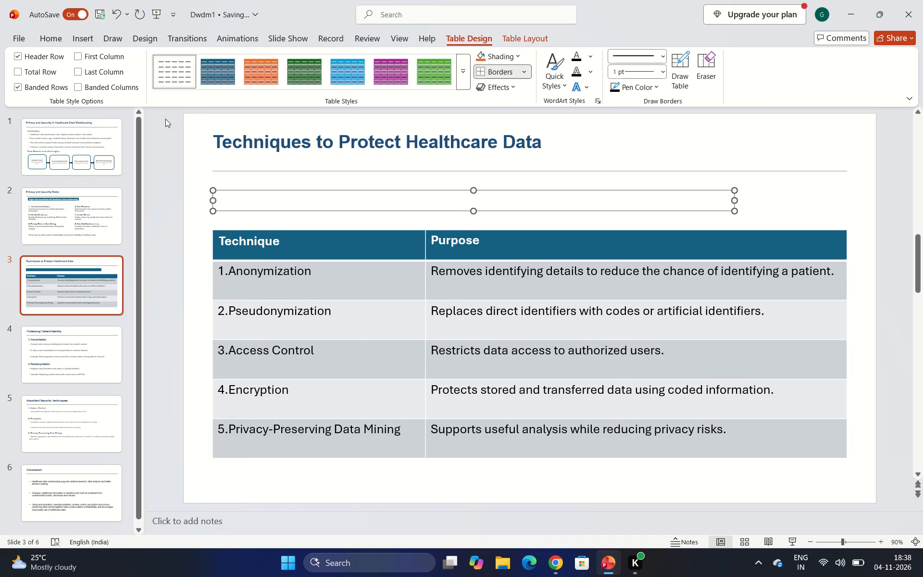
# Enter "Five complementary techniques for protecting sensitive patient information" in the one-cell table above the techniques table.
pyautogui.click(231, 195)
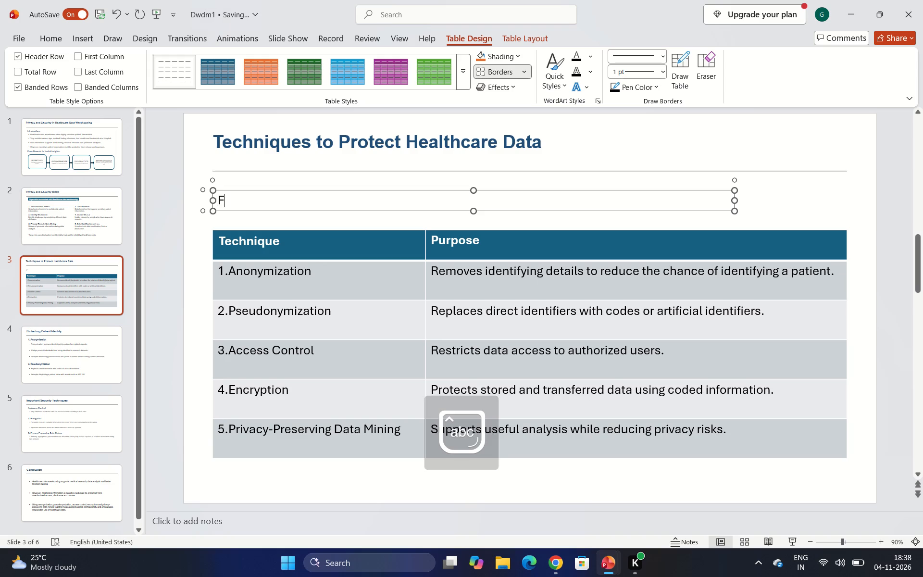
pyautogui.write('ive')
pyautogui.press('space')
pyautogui.write('comple')
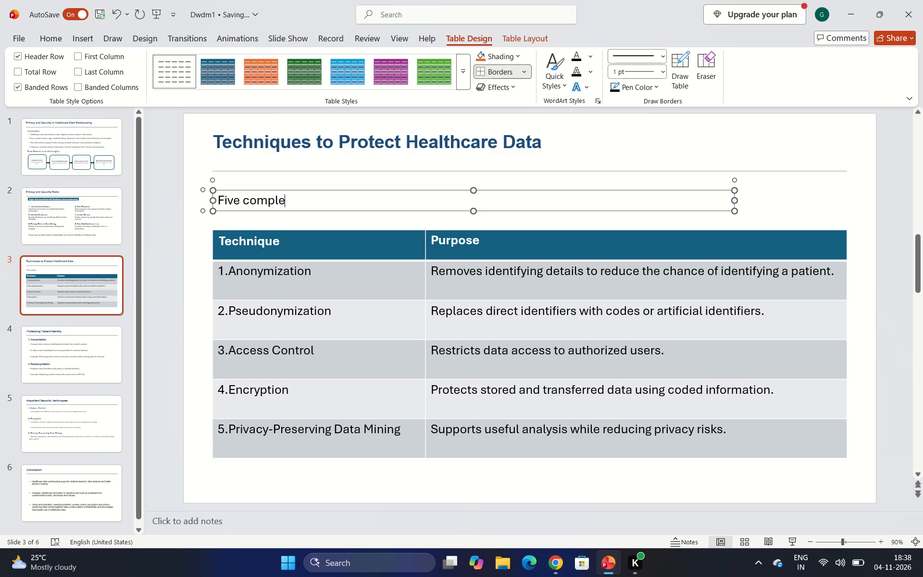
pyautogui.write('mentary')
pyautogui.press('space')
pyautogui.write('techniques for protectinb')
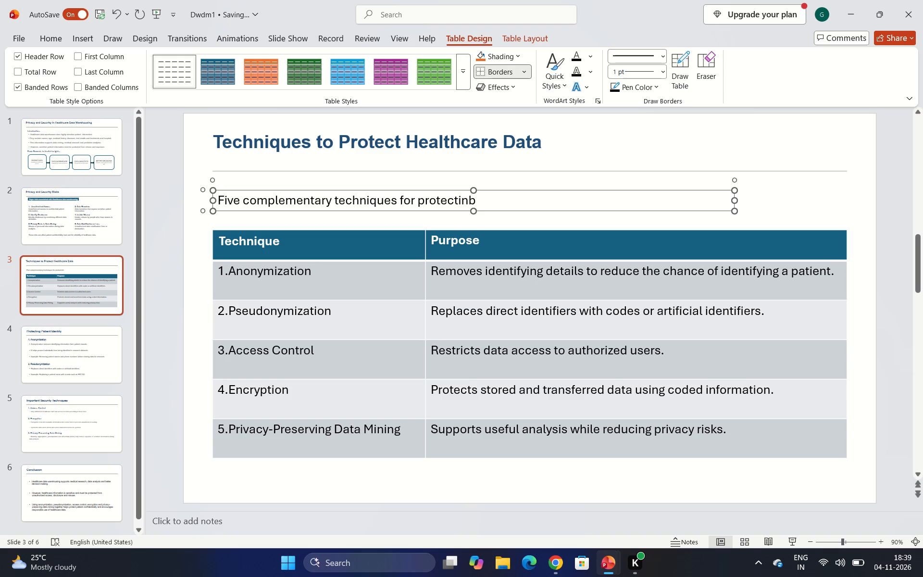
pyautogui.press('BackSpace')
pyautogui.write('g')
pyautogui.press('space')
pyautogui.write('sensitive')
pyautogui.press('space')
pyautogui.write('patient information')
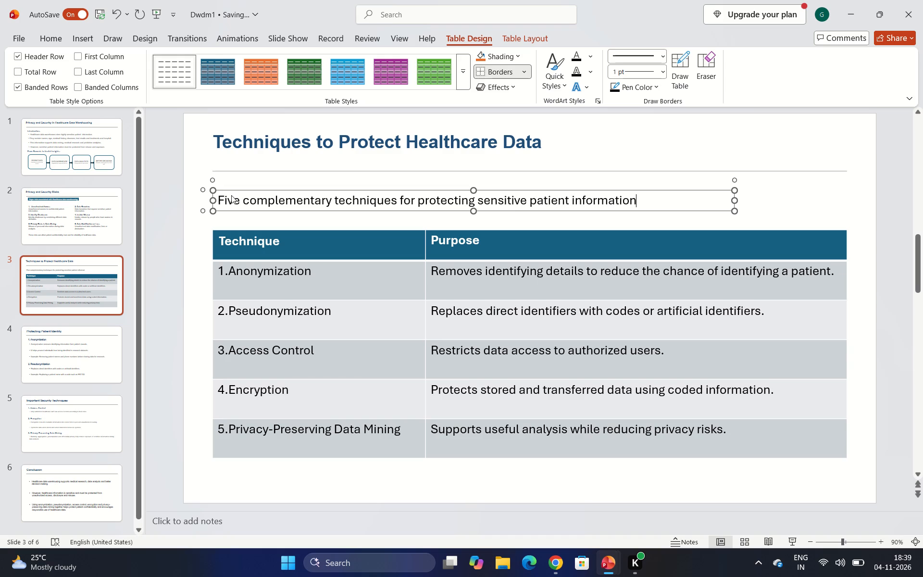
pyautogui.click(272, 213)
pyautogui.click(743, 201)
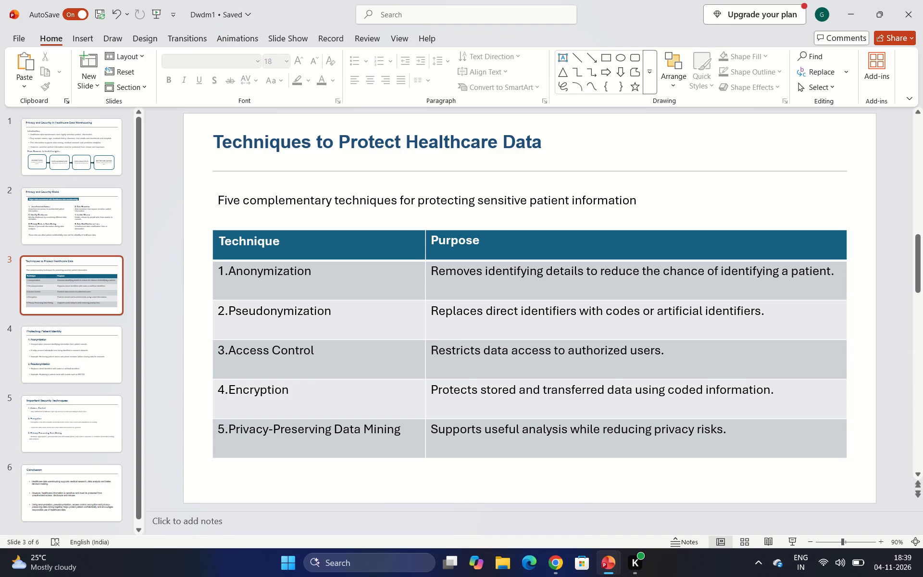
# On slide 4, move the "It helps prevent individuals" bullet up, closer beneath the first Anonymization bullet.
pyautogui.click(72, 372)
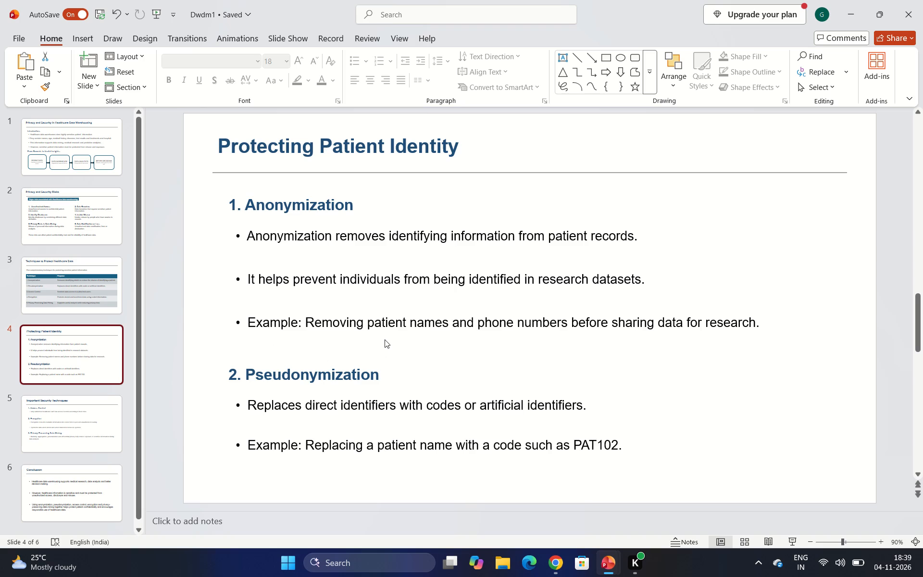
pyautogui.click(295, 281)
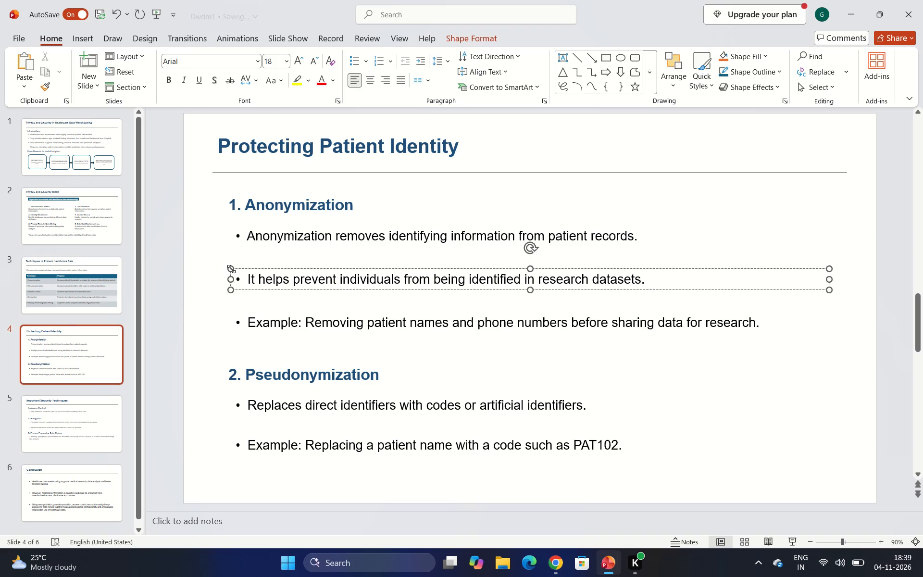
pyautogui.moveTo(231, 273); pyautogui.dragTo(235, 253)
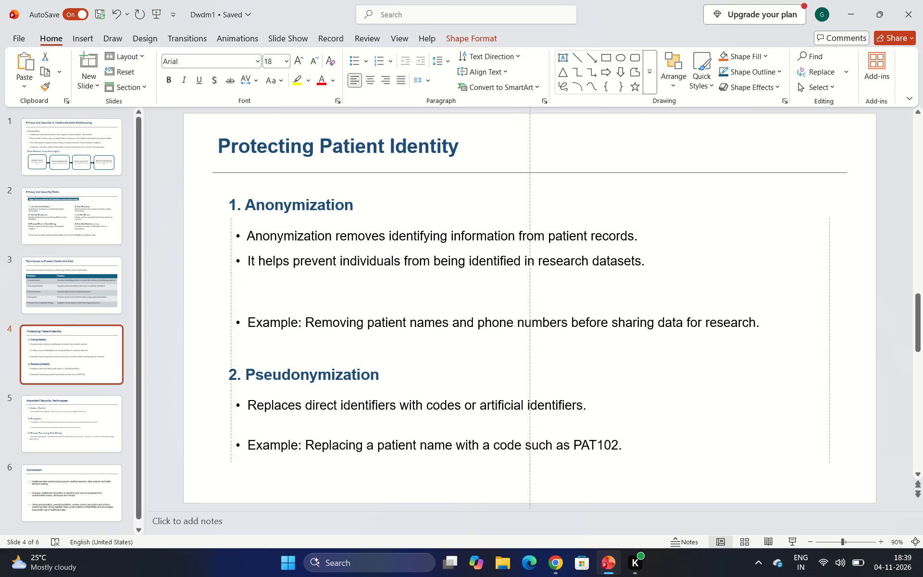
pyautogui.moveTo(235, 253); pyautogui.dragTo(231, 257)
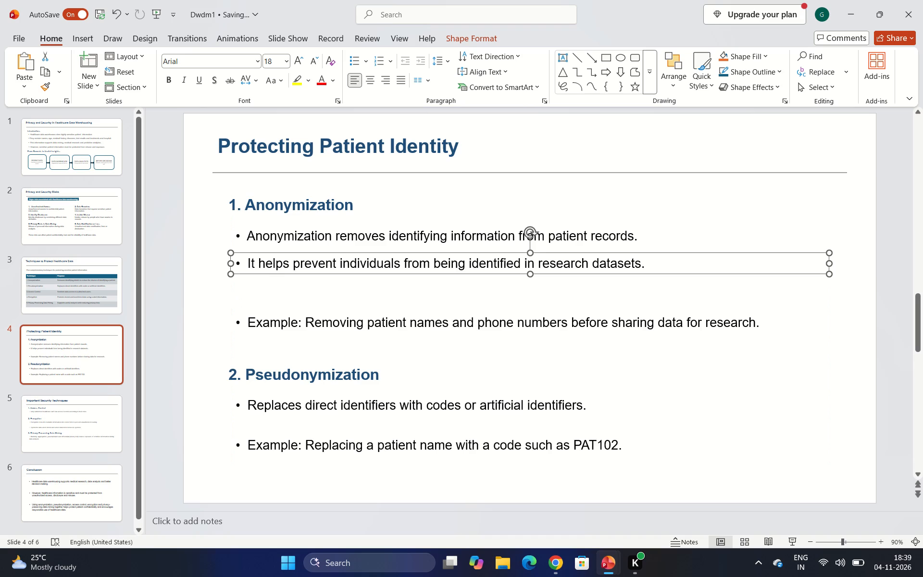
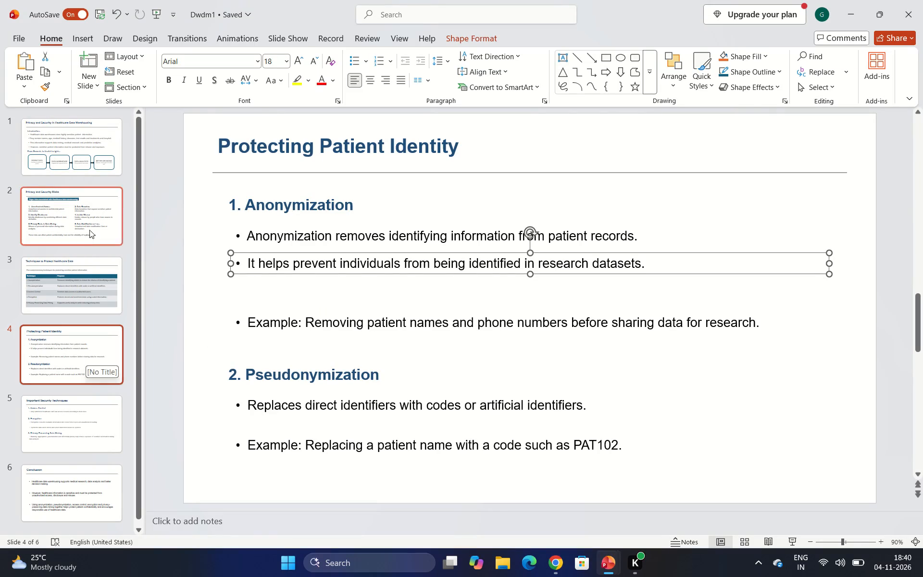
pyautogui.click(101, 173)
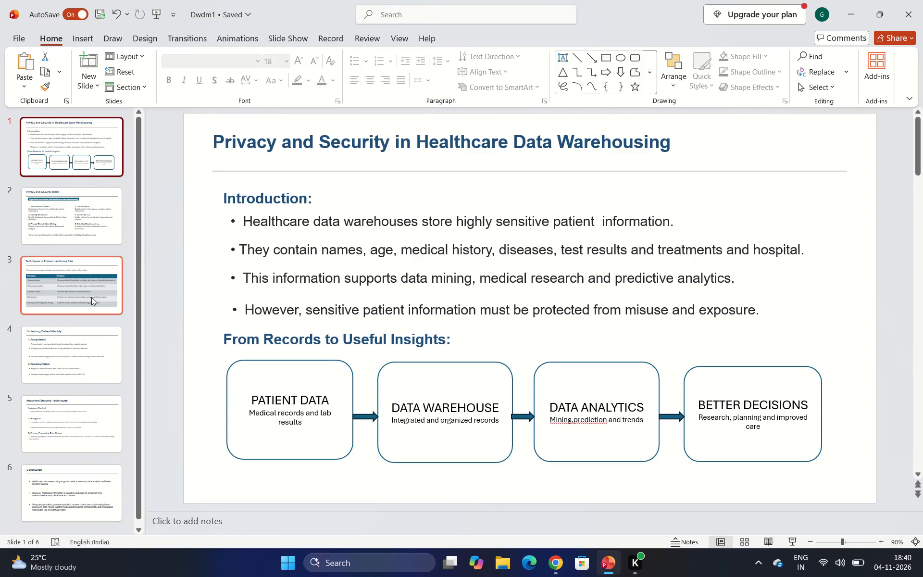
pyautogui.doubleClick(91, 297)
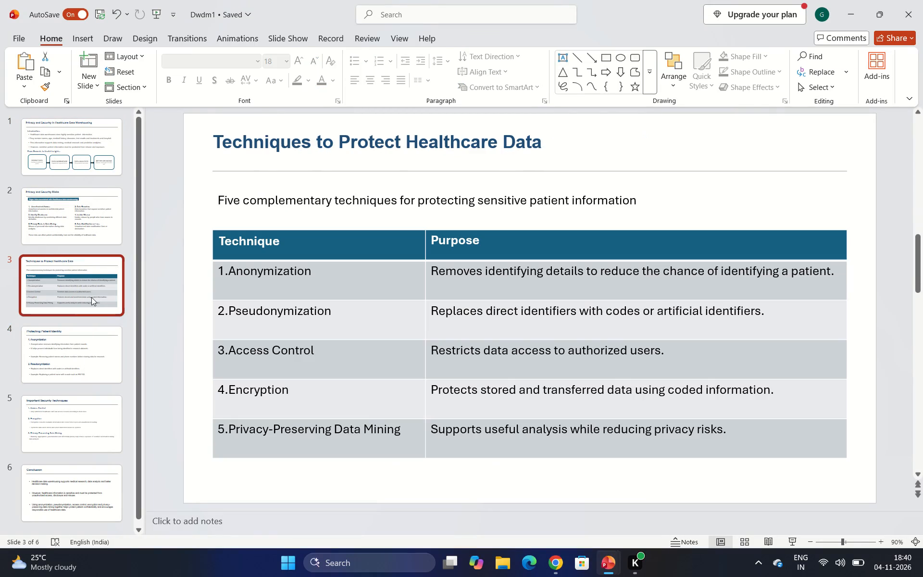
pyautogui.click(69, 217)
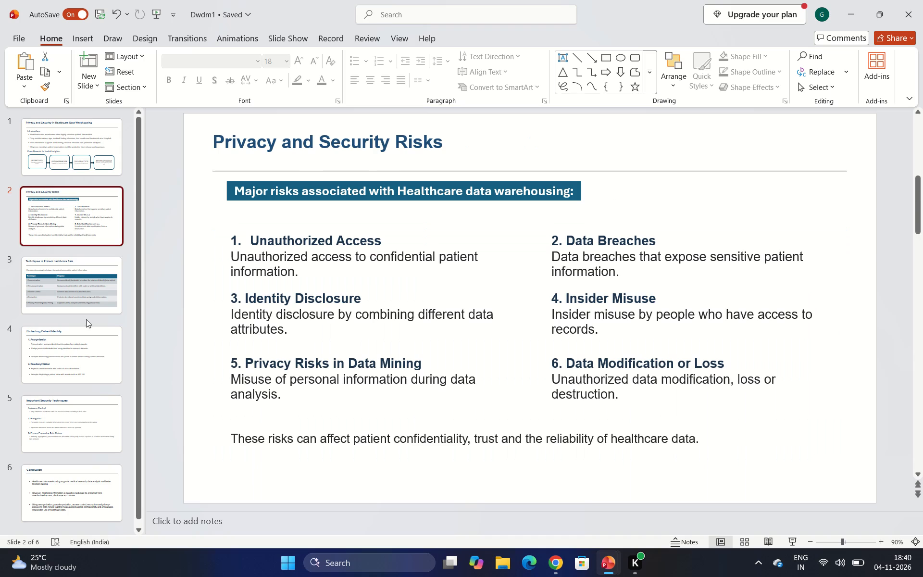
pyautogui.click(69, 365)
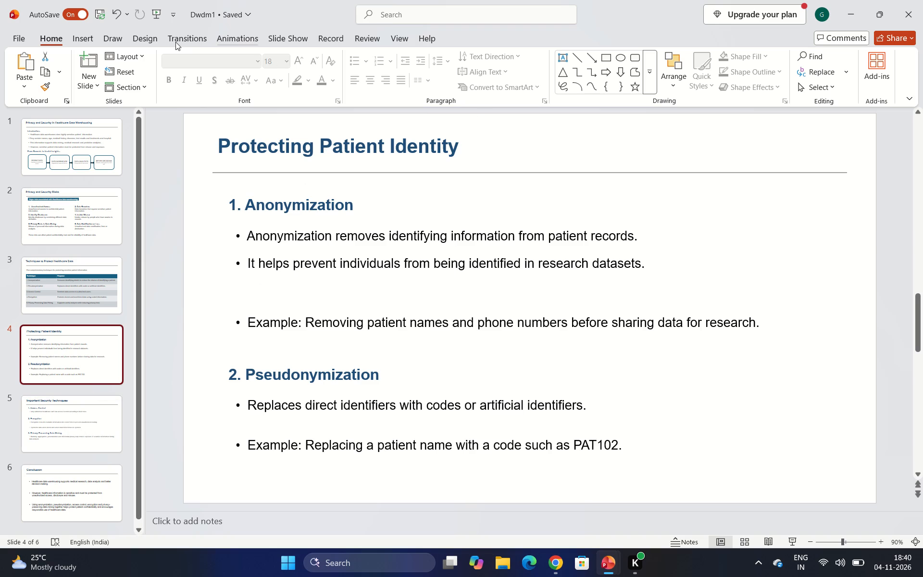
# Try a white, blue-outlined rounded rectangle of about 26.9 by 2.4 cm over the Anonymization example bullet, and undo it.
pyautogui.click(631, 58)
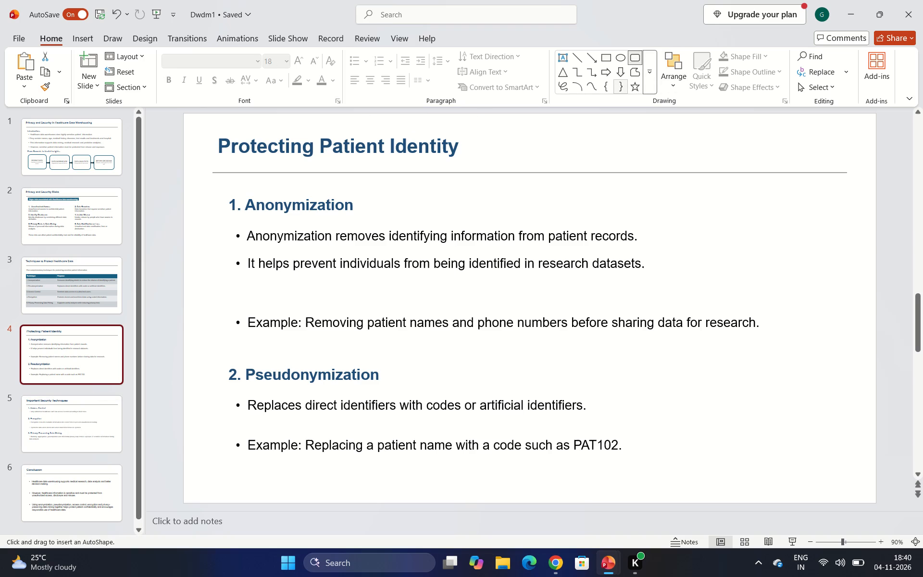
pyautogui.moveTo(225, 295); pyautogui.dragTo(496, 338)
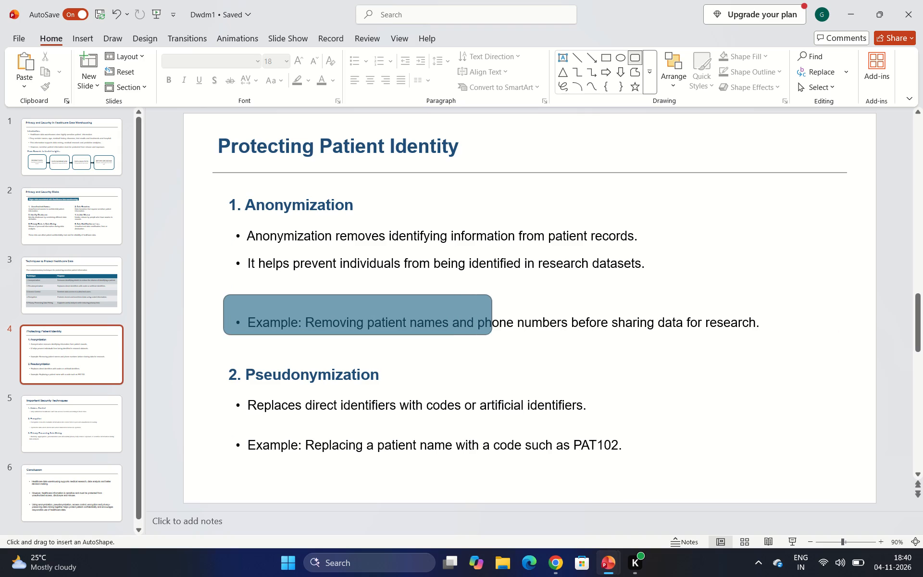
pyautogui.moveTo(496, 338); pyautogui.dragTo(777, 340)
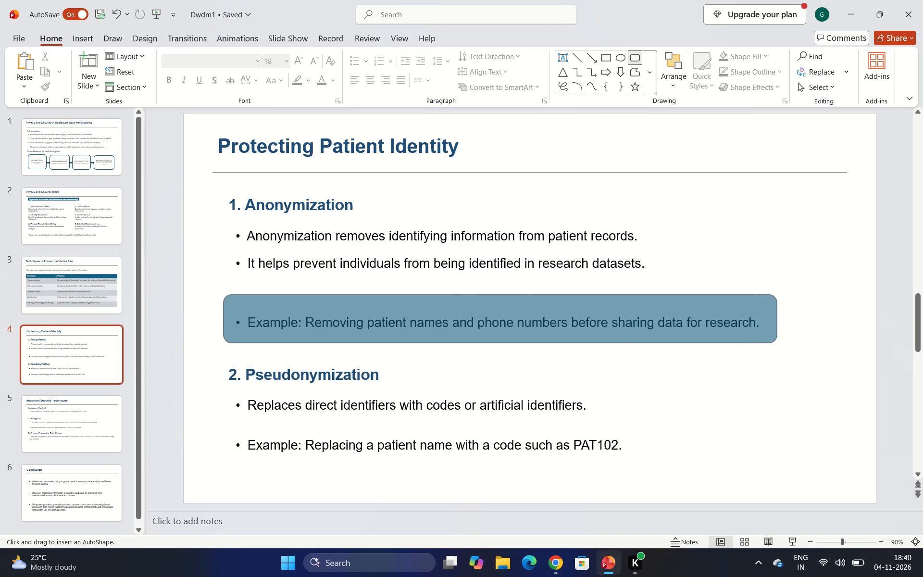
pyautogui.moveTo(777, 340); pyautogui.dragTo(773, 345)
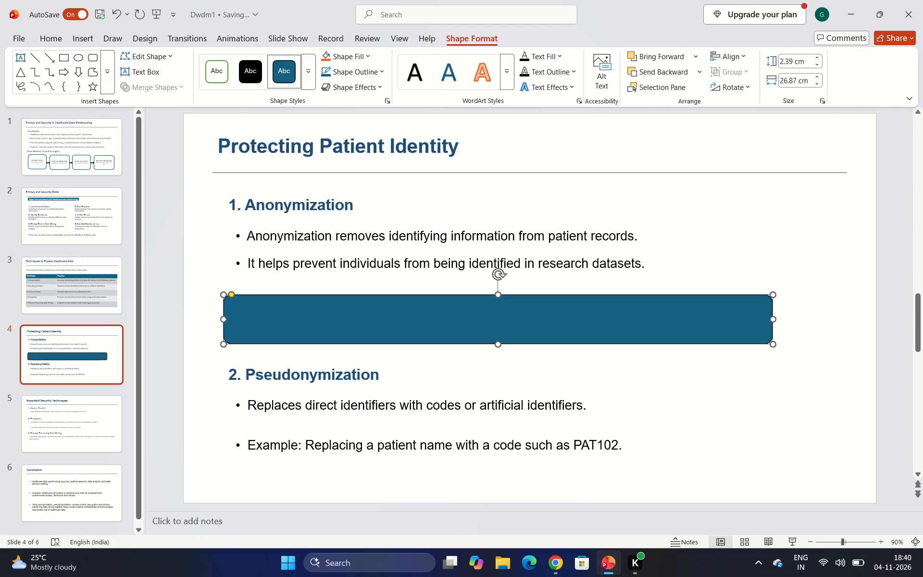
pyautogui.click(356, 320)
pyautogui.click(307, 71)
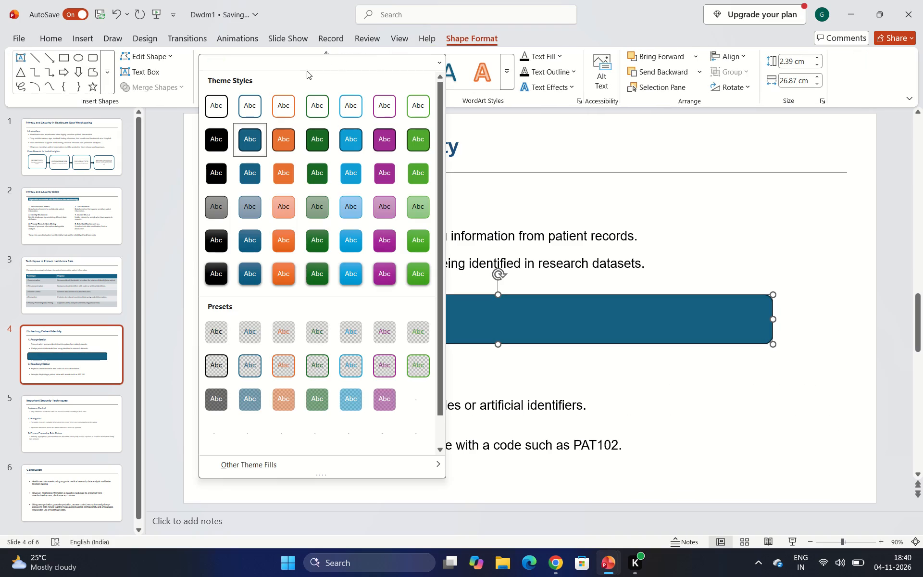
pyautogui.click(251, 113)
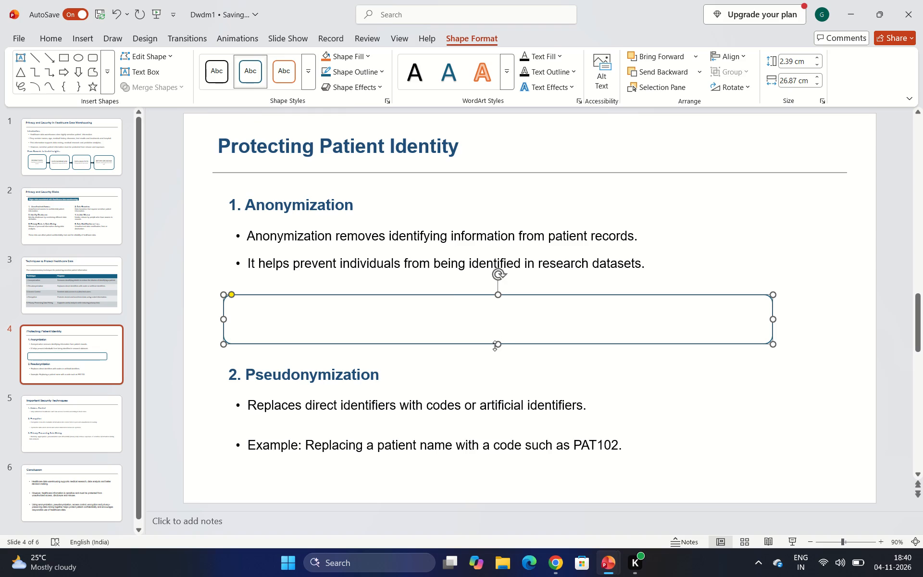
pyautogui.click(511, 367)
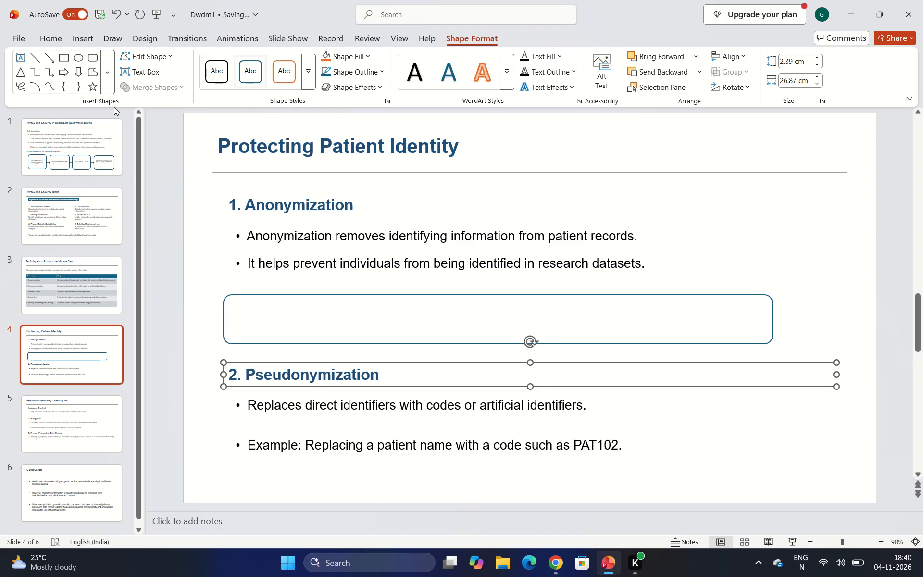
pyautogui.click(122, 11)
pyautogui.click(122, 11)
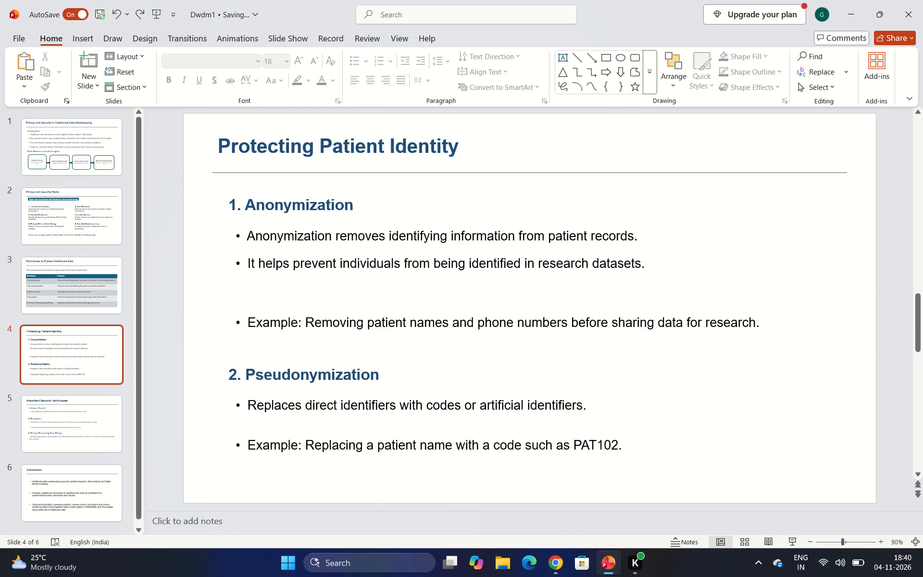
# Copy the Anonymization example sentence "Example: Removing patient names and phone numbers before sharing data for research" without its full stop.
pyautogui.moveTo(237, 321); pyautogui.dragTo(487, 329)
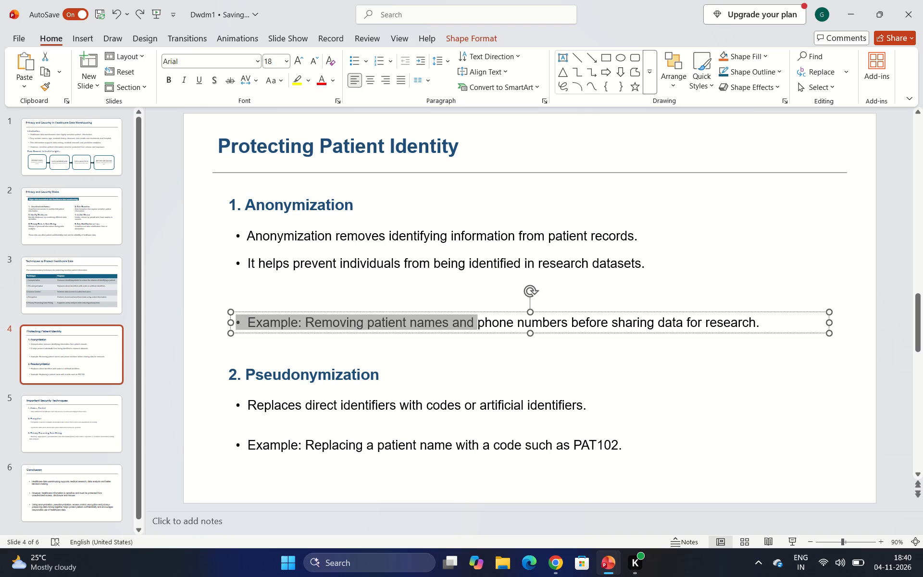
pyautogui.moveTo(487, 329); pyautogui.dragTo(624, 327)
pyautogui.moveTo(624, 327); pyautogui.dragTo(655, 322)
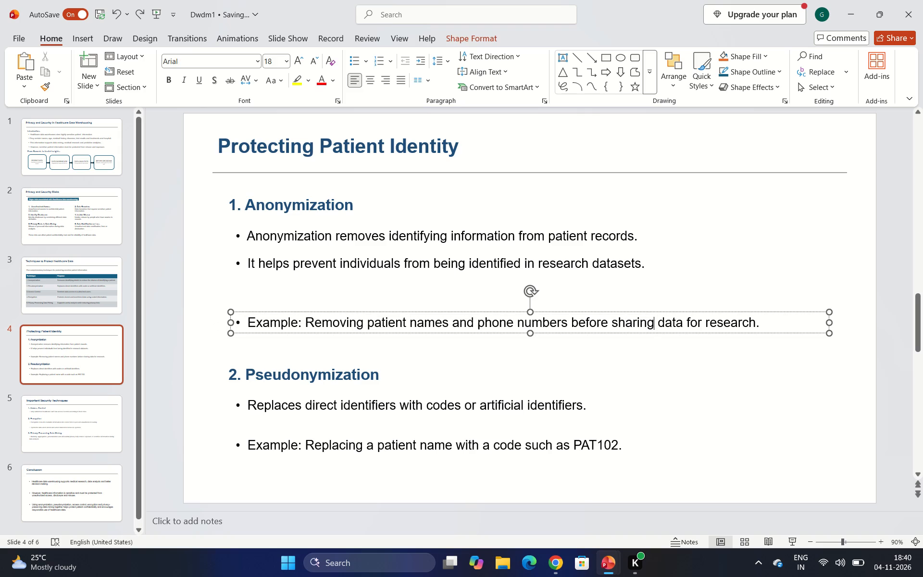
pyautogui.click(247, 320)
pyautogui.moveTo(247, 320); pyautogui.dragTo(558, 313)
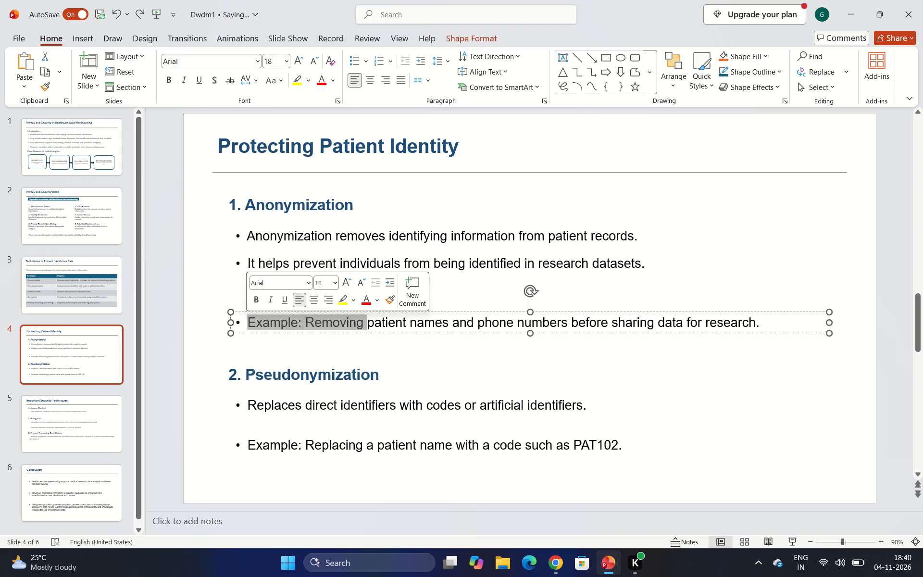
pyautogui.moveTo(558, 313); pyautogui.dragTo(740, 335)
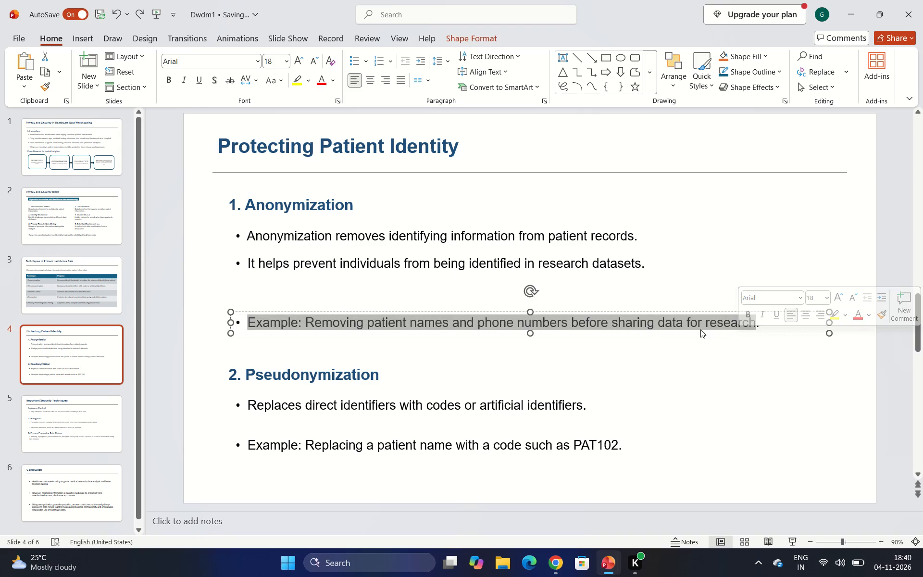
pyautogui.hotkey('ctrl', 'c')
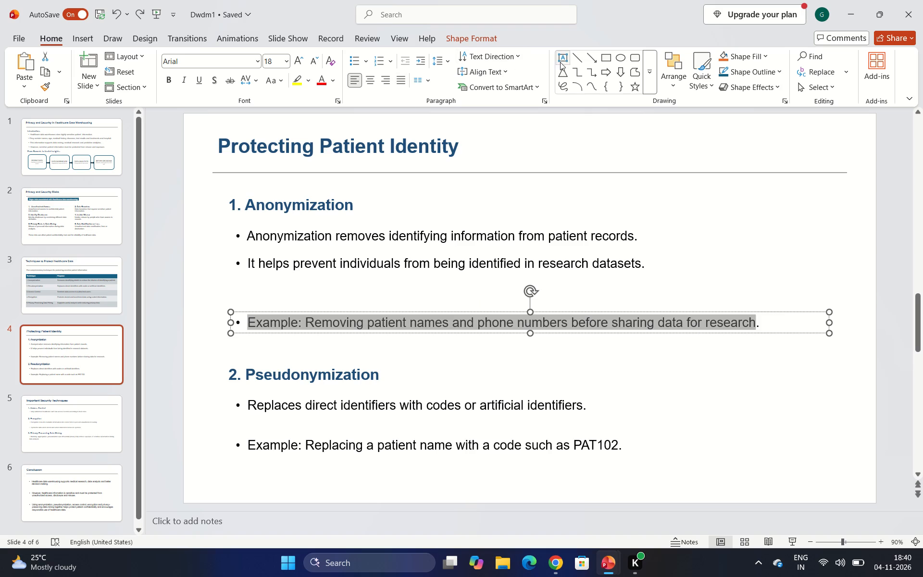
# Cover the Anonymization example bullet with a rounded rectangle about 26.6 cm wide and 2.6 cm high, in the white style with dark blue outline.
pyautogui.click(636, 59)
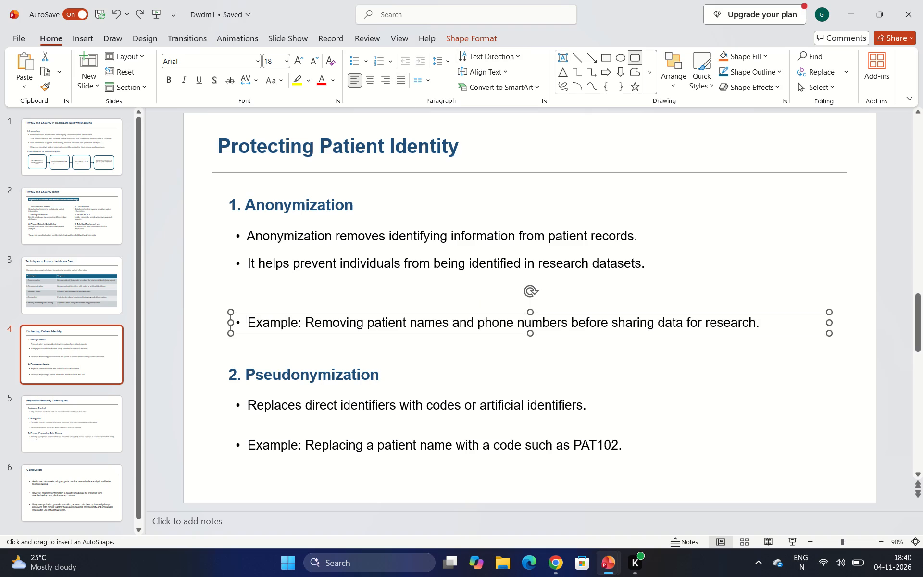
pyautogui.moveTo(227, 299); pyautogui.dragTo(515, 354)
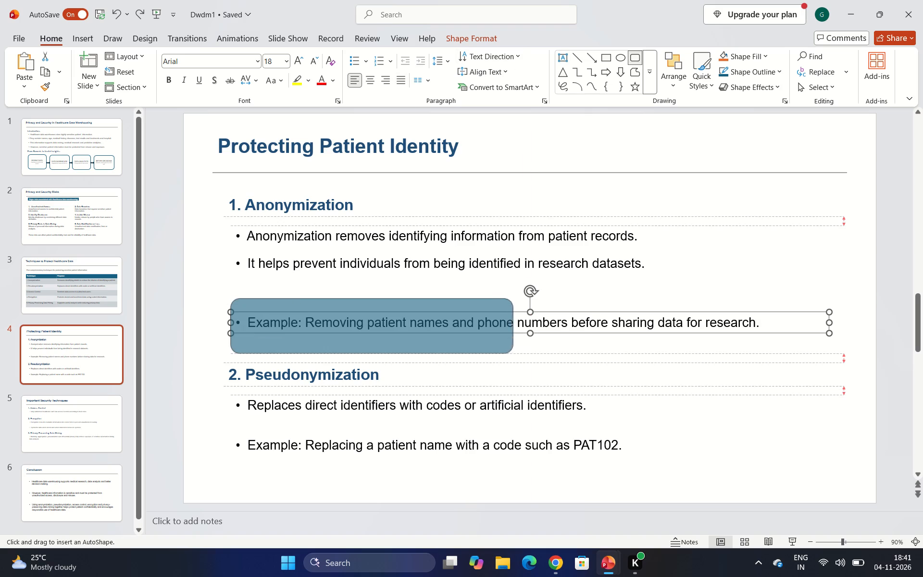
pyautogui.moveTo(515, 354); pyautogui.dragTo(776, 334)
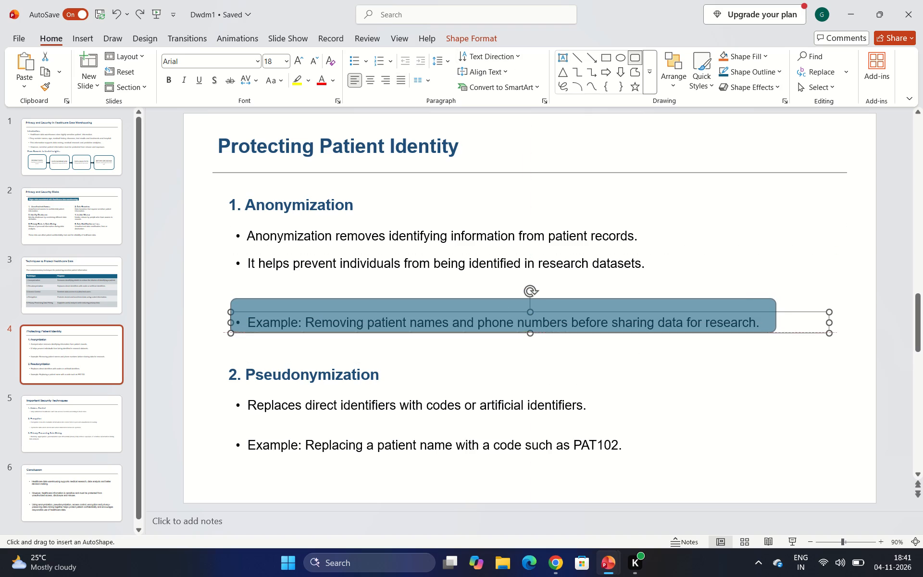
pyautogui.moveTo(776, 334); pyautogui.dragTo(773, 337)
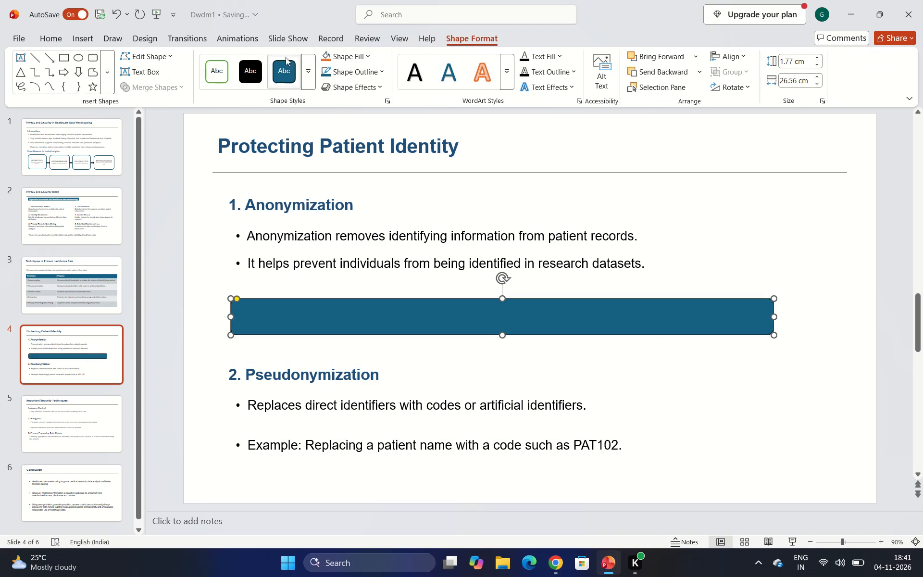
pyautogui.click(305, 69)
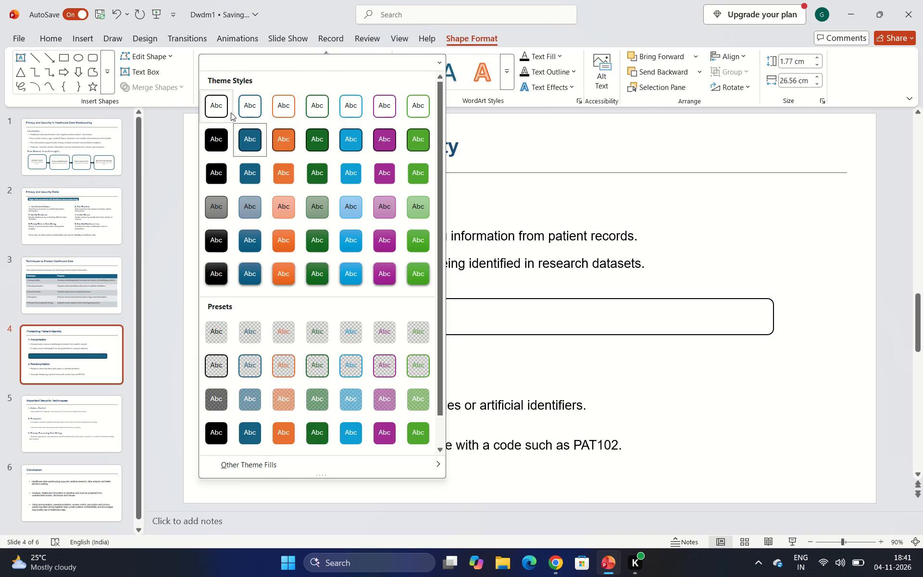
pyautogui.click(231, 113)
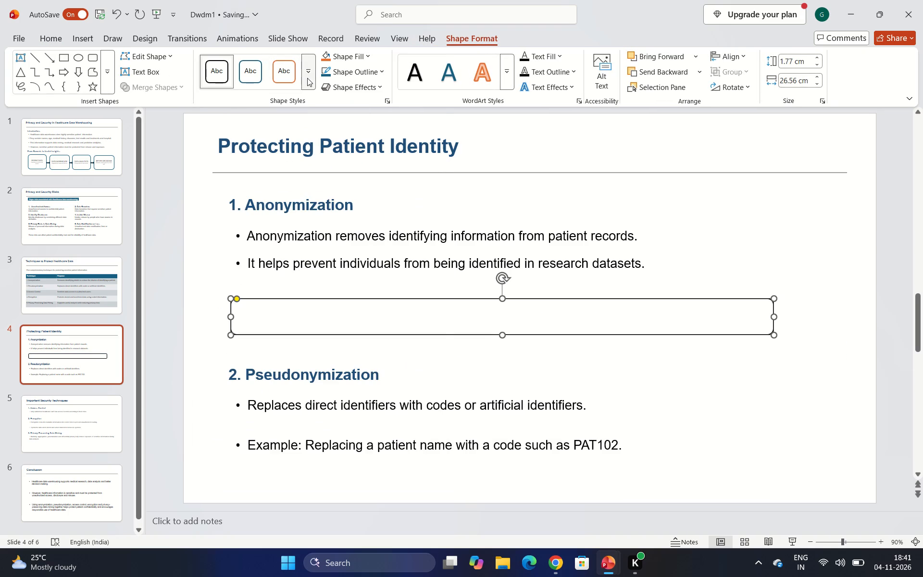
pyautogui.click(307, 78)
pyautogui.click(254, 111)
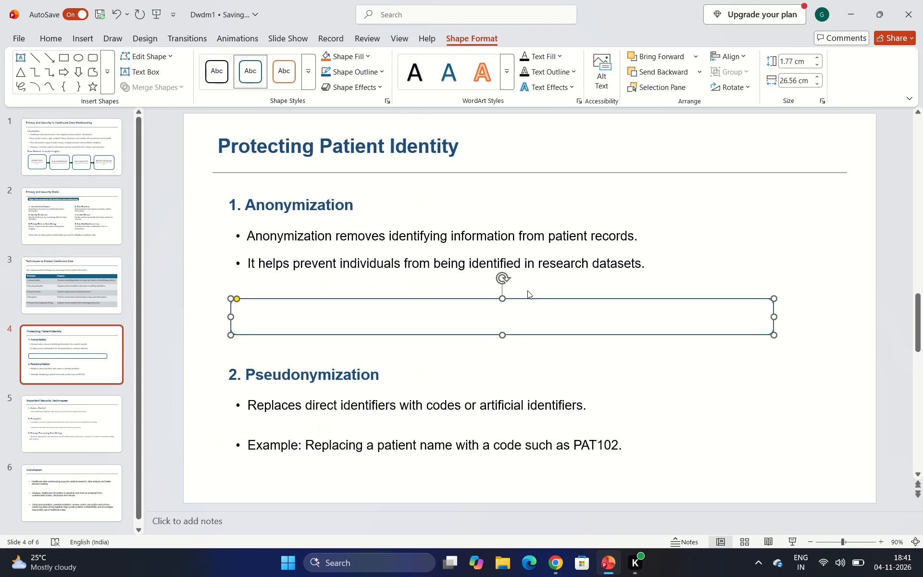
pyautogui.moveTo(502, 298); pyautogui.dragTo(507, 278)
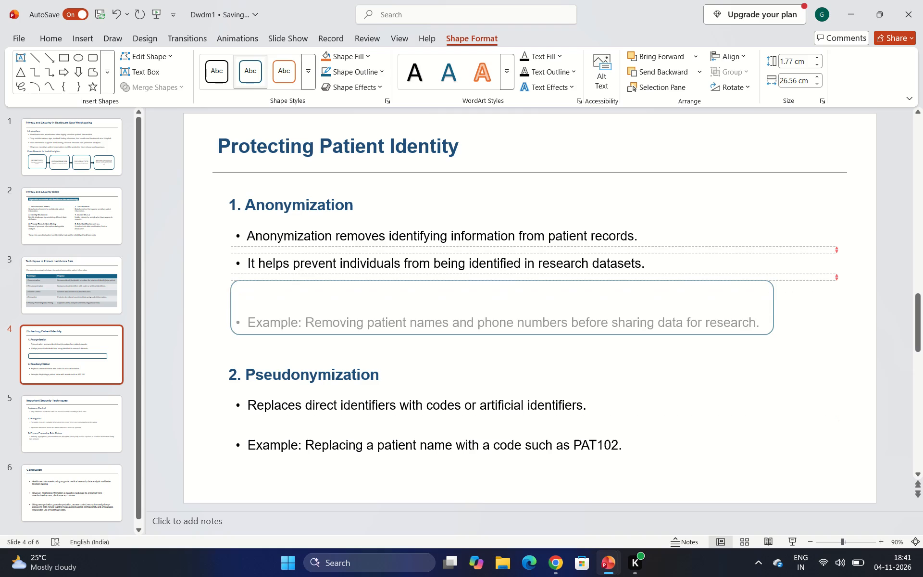
pyautogui.moveTo(507, 278); pyautogui.dragTo(504, 286)
# Paste the copied example sentence into the rounded rectangle under the Anonymization bullets.
pyautogui.click(304, 302)
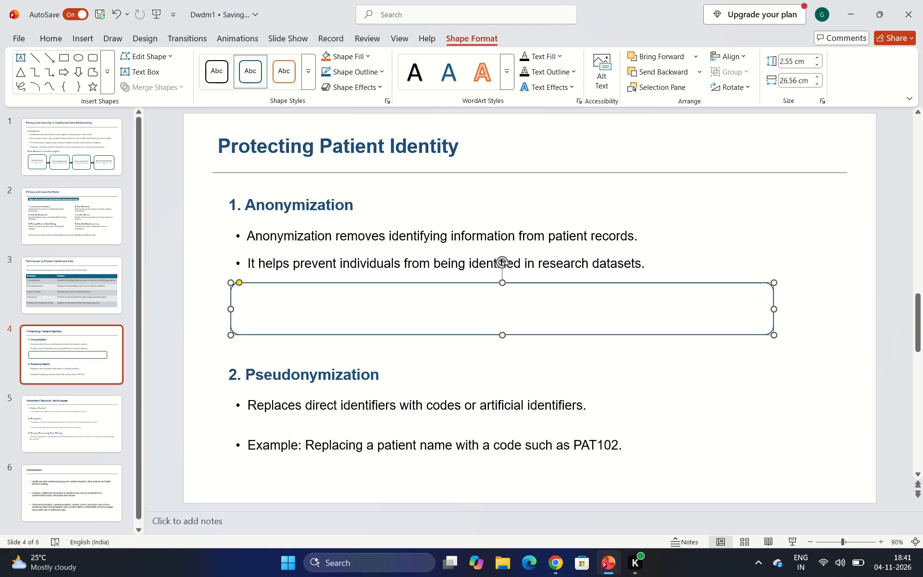
pyautogui.hotkey('ctrl', 'v')
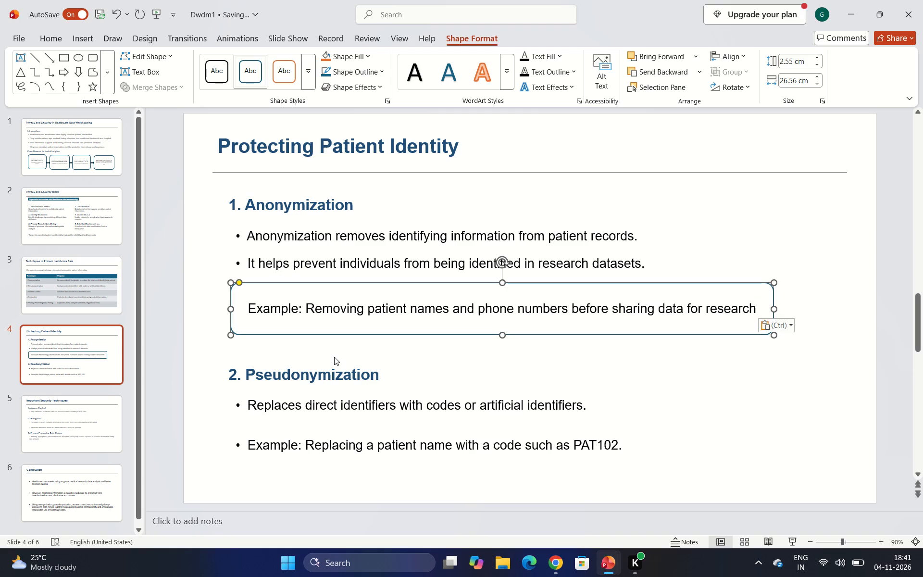
pyautogui.click(449, 356)
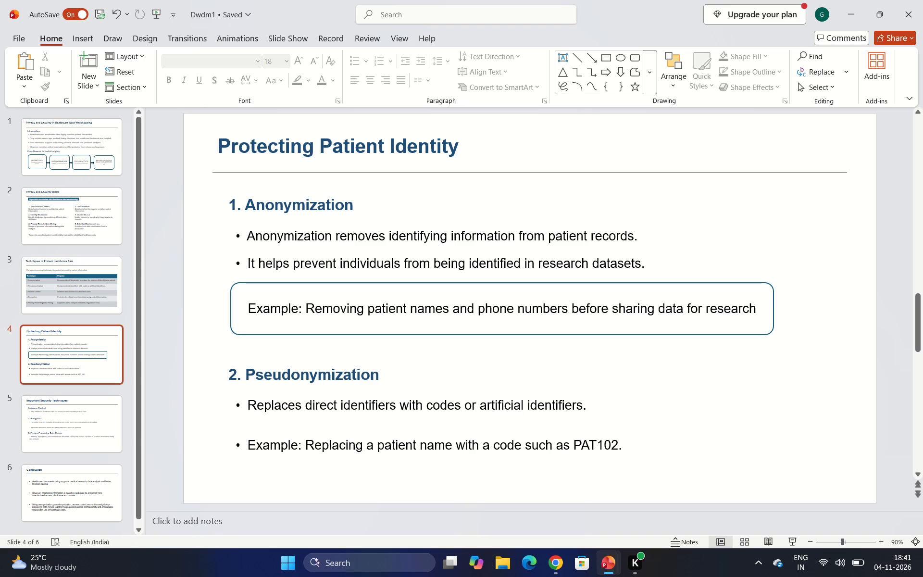
pyautogui.click(101, 429)
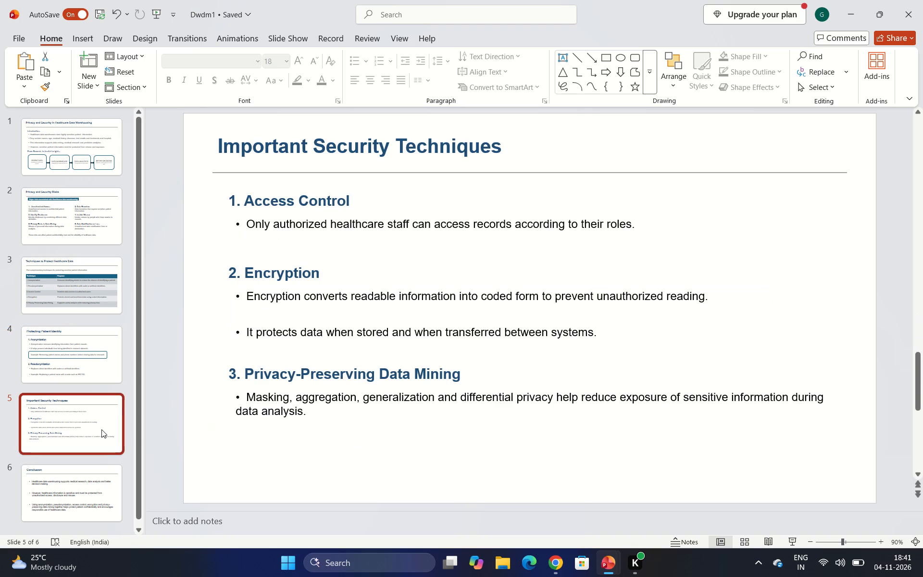
pyautogui.click(75, 487)
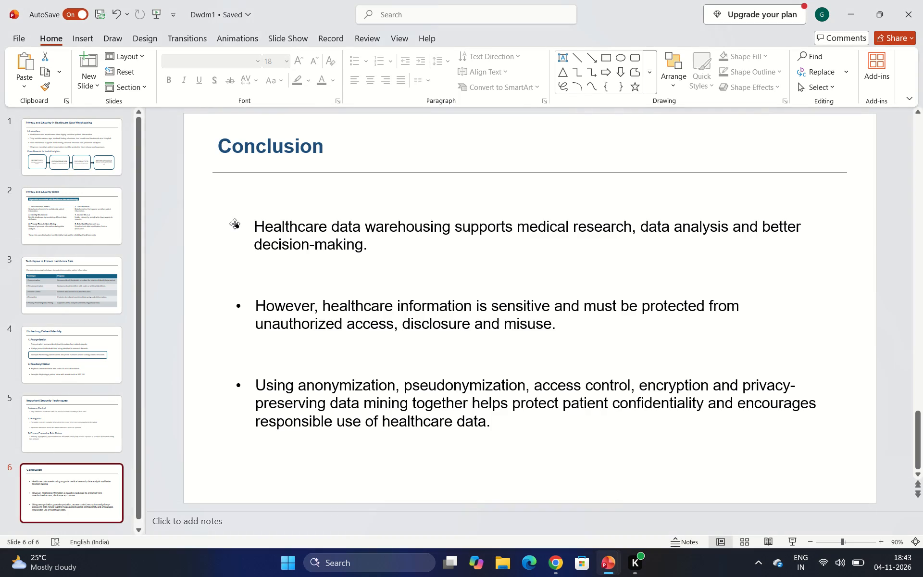
pyautogui.moveTo(235, 224); pyautogui.dragTo(431, 390)
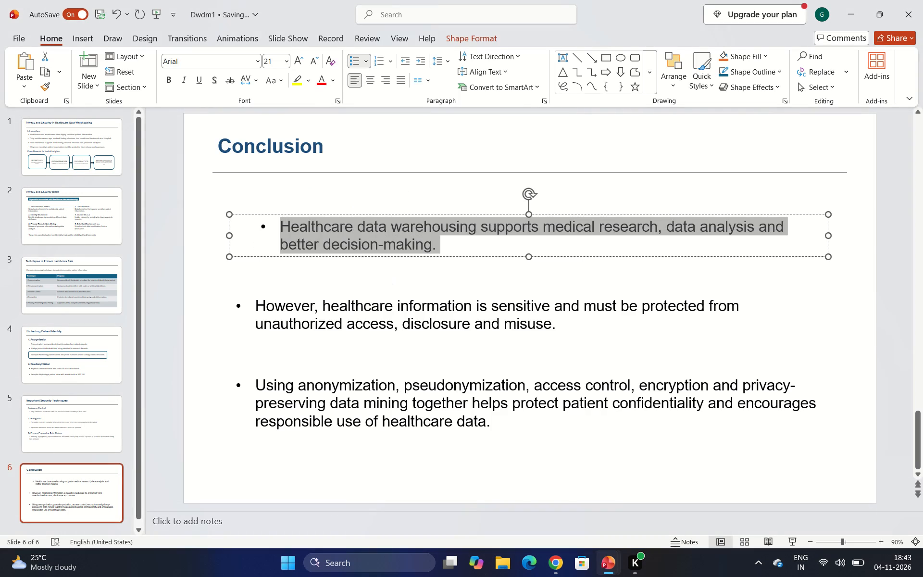
pyautogui.press('BackSpace')
pyautogui.click(337, 312)
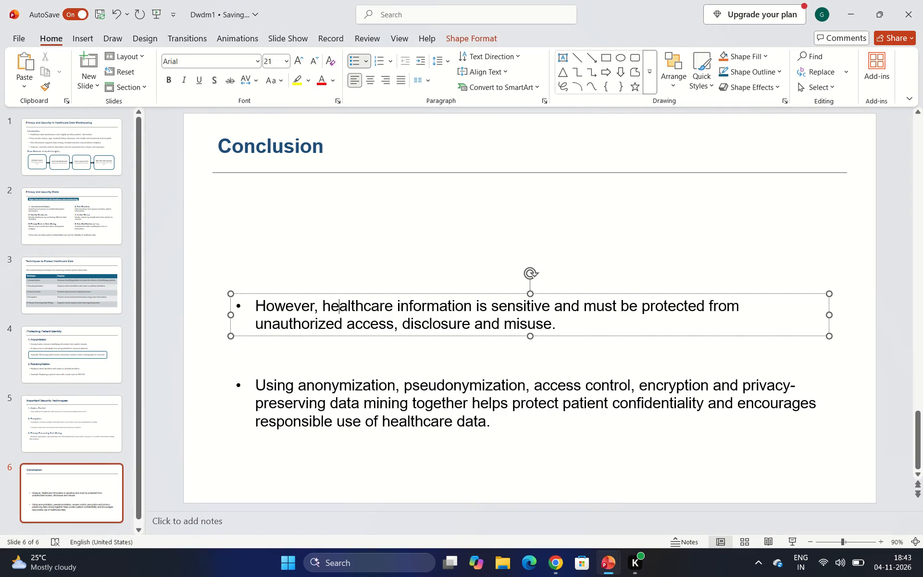
pyautogui.press('BackSpace')
pyautogui.click(488, 320)
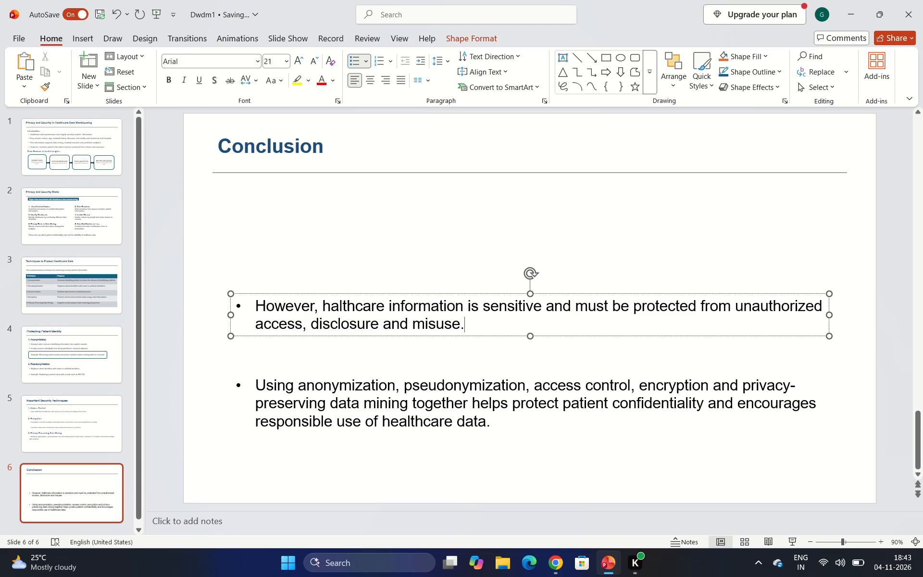
pyautogui.rightClick(488, 320)
pyautogui.moveTo(256, 305); pyautogui.dragTo(456, 334)
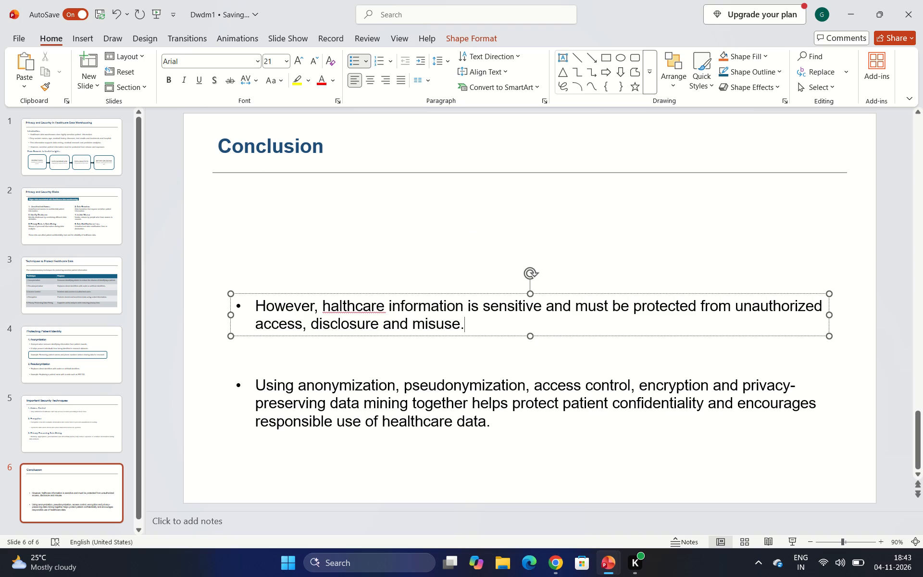
pyautogui.click(255, 307)
pyautogui.moveTo(255, 307); pyautogui.dragTo(518, 334)
pyautogui.press('BackSpace')
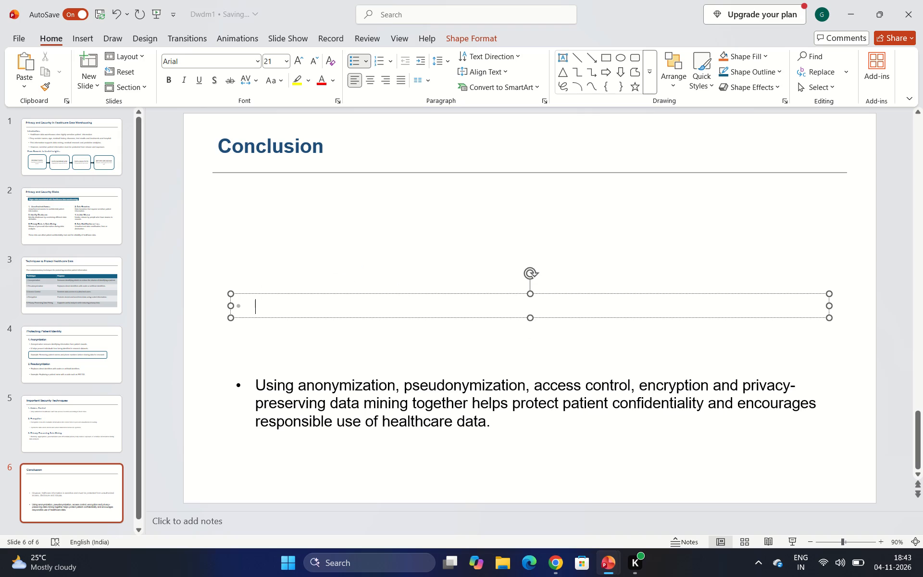
pyautogui.click(262, 379)
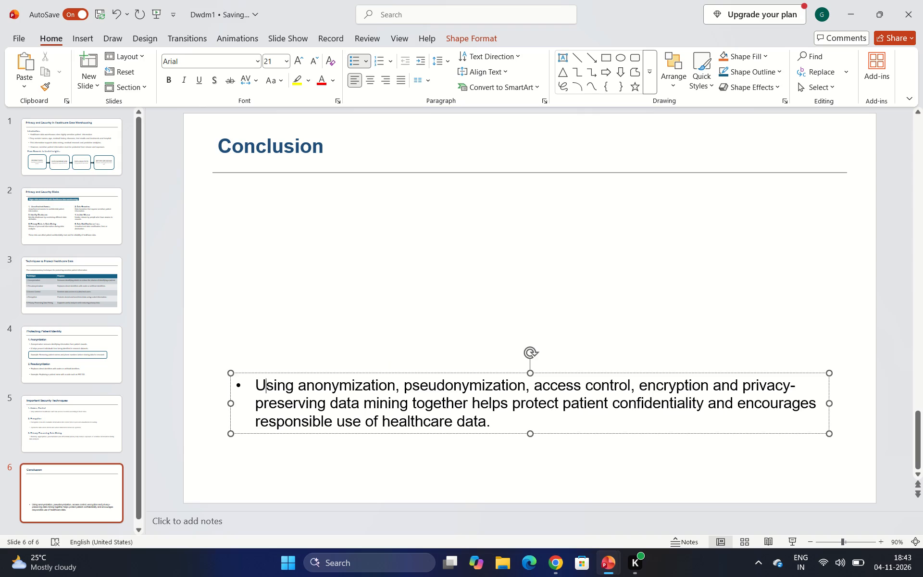
pyautogui.moveTo(255, 381); pyautogui.dragTo(587, 432)
pyautogui.press('BackSpace')
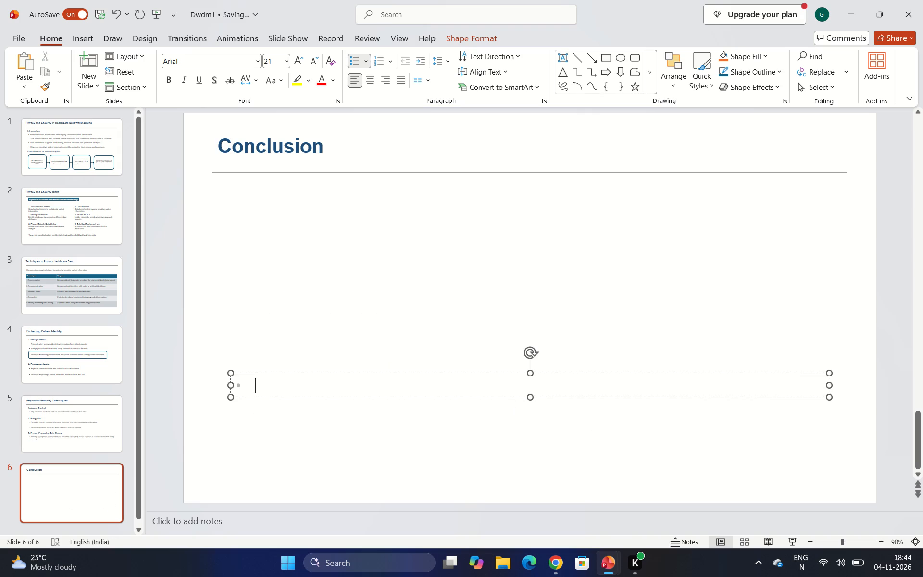
pyautogui.press('BackSpace')
pyautogui.press('BackSpace')
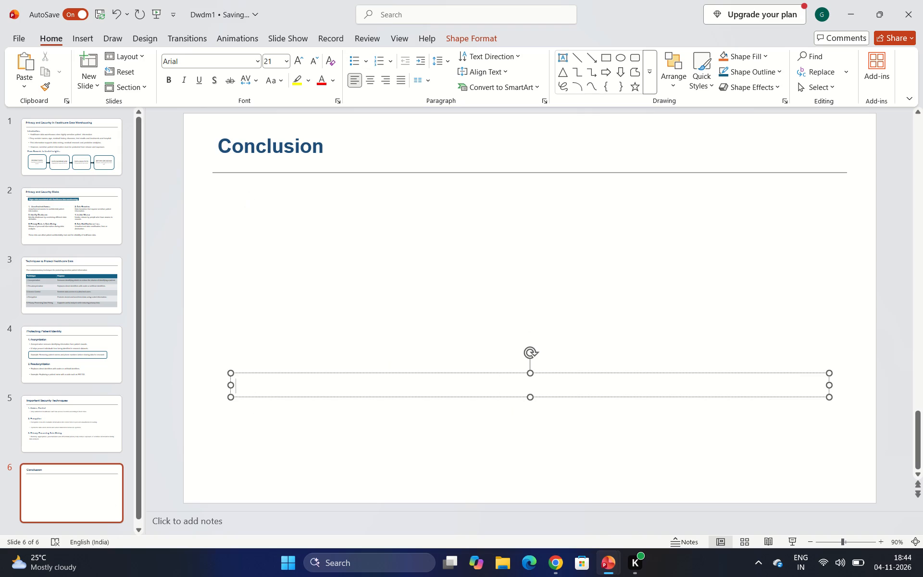
# Paste the copied ChatGPT conclusion into the first text box below the Conclusion slide's title line.
pyautogui.click(244, 210)
pyautogui.hotkey('ctrl', 'v')
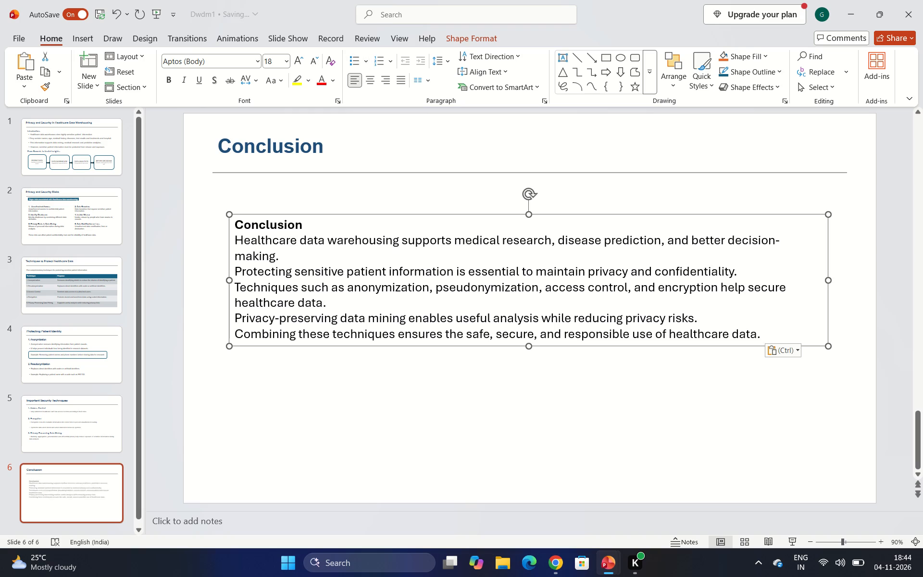
# Delete the duplicate bold heading "Conclusion" from the top of the pasted text.
pyautogui.click(305, 229)
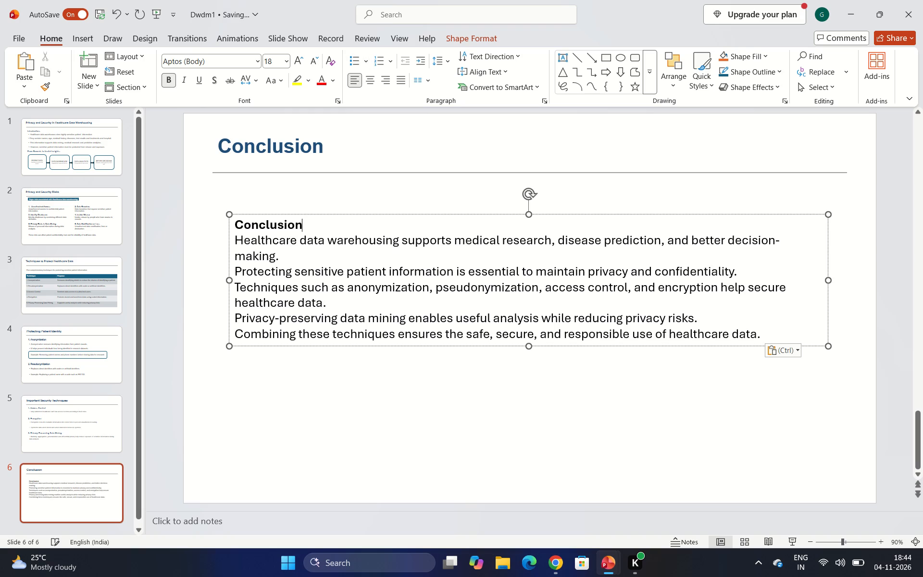
pyautogui.click(305, 229)
pyautogui.press('BackSpace')
pyautogui.press('BackSpace')
pyautogui.press('BackSpace')
pyautogui.press('BackSpace')
pyautogui.press('BackSpace')
pyautogui.press('BackSpace')
pyautogui.press('BackSpace')
pyautogui.press('BackSpace')
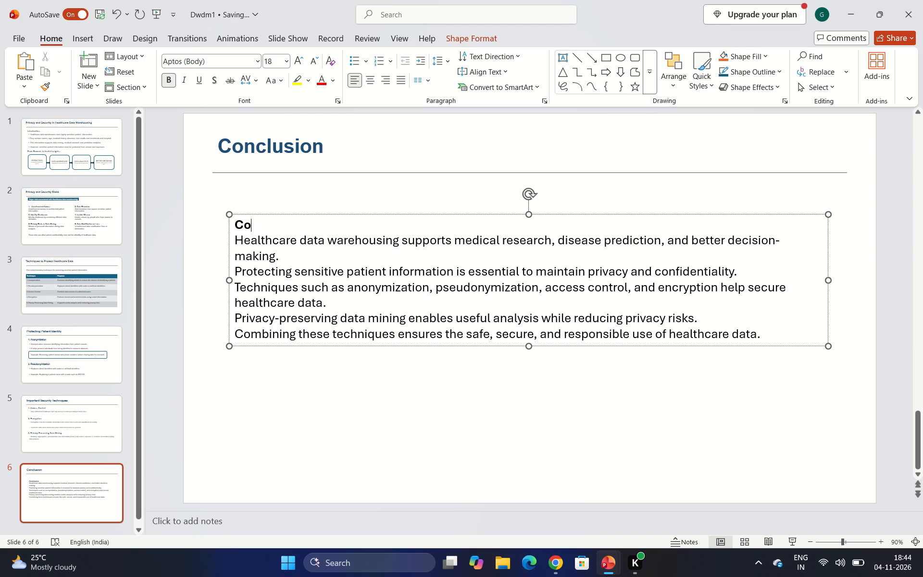
pyautogui.press('BackSpace')
pyautogui.press('BackSpace')
pyautogui.press('BackSpace')
# Set the font size of all the pasted conclusion sentences on slide 6 to 20.
pyautogui.click(100, 277)
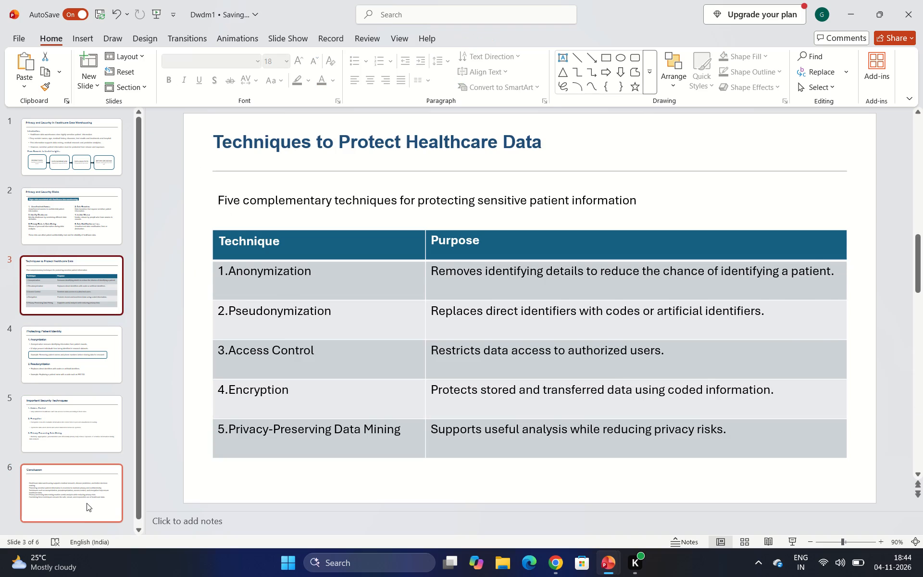
pyautogui.click(87, 503)
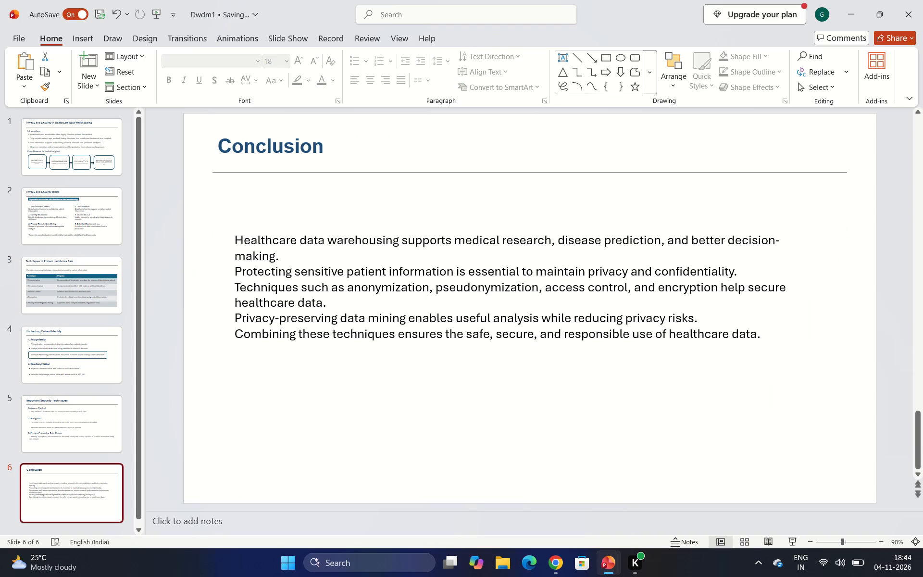
pyautogui.moveTo(237, 239); pyautogui.dragTo(472, 319)
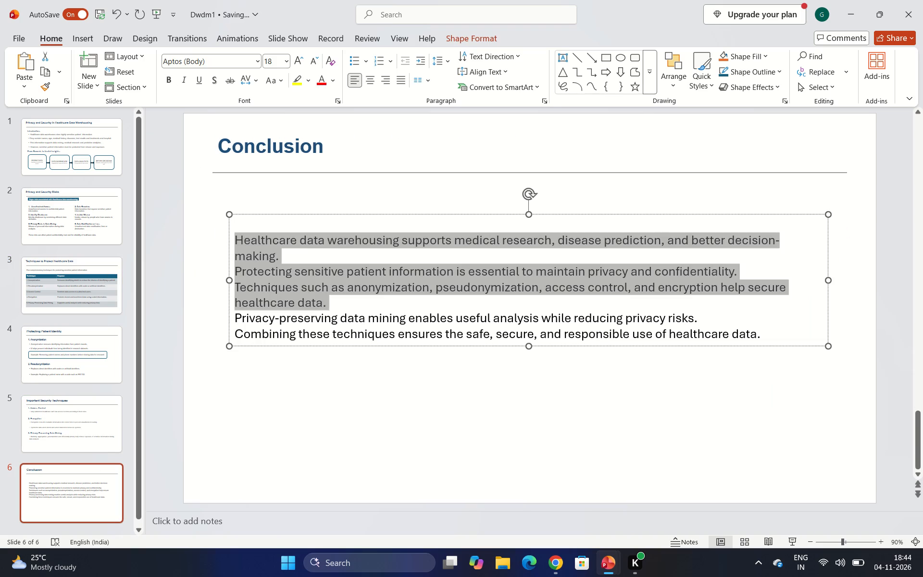
pyautogui.moveTo(472, 319); pyautogui.dragTo(728, 355)
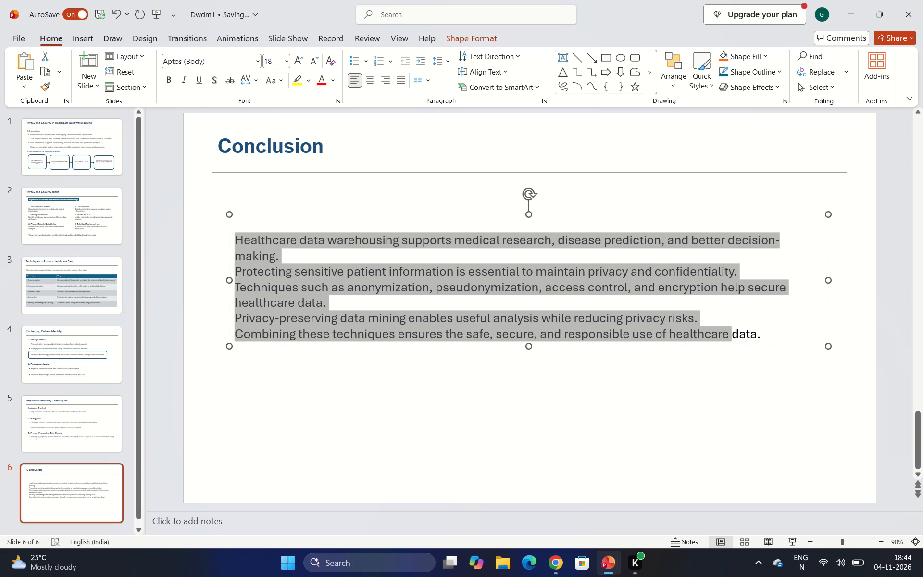
pyautogui.moveTo(728, 355); pyautogui.dragTo(780, 359)
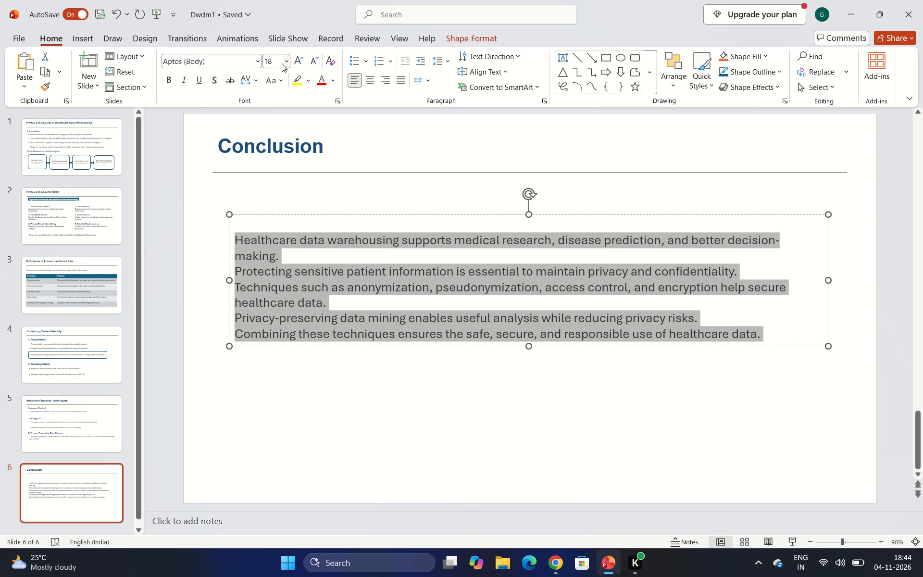
pyautogui.click(282, 63)
pyautogui.click(285, 63)
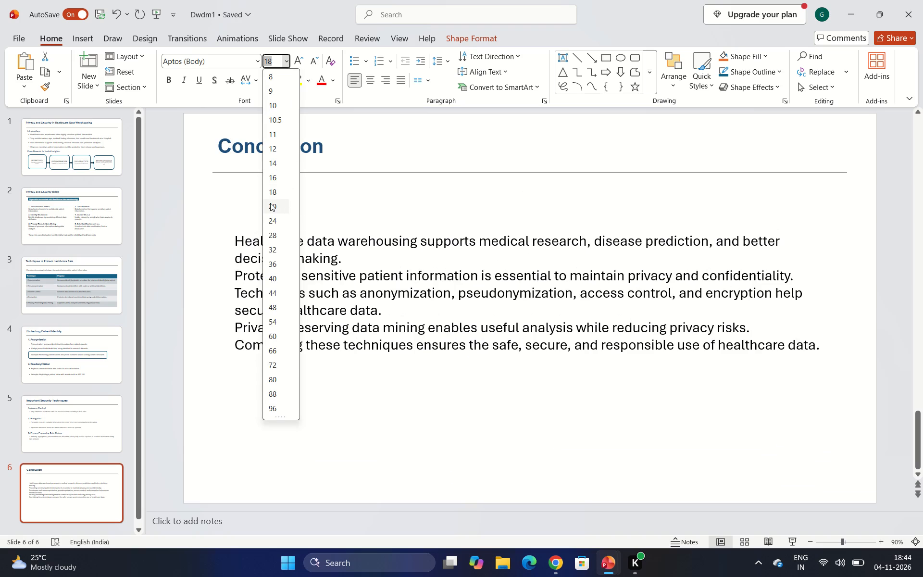
pyautogui.click(271, 206)
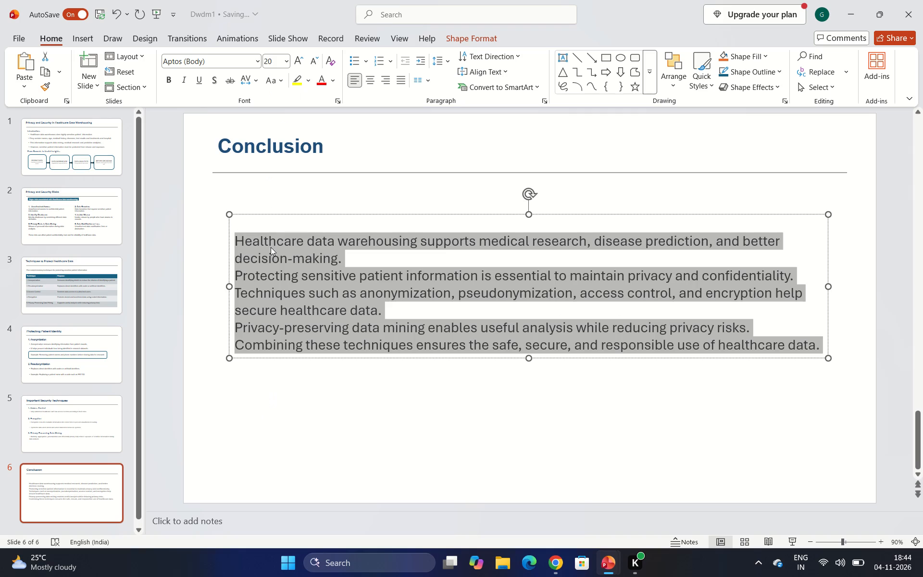
# Apply arrow bullets to all five conclusion sentences.
pyautogui.click(365, 64)
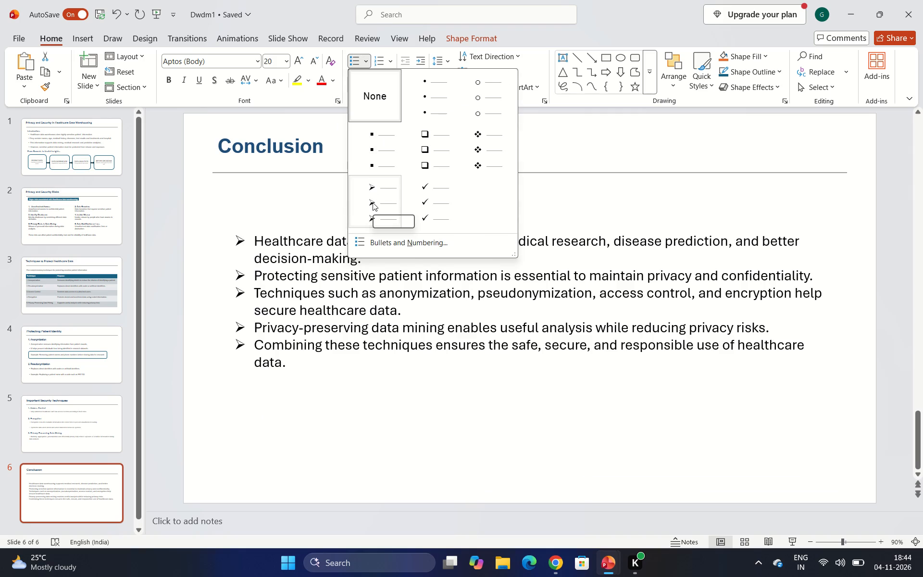
pyautogui.click(373, 202)
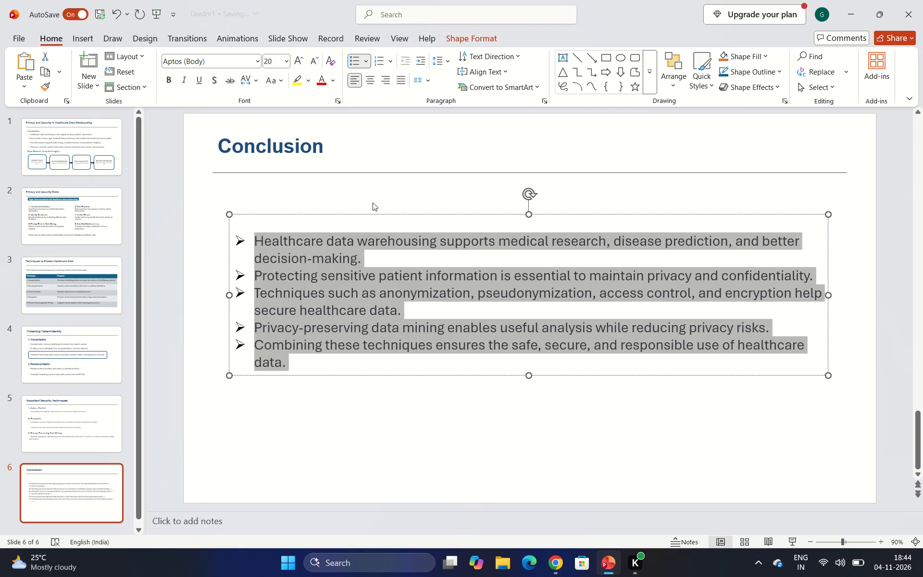
pyautogui.click(248, 270)
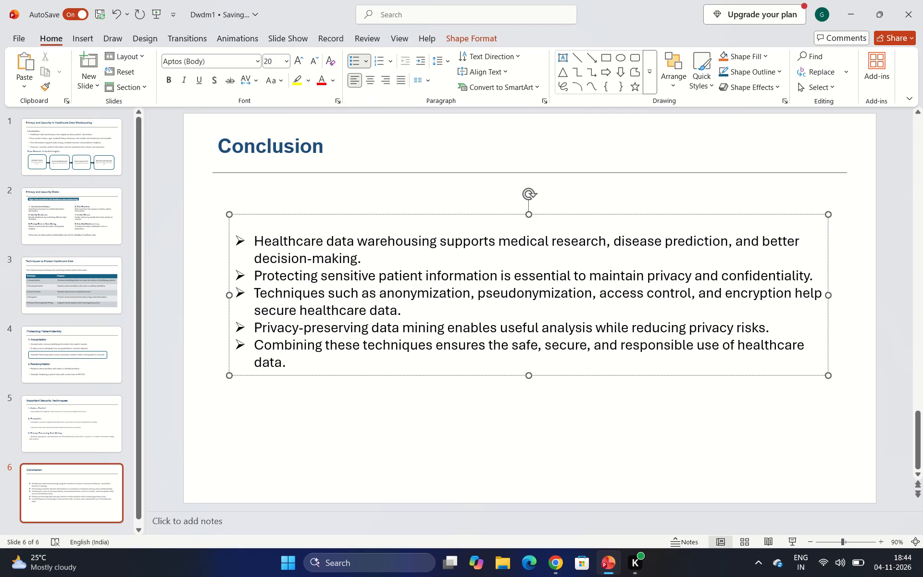
# Separate the five arrow-bulleted conclusion points by inserting an empty line after each of the first four.
pyautogui.click(362, 262)
pyautogui.press('Return')
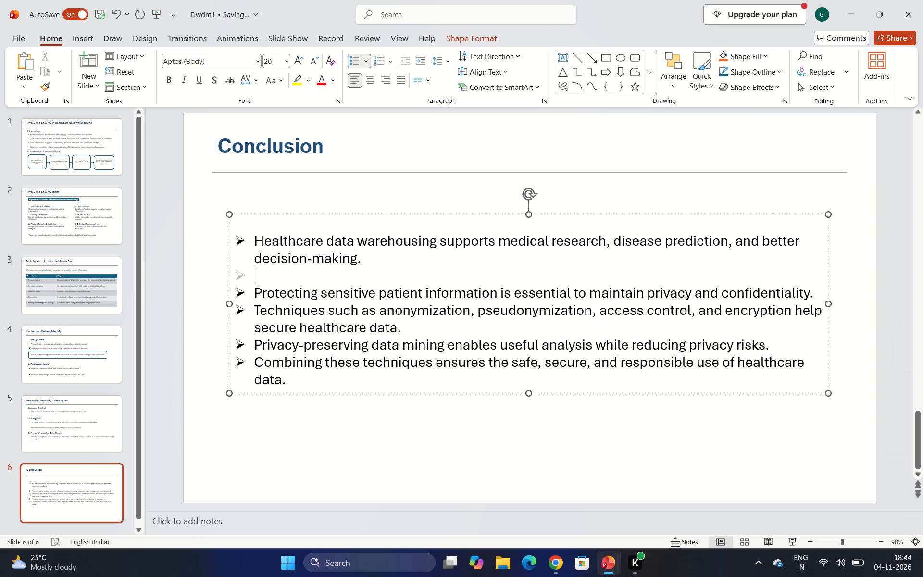
pyautogui.click(408, 326)
pyautogui.click(811, 292)
pyautogui.press('Return')
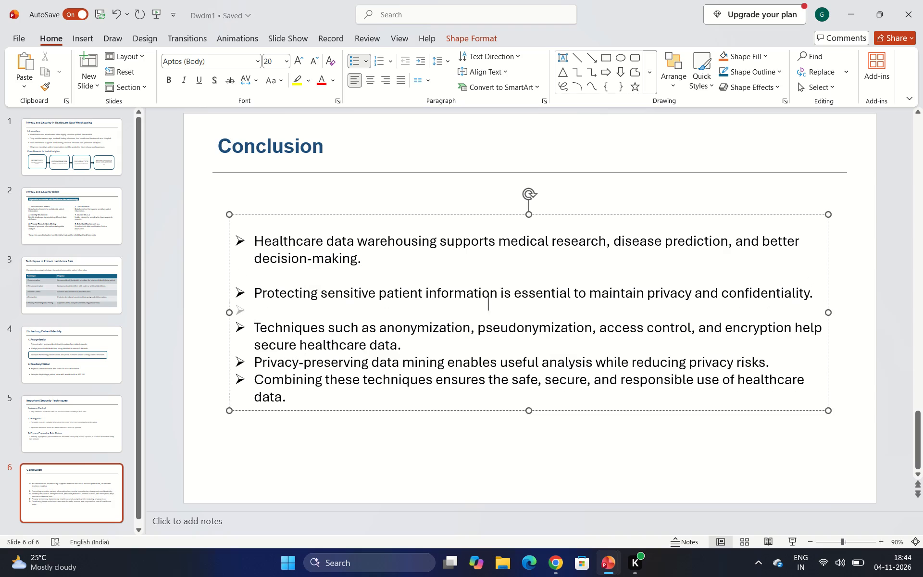
pyautogui.click(412, 353)
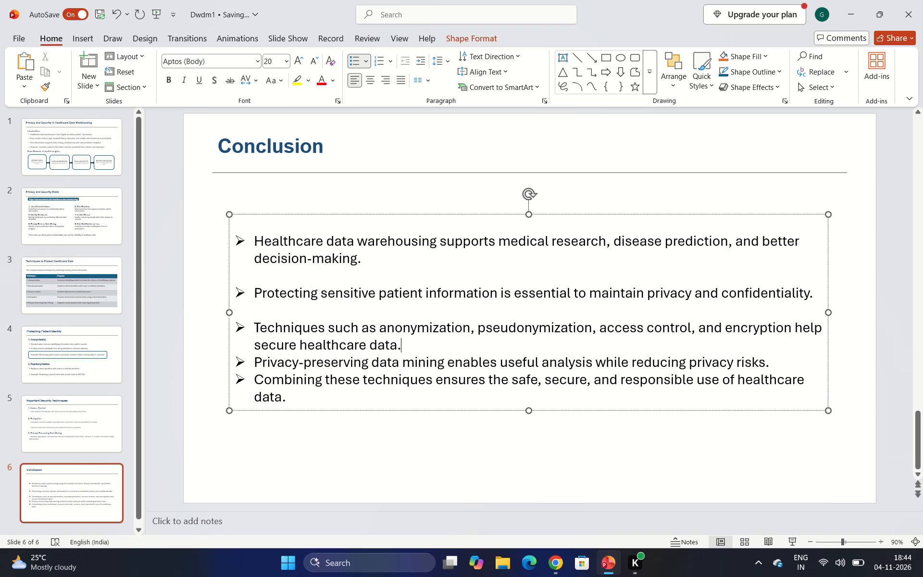
pyautogui.press('BackSpace')
pyautogui.press('.')
pyautogui.press('Return')
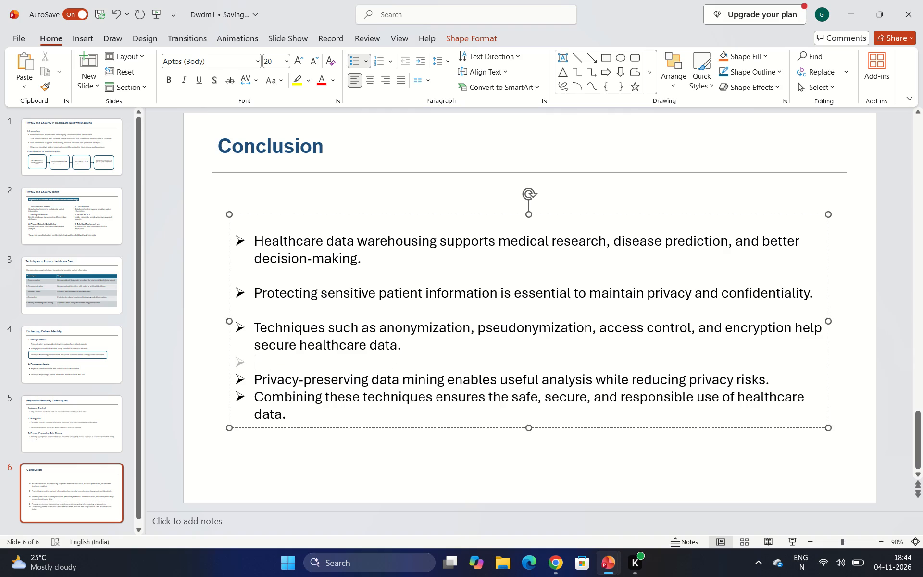
pyautogui.click(776, 380)
pyautogui.press('Return')
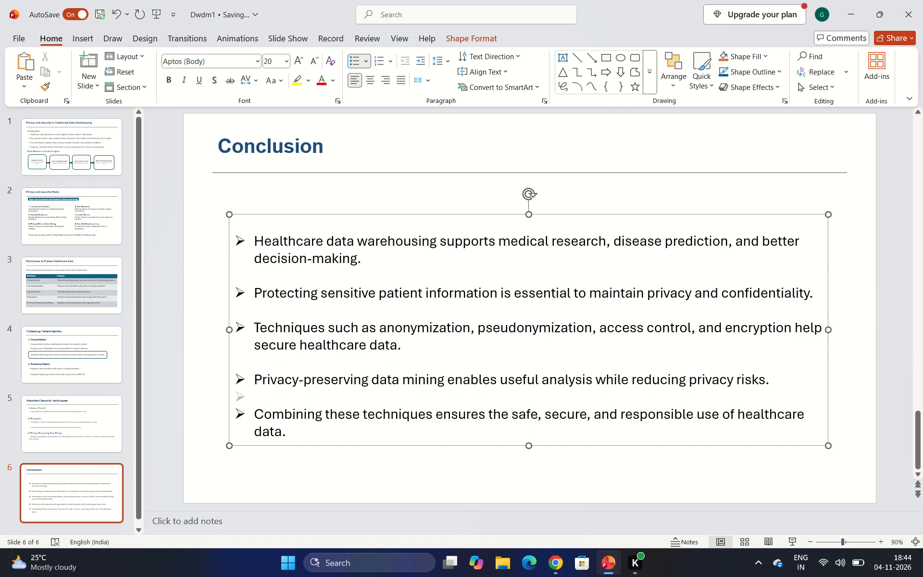
pyautogui.click(209, 276)
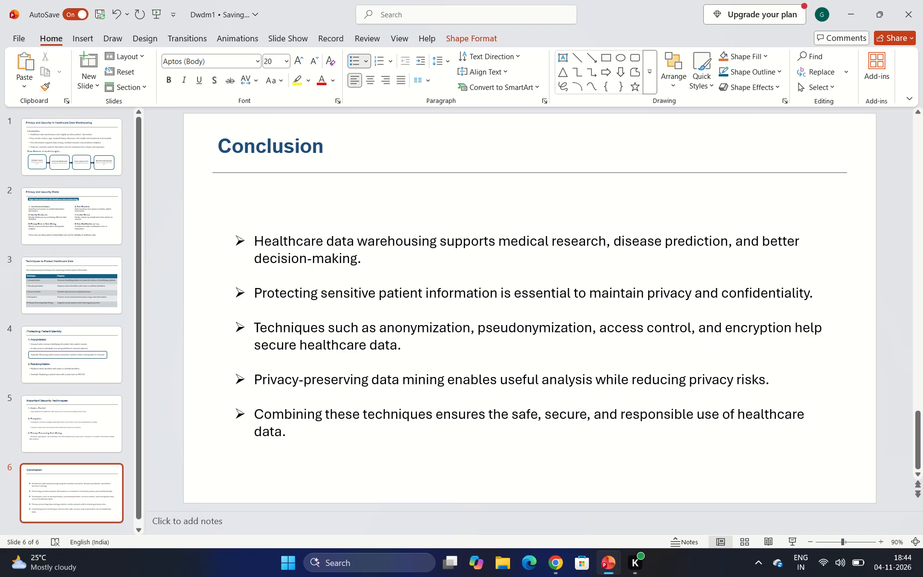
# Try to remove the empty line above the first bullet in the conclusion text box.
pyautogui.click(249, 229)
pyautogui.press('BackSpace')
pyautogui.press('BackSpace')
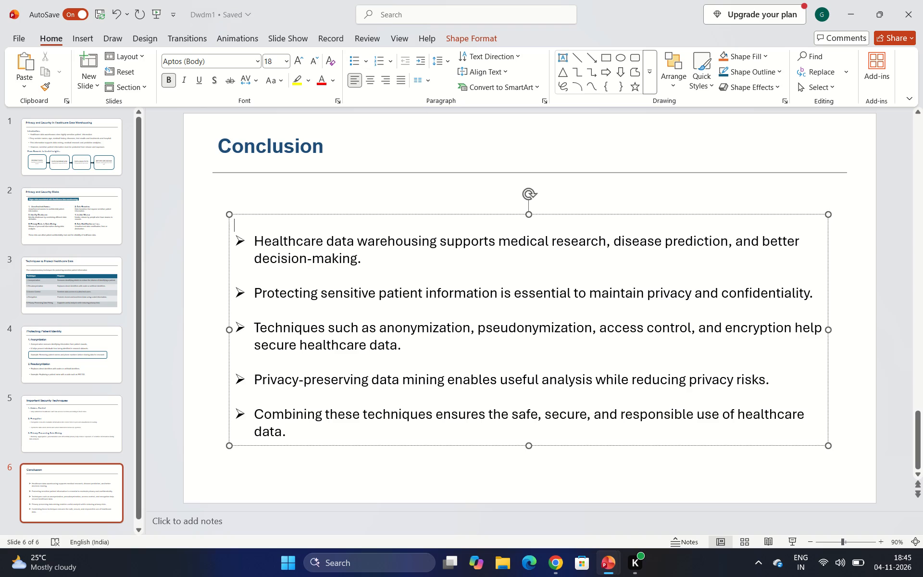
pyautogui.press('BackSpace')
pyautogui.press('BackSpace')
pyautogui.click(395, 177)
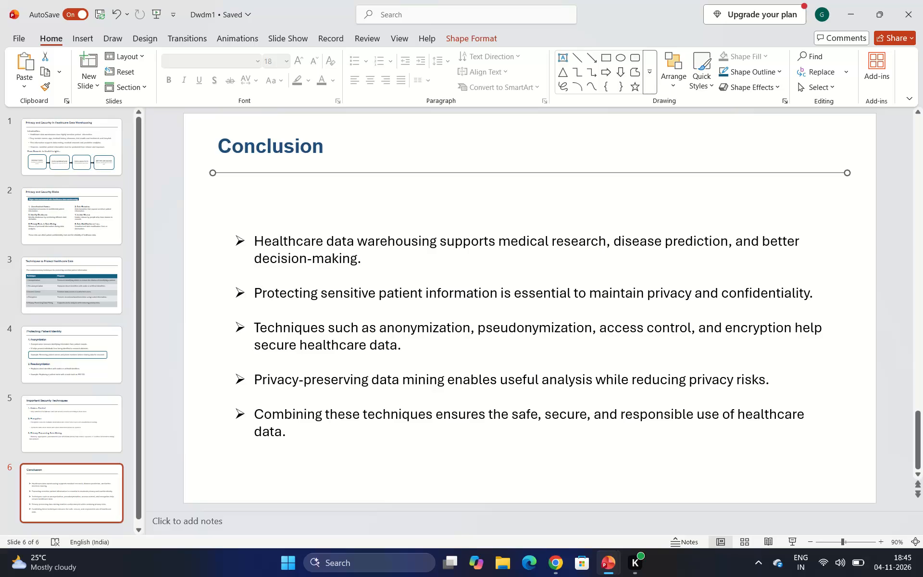
# On the Privacy and Security Risks slide, widen the "Major risks associated with Healthcare data warehousing:" banner leftward so its left edge lines up with the slide title.
pyautogui.click(50, 444)
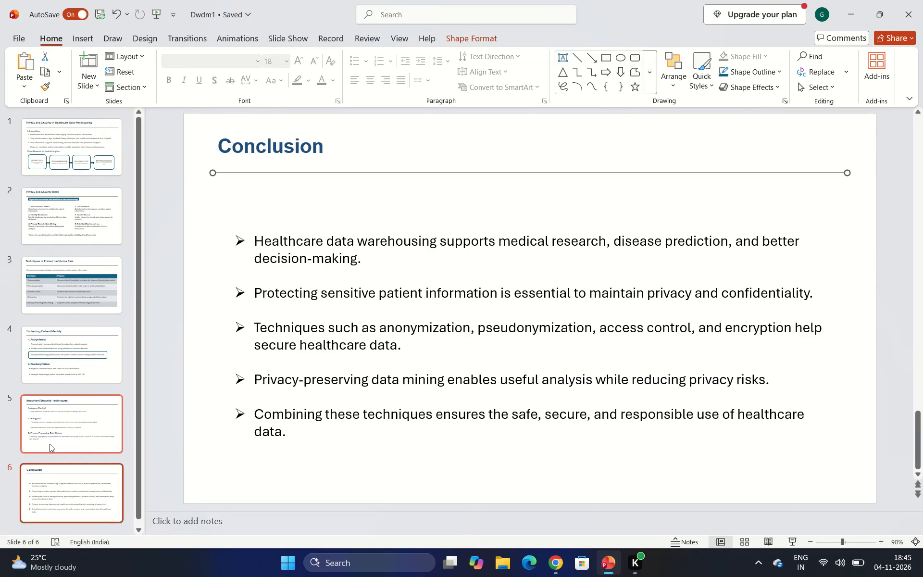
pyautogui.click(77, 348)
pyautogui.click(92, 189)
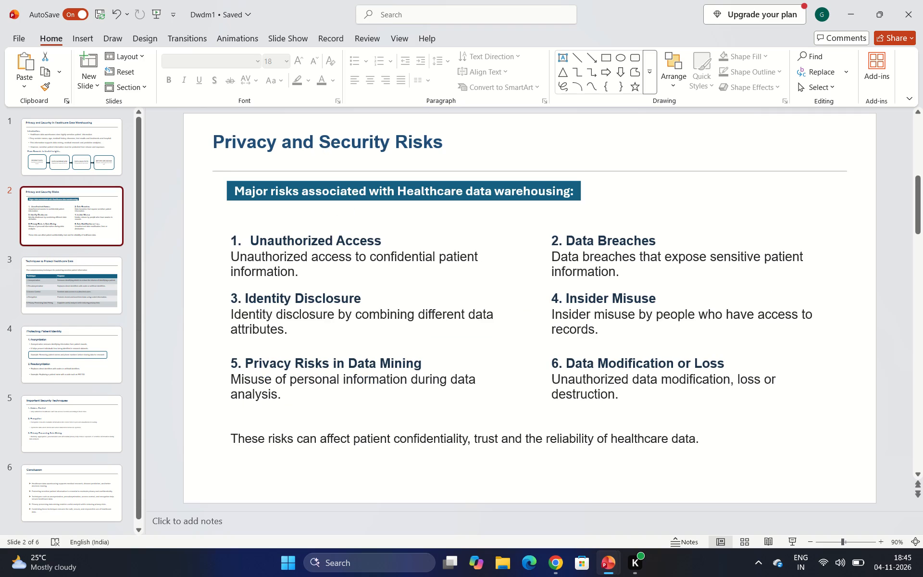
pyautogui.click(235, 192)
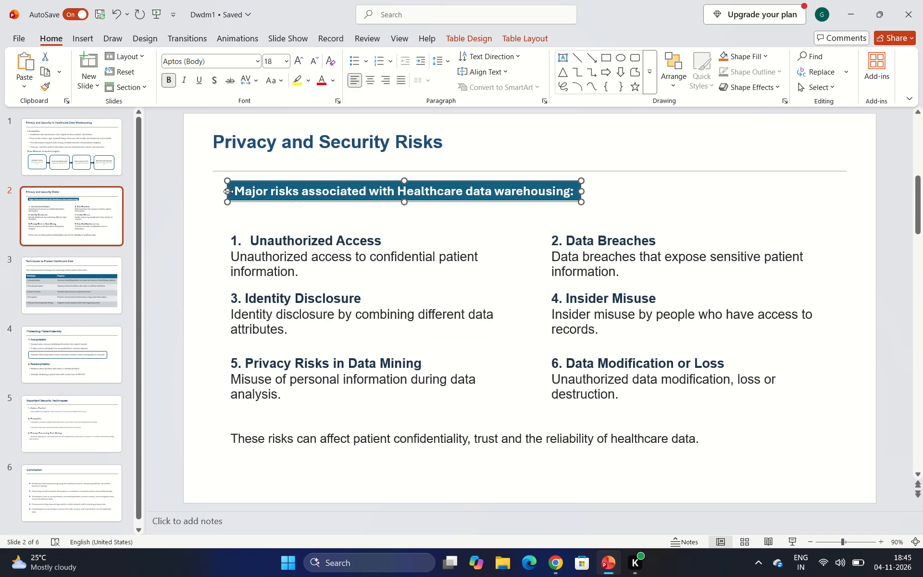
pyautogui.moveTo(228, 191); pyautogui.dragTo(214, 192)
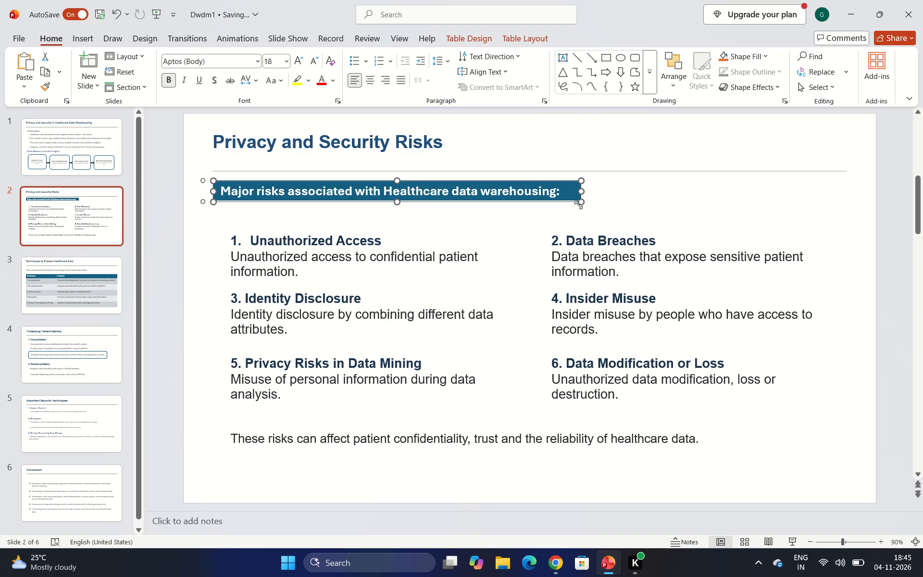
pyautogui.click(563, 236)
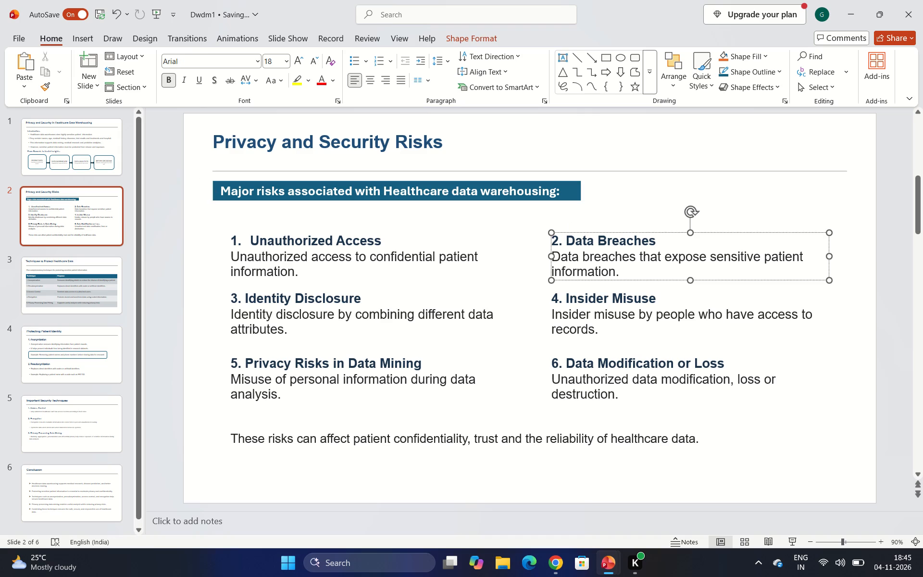
# Review the slides across the presentation, checking that the layout and formatting of the Conclusion slide match the others.
pyautogui.click(75, 344)
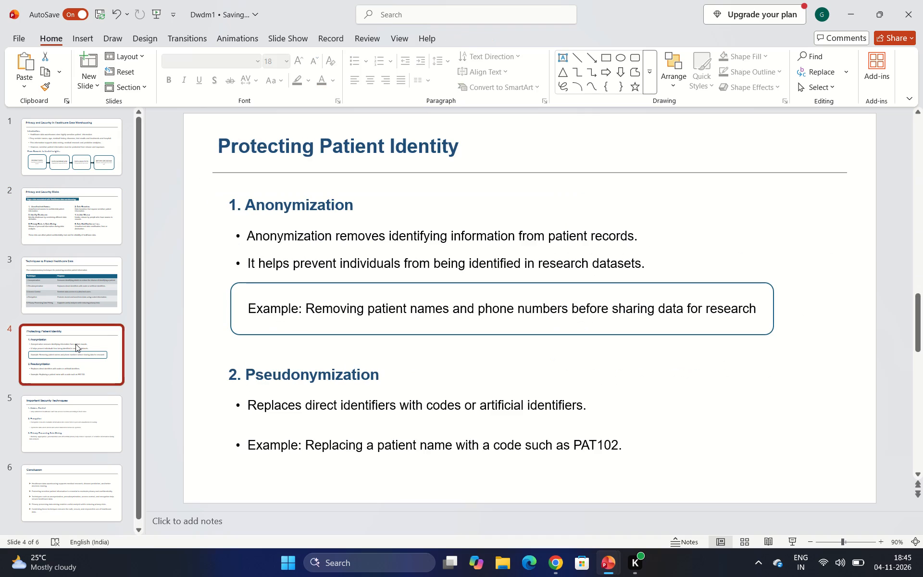
pyautogui.click(71, 426)
pyautogui.click(72, 488)
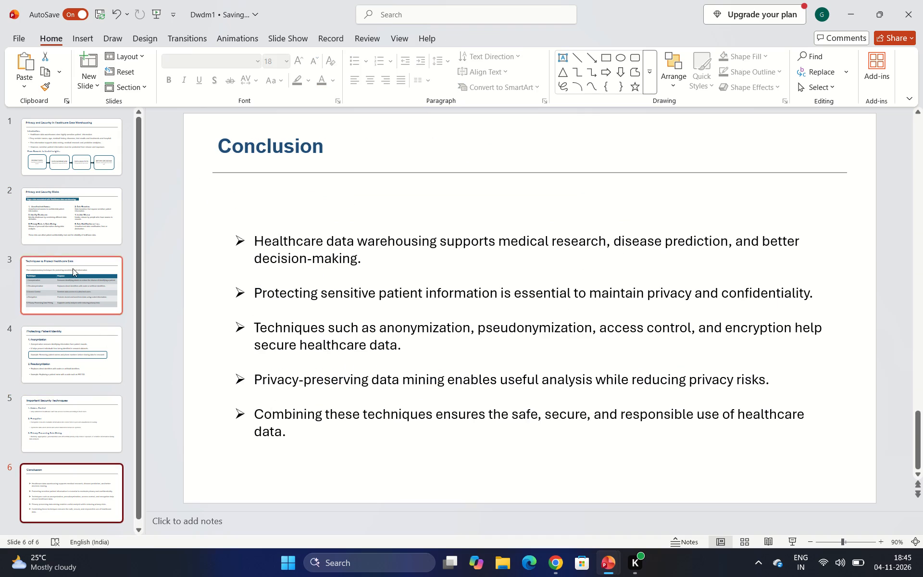
pyautogui.click(87, 147)
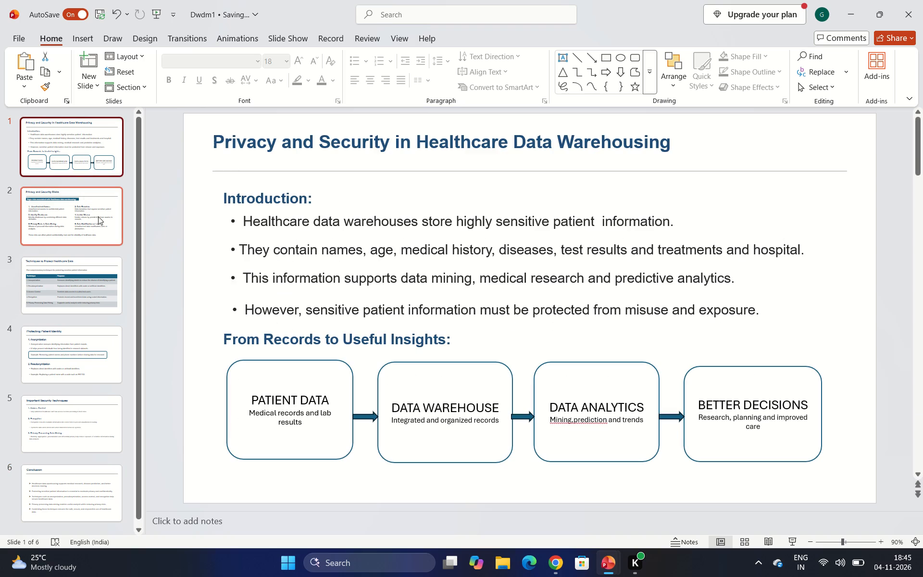
pyautogui.click(92, 233)
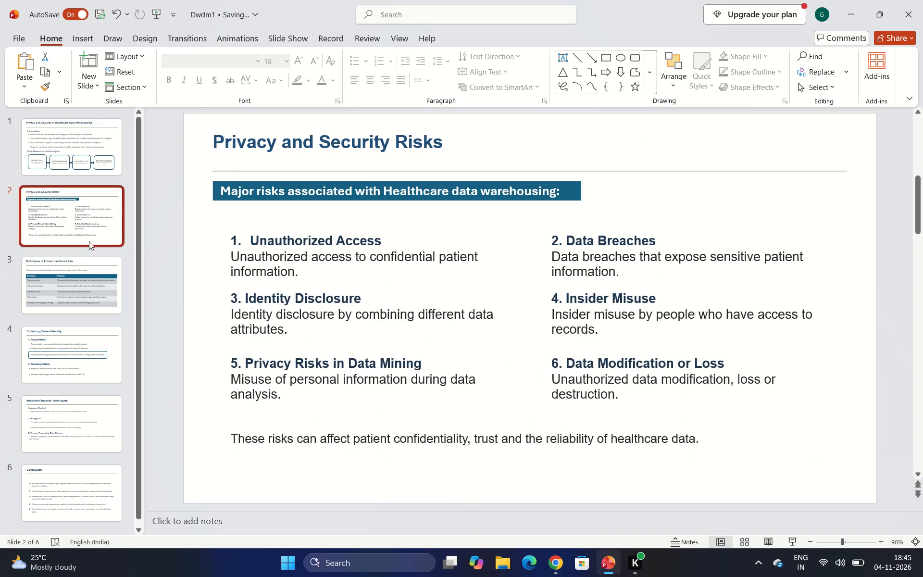
pyautogui.click(72, 310)
pyautogui.click(69, 376)
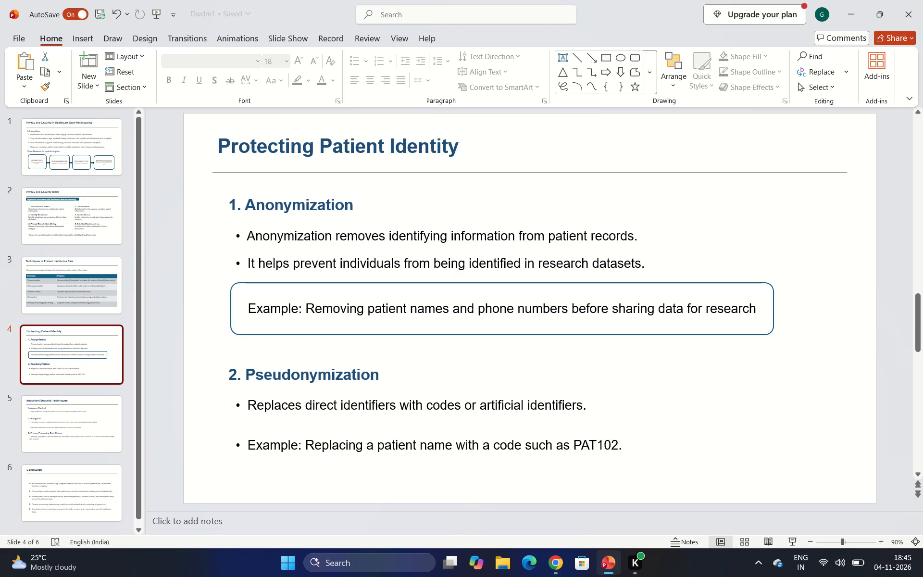
pyautogui.click(326, 324)
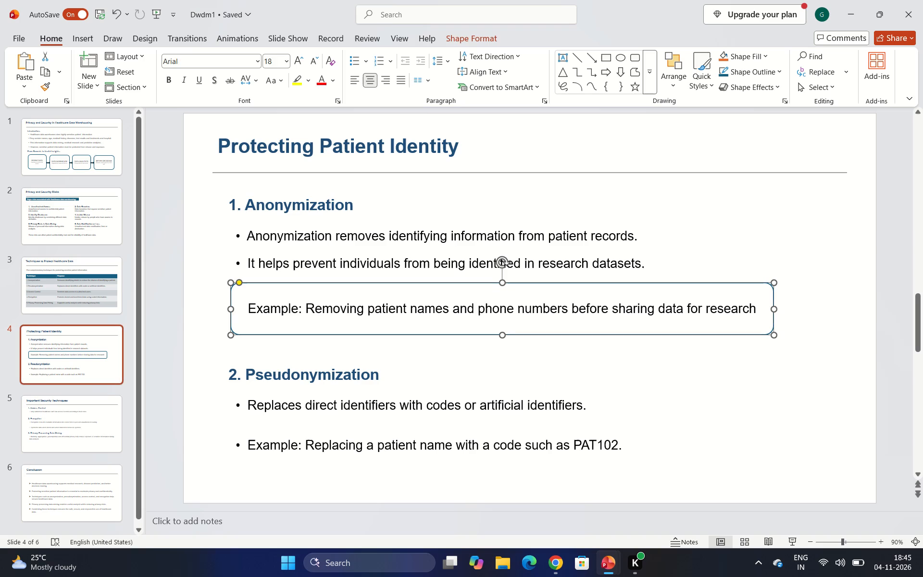
pyautogui.click(80, 474)
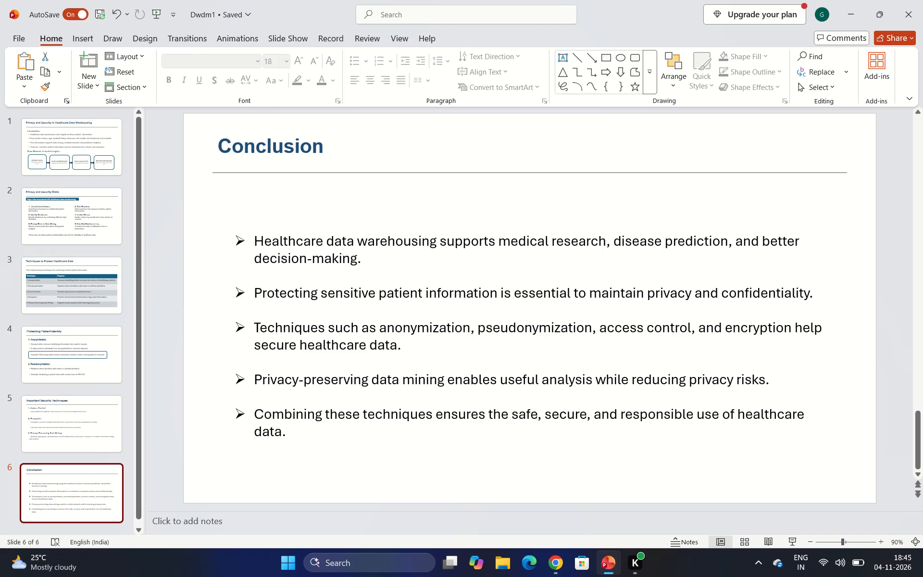
pyautogui.click(268, 215)
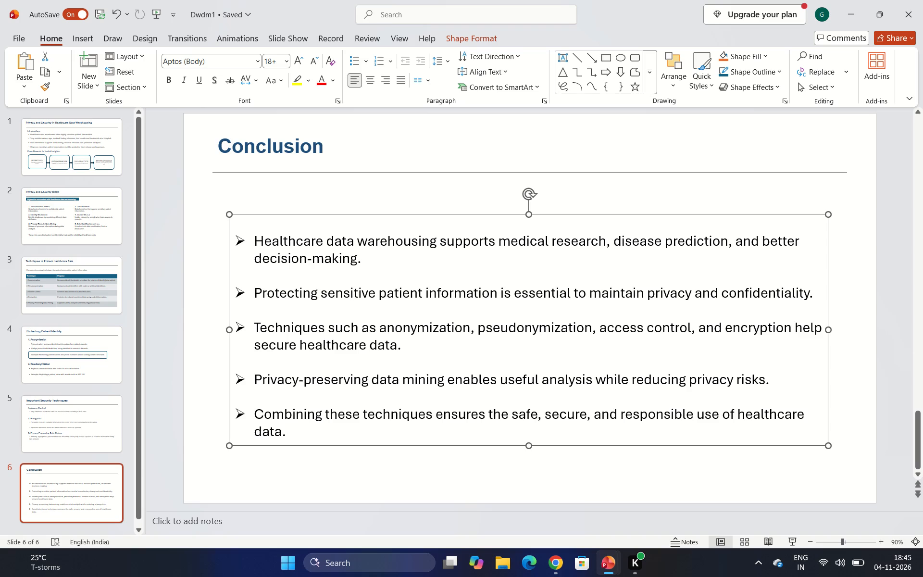
pyautogui.click(80, 146)
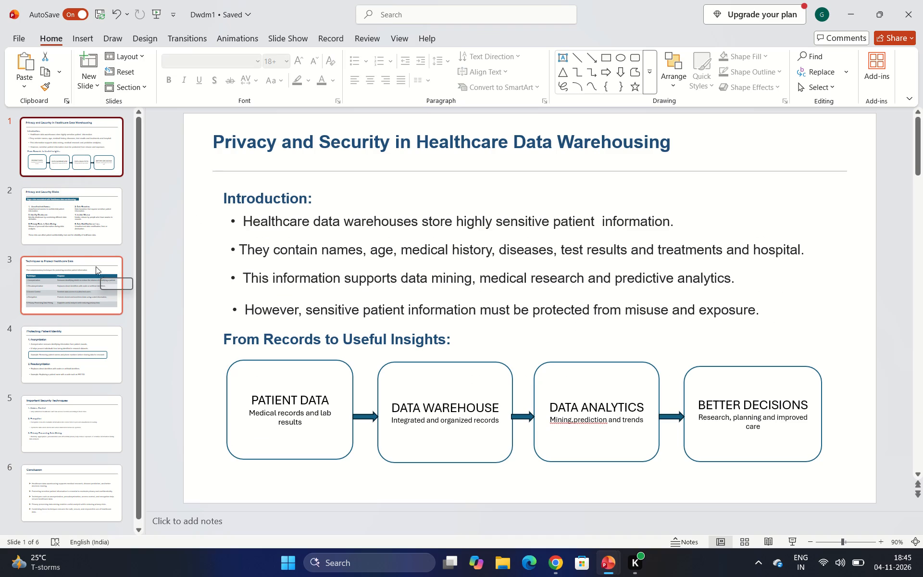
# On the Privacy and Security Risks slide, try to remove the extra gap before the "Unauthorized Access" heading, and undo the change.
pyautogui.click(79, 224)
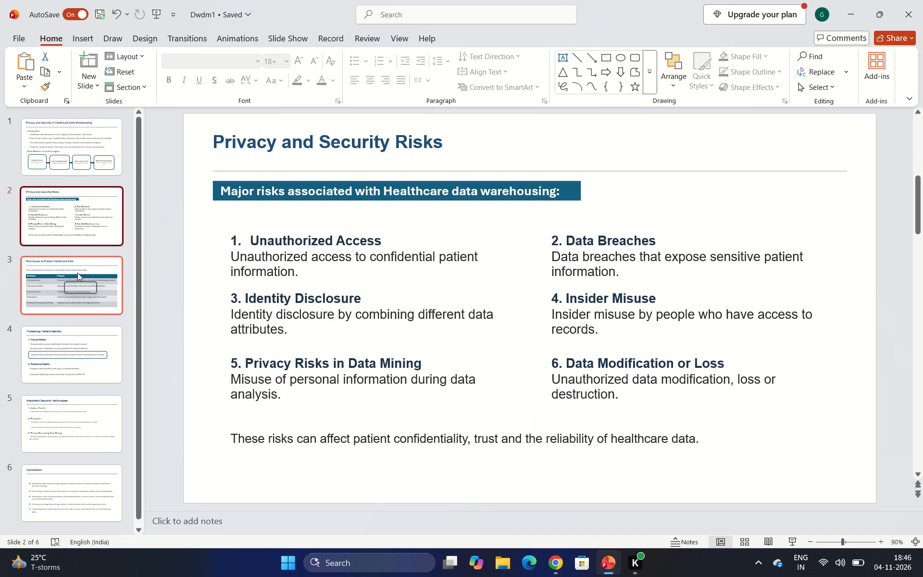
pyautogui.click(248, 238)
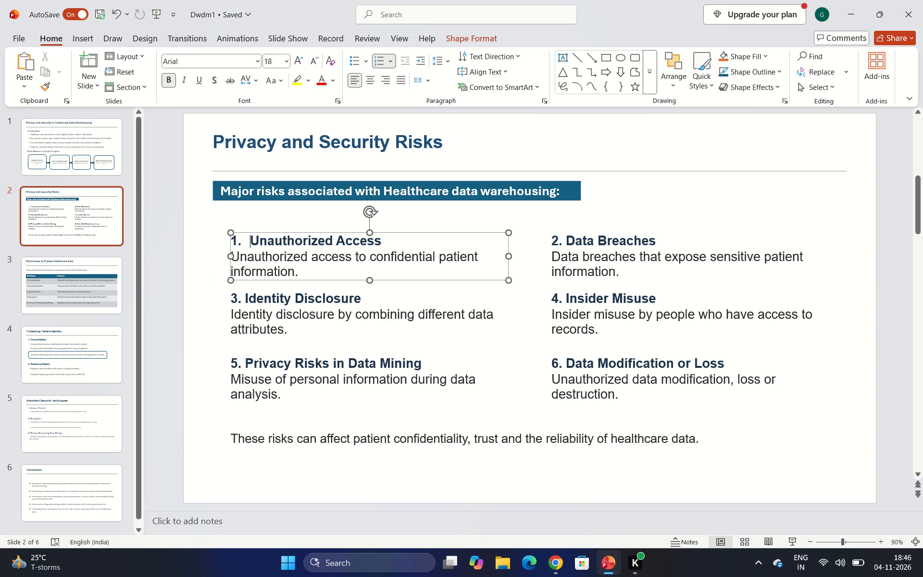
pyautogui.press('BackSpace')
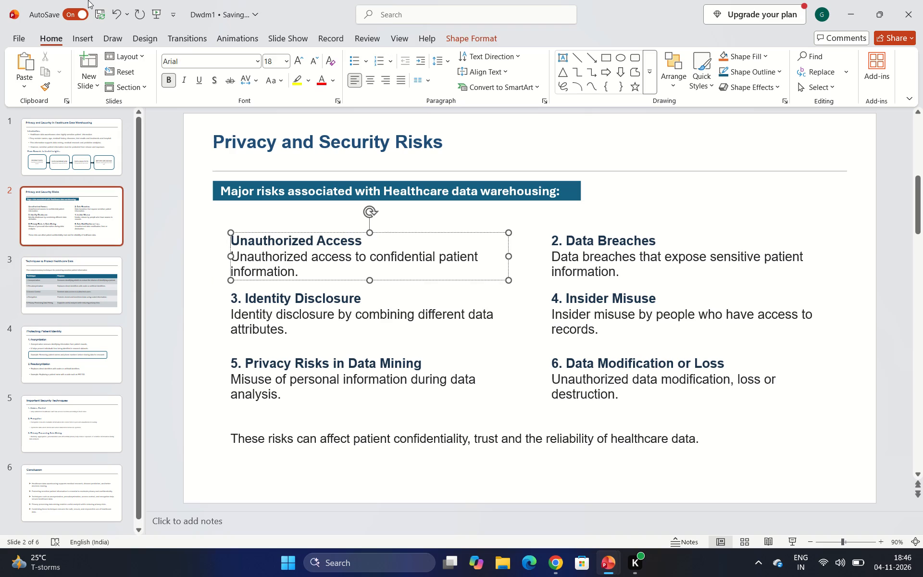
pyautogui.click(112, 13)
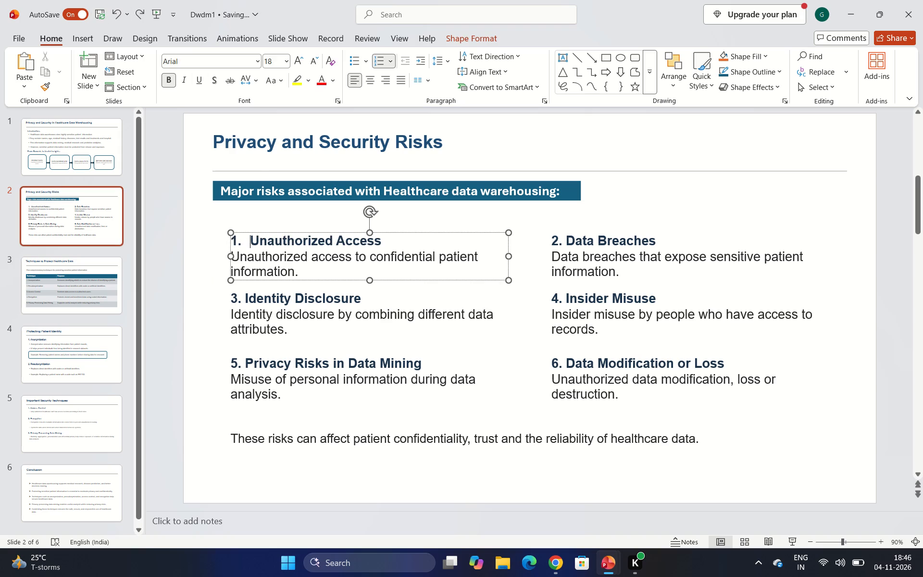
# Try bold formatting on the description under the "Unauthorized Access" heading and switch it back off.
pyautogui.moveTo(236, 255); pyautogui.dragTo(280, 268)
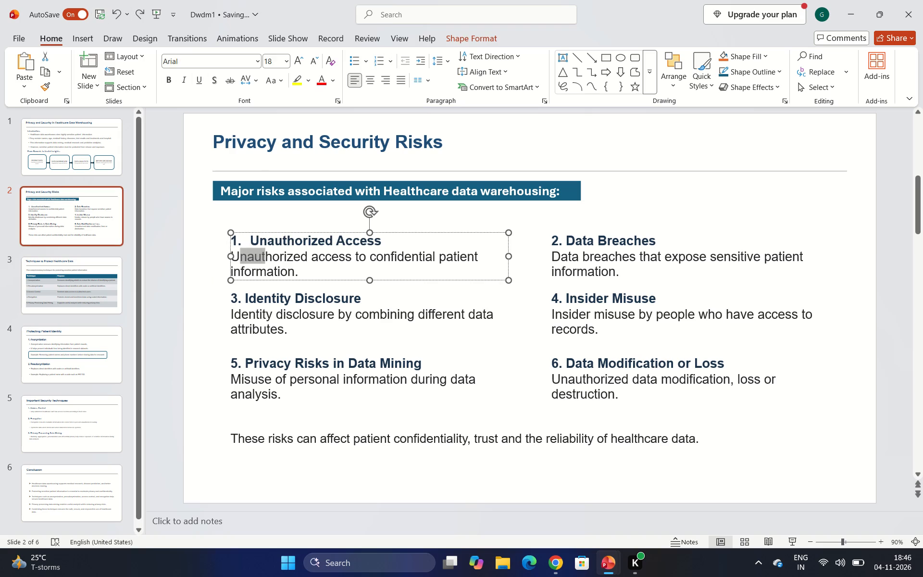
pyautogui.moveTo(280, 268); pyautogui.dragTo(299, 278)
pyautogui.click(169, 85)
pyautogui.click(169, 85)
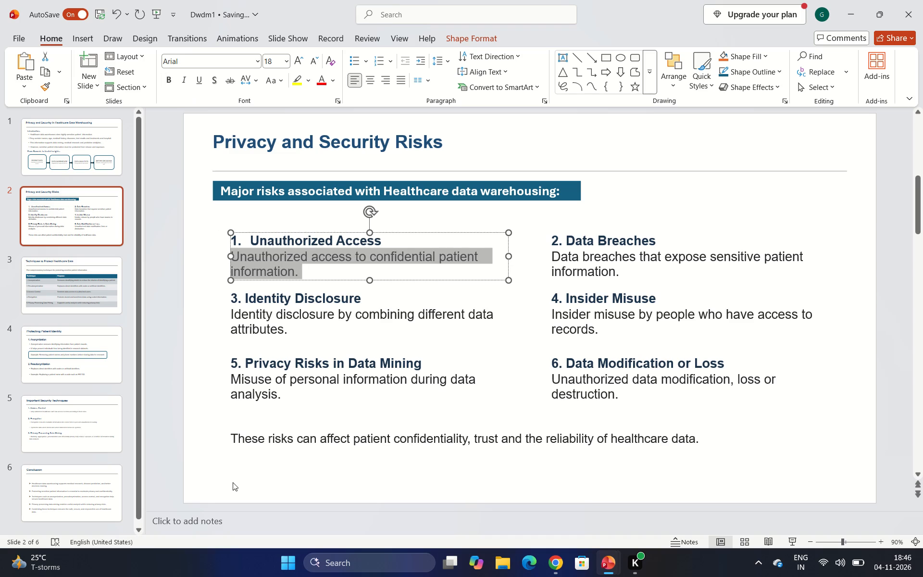
# Add a four-diamond bullet to the closing sentence "These risks can affect patient confidentiality, trust and the reliability of healthcare data.".
pyautogui.click(233, 441)
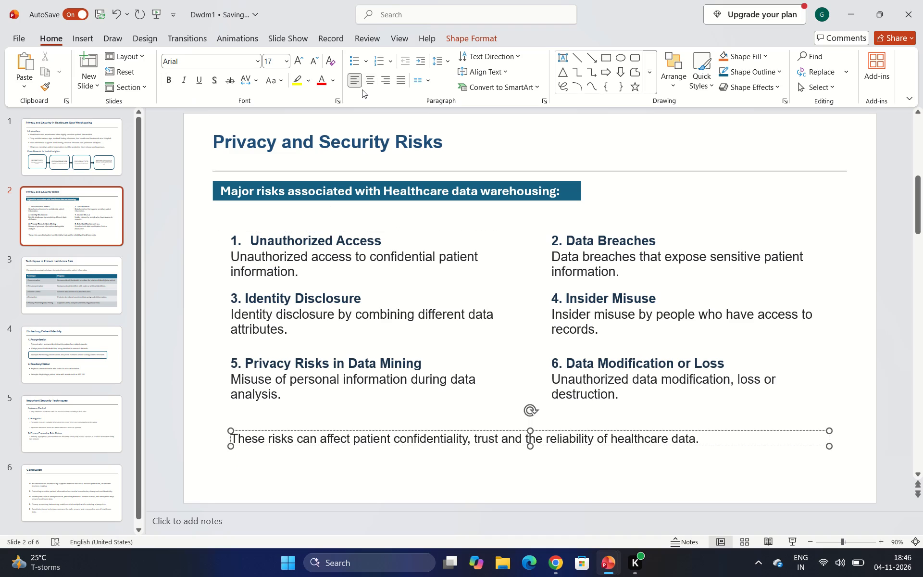
pyautogui.click(369, 54)
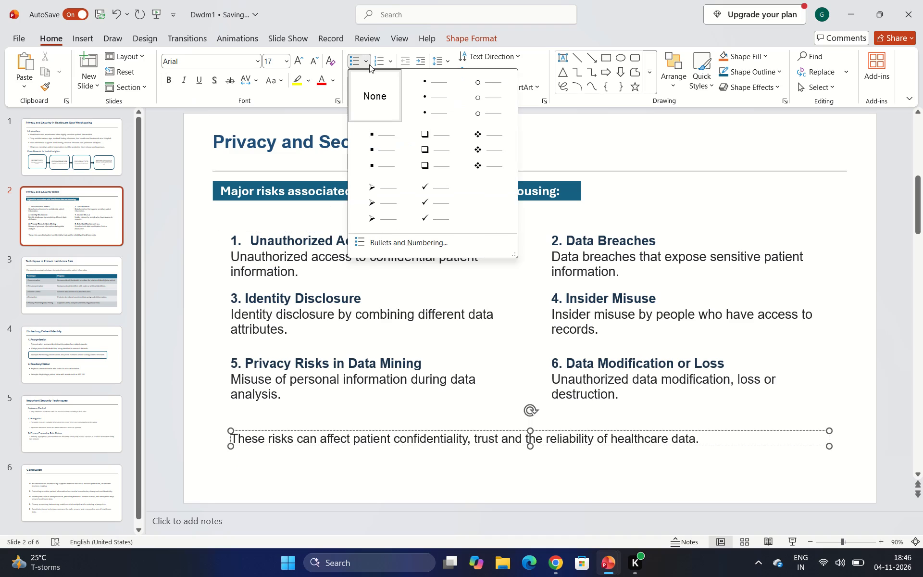
pyautogui.click(489, 153)
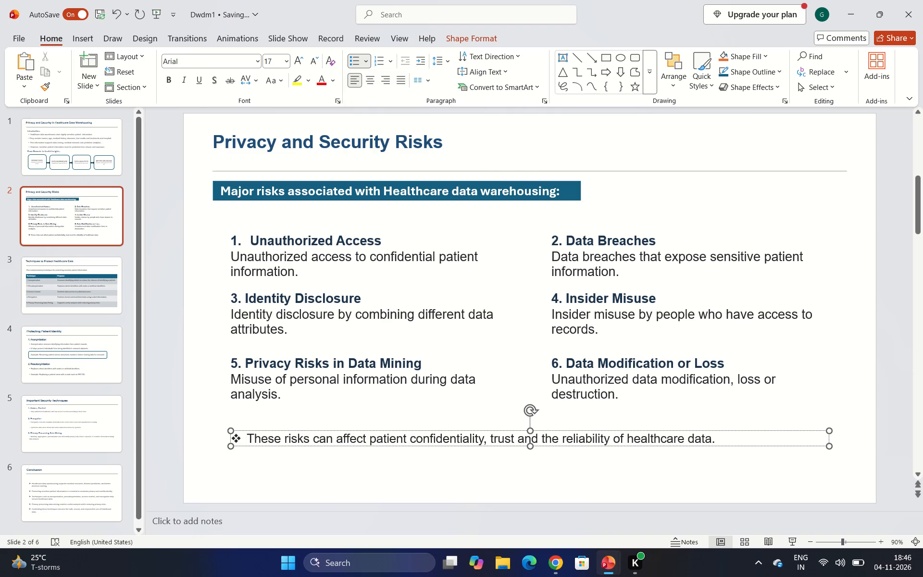
pyautogui.click(311, 499)
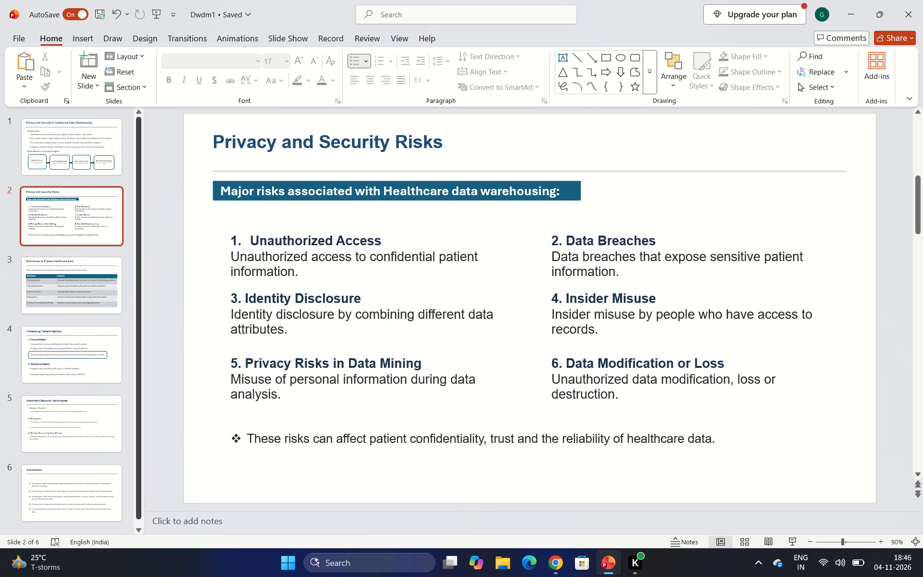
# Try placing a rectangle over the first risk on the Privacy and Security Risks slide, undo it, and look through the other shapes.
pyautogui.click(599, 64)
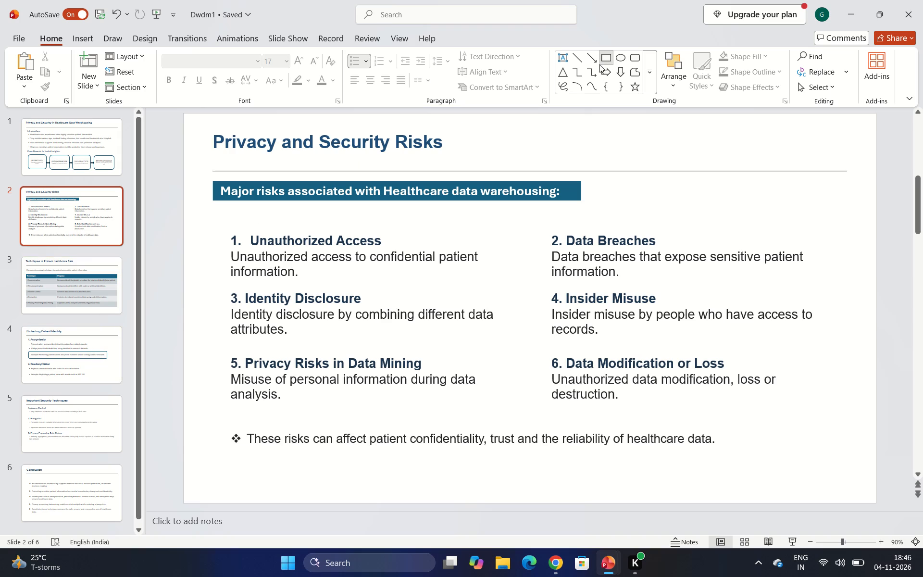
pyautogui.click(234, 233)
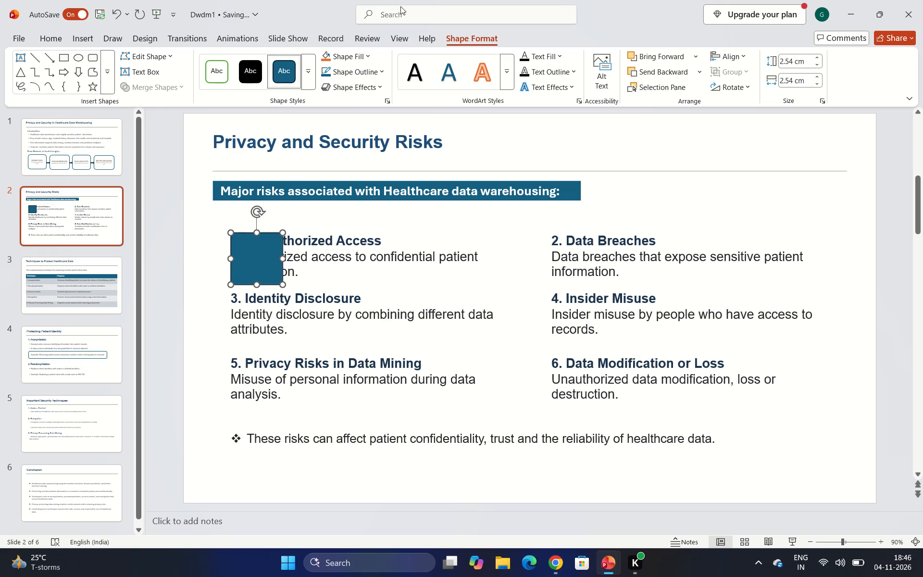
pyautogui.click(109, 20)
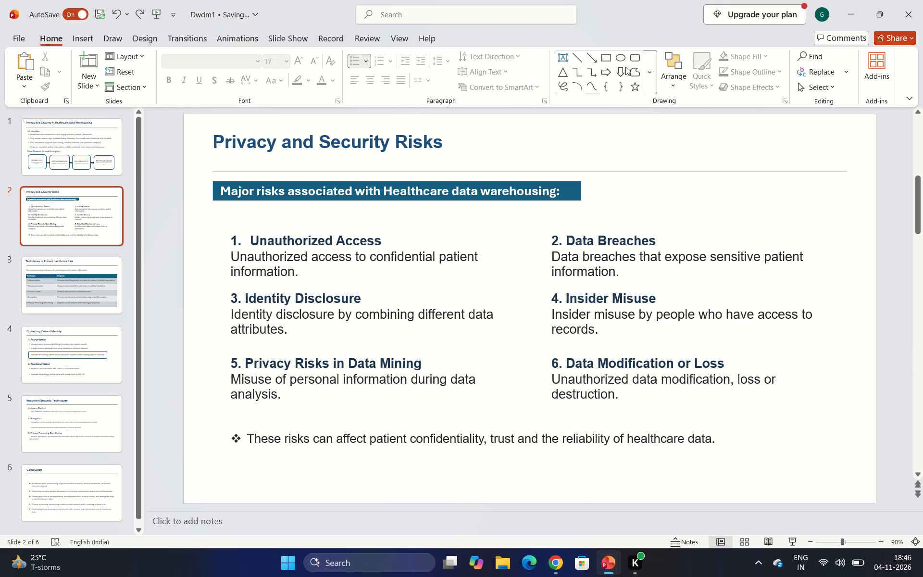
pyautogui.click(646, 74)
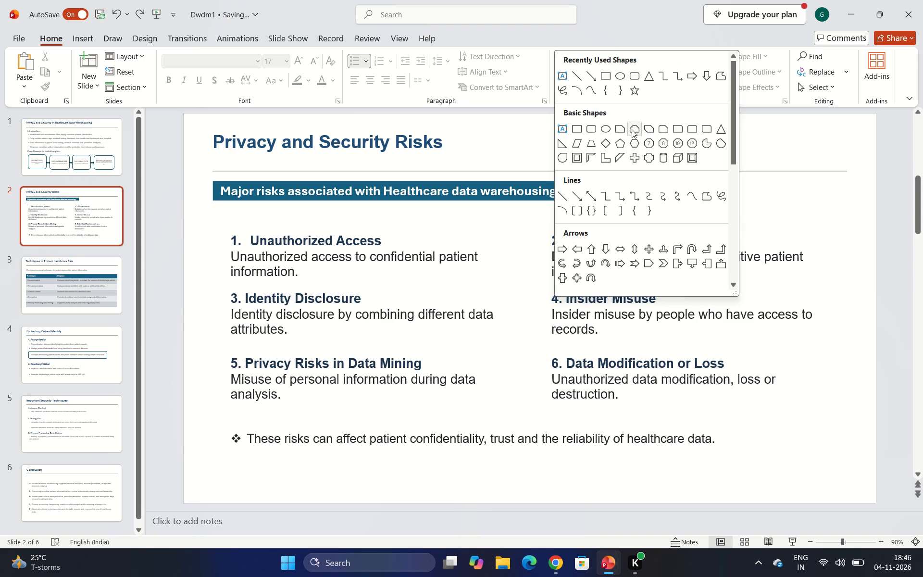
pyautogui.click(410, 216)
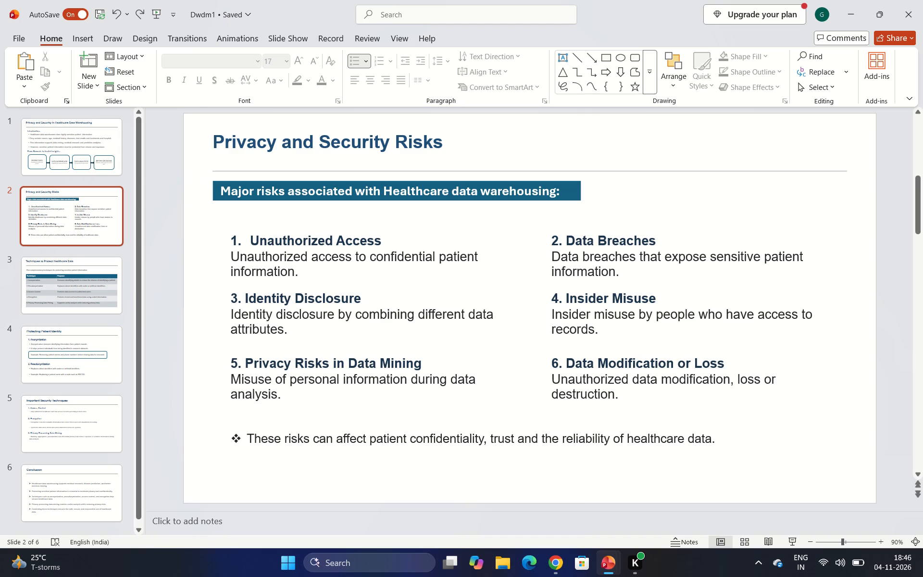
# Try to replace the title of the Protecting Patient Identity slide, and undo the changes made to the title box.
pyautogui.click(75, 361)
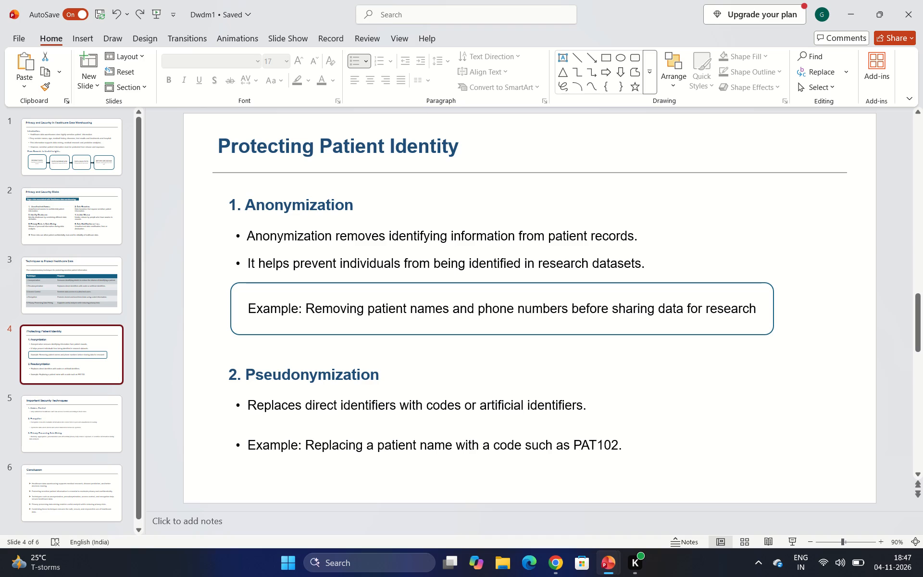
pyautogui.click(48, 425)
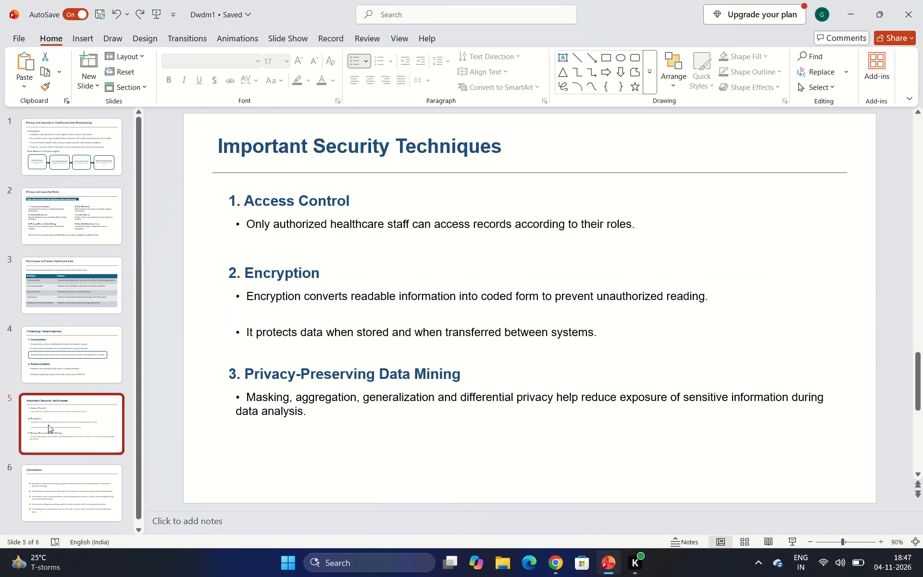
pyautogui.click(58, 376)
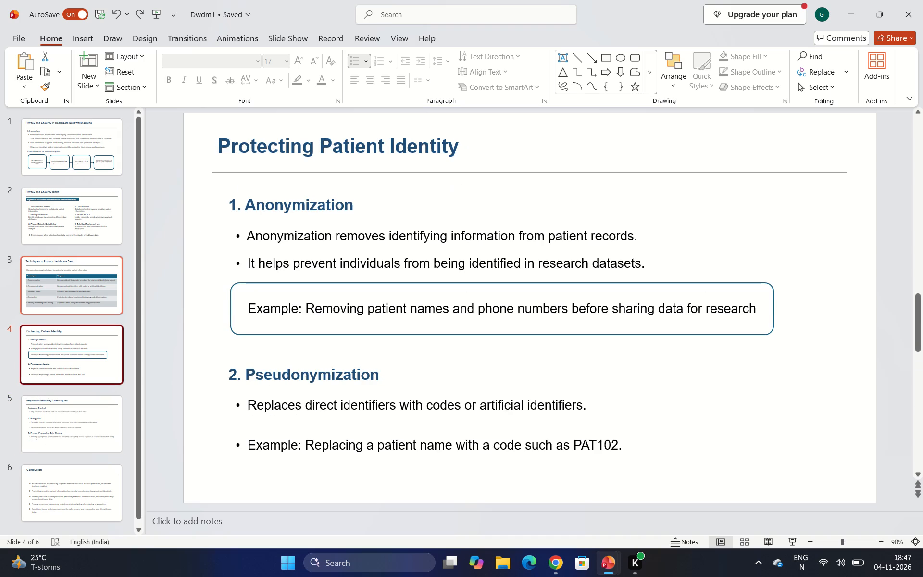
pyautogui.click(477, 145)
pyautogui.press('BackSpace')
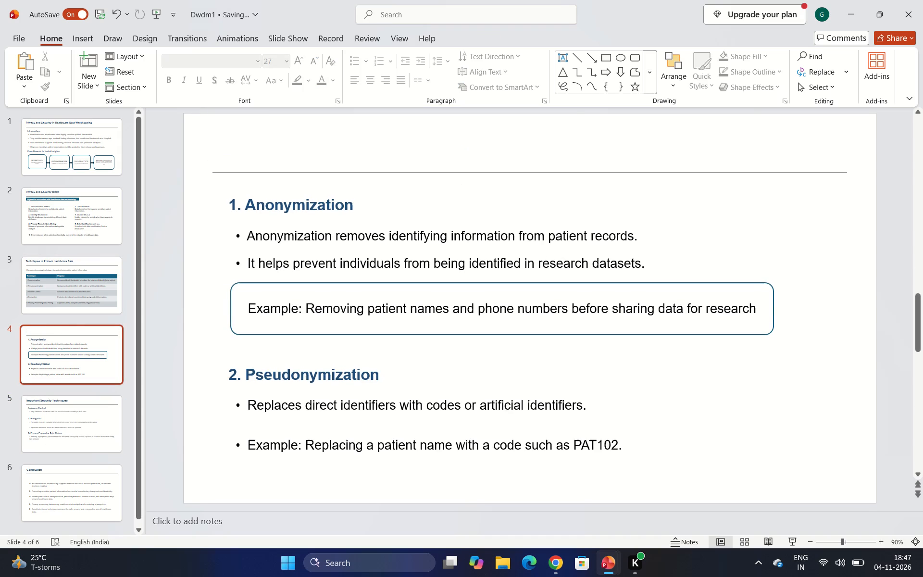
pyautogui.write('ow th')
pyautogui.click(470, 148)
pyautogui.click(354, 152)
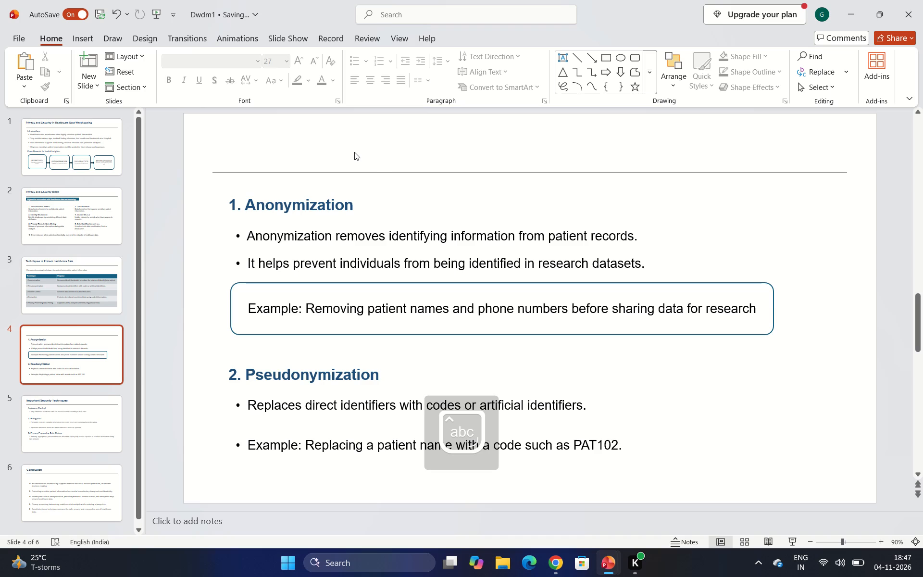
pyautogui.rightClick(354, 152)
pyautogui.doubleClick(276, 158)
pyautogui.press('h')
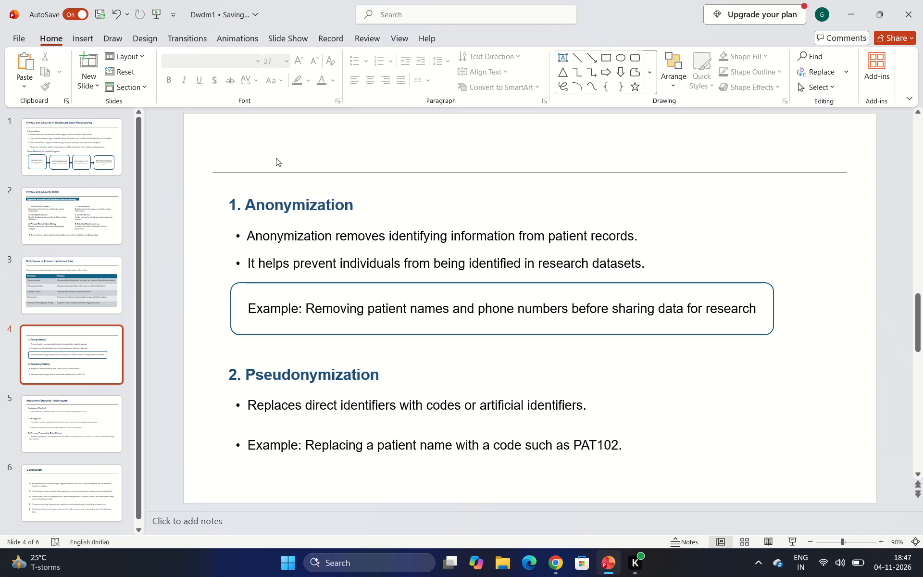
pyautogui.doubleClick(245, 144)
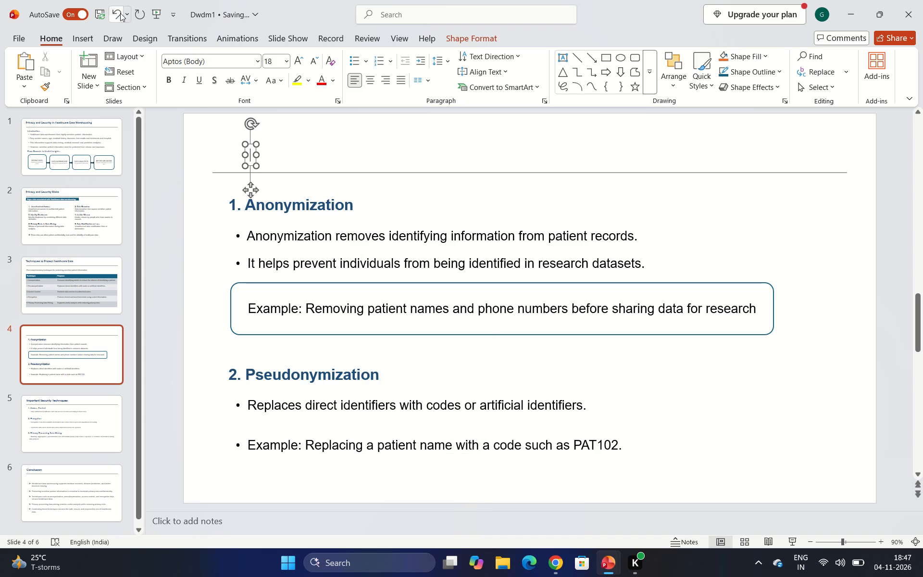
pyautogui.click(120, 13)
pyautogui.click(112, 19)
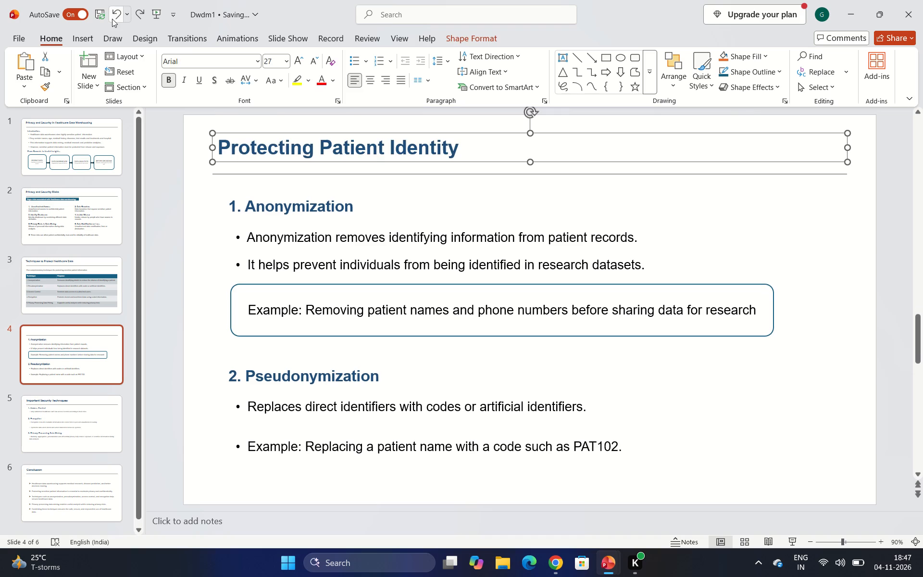
# Replace the title of the Protecting Patient Identity slide with "How the Protection Techniques Work".
pyautogui.click(471, 154)
pyautogui.click(462, 150)
pyautogui.click(362, 132)
pyautogui.click(368, 149)
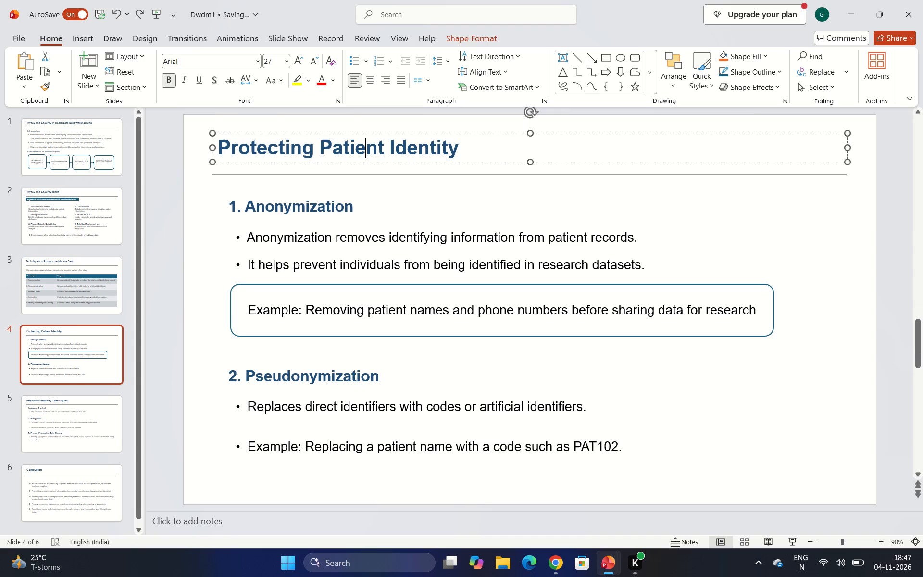
pyautogui.press('Right')
pyautogui.press('Right')
pyautogui.press('Right')
pyautogui.press('Right')
pyautogui.press('Right')
pyautogui.press('Right')
pyautogui.press('Right')
pyautogui.press('Right')
pyautogui.press('Right')
pyautogui.press('Right')
pyautogui.press('Right')
pyautogui.press('Right')
pyautogui.press('Right')
pyautogui.press('BackSpace')
pyautogui.press('BackSpace')
pyautogui.press('BackSpace')
pyautogui.press('BackSpace')
pyautogui.press('BackSpace')
pyautogui.press('BackSpace')
pyautogui.press('BackSpace')
pyautogui.press('BackSpace')
pyautogui.press('BackSpace')
pyautogui.press('BackSpace')
pyautogui.press('BackSpace')
pyautogui.press('BackSpace')
pyautogui.press('BackSpace')
pyautogui.press('BackSpace')
pyautogui.press('BackSpace')
pyautogui.press('BackSpace')
pyautogui.press('BackSpace')
pyautogui.press('BackSpace')
pyautogui.press('BackSpace')
pyautogui.press('BackSpace')
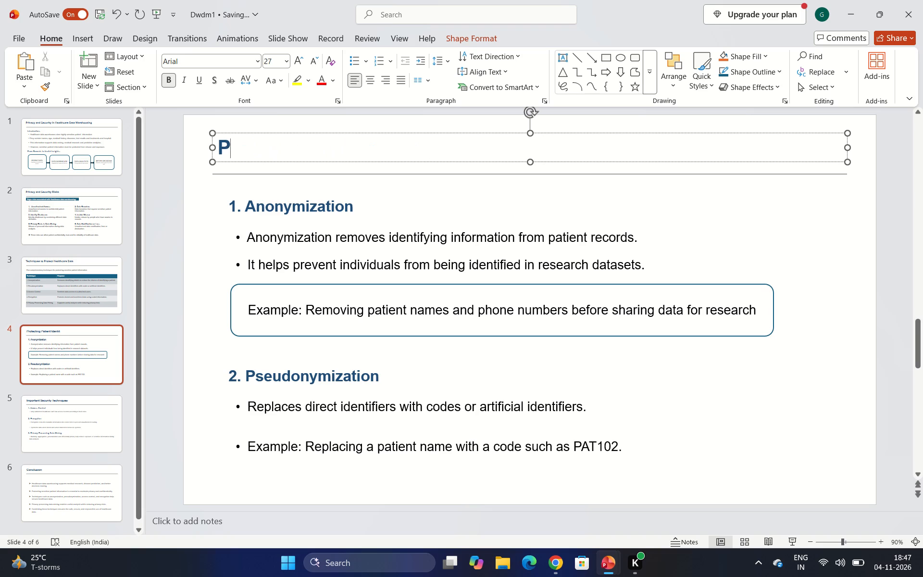
pyautogui.press('BackSpace')
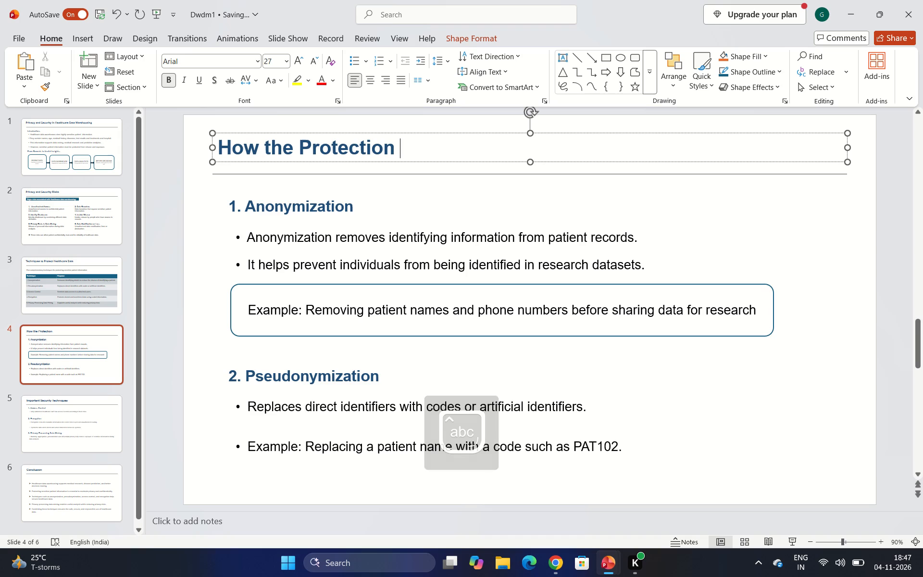
pyautogui.press('BackSpace')
pyautogui.press('BackSpace')
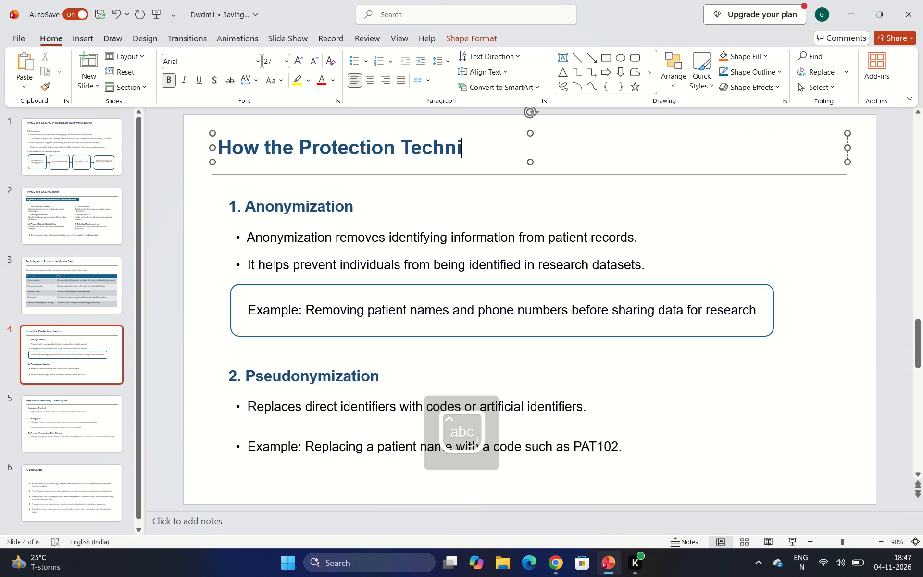
pyautogui.press('BackSpace')
pyautogui.write('s')
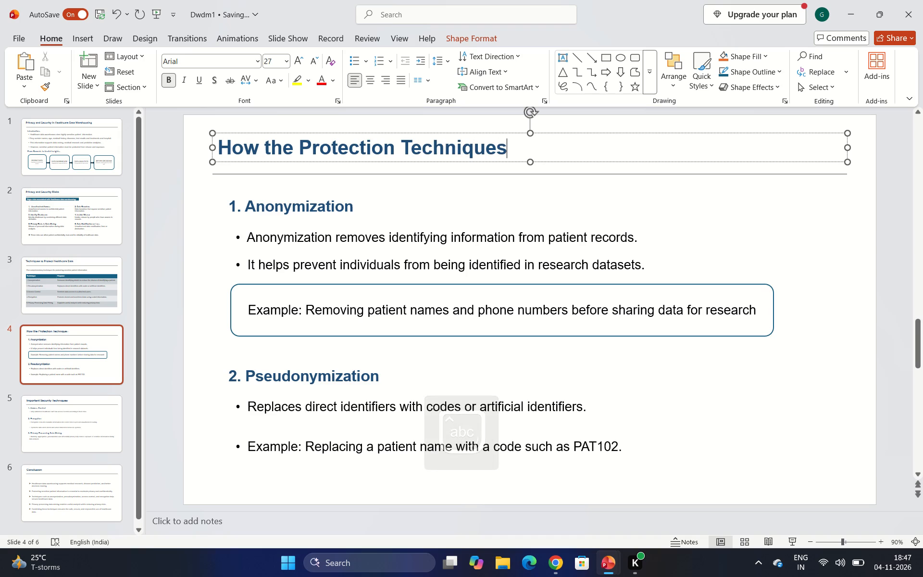
pyautogui.press('space')
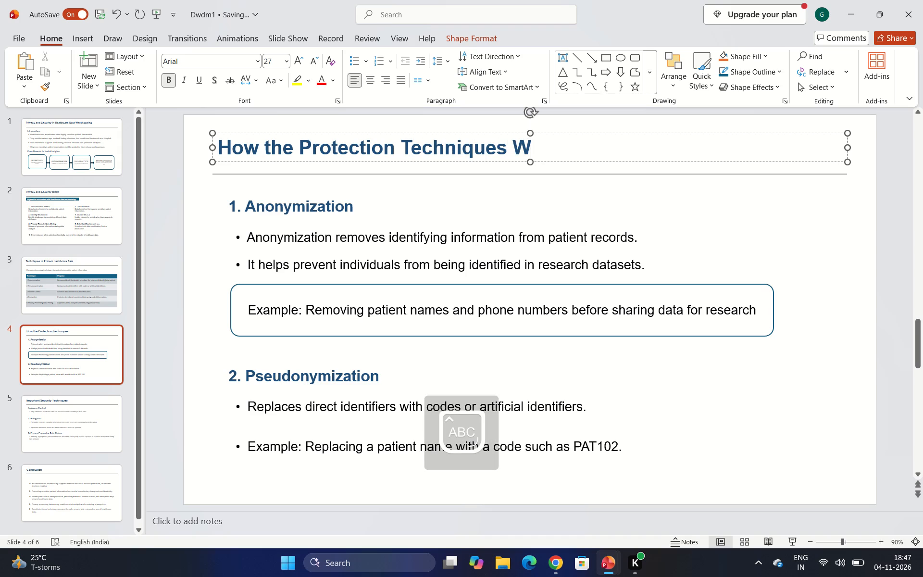
pyautogui.write('ork')
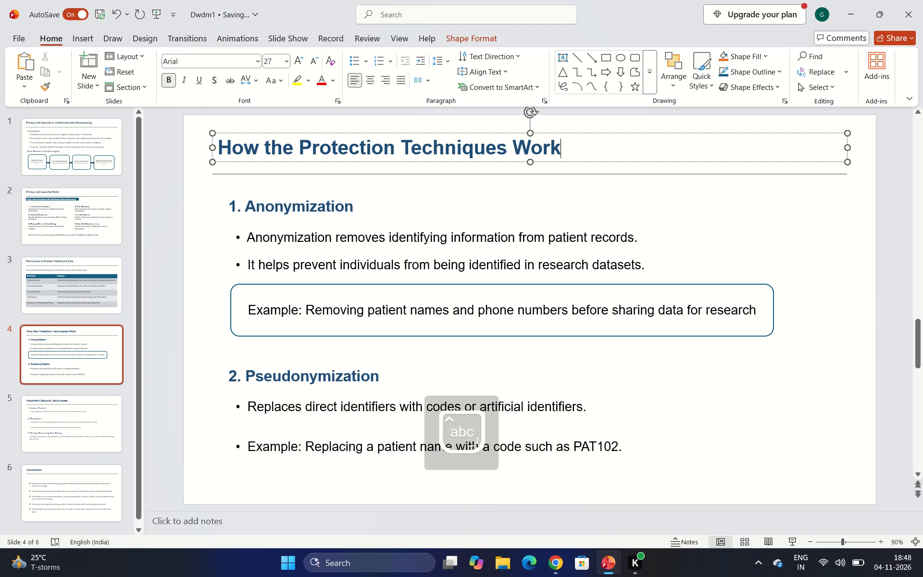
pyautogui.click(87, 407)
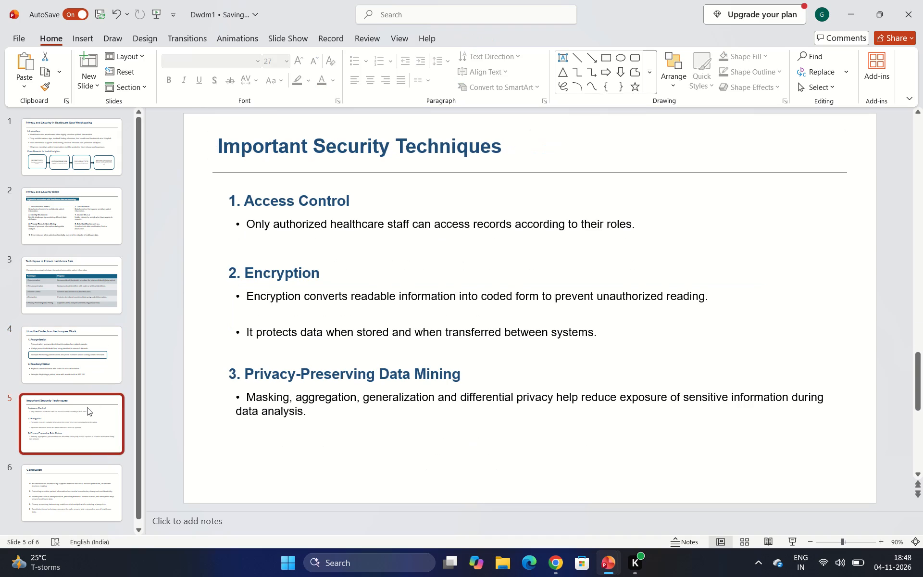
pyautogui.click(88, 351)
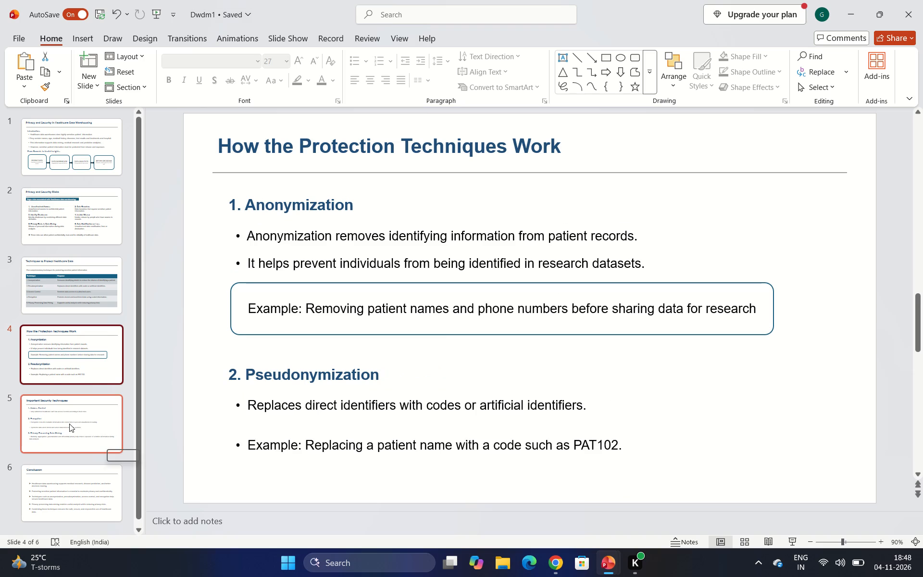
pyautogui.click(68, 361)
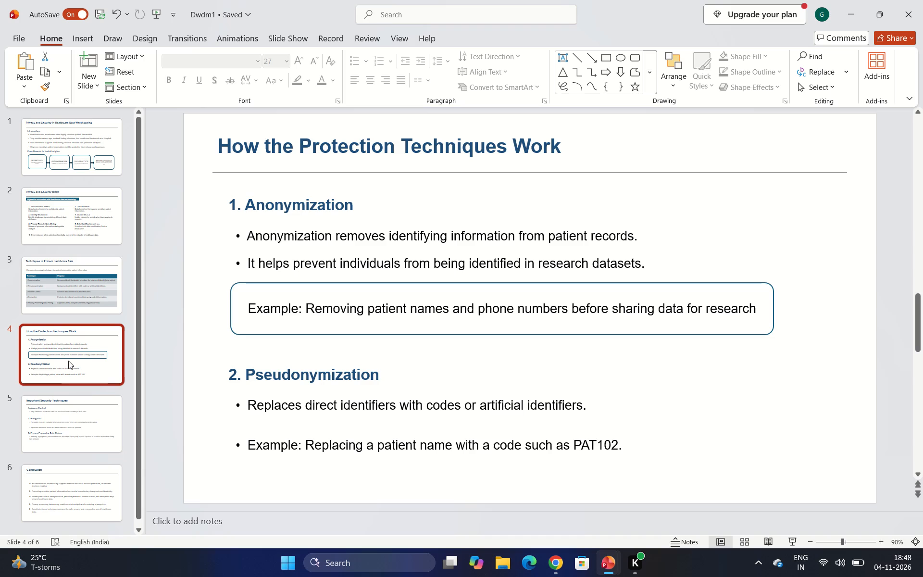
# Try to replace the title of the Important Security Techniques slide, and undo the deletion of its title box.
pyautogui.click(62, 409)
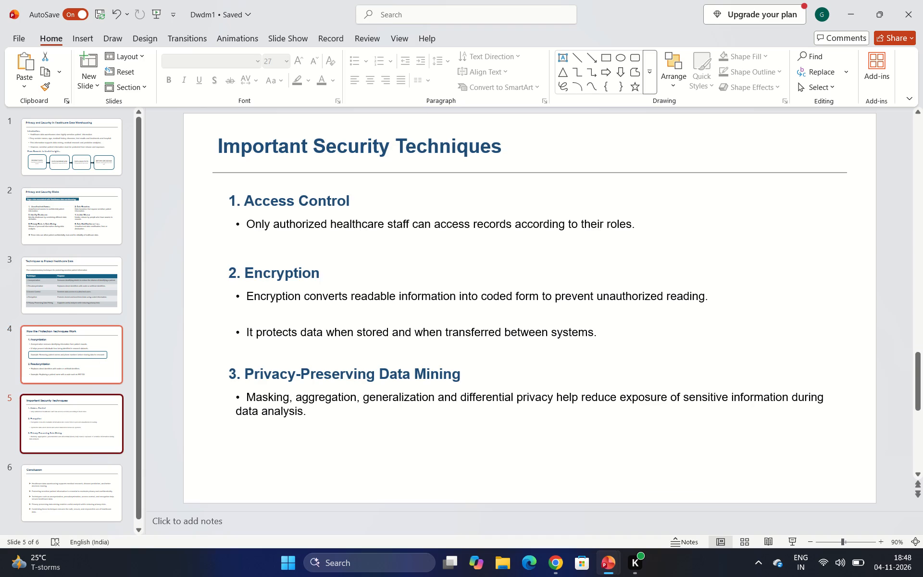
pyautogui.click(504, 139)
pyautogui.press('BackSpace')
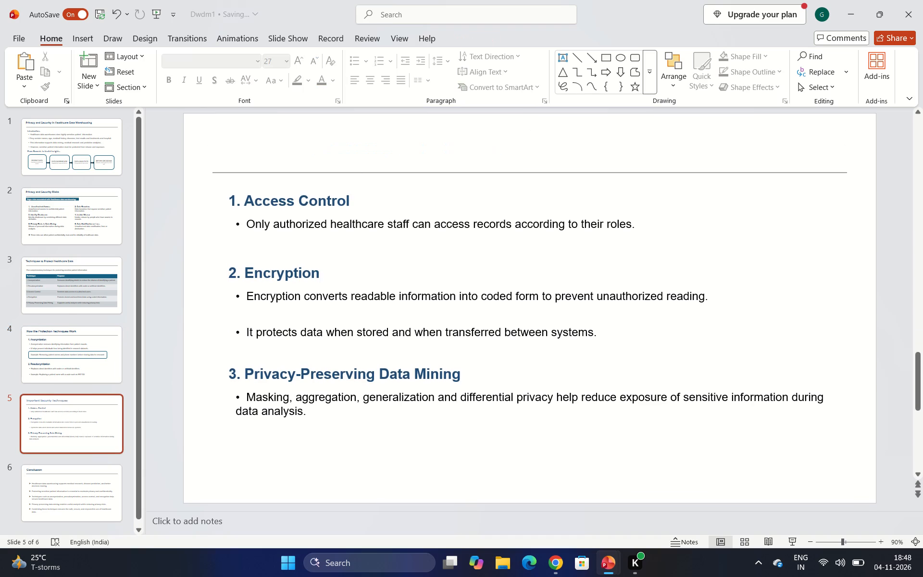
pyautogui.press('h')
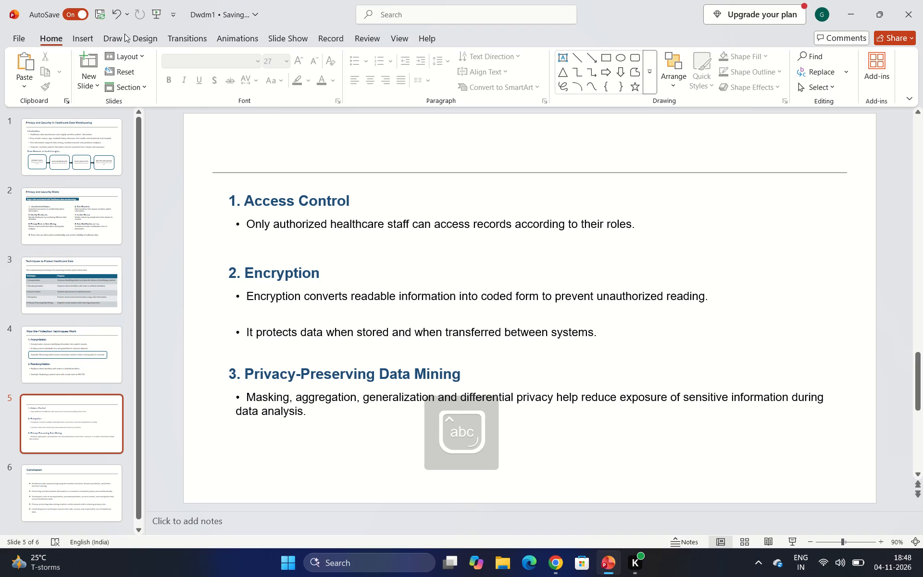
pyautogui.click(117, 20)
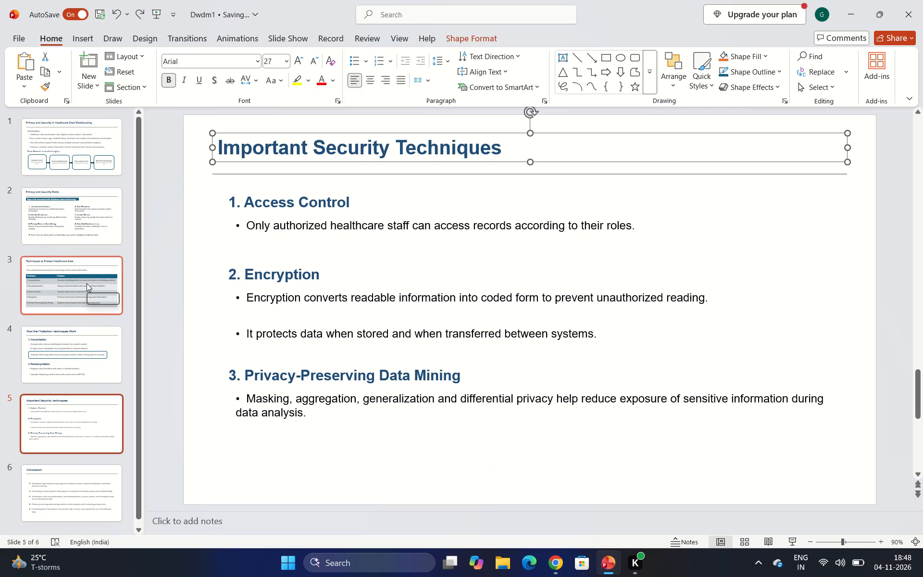
# Replace the title "Important Security Techniques" on slide 5 with slide 4's title, "How the Protection Techniques Work".
pyautogui.click(73, 371)
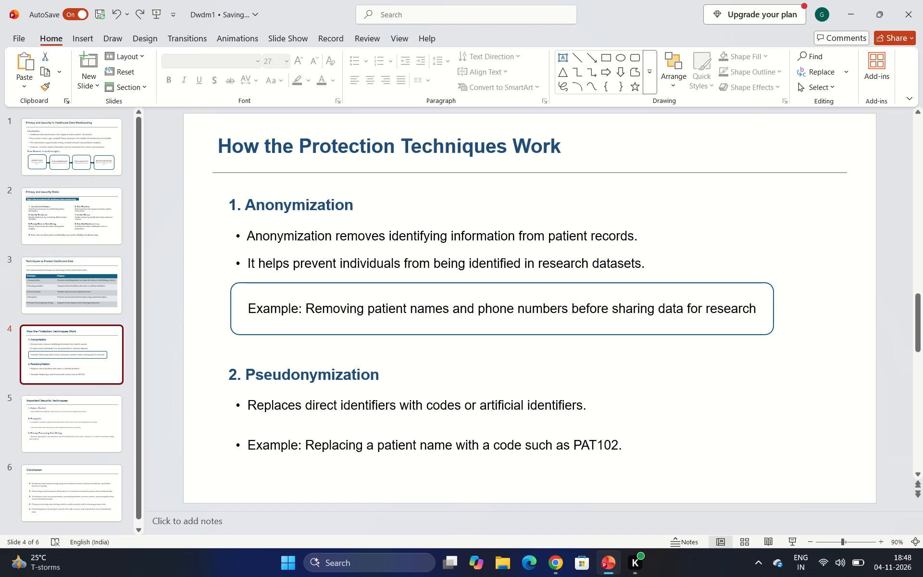
pyautogui.moveTo(220, 141); pyautogui.dragTo(565, 146)
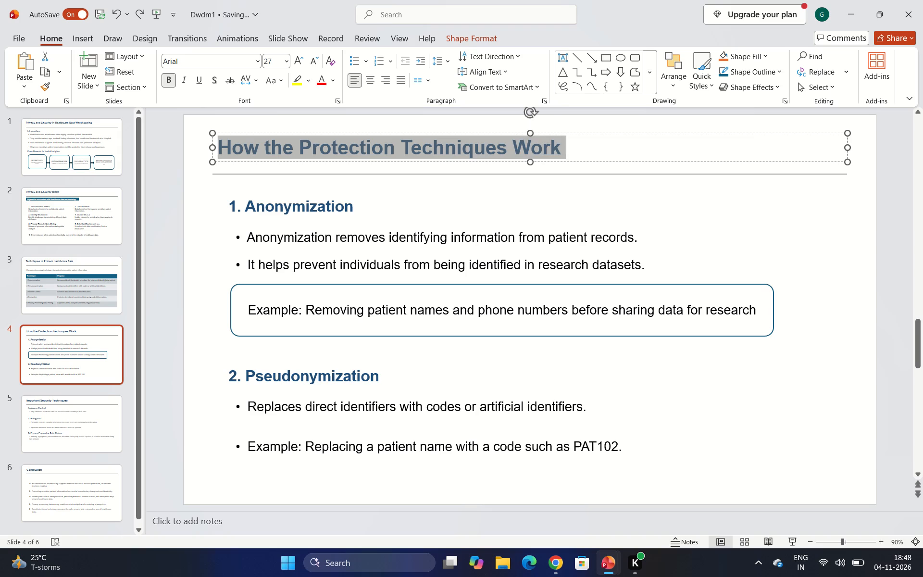
pyautogui.hotkey('ctrl', 'c')
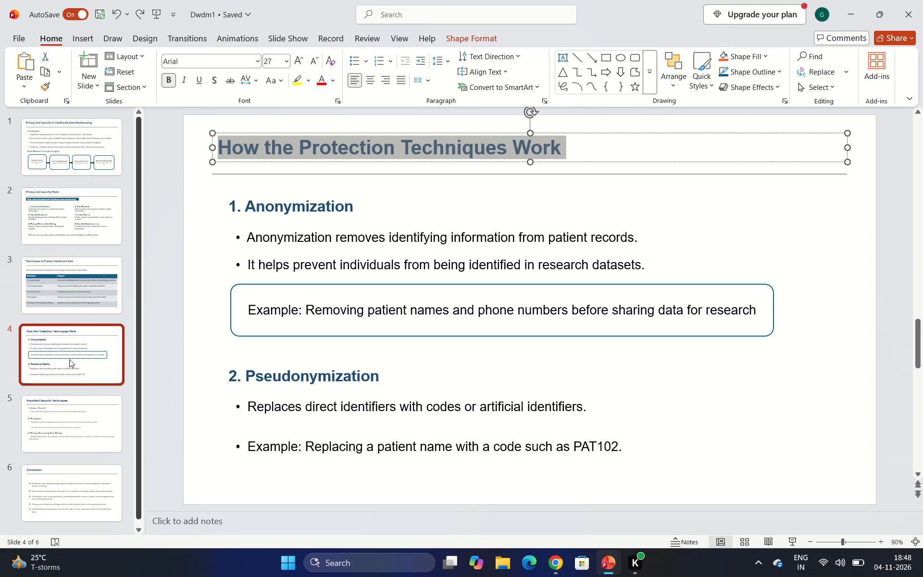
pyautogui.click(69, 359)
pyautogui.click(66, 408)
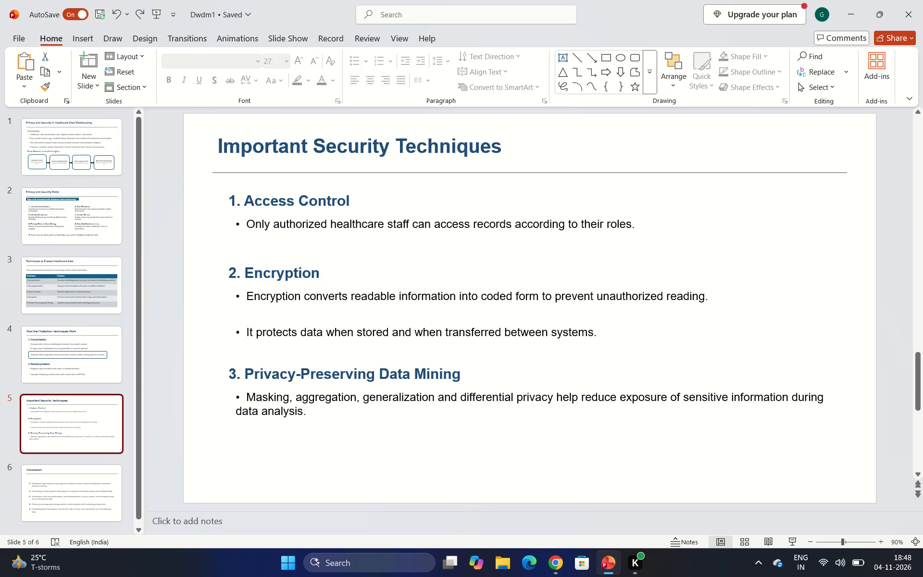
pyautogui.click(503, 152)
pyautogui.click(504, 145)
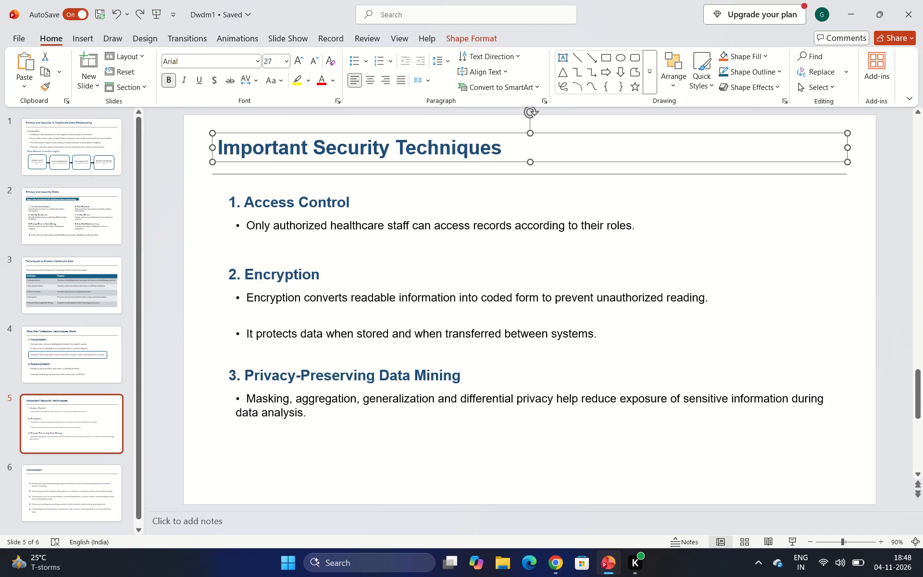
pyautogui.click(495, 147)
pyautogui.press('Right')
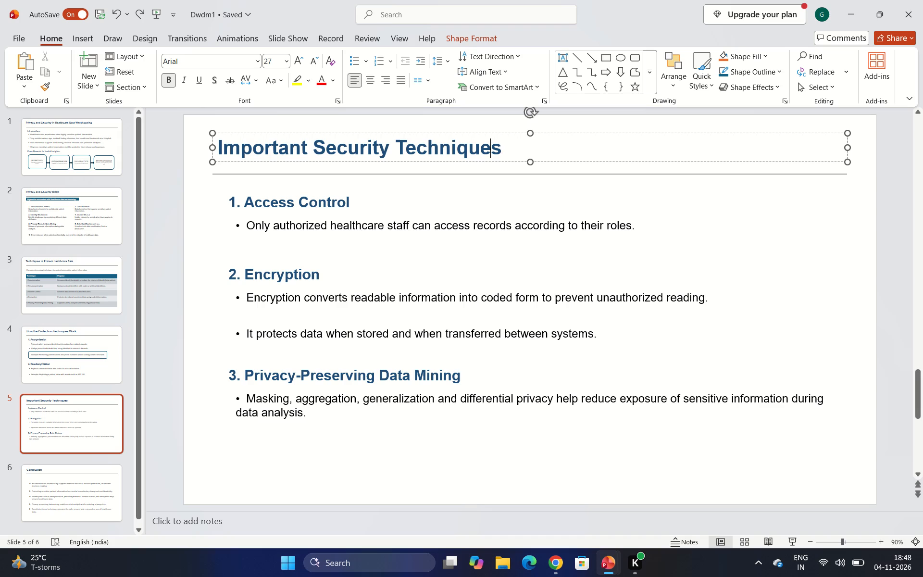
pyautogui.press('BackSpace')
pyautogui.press('BackSpace')
pyautogui.press('BackSpace')
pyautogui.press('BackSpace')
pyautogui.press('BackSpace')
pyautogui.press('BackSpace')
pyautogui.press('BackSpace')
pyautogui.press('BackSpace')
pyautogui.press('BackSpace')
pyautogui.press('BackSpace')
pyautogui.press('BackSpace')
pyautogui.press('BackSpace')
pyautogui.press('BackSpace')
pyautogui.press('BackSpace')
pyautogui.press('BackSpace')
pyautogui.press('BackSpace')
pyautogui.press('BackSpace')
pyautogui.press('BackSpace')
pyautogui.press('BackSpace')
pyautogui.press('BackSpace')
pyautogui.press('BackSpace')
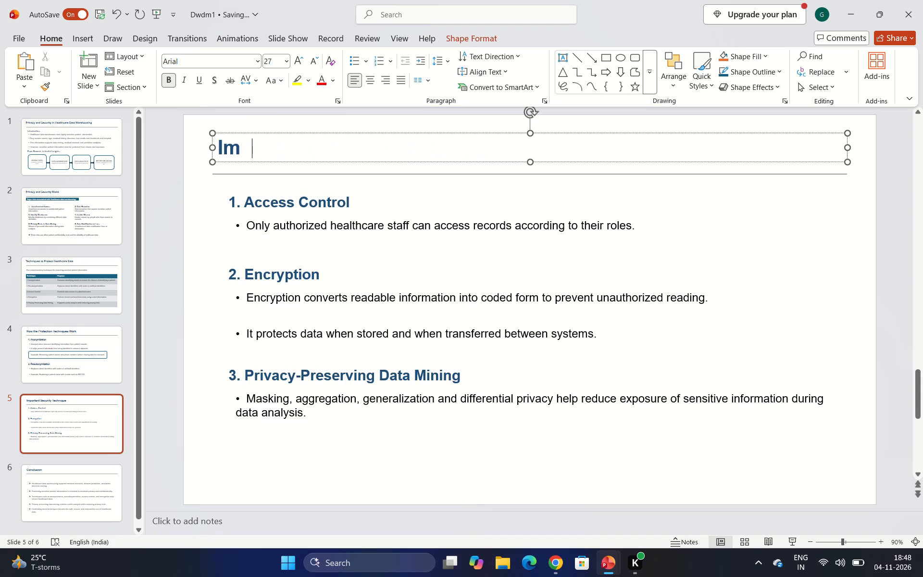
pyautogui.press('BackSpace')
pyautogui.press('BackSpace')
pyautogui.hotkey('ctrl', 'v')
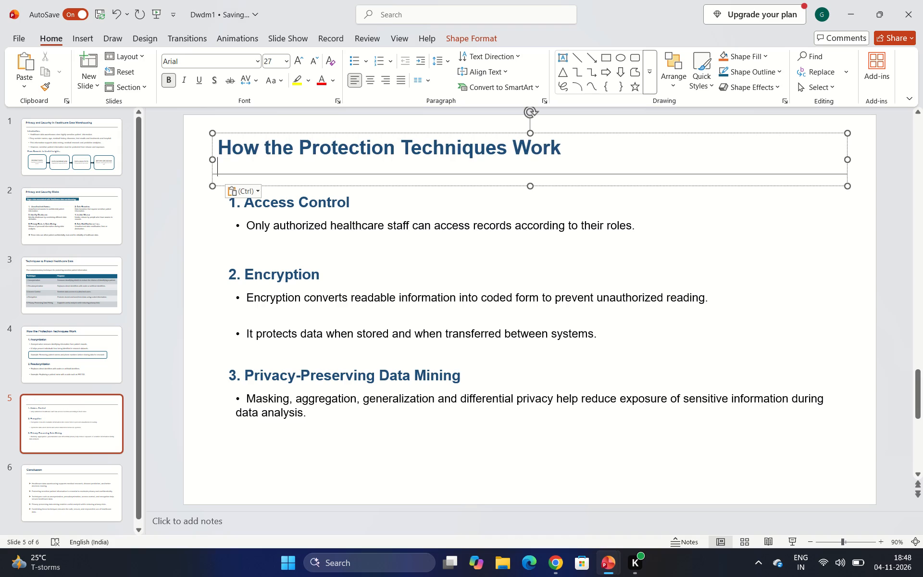
# Append "contd.." to the title of slide 5, after "How the Protection Techniques Work".
pyautogui.click(582, 157)
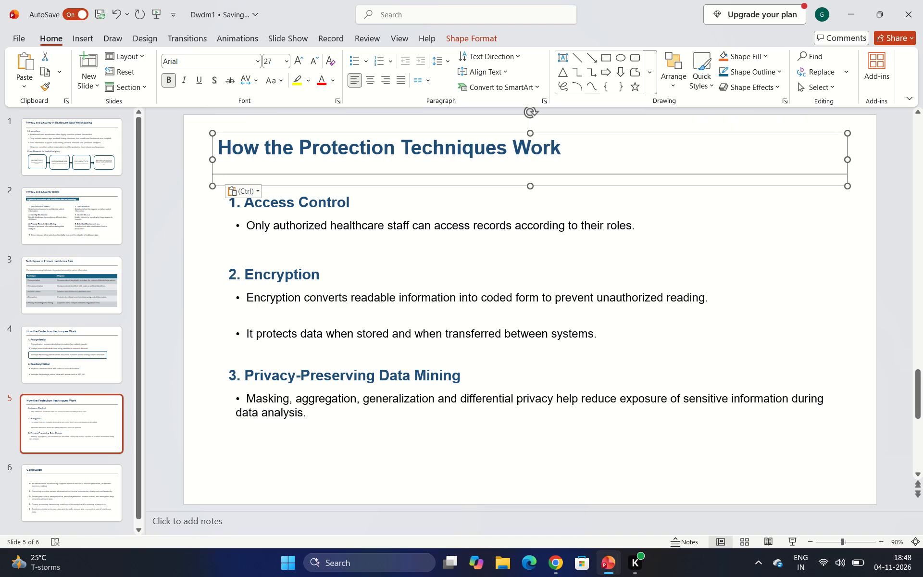
pyautogui.click(557, 145)
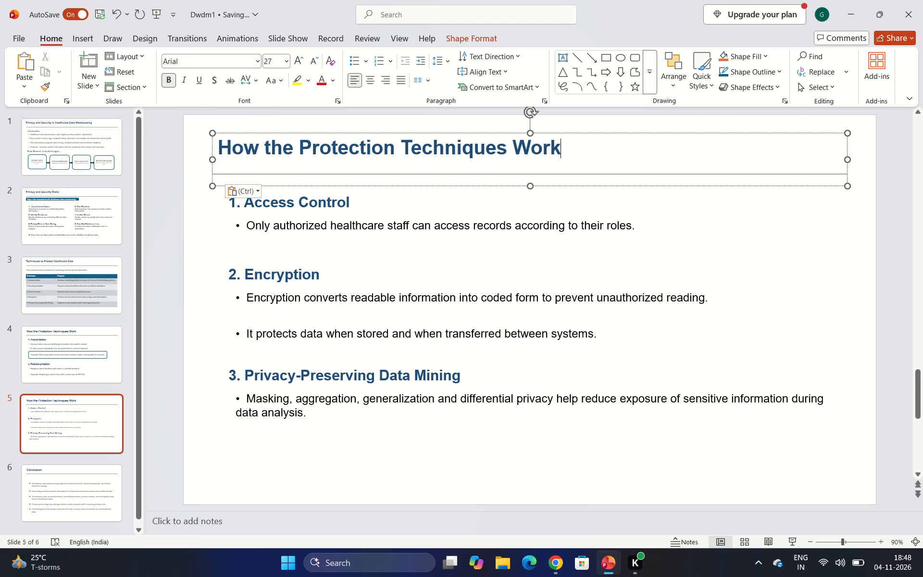
pyautogui.press('space')
pyautogui.write('co')
pyautogui.write('ntd')
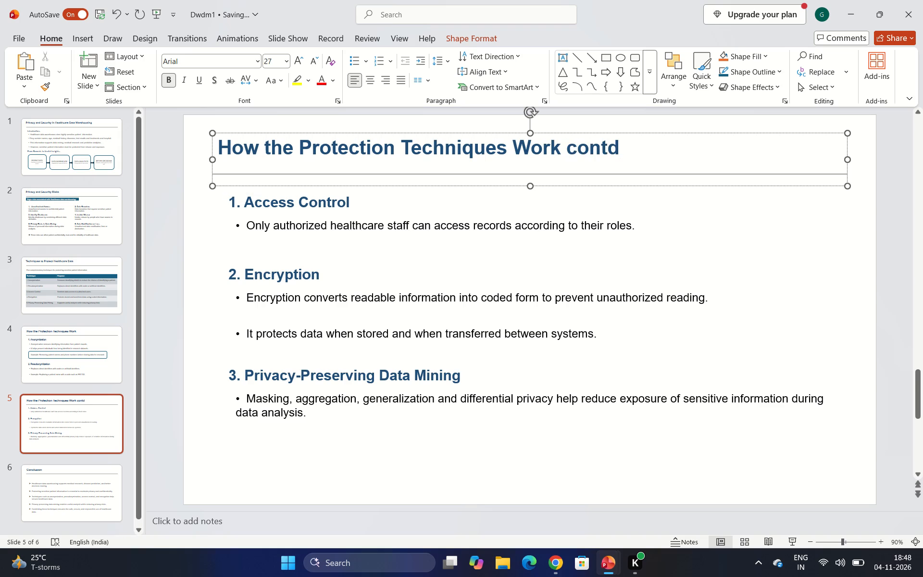
pyautogui.write('..')
# Renumber the slide 5 headings as 3 for Access Control, 4 for Encryption and 5 for Privacy-Preserving Data Mining.
pyautogui.click(87, 315)
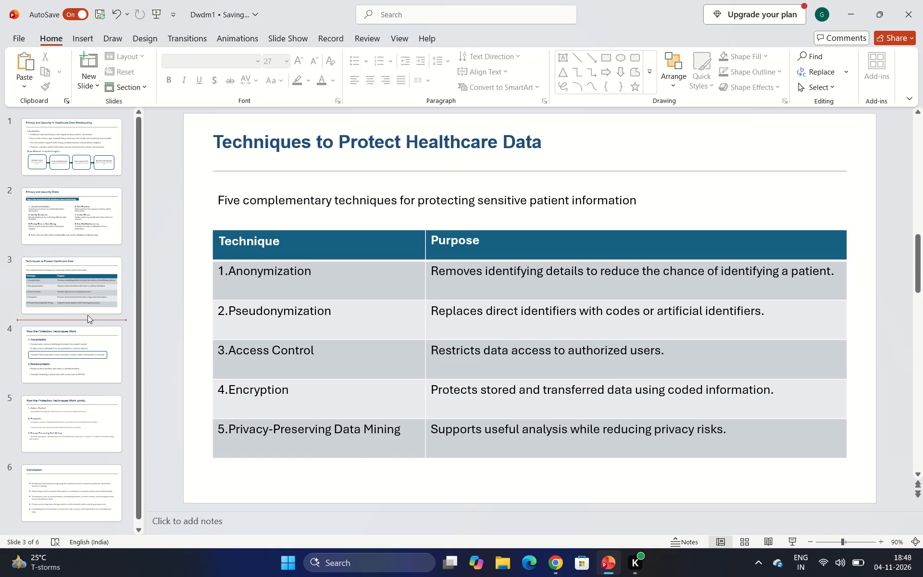
pyautogui.click(71, 361)
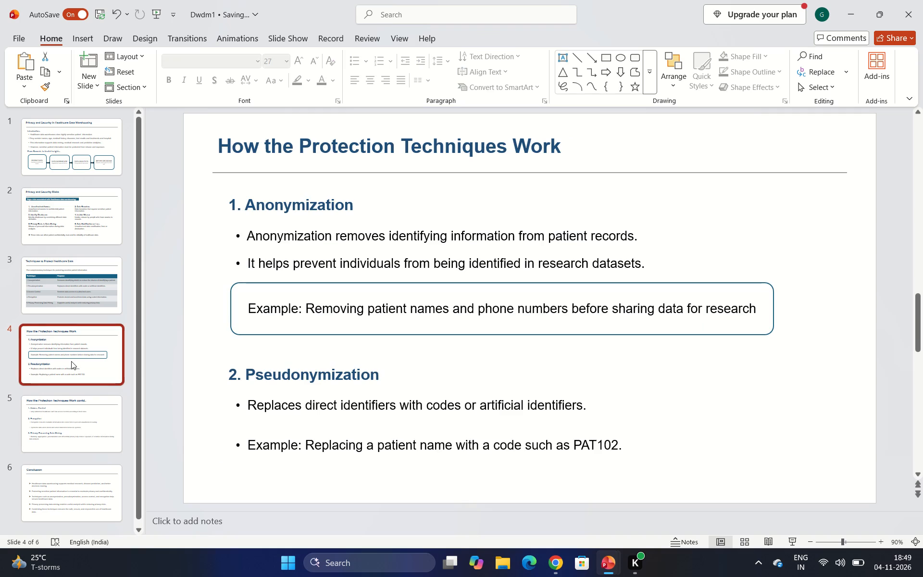
pyautogui.click(63, 418)
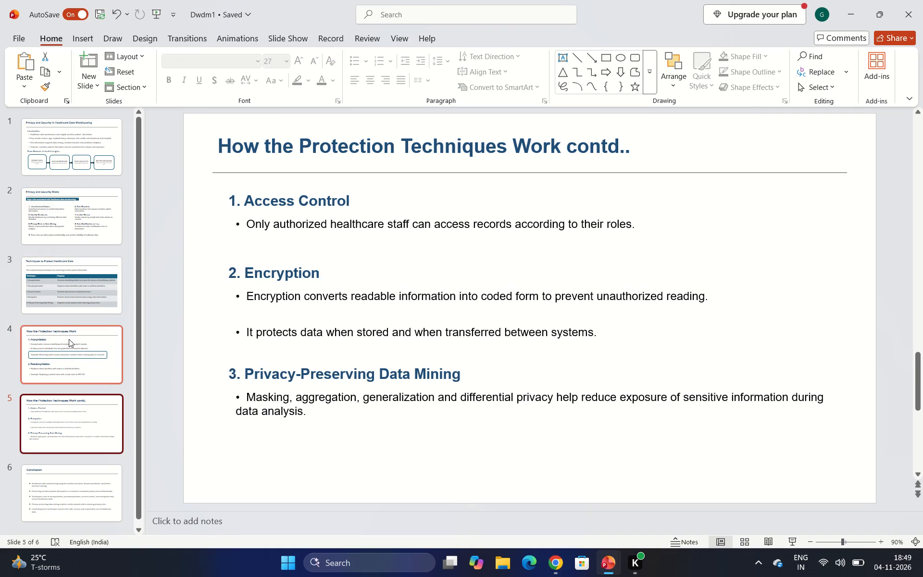
pyautogui.click(69, 339)
pyautogui.click(63, 424)
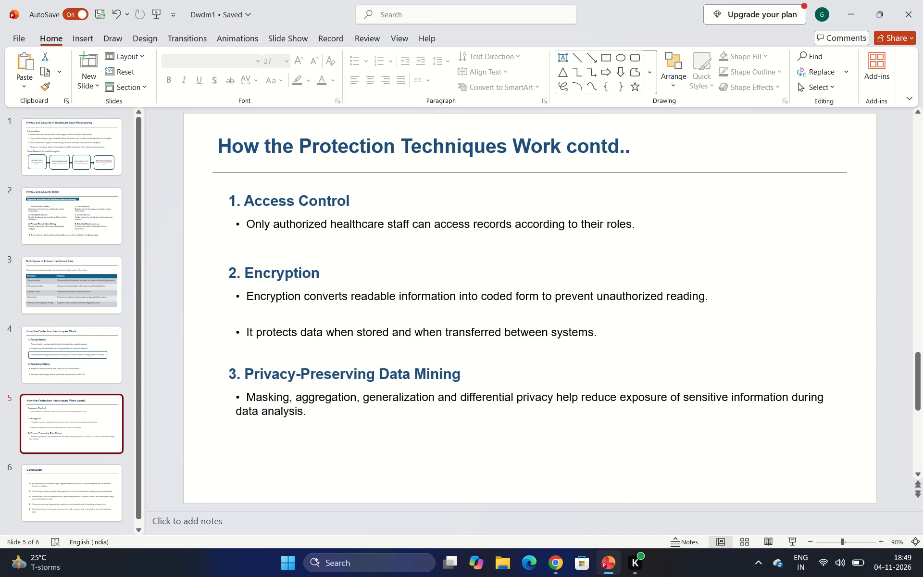
pyautogui.click(236, 201)
pyautogui.press('BackSpace')
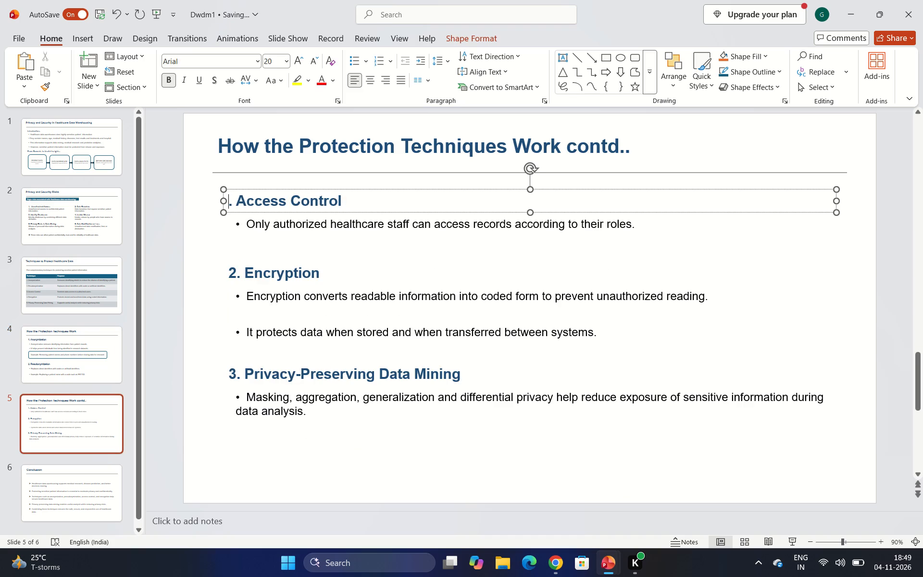
pyautogui.press('3')
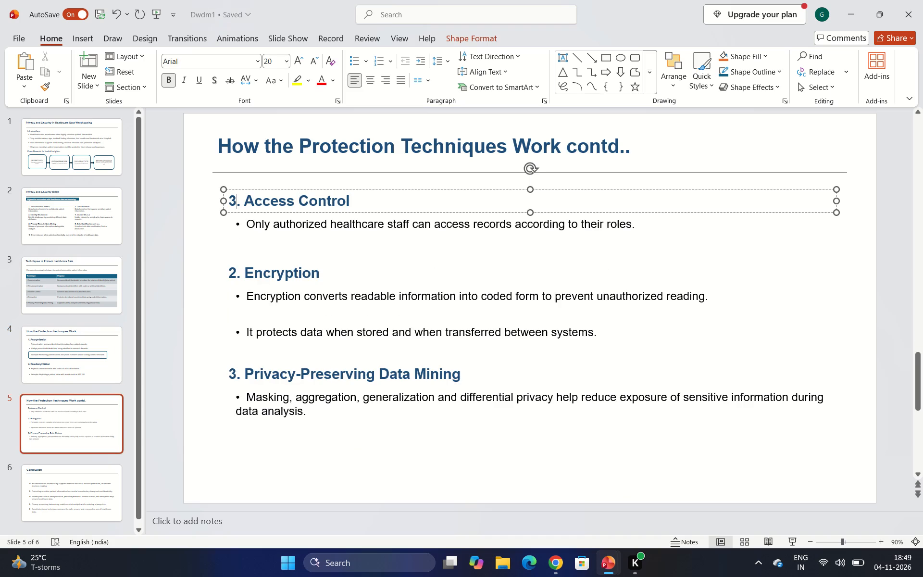
pyautogui.click(238, 276)
pyautogui.press('BackSpace')
pyautogui.press('4')
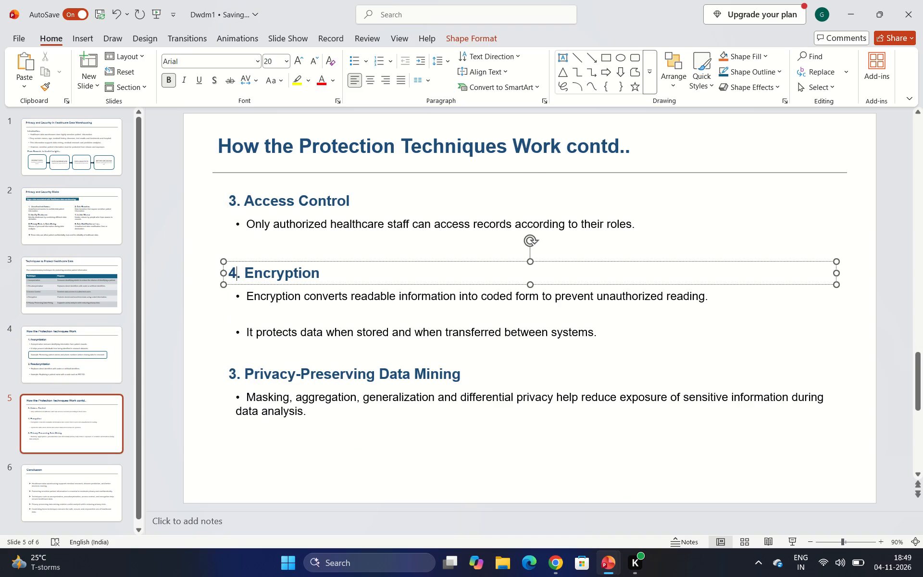
pyautogui.rightClick(237, 373)
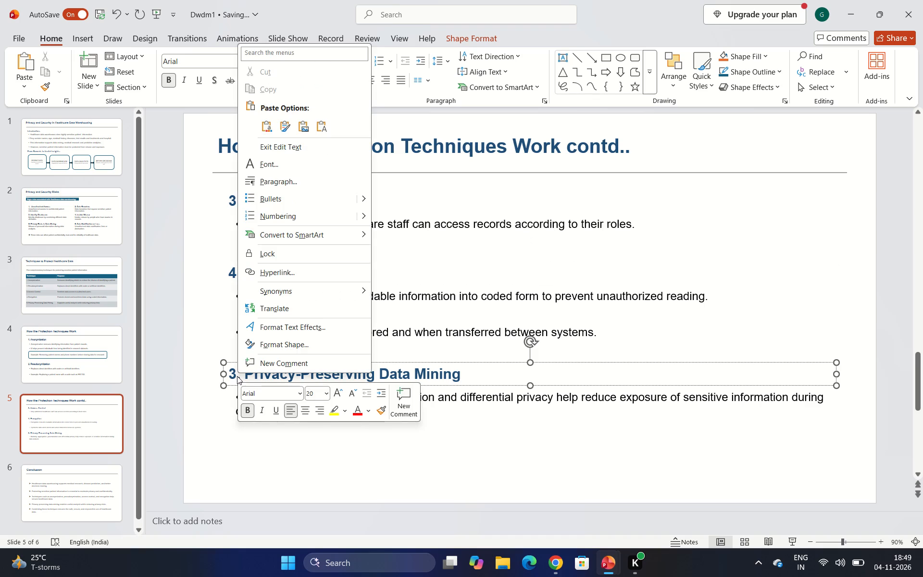
pyautogui.click(237, 376)
pyautogui.press('BackSpace')
pyautogui.press('5')
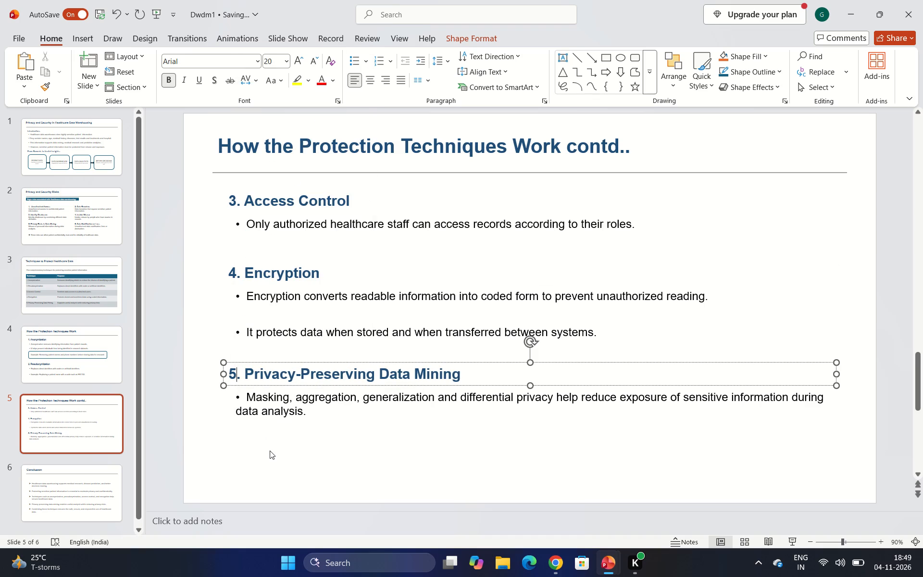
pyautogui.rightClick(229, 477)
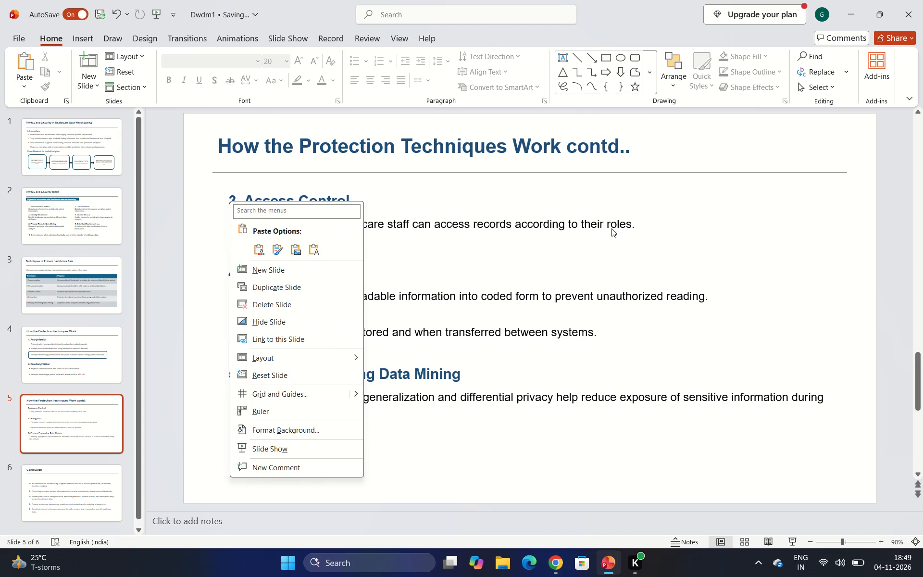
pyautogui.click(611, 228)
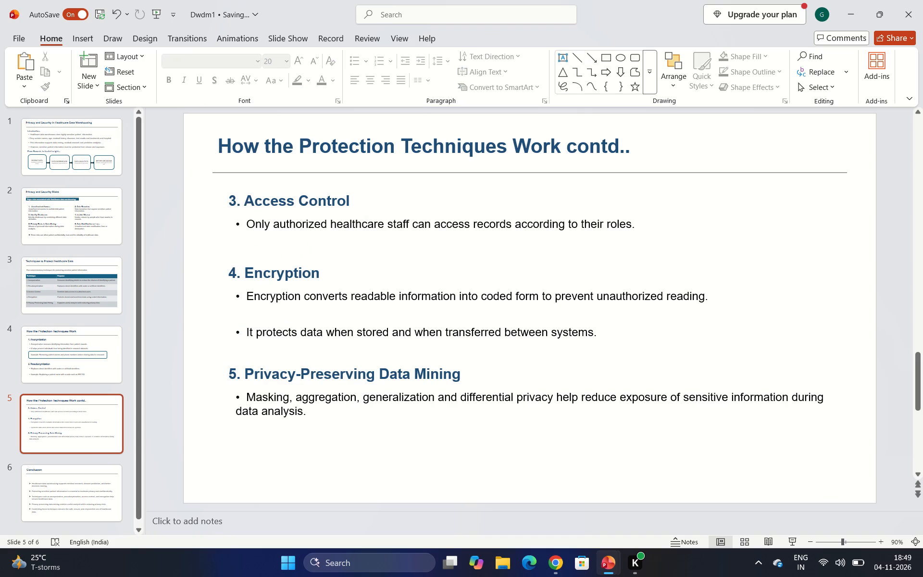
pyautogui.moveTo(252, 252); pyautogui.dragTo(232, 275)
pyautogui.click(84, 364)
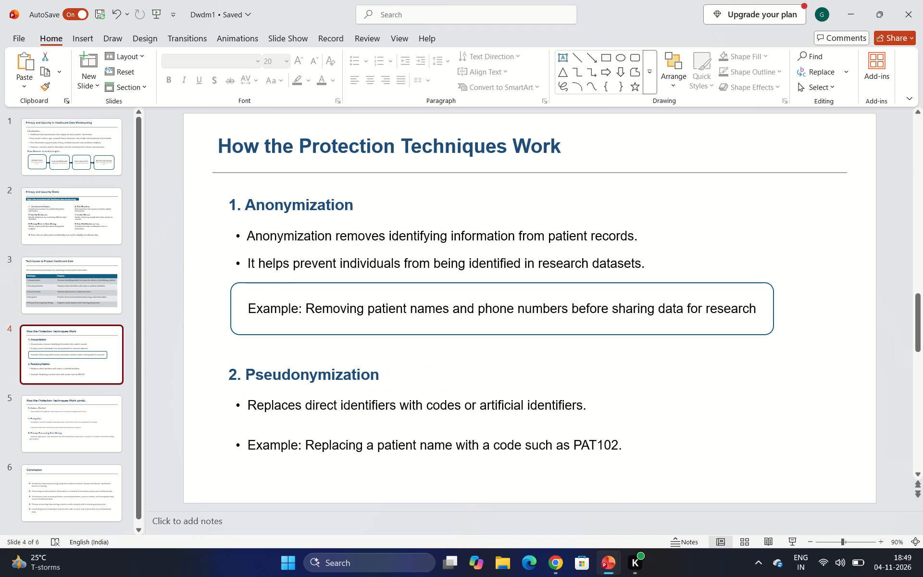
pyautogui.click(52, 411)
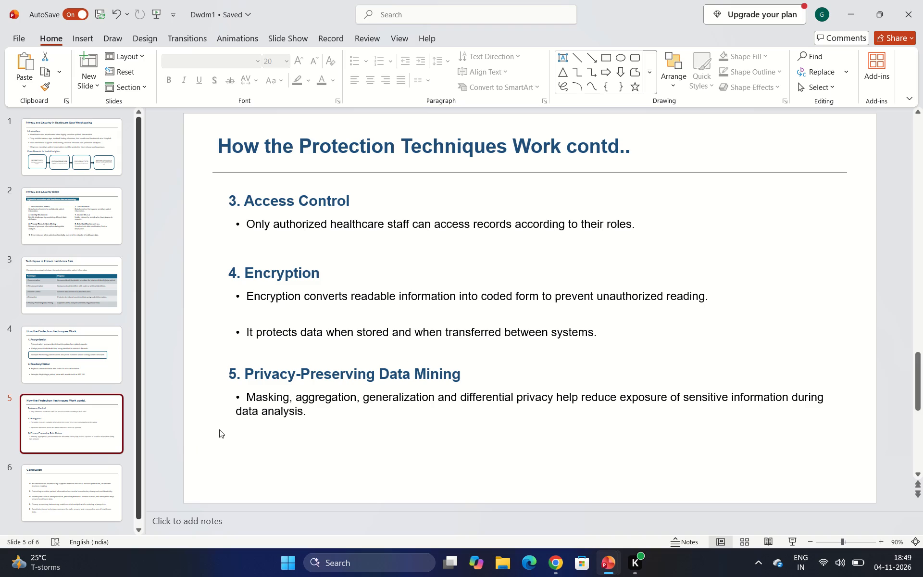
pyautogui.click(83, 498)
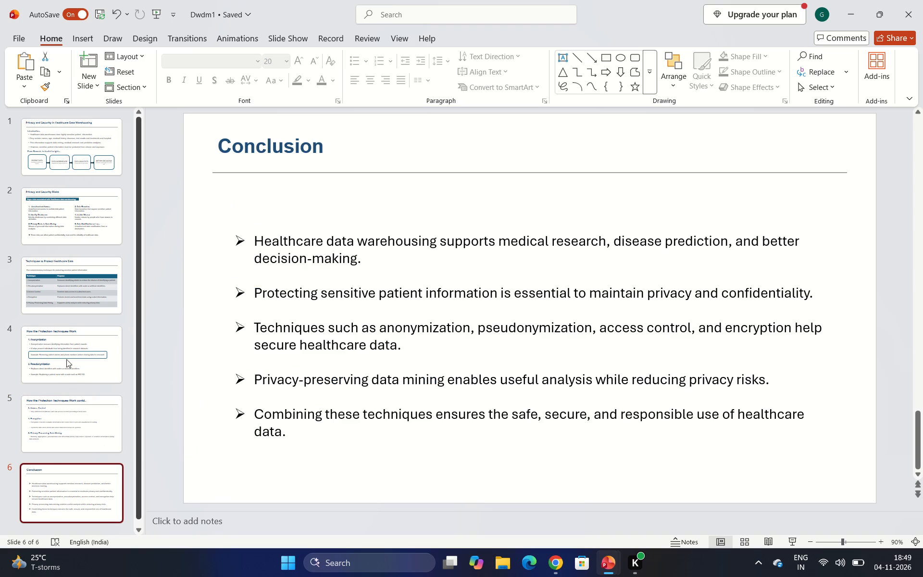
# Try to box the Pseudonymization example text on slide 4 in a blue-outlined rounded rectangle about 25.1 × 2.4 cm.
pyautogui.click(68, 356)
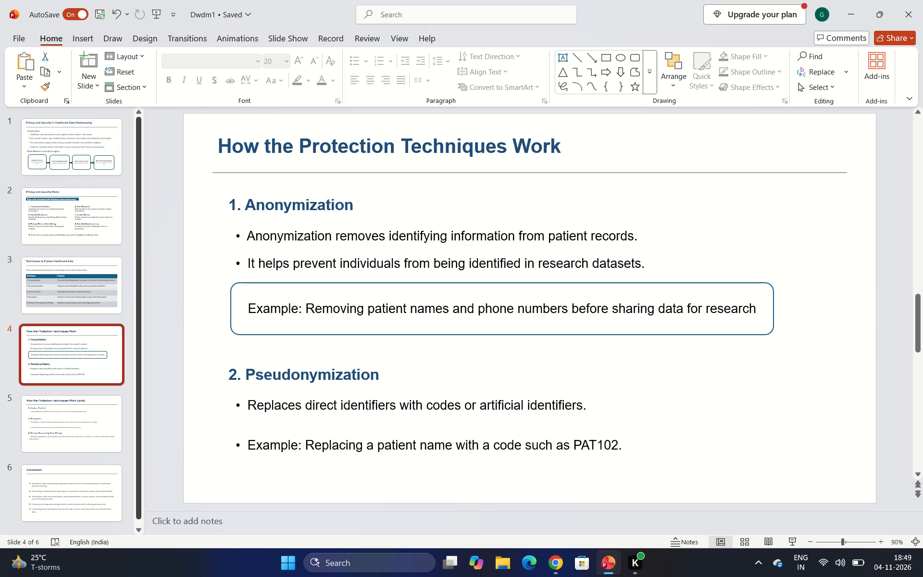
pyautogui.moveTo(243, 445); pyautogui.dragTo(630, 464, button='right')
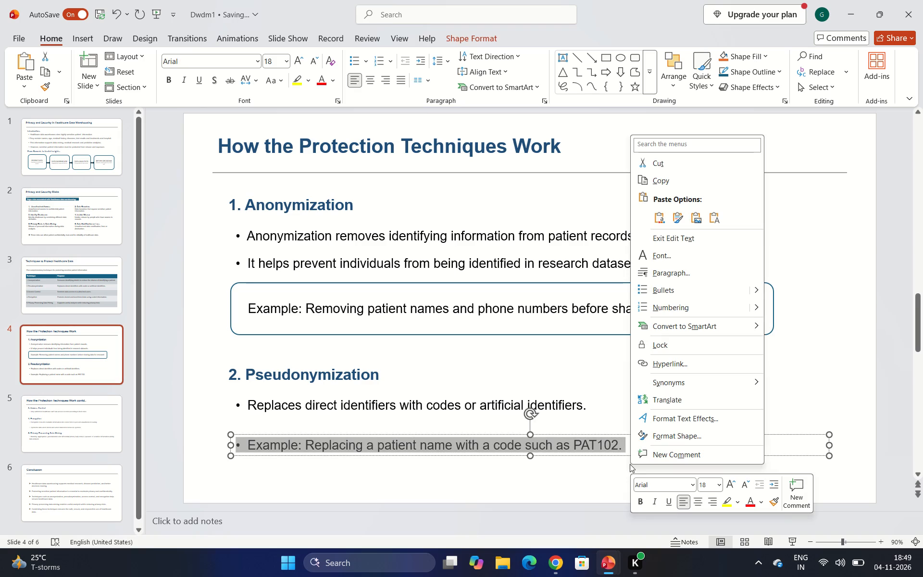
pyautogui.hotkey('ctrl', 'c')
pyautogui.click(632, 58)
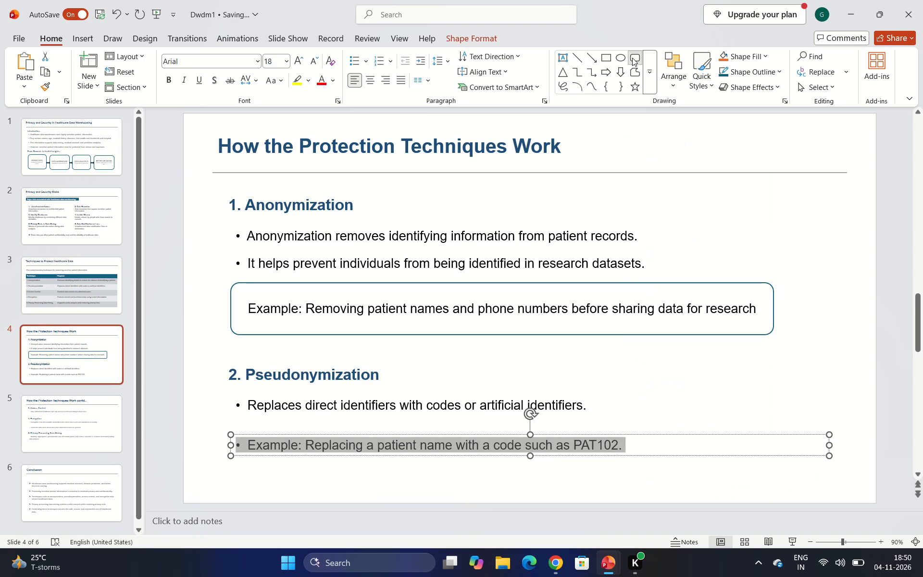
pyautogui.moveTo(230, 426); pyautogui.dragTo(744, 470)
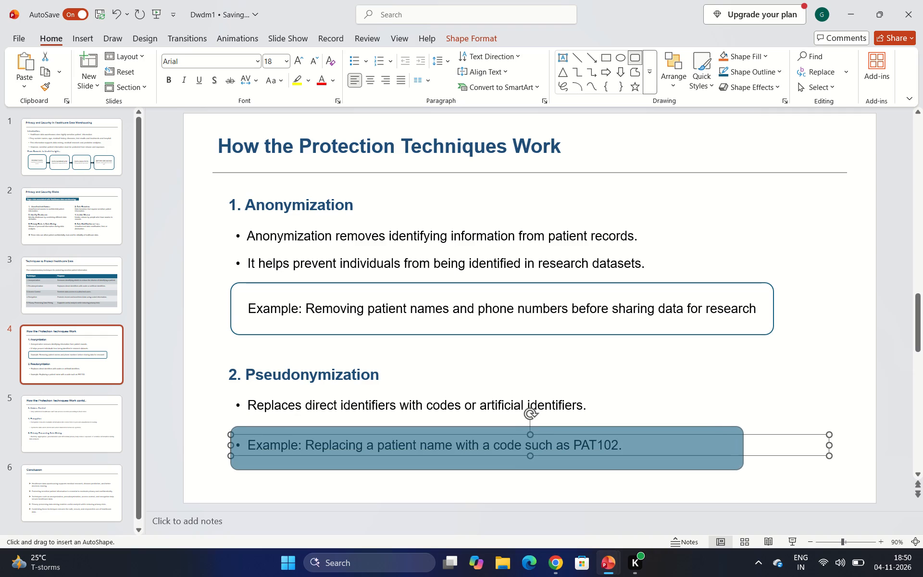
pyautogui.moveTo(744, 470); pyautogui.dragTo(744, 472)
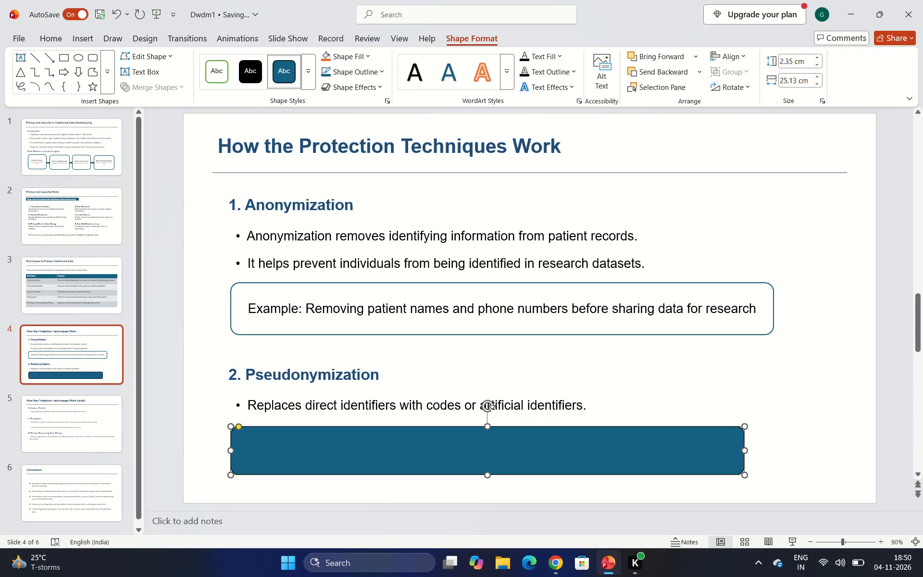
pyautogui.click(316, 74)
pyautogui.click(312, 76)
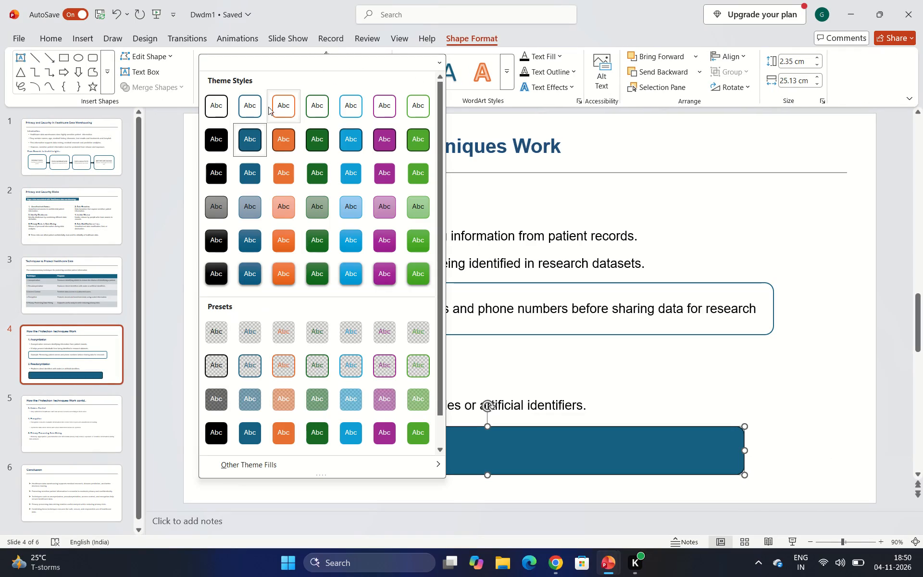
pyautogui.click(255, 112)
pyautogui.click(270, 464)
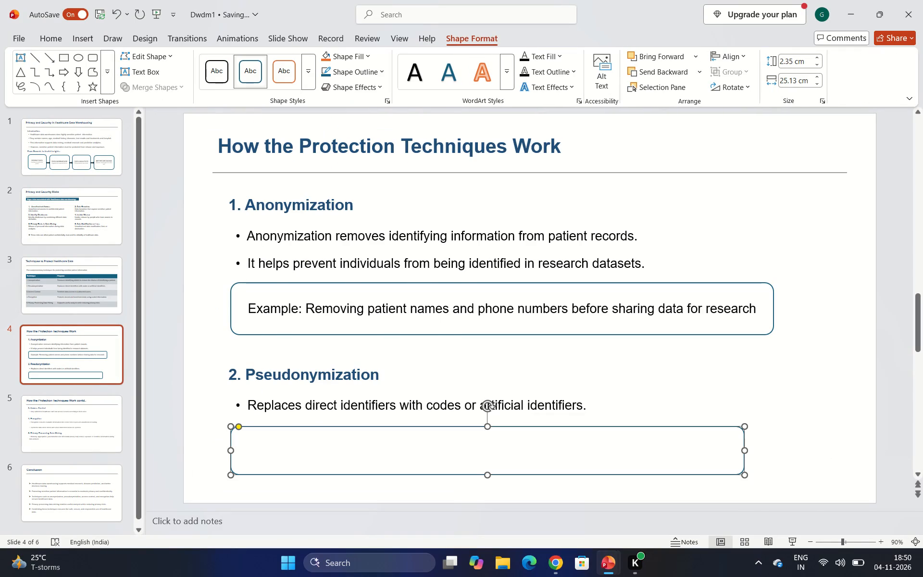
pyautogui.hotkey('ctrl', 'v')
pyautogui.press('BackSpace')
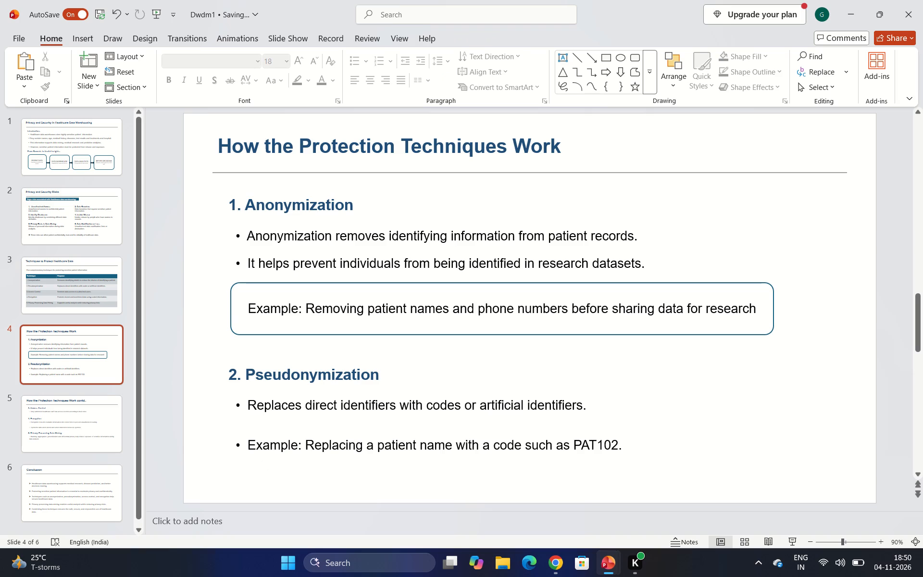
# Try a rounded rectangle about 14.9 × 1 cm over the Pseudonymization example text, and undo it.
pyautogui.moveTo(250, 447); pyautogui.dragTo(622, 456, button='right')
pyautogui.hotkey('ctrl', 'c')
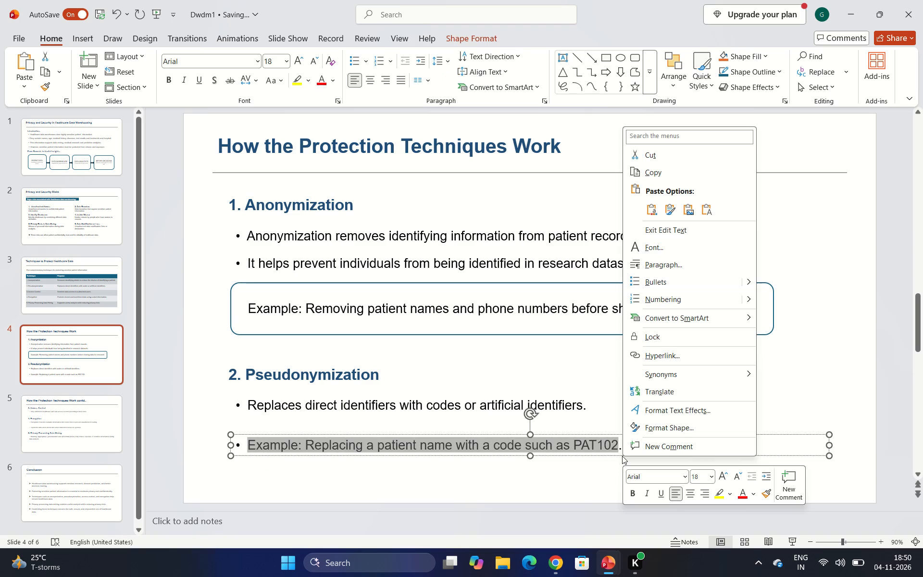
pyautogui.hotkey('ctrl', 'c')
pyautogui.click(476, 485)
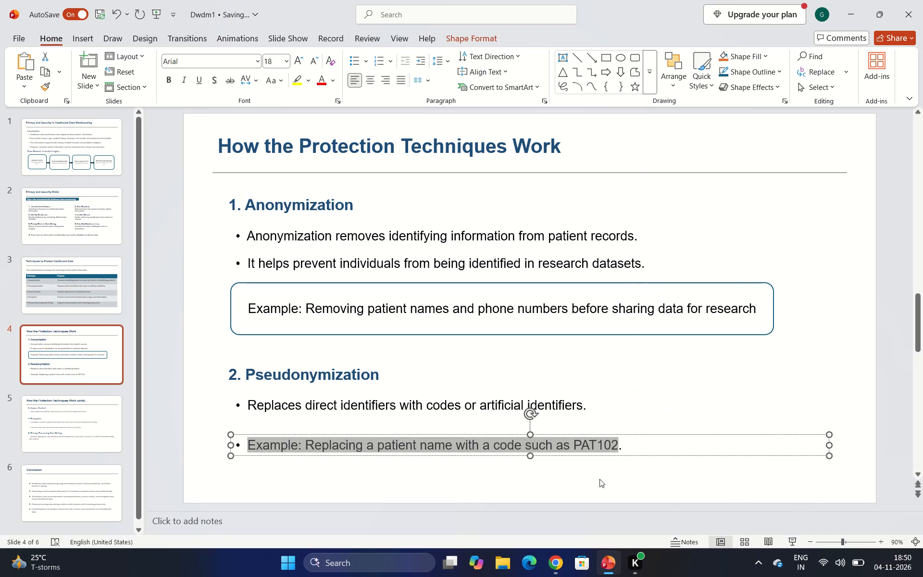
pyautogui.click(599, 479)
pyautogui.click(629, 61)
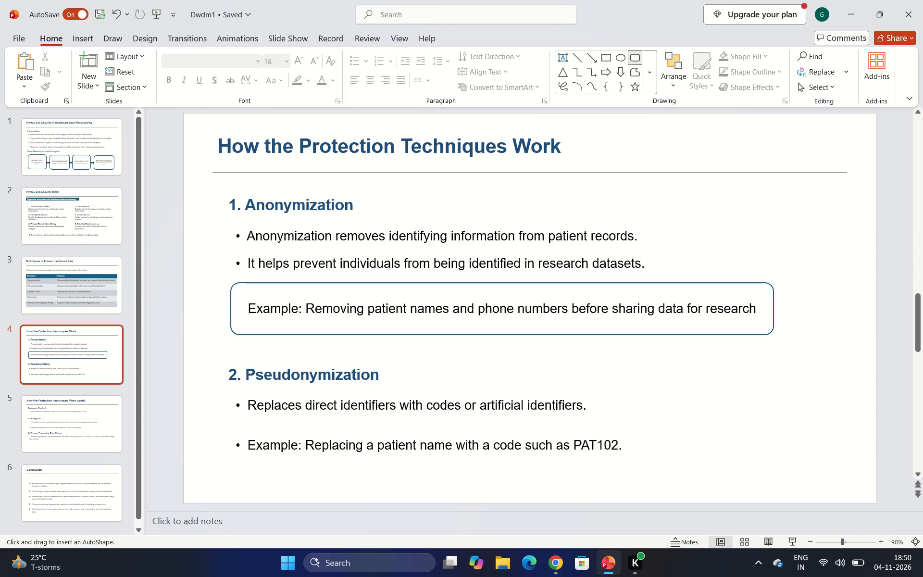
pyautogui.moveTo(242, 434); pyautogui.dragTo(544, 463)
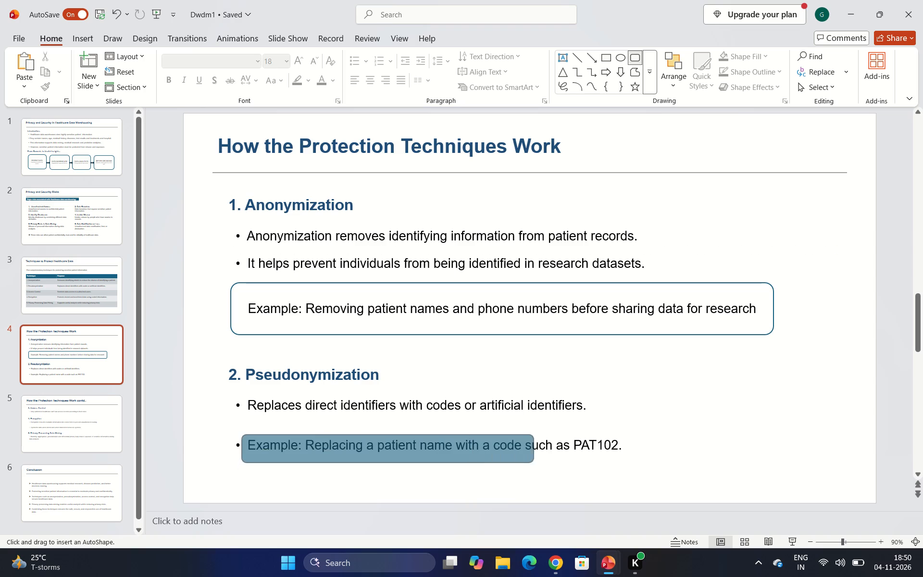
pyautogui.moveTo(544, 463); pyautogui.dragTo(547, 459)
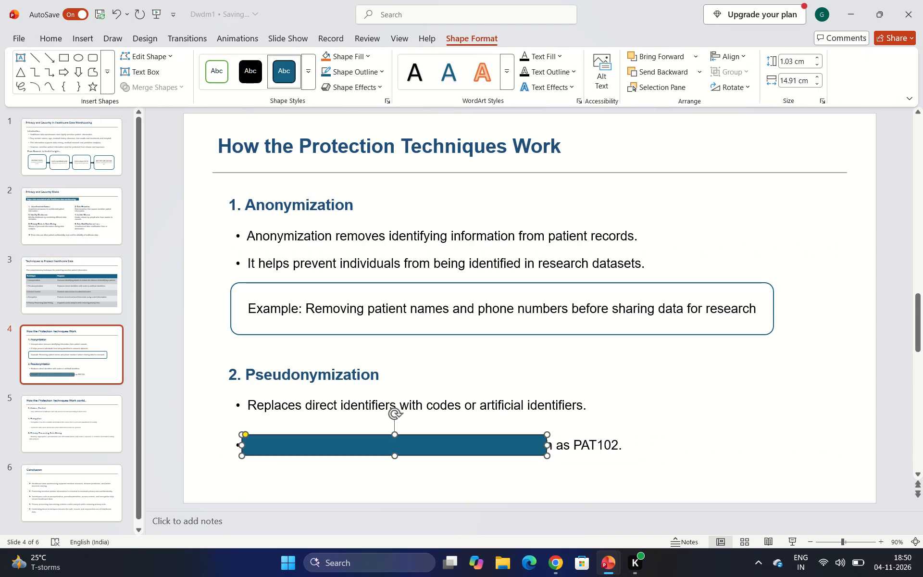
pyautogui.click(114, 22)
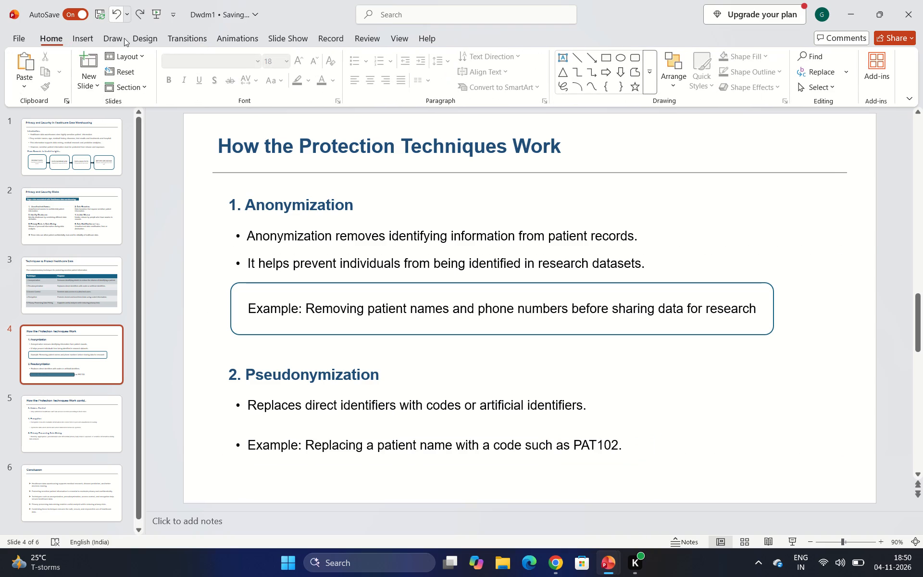
# Move the Pseudonymization example bullet slightly up, closer to the bullet above it.
pyautogui.moveTo(234, 436); pyautogui.dragTo(257, 438)
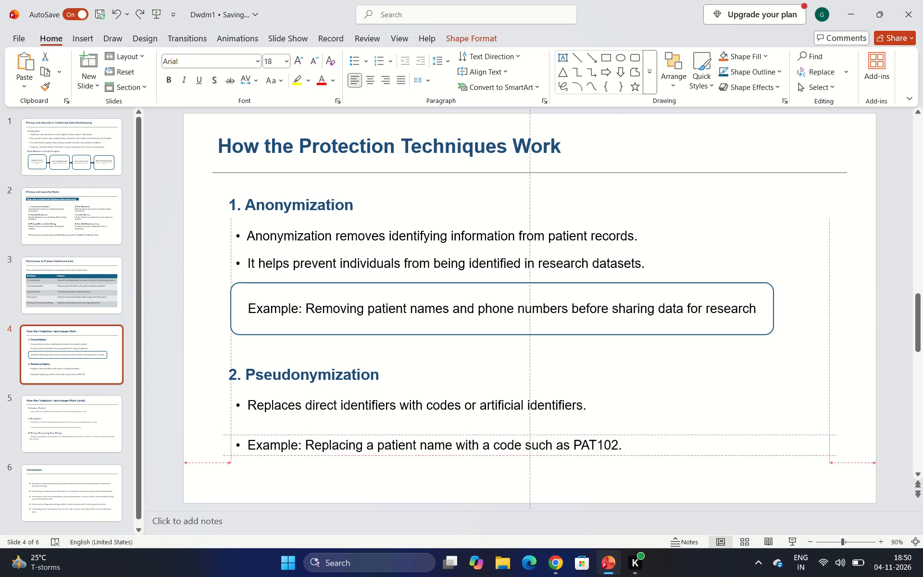
pyautogui.moveTo(257, 438); pyautogui.dragTo(235, 431)
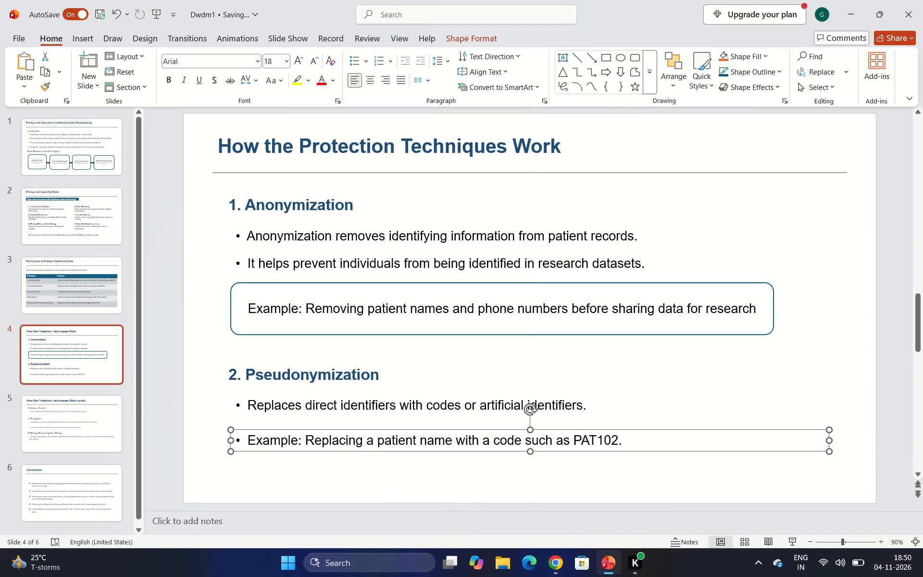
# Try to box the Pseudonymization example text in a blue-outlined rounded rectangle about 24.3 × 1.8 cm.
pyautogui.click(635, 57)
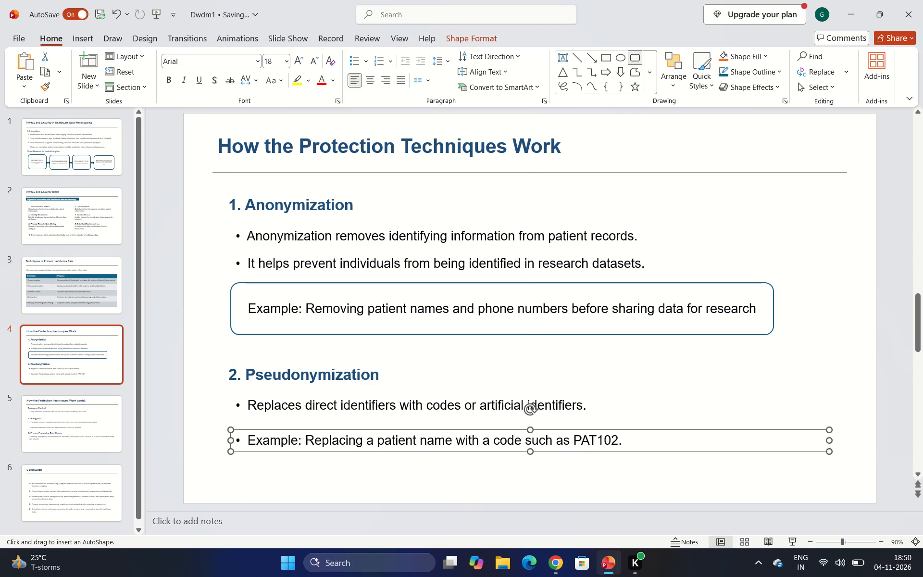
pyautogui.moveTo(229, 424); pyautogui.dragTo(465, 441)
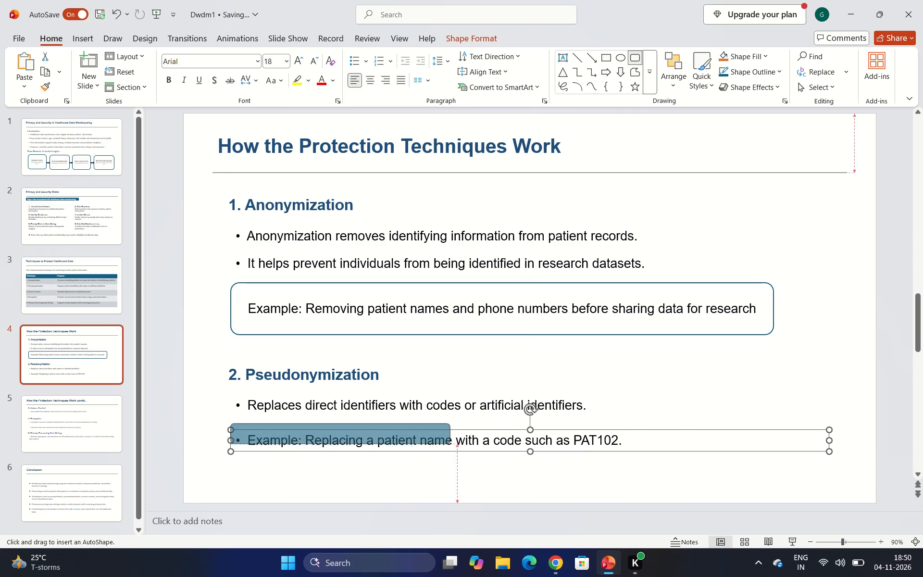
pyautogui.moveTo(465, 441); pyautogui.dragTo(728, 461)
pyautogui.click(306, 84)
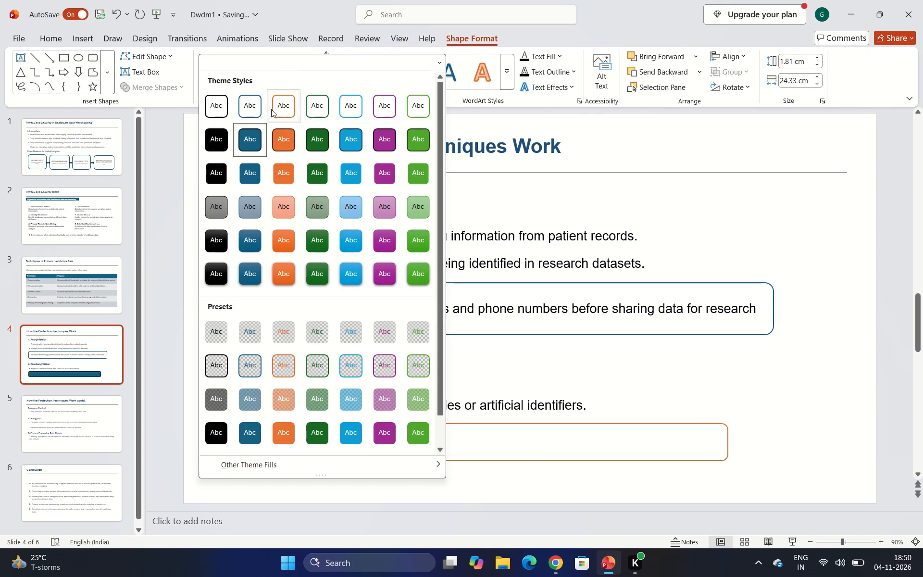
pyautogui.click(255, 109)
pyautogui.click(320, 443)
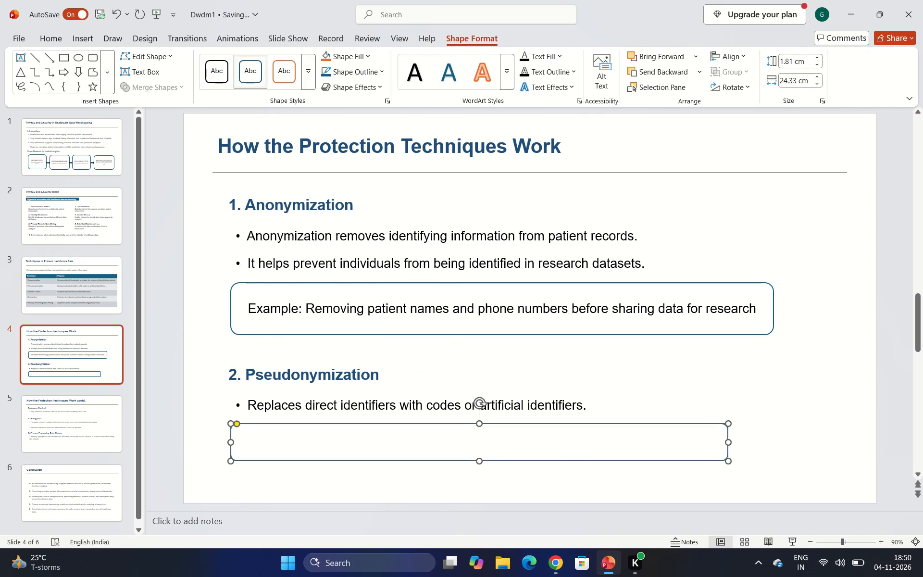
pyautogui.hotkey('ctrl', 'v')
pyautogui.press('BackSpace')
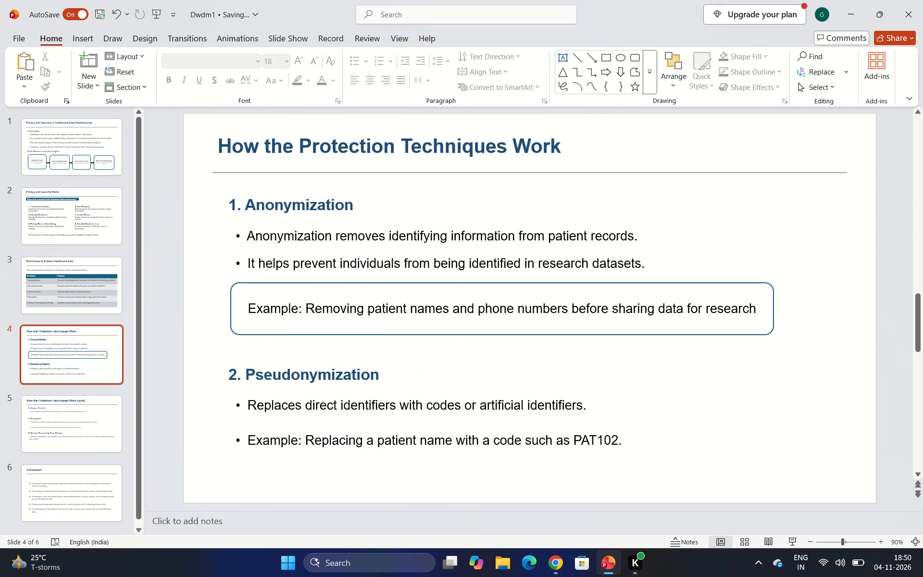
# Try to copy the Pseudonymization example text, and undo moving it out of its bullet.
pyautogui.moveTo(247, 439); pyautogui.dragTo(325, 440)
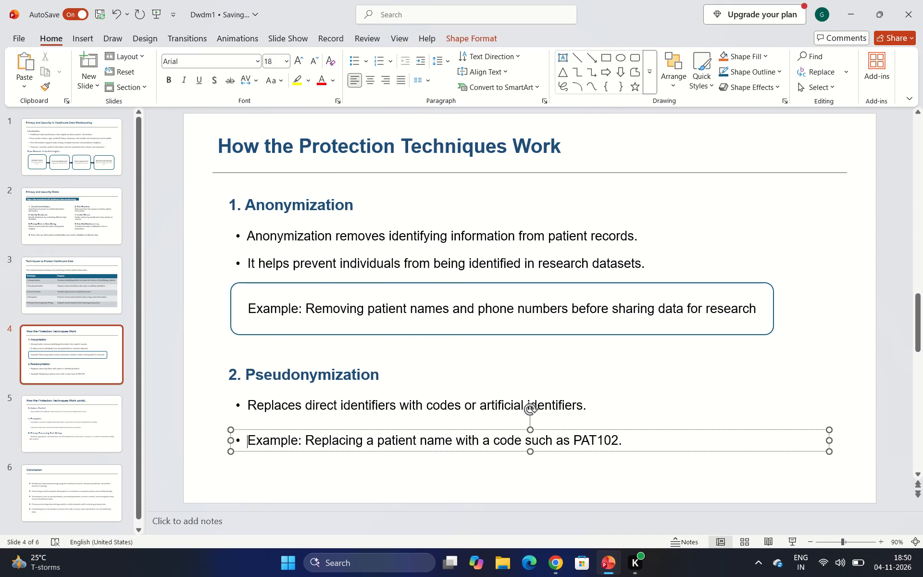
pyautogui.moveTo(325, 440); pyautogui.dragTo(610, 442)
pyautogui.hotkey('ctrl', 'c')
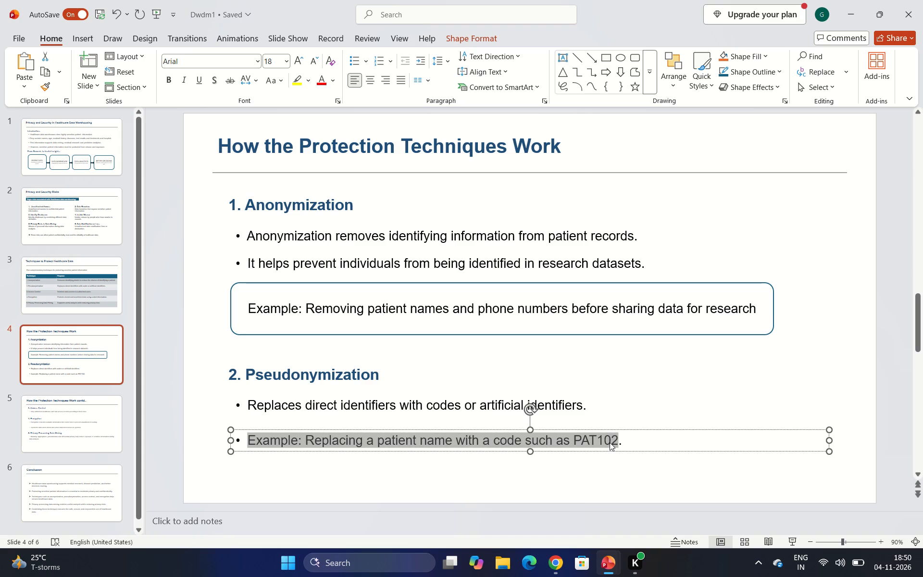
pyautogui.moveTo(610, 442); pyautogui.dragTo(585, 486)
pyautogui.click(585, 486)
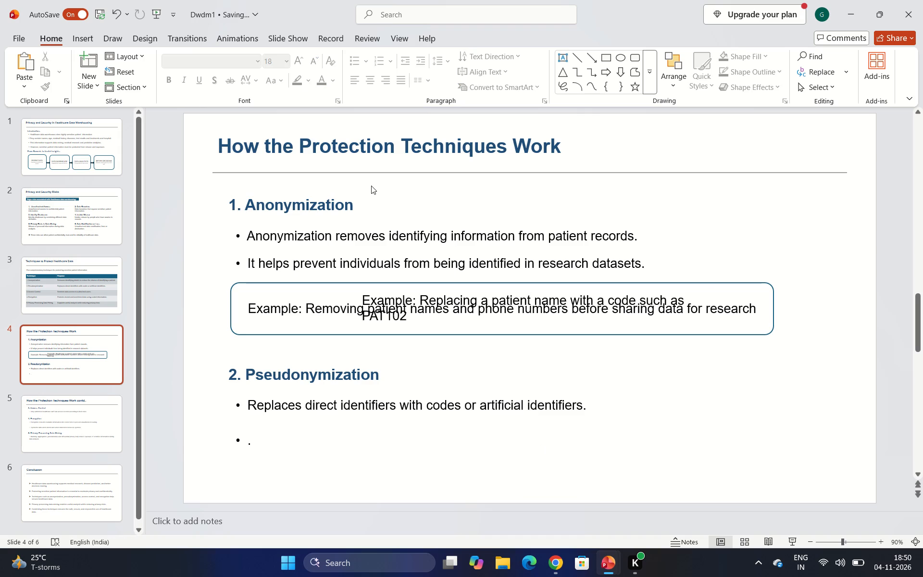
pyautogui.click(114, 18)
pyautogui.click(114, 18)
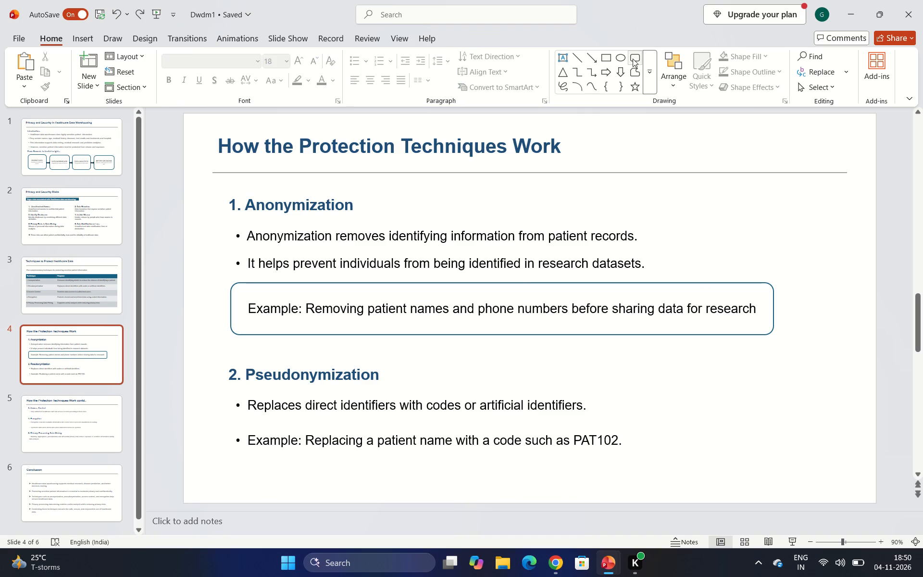
# Put "Example: Replacing a patient name with a code such as PAT102" in a blue-outlined rounded rectangle about 21.3 × 2.1 cm under Pseudonymization.
pyautogui.moveTo(246, 441); pyautogui.dragTo(569, 455)
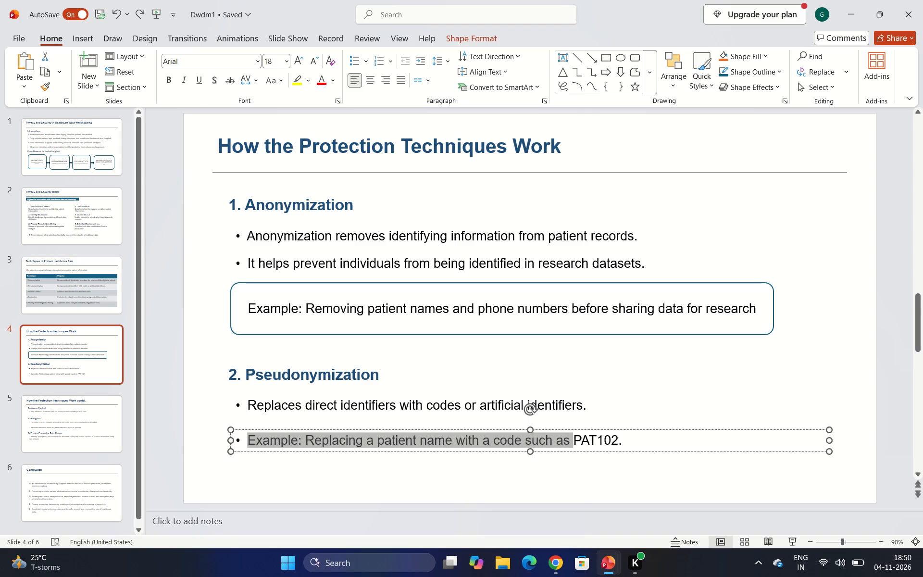
pyautogui.moveTo(569, 455); pyautogui.dragTo(620, 457)
pyautogui.hotkey('ctrl', 'c')
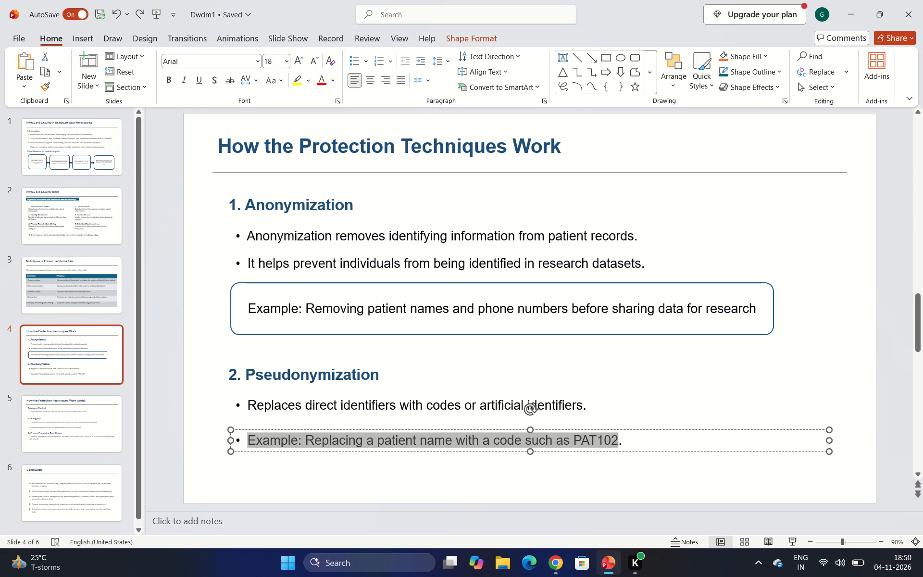
pyautogui.click(639, 51)
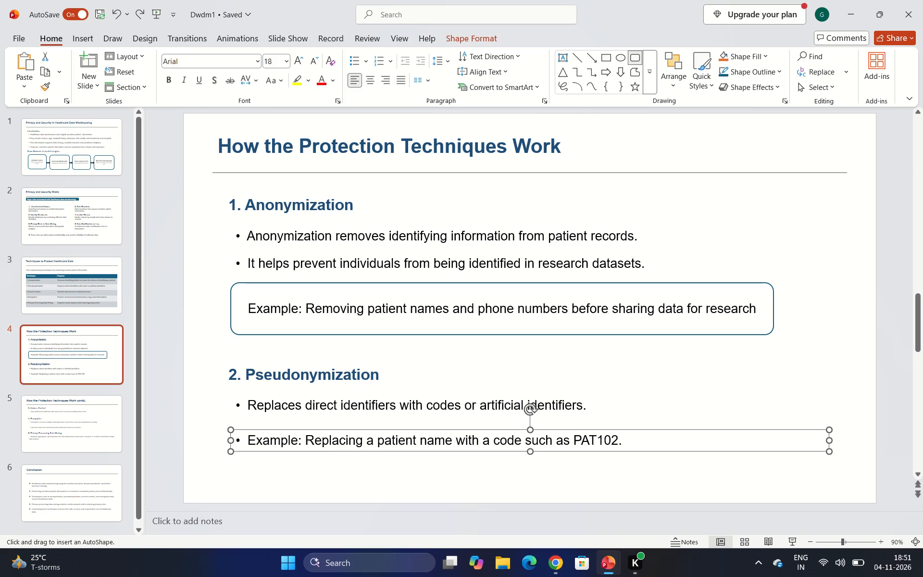
pyautogui.moveTo(232, 426); pyautogui.dragTo(668, 452)
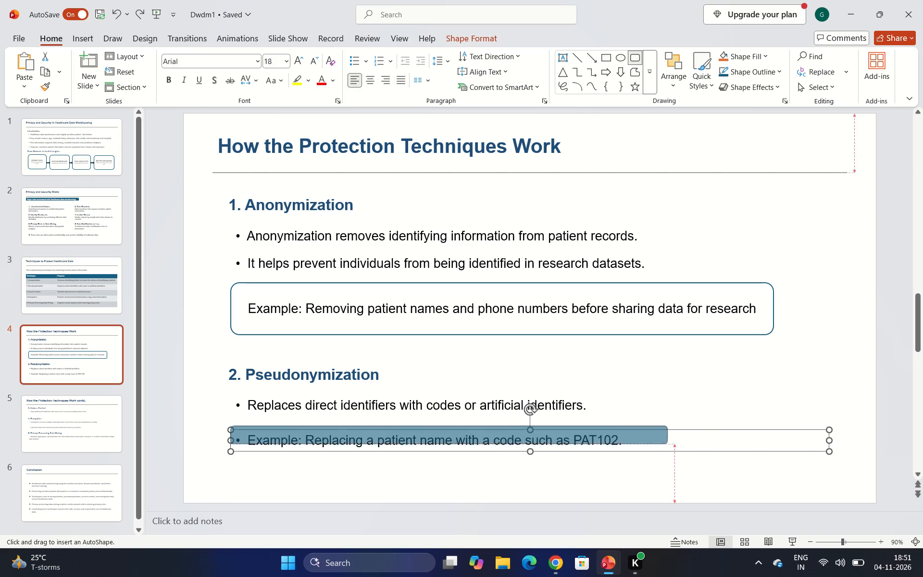
pyautogui.moveTo(668, 452); pyautogui.dragTo(667, 465)
pyautogui.click(312, 81)
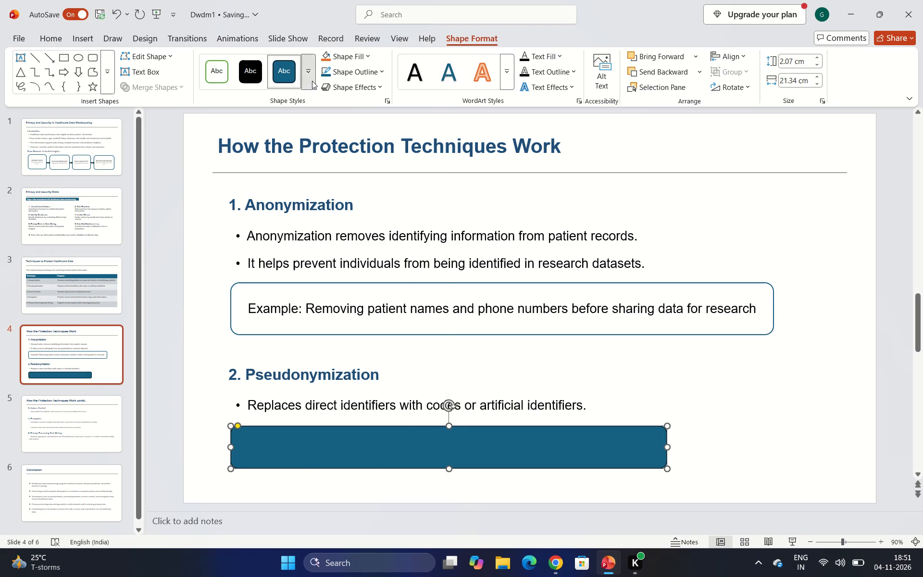
pyautogui.click(253, 111)
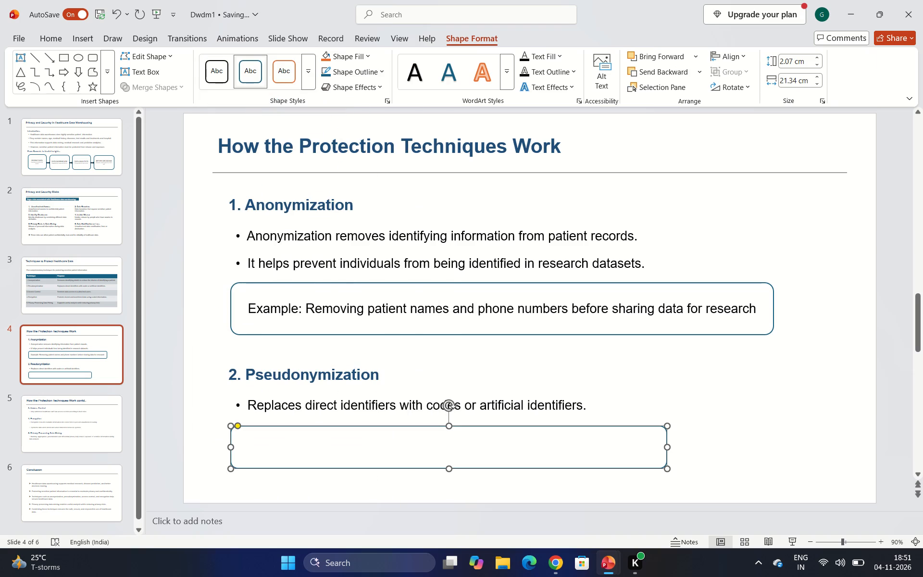
pyautogui.click(300, 434)
pyautogui.hotkey('ctrl', 'v')
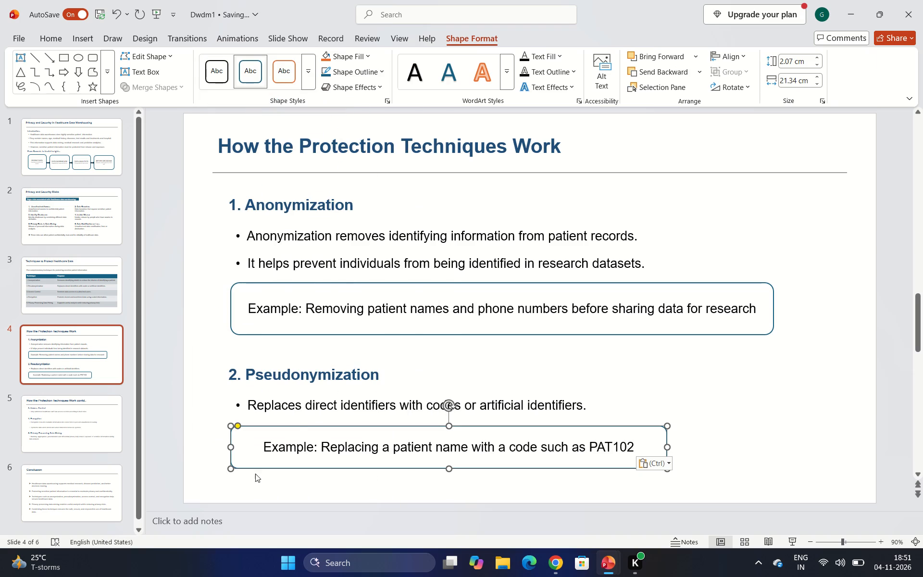
# Narrow the Pseudonymization example box on slide 4 to about 20.2 cm wide.
pyautogui.click(260, 449)
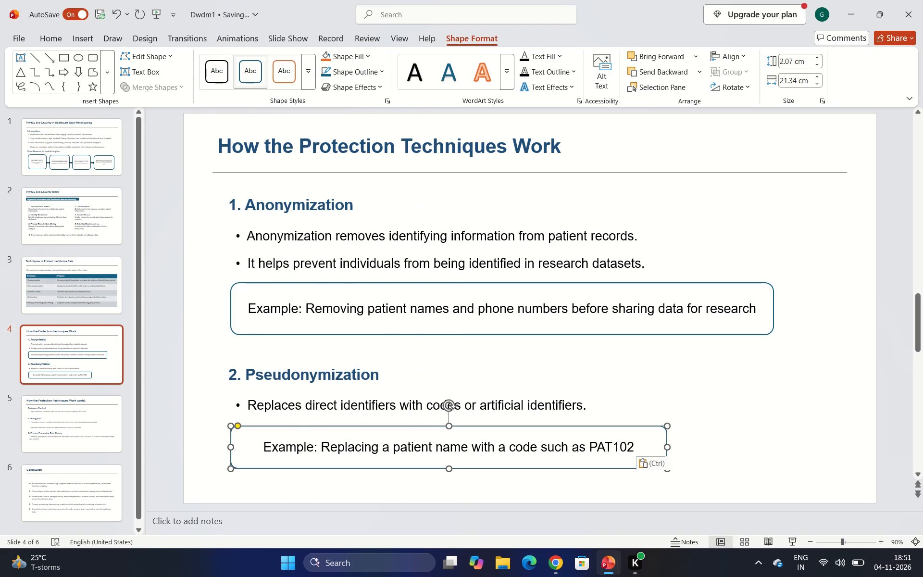
pyautogui.click(267, 444)
pyautogui.press('BackSpace')
pyautogui.press('BackSpace')
pyautogui.press('BackSpace')
pyautogui.moveTo(668, 448); pyautogui.dragTo(649, 451)
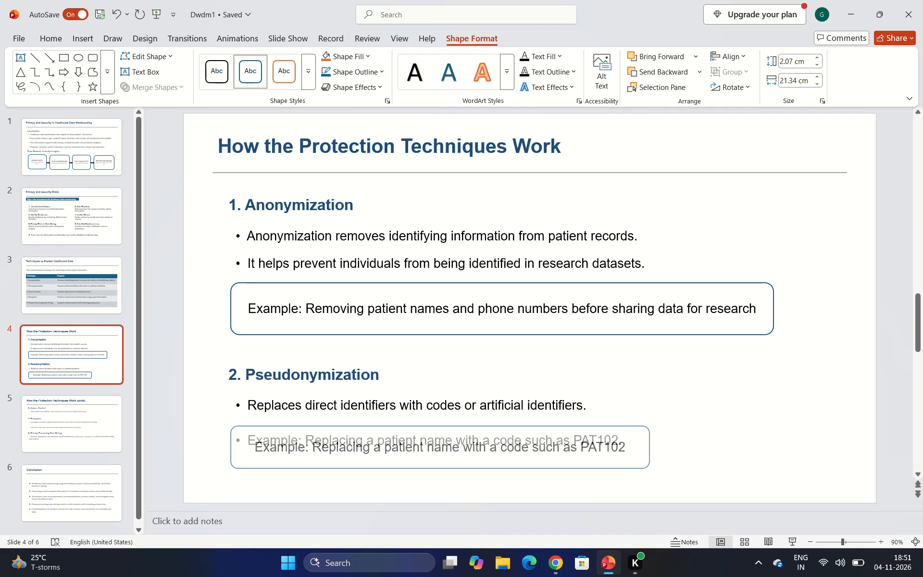
pyautogui.moveTo(649, 451); pyautogui.dragTo(644, 444)
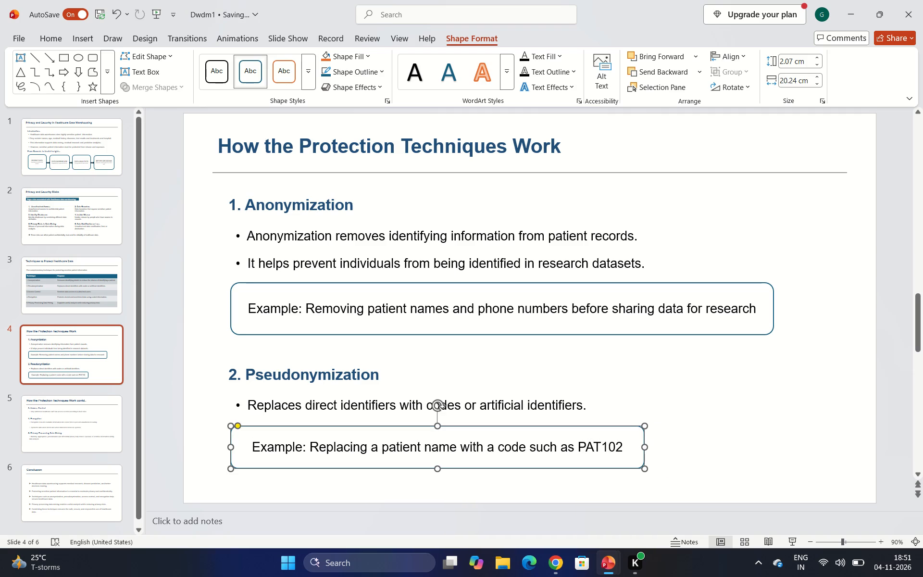
# Tighten the Anonymization example box around its text, narrowing it to about 25.7 cm and reducing its height.
pyautogui.click(518, 324)
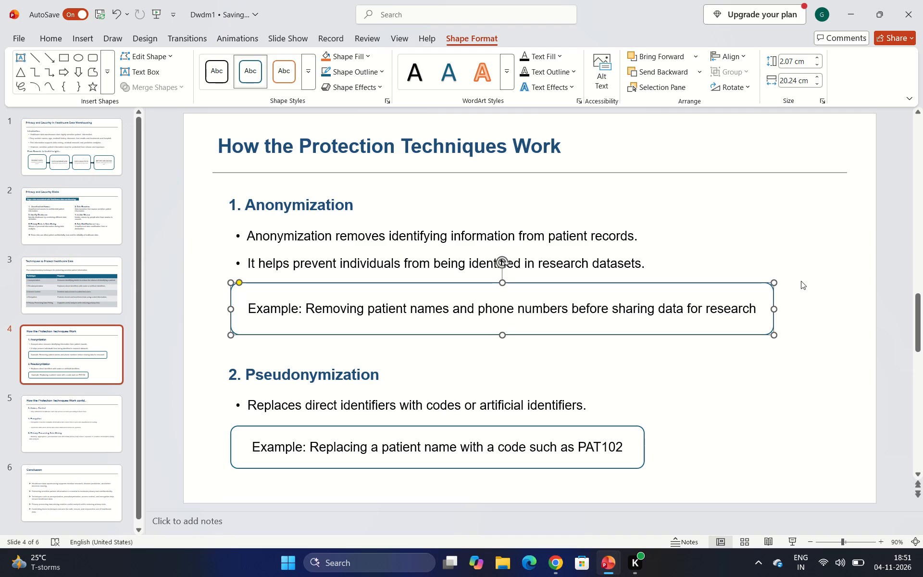
pyautogui.moveTo(774, 311); pyautogui.dragTo(760, 308)
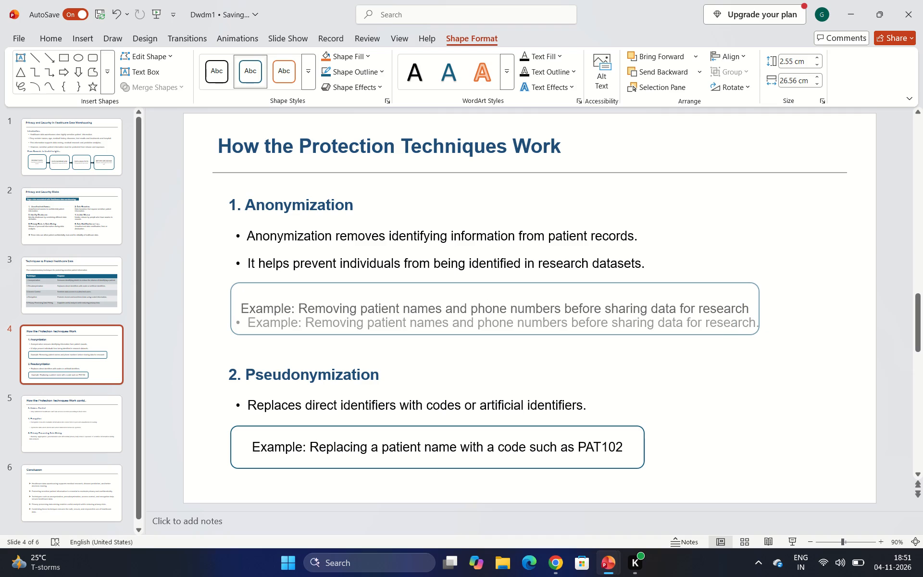
pyautogui.moveTo(760, 308); pyautogui.dragTo(757, 309)
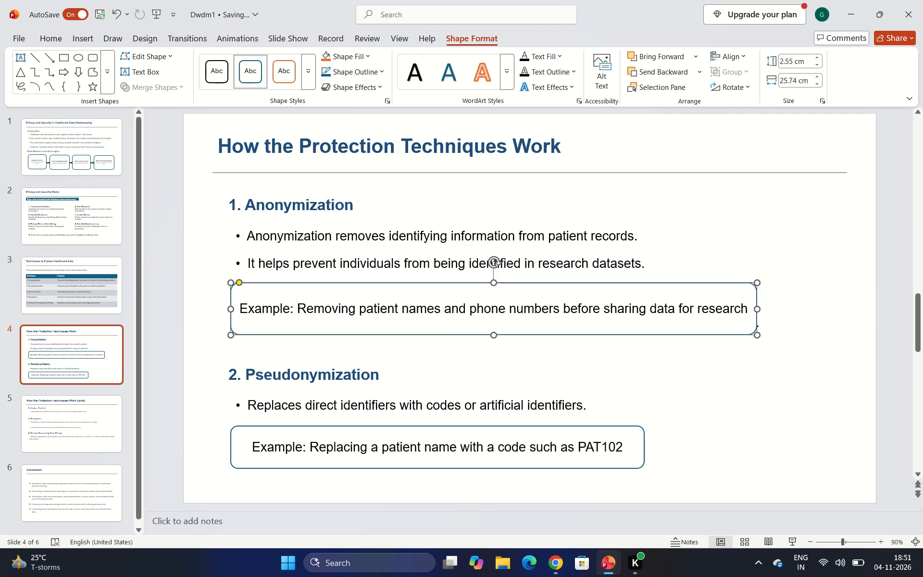
pyautogui.moveTo(493, 337); pyautogui.dragTo(493, 330)
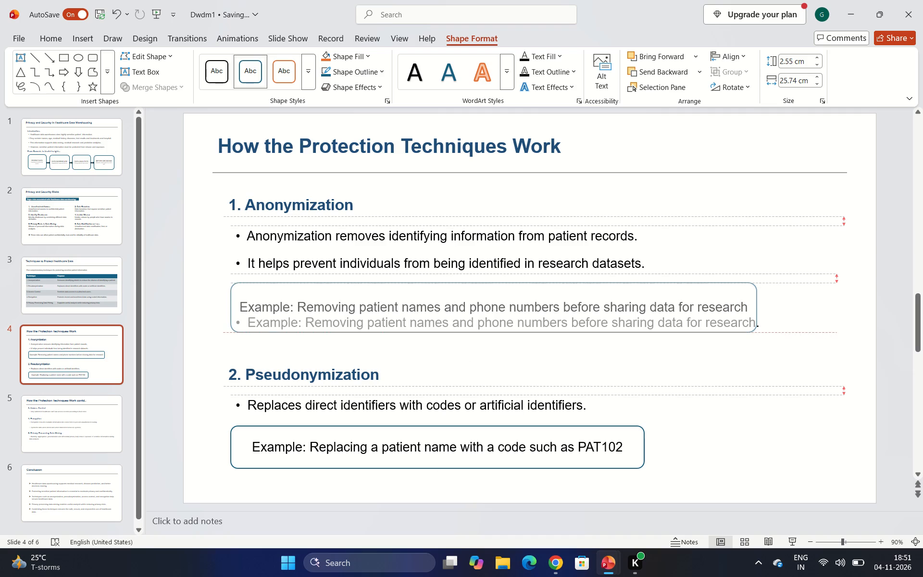
pyautogui.moveTo(493, 330); pyautogui.dragTo(493, 331)
pyautogui.click(494, 331)
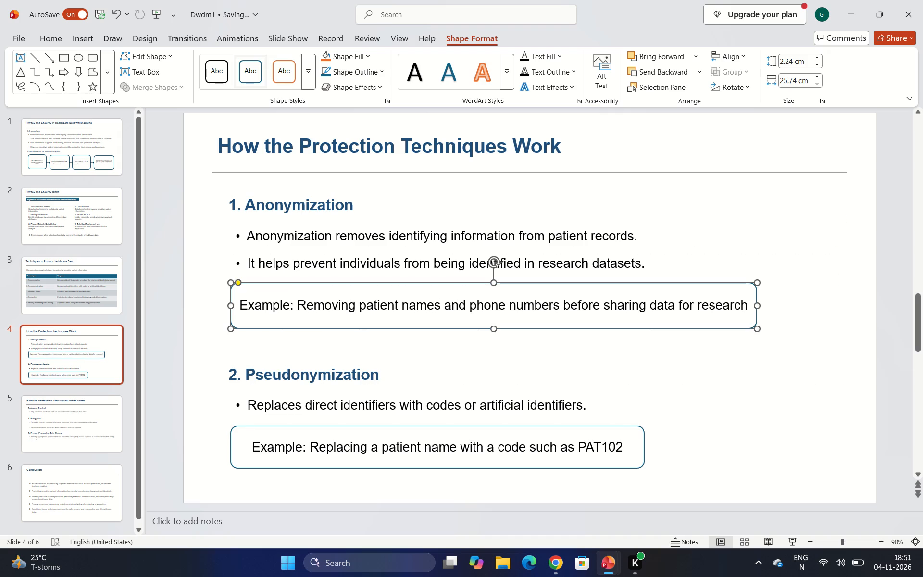
pyautogui.click(493, 284)
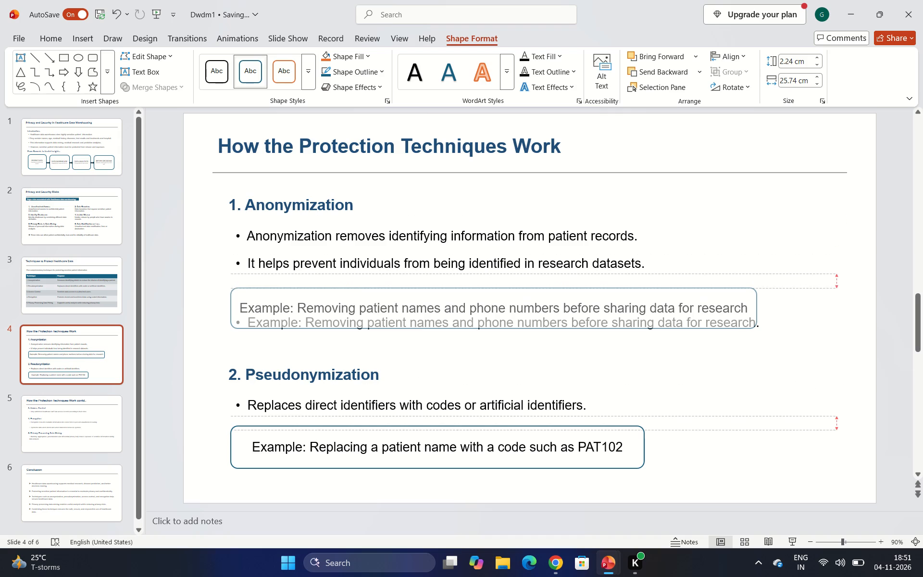
pyautogui.moveTo(493, 329); pyautogui.dragTo(492, 322)
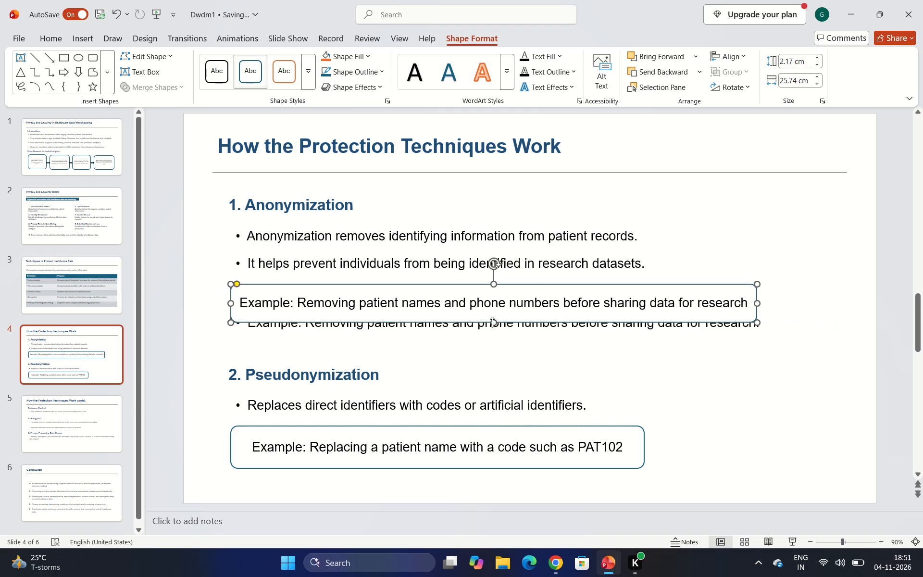
# Remove the duplicate Anonymization example bullet behind the outlined box.
pyautogui.click(465, 331)
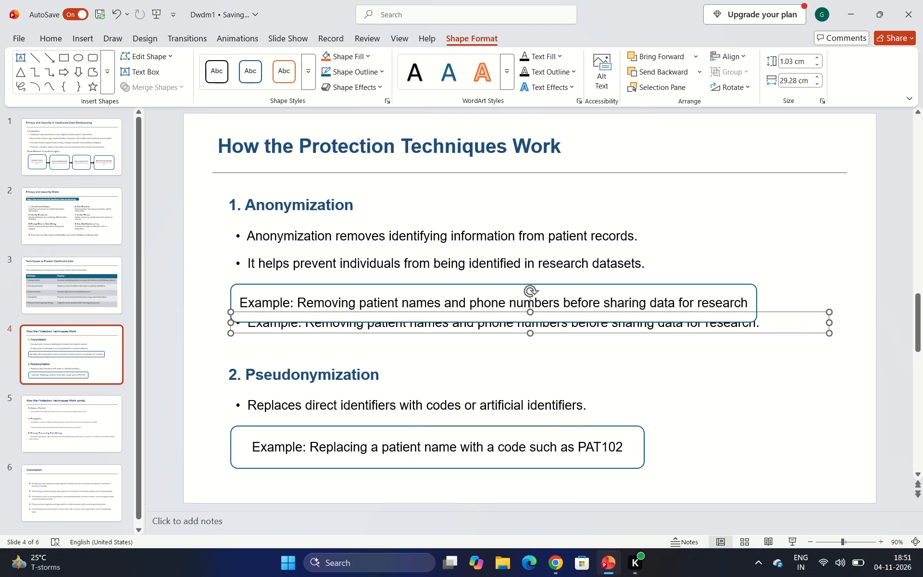
pyautogui.rightClick(802, 325)
pyautogui.click(723, 228)
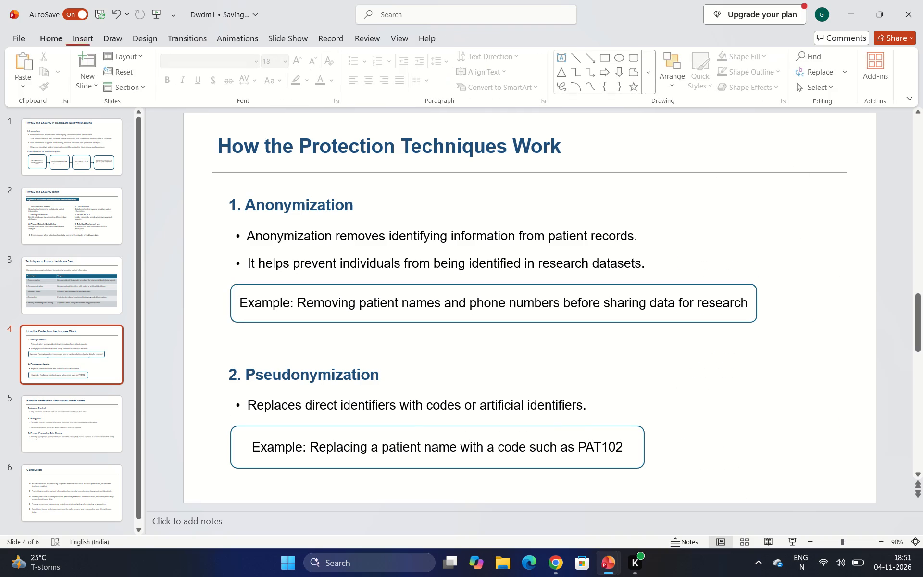
# Reduce the height of the Pseudonymization example box to fit more closely around its text.
pyautogui.click(425, 454)
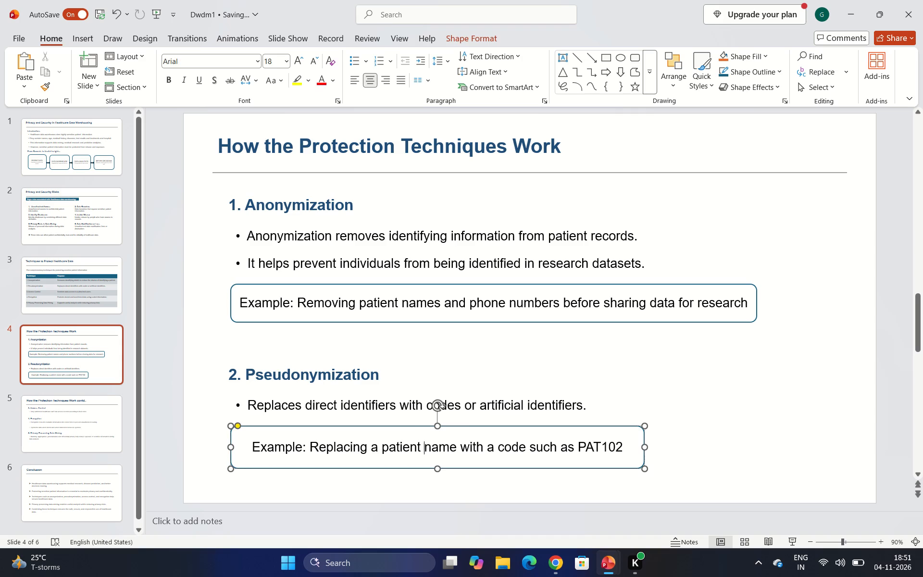
pyautogui.moveTo(436, 468); pyautogui.dragTo(440, 458)
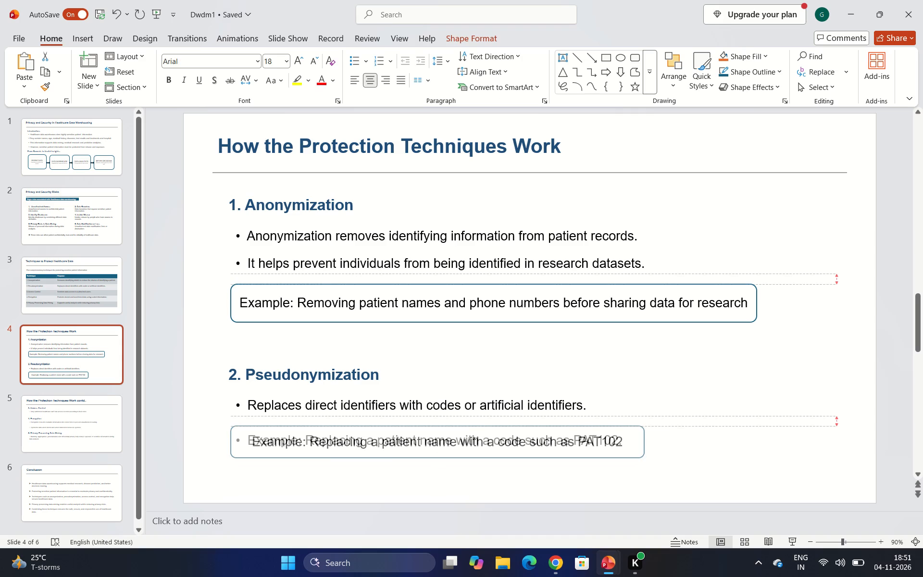
pyautogui.moveTo(440, 458); pyautogui.dragTo(439, 461)
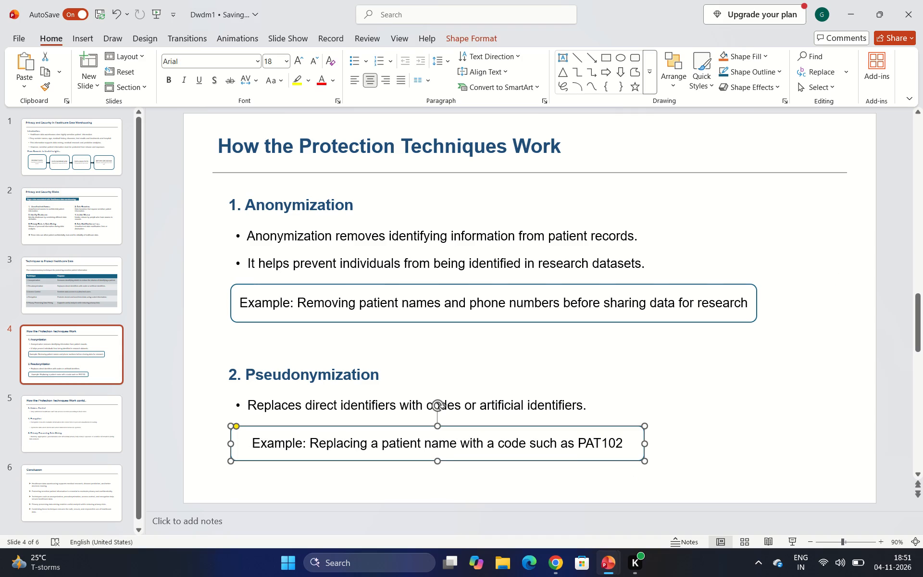
# Uncover the duplicate Pseudonymization example bullet behind the outlined box and delete all of its text.
pyautogui.click(613, 440)
pyautogui.moveTo(230, 445); pyautogui.dragTo(421, 439)
pyautogui.click(343, 434)
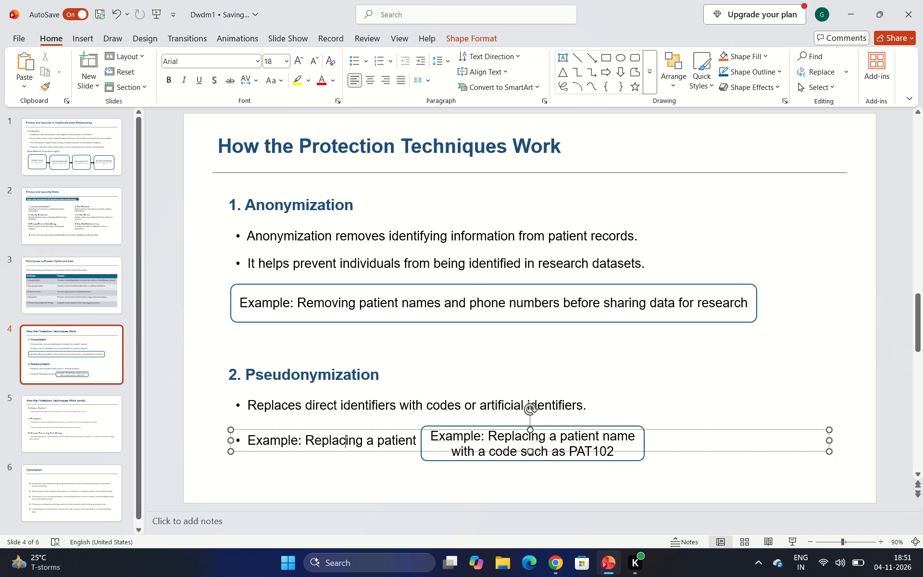
pyautogui.rightClick(343, 434)
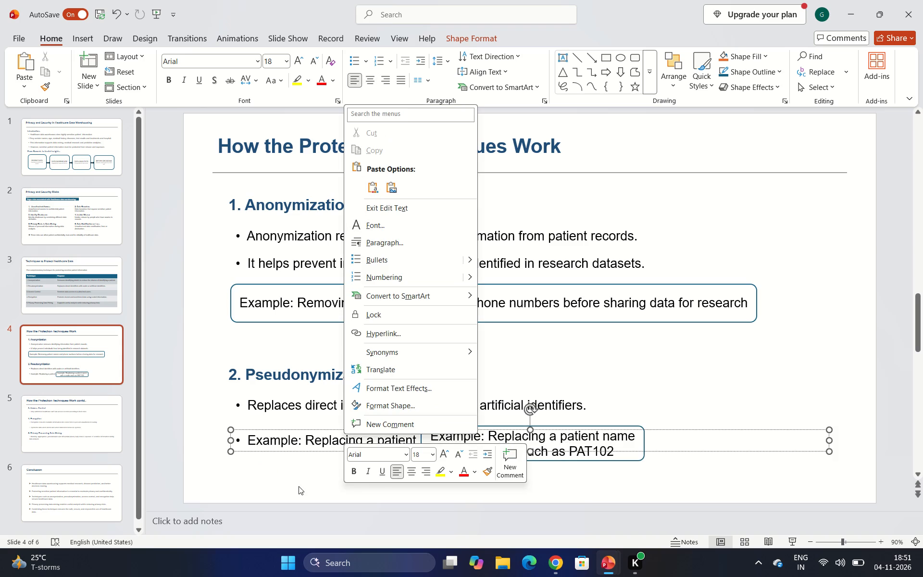
pyautogui.click(298, 443)
pyautogui.rightClick(298, 443)
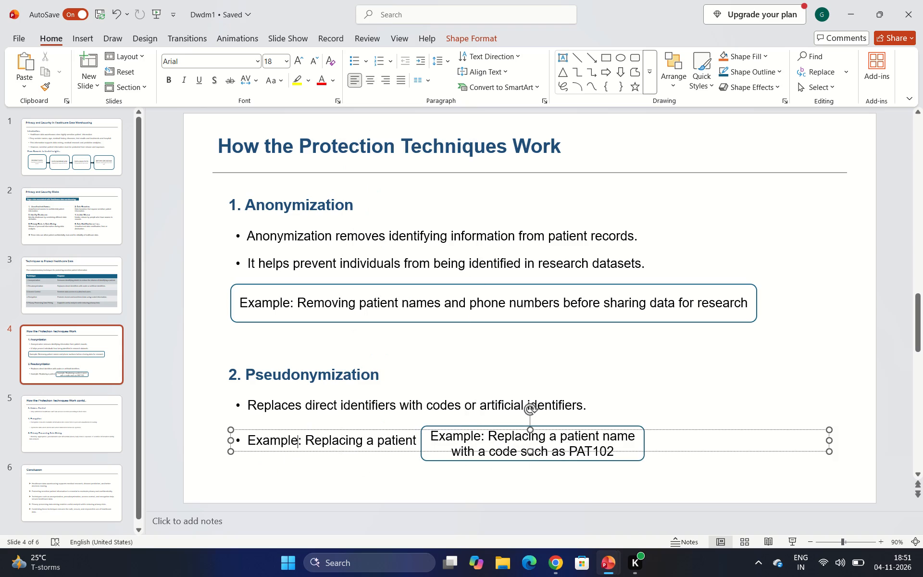
pyautogui.click(253, 440)
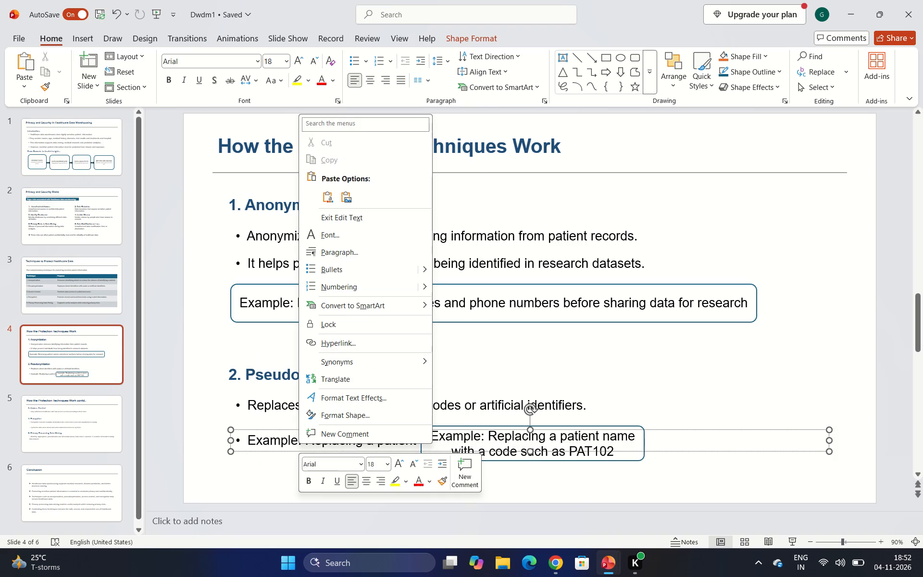
pyautogui.press('BackSpace')
pyautogui.press('BackSpace')
pyautogui.press('BackSpace')
pyautogui.press('BackSpace')
pyautogui.press('BackSpace')
pyautogui.press('BackSpace')
pyautogui.press('BackSpace')
pyautogui.press('BackSpace')
pyautogui.press('BackSpace')
pyautogui.press('BackSpace')
pyautogui.press('BackSpace')
pyautogui.press('BackSpace')
pyautogui.press('BackSpace')
pyautogui.press('BackSpace')
pyautogui.press('BackSpace')
pyautogui.press('BackSpace')
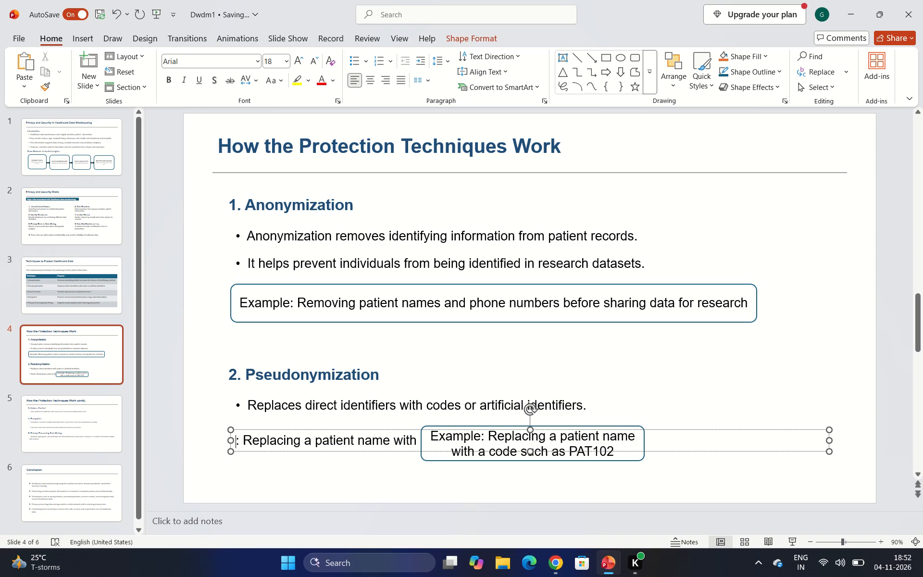
pyautogui.press('Right')
pyautogui.press('Right')
pyautogui.press('Right')
pyautogui.press('Right')
pyautogui.press('Right')
pyautogui.press('Right')
pyautogui.press('Right')
pyautogui.press('Right')
pyautogui.press('Right')
pyautogui.press('Right')
pyautogui.press('Right')
pyautogui.press('Right')
pyautogui.press('Right')
pyautogui.press('Right')
pyautogui.press('Right')
pyautogui.press('Right')
pyautogui.press('Right')
pyautogui.press('Right')
pyautogui.press('Right')
pyautogui.press('Right')
pyautogui.press('BackSpace')
pyautogui.press('BackSpace')
pyautogui.press('BackSpace')
pyautogui.press('BackSpace')
pyautogui.press('BackSpace')
pyautogui.press('BackSpace')
pyautogui.press('BackSpace')
pyautogui.press('BackSpace')
pyautogui.press('BackSpace')
pyautogui.press('BackSpace')
pyautogui.press('BackSpace')
pyautogui.press('BackSpace')
pyautogui.press('BackSpace')
pyautogui.press('BackSpace')
pyautogui.press('BackSpace')
pyautogui.press('BackSpace')
pyautogui.press('BackSpace')
pyautogui.press('BackSpace')
pyautogui.press('BackSpace')
pyautogui.press('BackSpace')
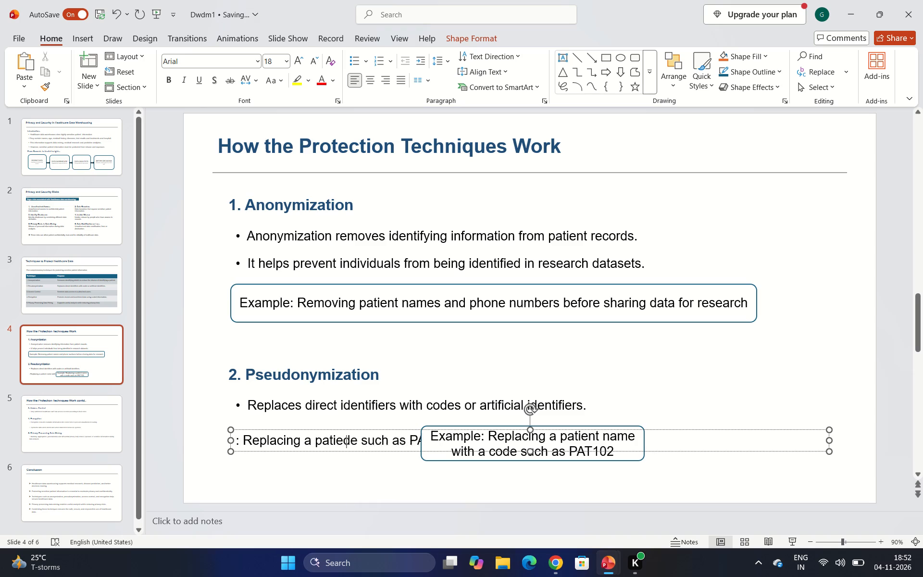
pyautogui.press('Right')
pyautogui.press('Right')
pyautogui.press('Right')
pyautogui.press('Right')
pyautogui.press('Right')
pyautogui.press('Right')
pyautogui.press('Right')
pyautogui.press('Right')
pyautogui.press('Right')
pyautogui.press('Right')
pyautogui.press('Right')
pyautogui.press('Right')
pyautogui.press('Right')
pyautogui.press('Right')
pyautogui.press('Right')
pyautogui.press('Right')
pyautogui.press('Right')
pyautogui.press('Right')
pyautogui.press('Right')
pyautogui.press('Right')
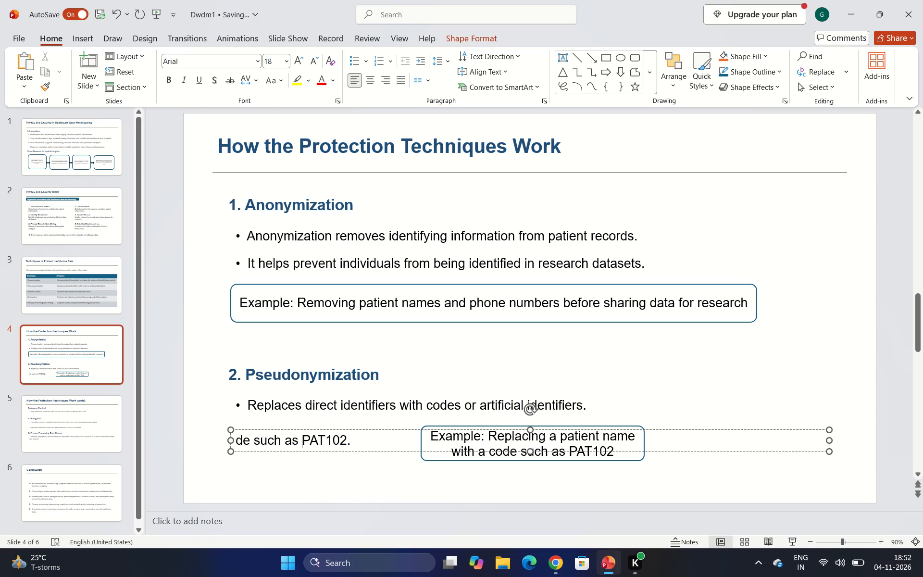
pyautogui.press('BackSpace')
pyautogui.press('BackSpace')
pyautogui.press('BackSpace')
pyautogui.press('BackSpace')
pyautogui.press('BackSpace')
pyautogui.press('BackSpace')
pyautogui.press('BackSpace')
pyautogui.press('BackSpace')
pyautogui.press('BackSpace')
pyautogui.press('BackSpace')
pyautogui.press('BackSpace')
pyautogui.press('BackSpace')
pyautogui.press('BackSpace')
pyautogui.press('BackSpace')
pyautogui.press('BackSpace')
pyautogui.press('BackSpace')
pyautogui.press('BackSpace')
pyautogui.press('BackSpace')
pyautogui.press('BackSpace')
pyautogui.press('BackSpace')
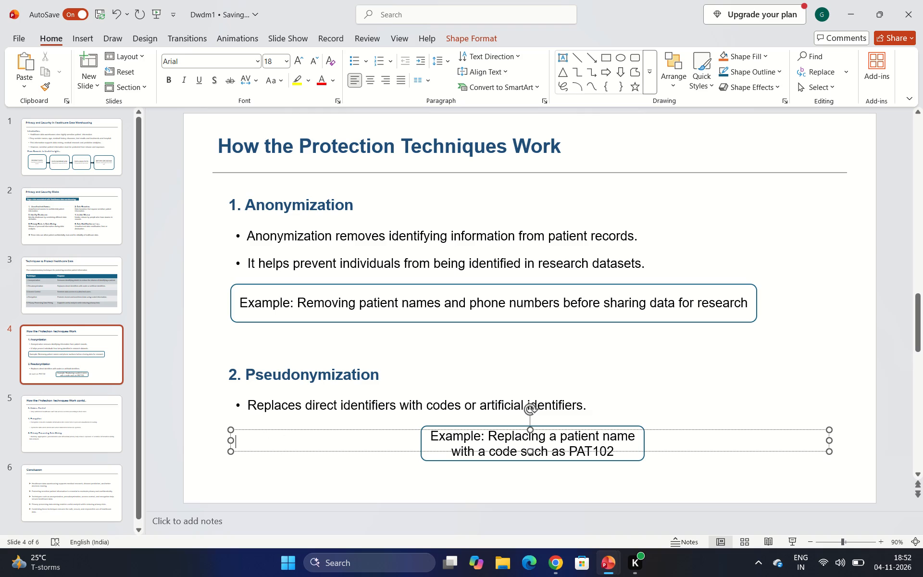
pyautogui.click(253, 440)
pyautogui.rightClick(253, 440)
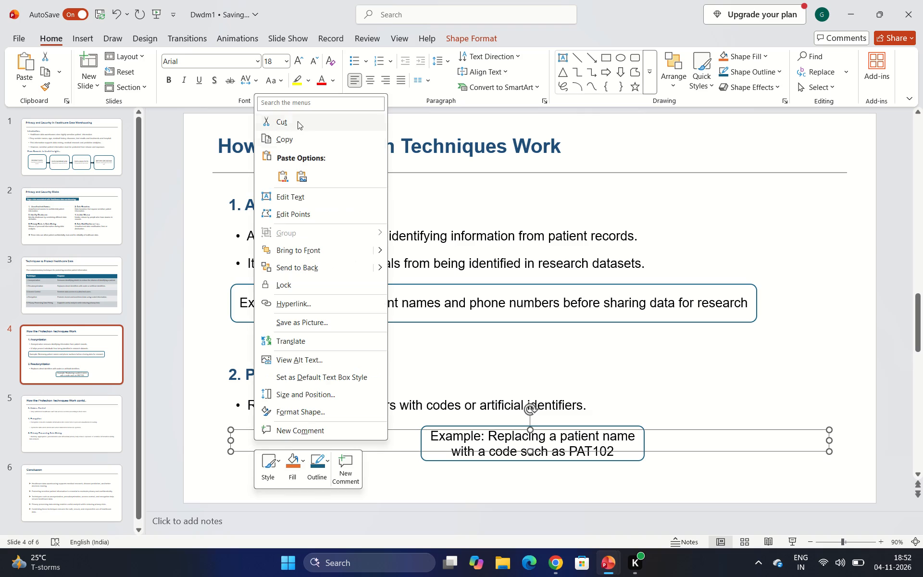
# Cut the emptied text box that lies behind the Pseudonymization example box.
pyautogui.click(299, 120)
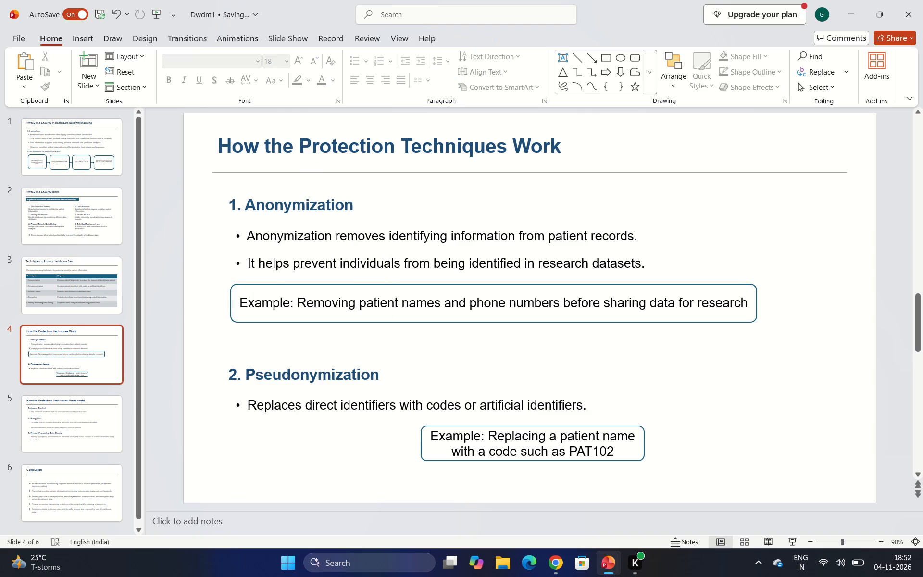
# Widen the Pseudonymization example box on both sides so its text fits on one line and it starts near the Anonymization box's left edge.
pyautogui.click(467, 452)
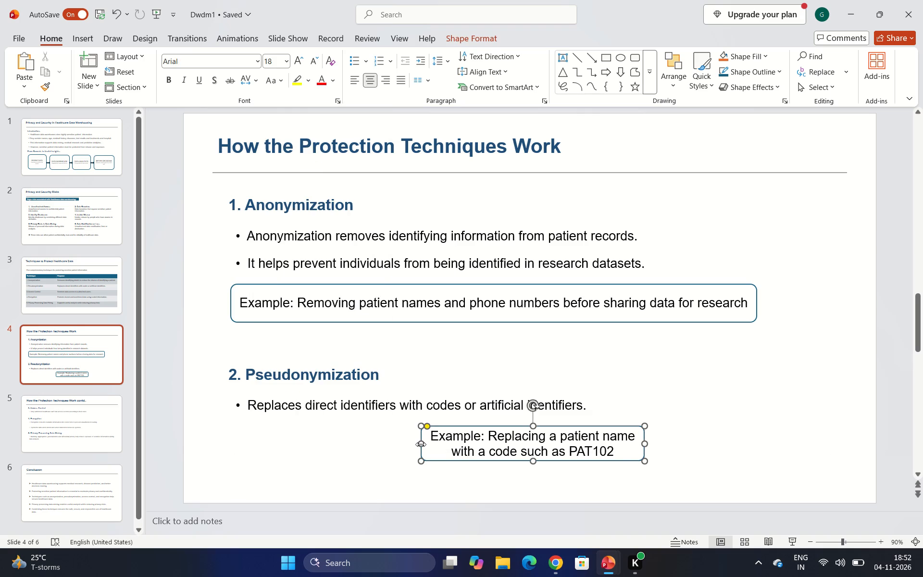
pyautogui.moveTo(421, 444); pyautogui.dragTo(235, 432)
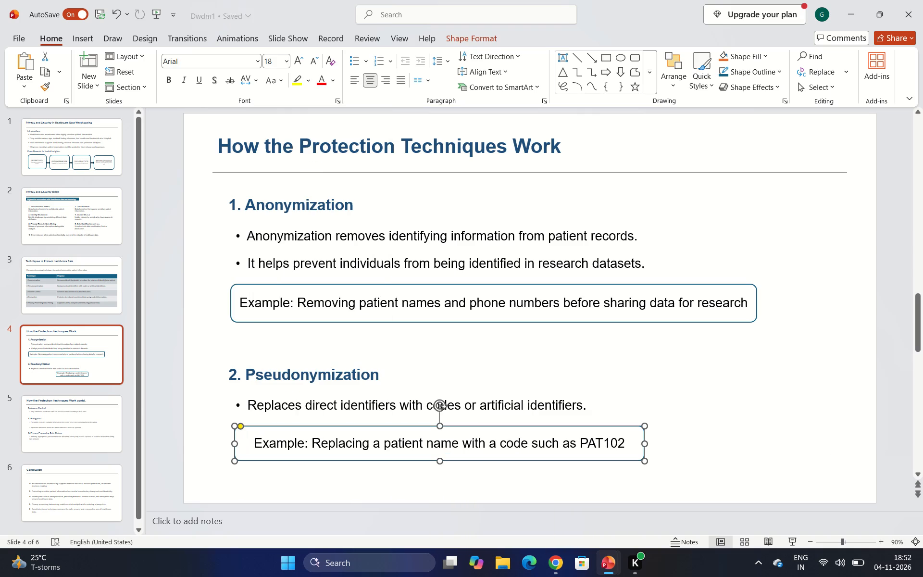
pyautogui.moveTo(648, 443); pyautogui.dragTo(673, 439, button='right')
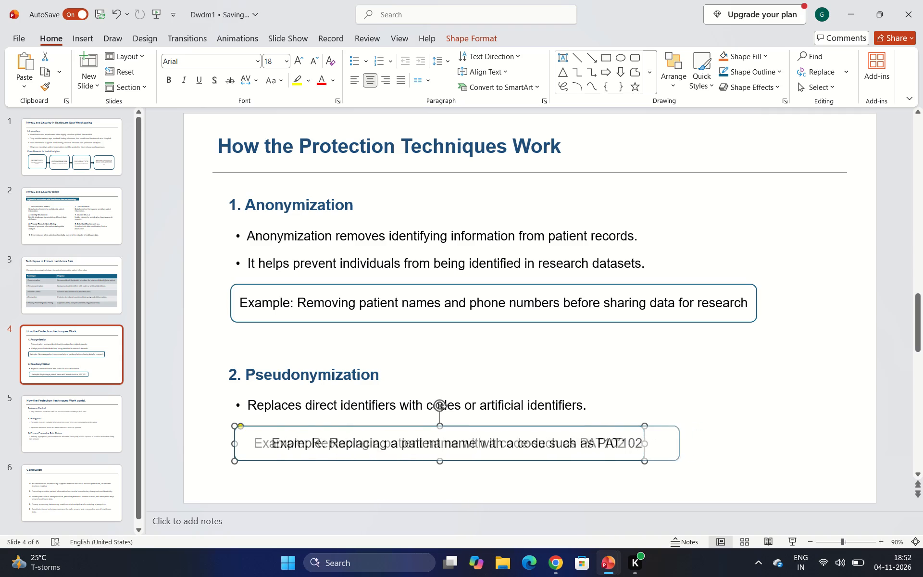
pyautogui.moveTo(673, 439); pyautogui.dragTo(654, 440, button='right')
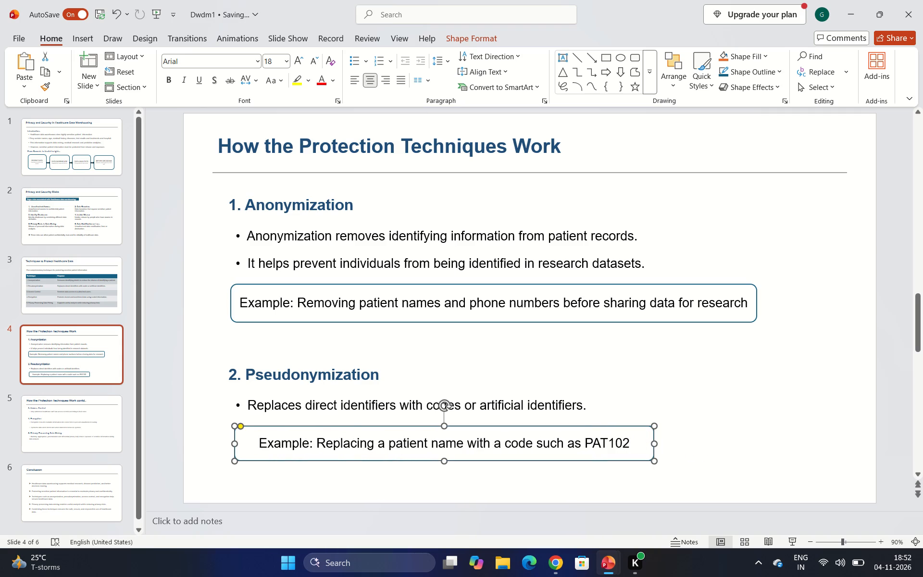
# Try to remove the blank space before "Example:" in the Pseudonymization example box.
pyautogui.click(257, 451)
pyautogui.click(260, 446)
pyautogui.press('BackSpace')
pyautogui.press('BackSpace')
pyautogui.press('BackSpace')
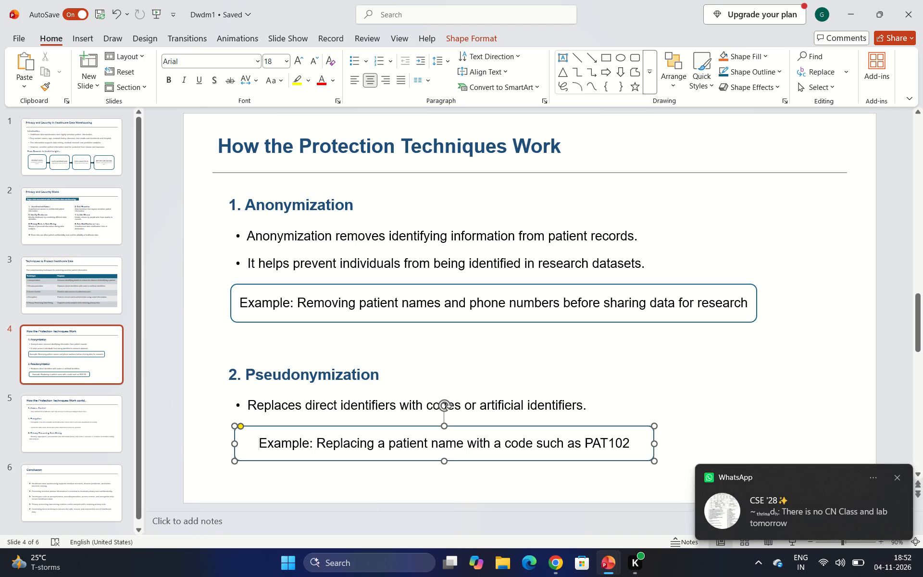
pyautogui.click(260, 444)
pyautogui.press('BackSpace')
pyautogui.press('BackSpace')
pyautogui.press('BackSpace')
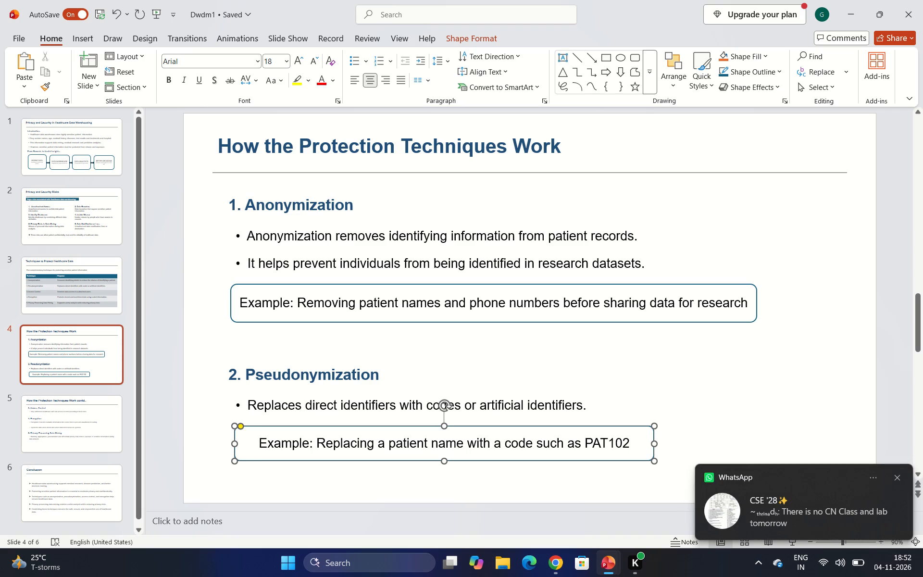
# Shift the Pseudonymization example box slightly so its left edge lines up with the Anonymization example box.
pyautogui.moveTo(304, 442); pyautogui.dragTo(258, 442)
pyautogui.click(258, 442)
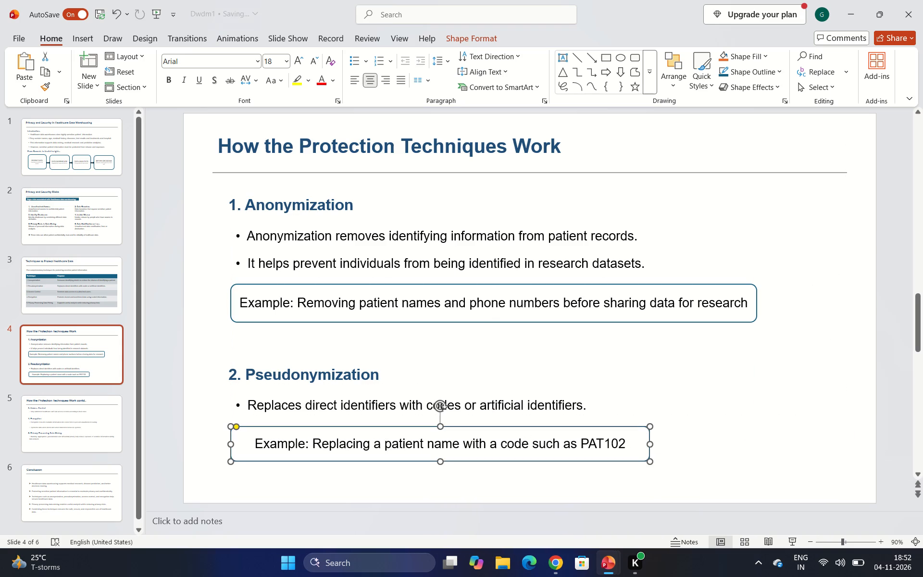
# Select the Pseudonymization example text from "Example:" through "with".
pyautogui.click(258, 446)
pyautogui.moveTo(258, 446); pyautogui.dragTo(493, 454)
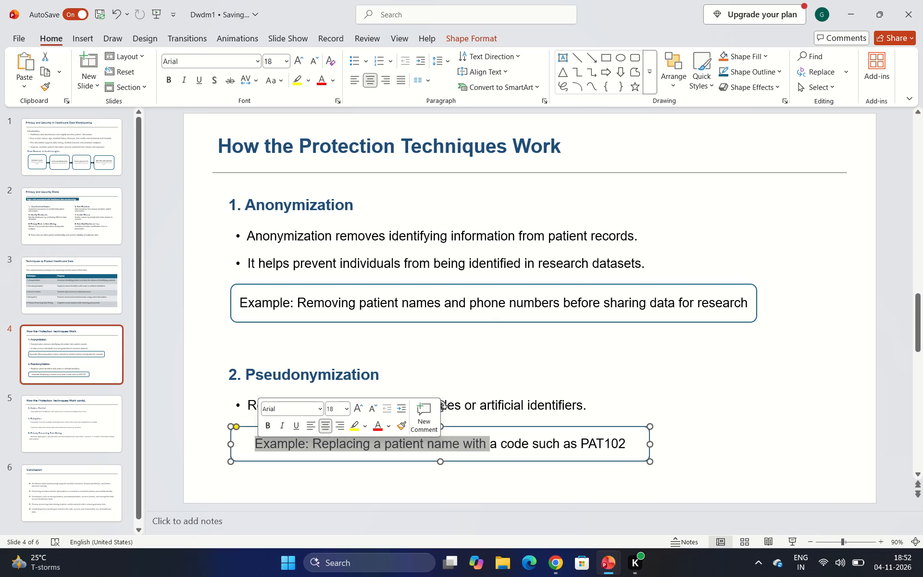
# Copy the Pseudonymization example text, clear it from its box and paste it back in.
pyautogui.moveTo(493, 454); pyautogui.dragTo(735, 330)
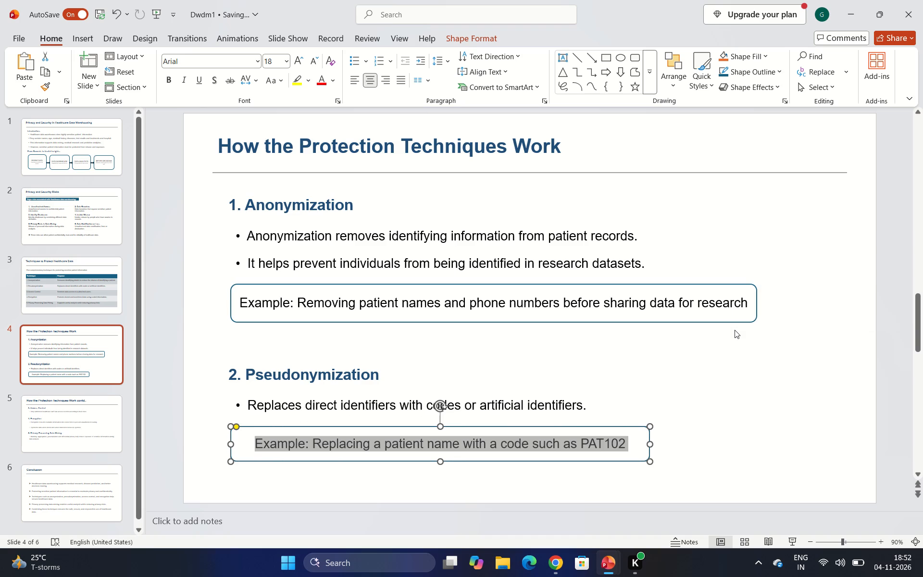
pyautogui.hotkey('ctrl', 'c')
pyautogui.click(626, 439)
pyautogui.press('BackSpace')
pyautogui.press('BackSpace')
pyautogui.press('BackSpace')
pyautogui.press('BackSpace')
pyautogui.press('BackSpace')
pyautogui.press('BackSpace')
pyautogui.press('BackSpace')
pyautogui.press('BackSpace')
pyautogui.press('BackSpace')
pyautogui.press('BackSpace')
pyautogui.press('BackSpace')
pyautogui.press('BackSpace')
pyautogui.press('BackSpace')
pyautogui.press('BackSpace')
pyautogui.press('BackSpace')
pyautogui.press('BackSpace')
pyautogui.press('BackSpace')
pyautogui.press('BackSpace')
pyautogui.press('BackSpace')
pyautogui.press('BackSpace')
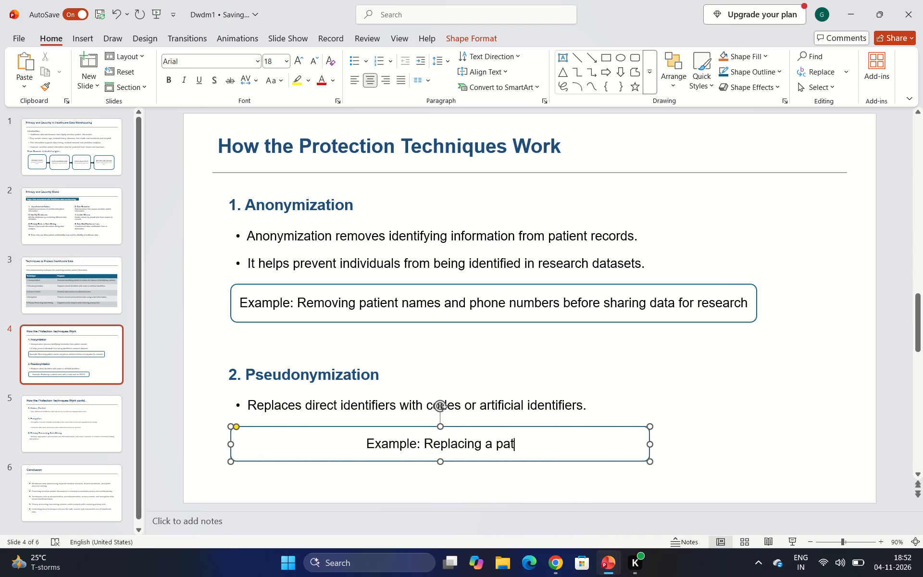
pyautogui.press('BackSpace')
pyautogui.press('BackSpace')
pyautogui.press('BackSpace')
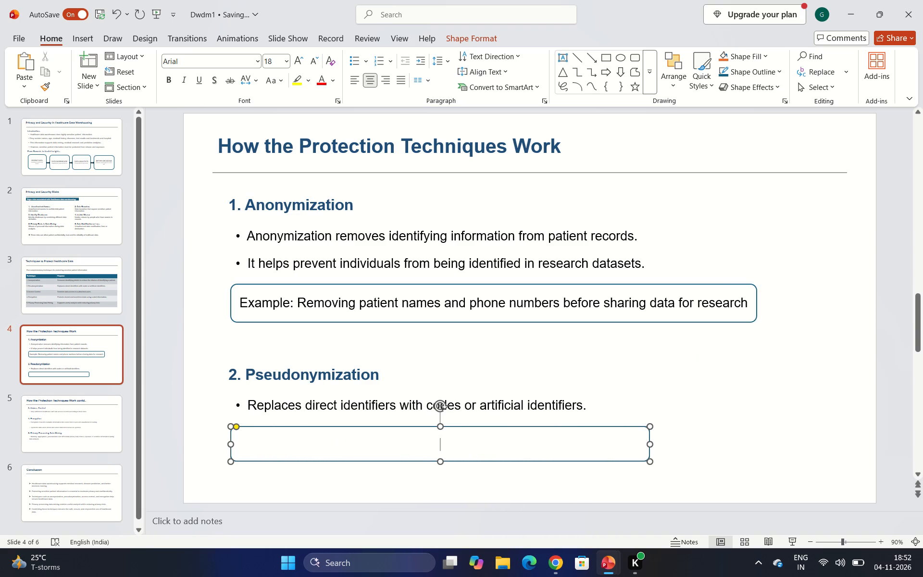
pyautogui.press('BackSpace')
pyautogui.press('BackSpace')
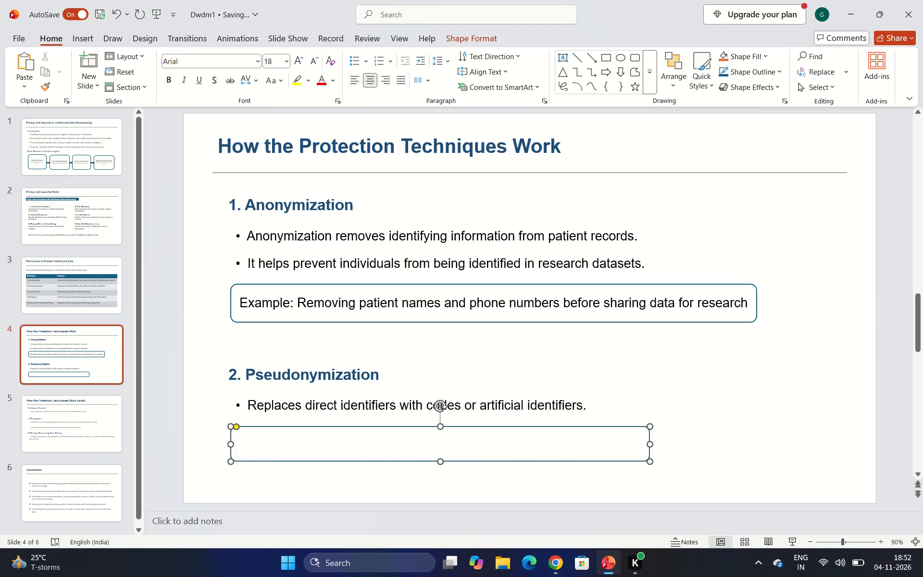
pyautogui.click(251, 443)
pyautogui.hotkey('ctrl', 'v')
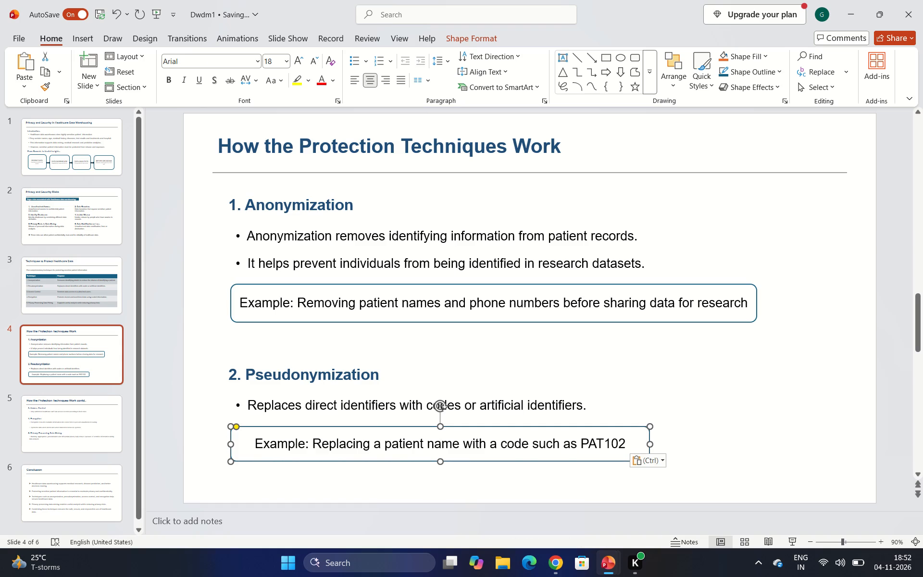
# Apply an outer shadow offset to the top left to the Anonymization and Pseudonymization example boxes on slide 4.
pyautogui.click(239, 319)
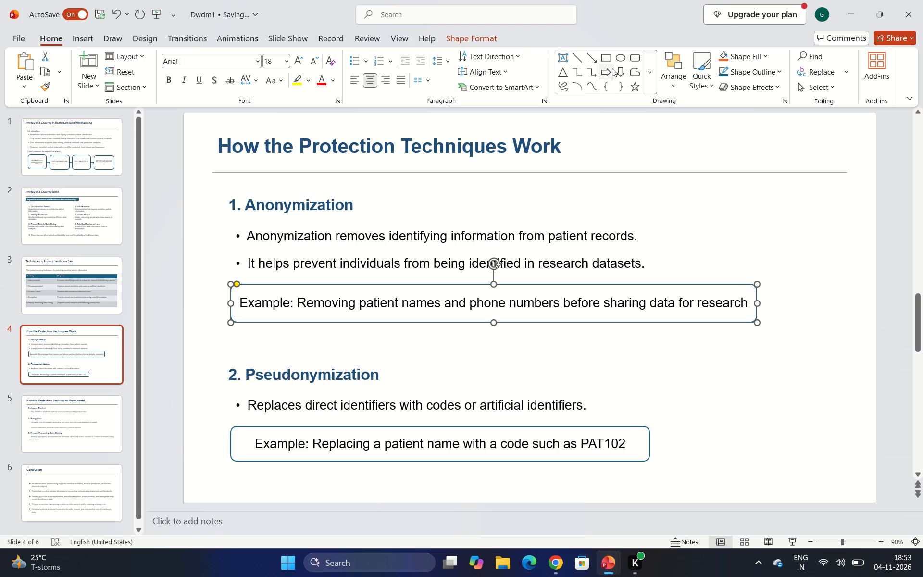
pyautogui.click(645, 73)
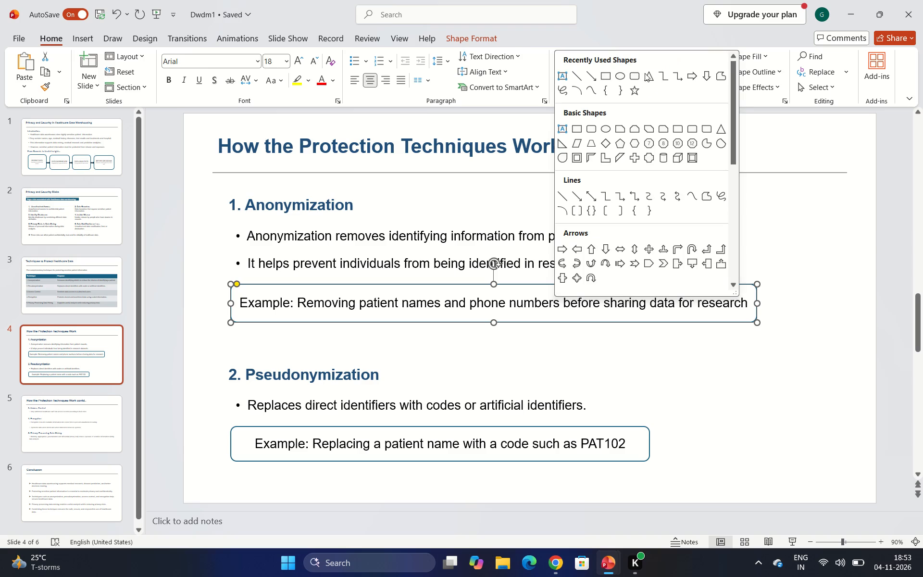
pyautogui.click(410, 304)
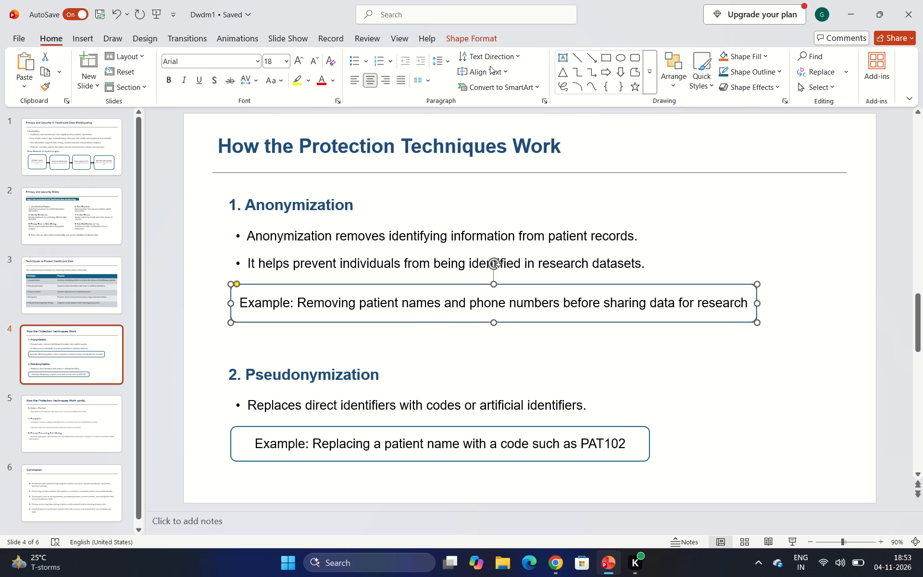
pyautogui.click(766, 87)
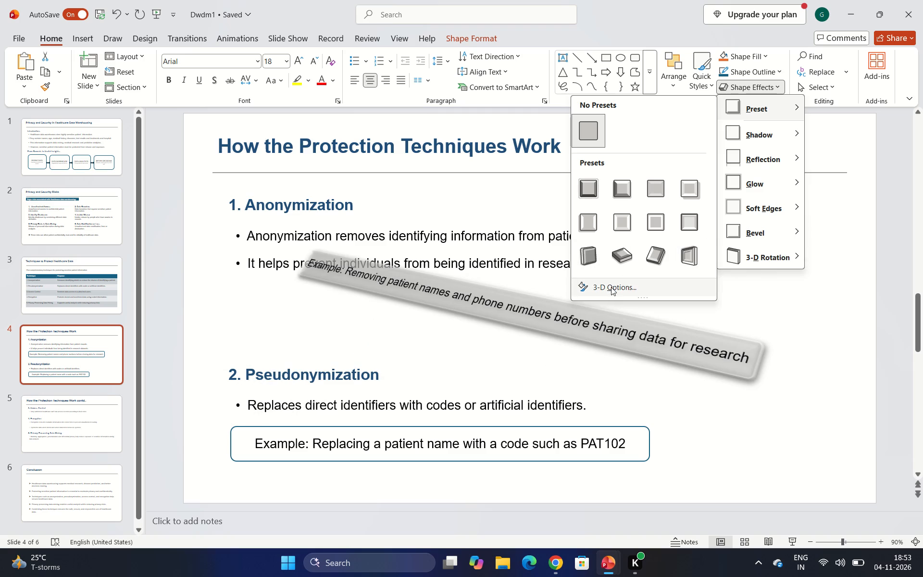
pyautogui.click(753, 130)
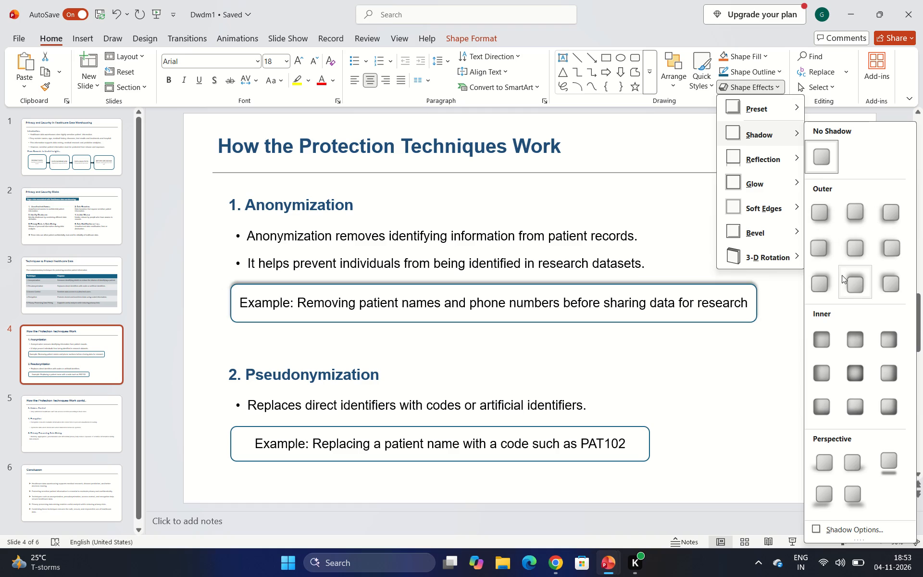
pyautogui.click(894, 281)
pyautogui.click(449, 443)
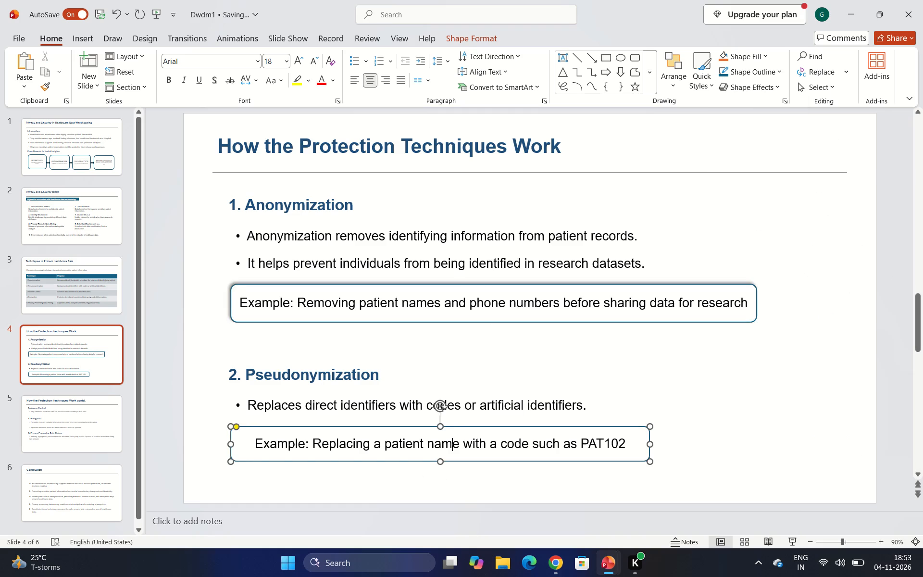
pyautogui.click(722, 86)
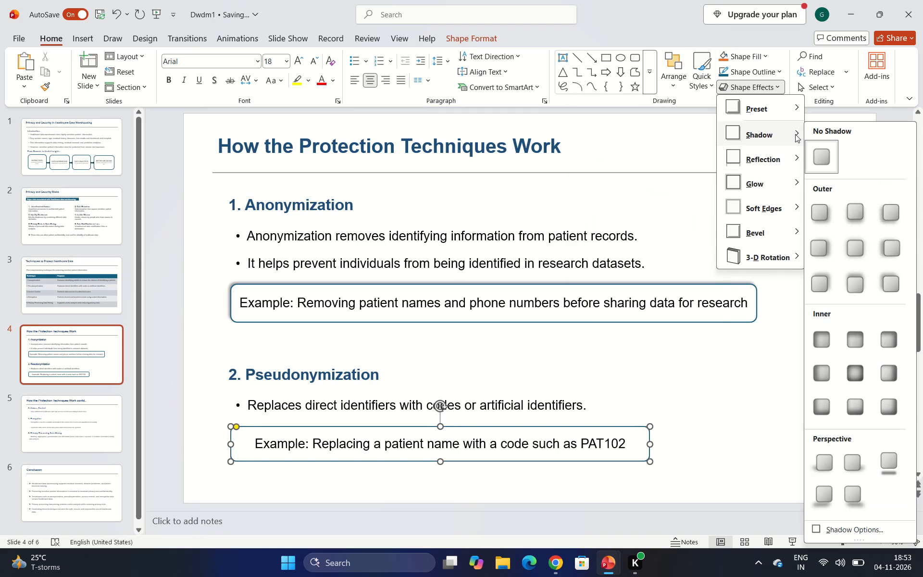
pyautogui.click(899, 279)
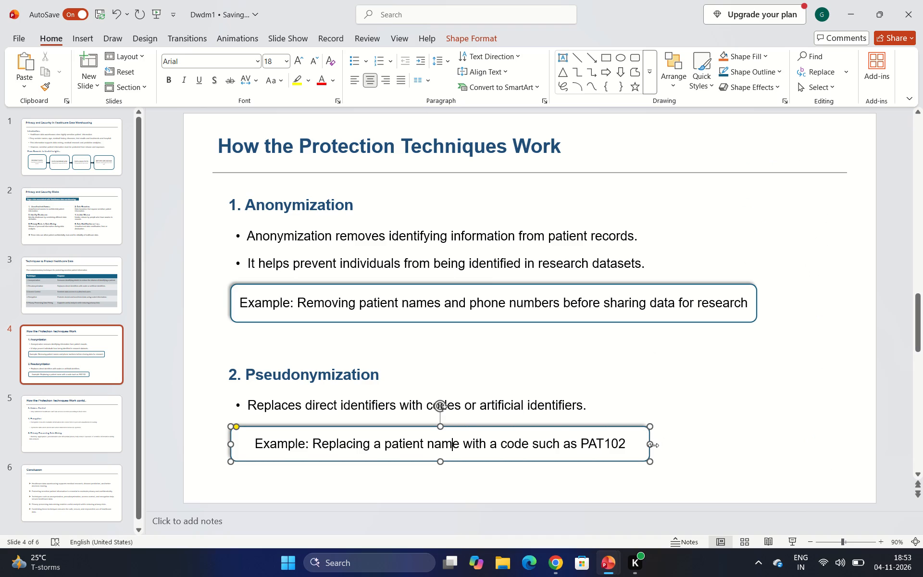
# Widen the Pseudonymization example box slightly.
pyautogui.moveTo(651, 445); pyautogui.dragTo(659, 447)
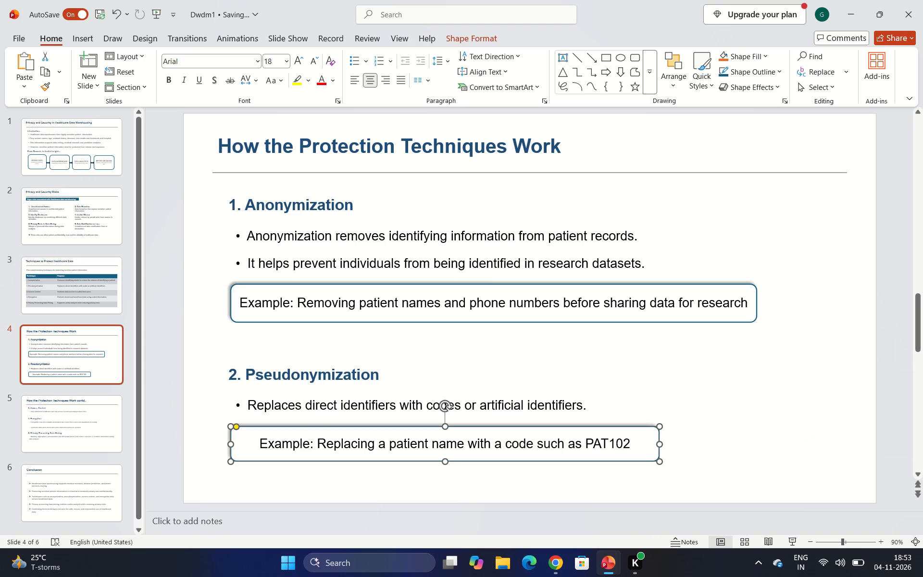
# On slide 5, draw a rounded rectangle about 20.7 cm wide and 1.04 cm high below the Access Control bullet.
pyautogui.click(54, 413)
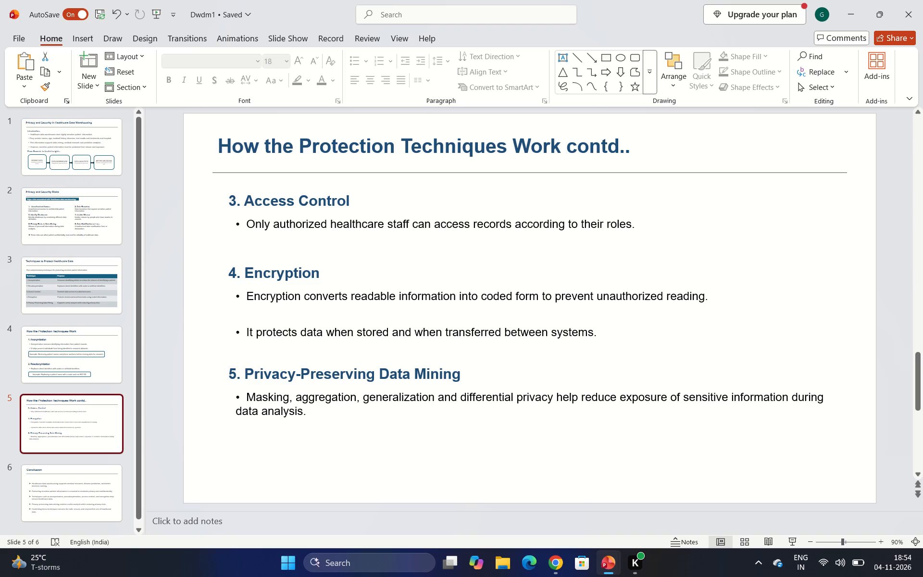
pyautogui.click(636, 57)
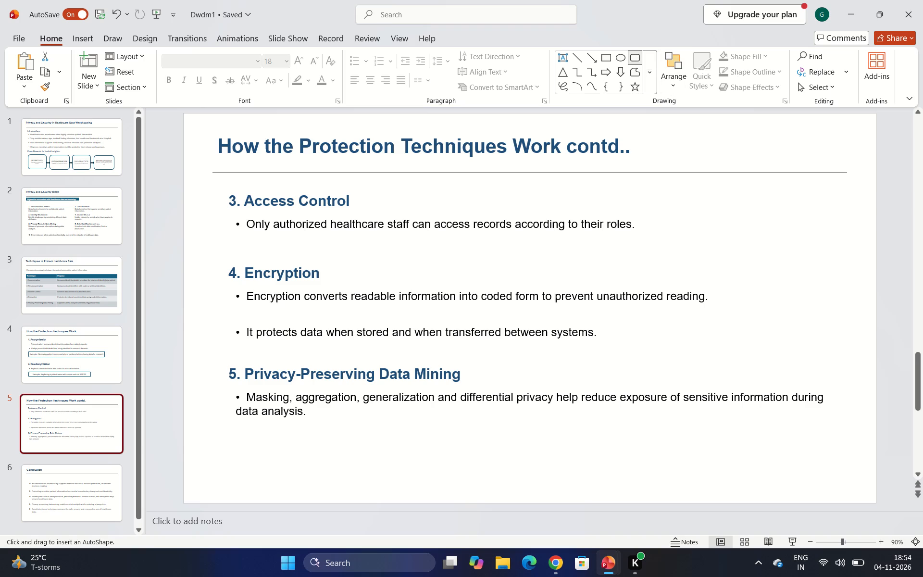
pyautogui.moveTo(235, 241); pyautogui.dragTo(543, 262)
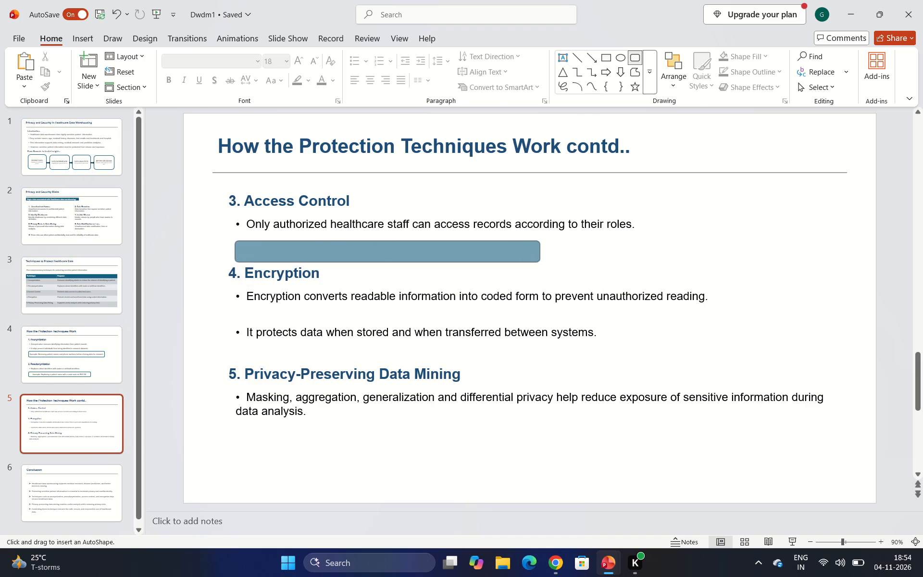
pyautogui.moveTo(543, 262); pyautogui.dragTo(572, 269)
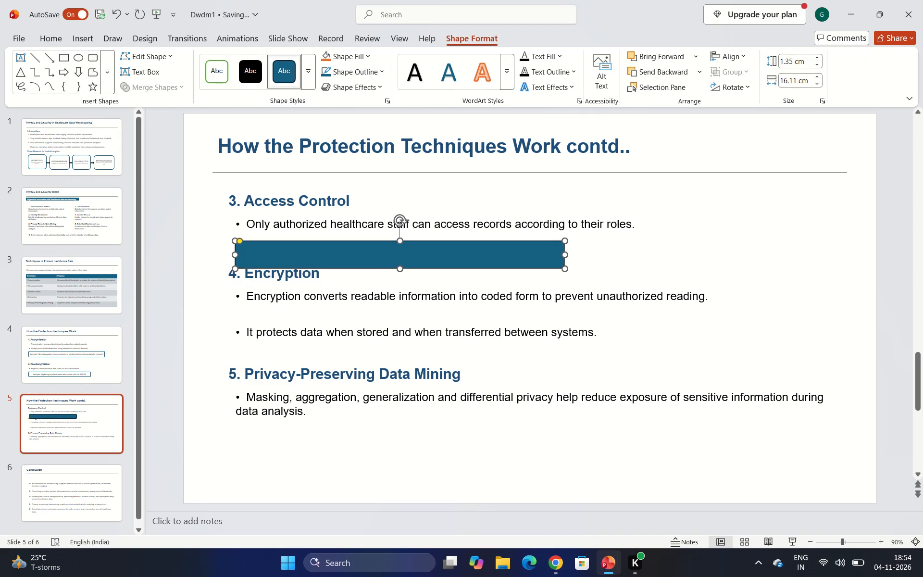
pyautogui.moveTo(567, 255); pyautogui.dragTo(658, 237)
pyautogui.moveTo(447, 270); pyautogui.dragTo(449, 262)
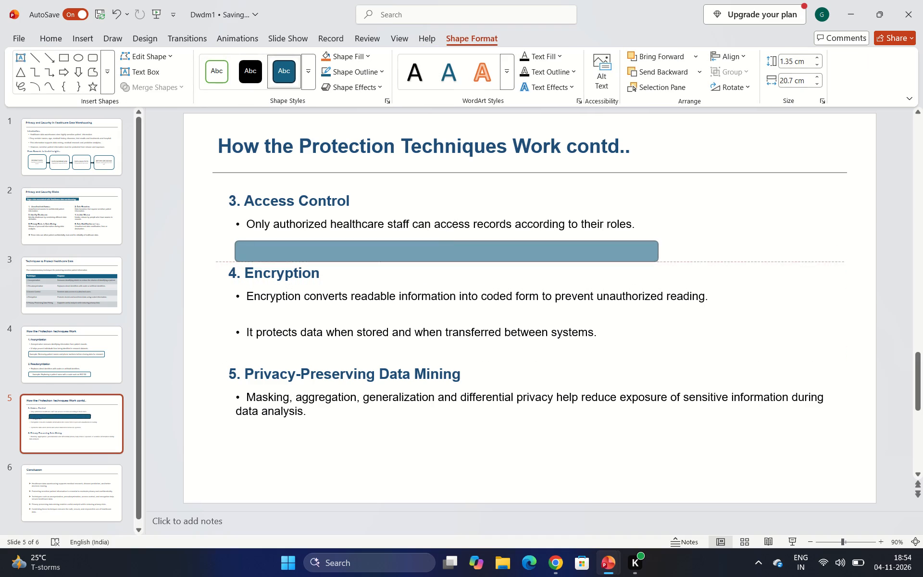
pyautogui.moveTo(449, 262); pyautogui.dragTo(449, 263)
# Move the second Encryption bullet, about protecting stored and transferred data, up directly beneath the first Encryption bullet.
pyautogui.click(249, 330)
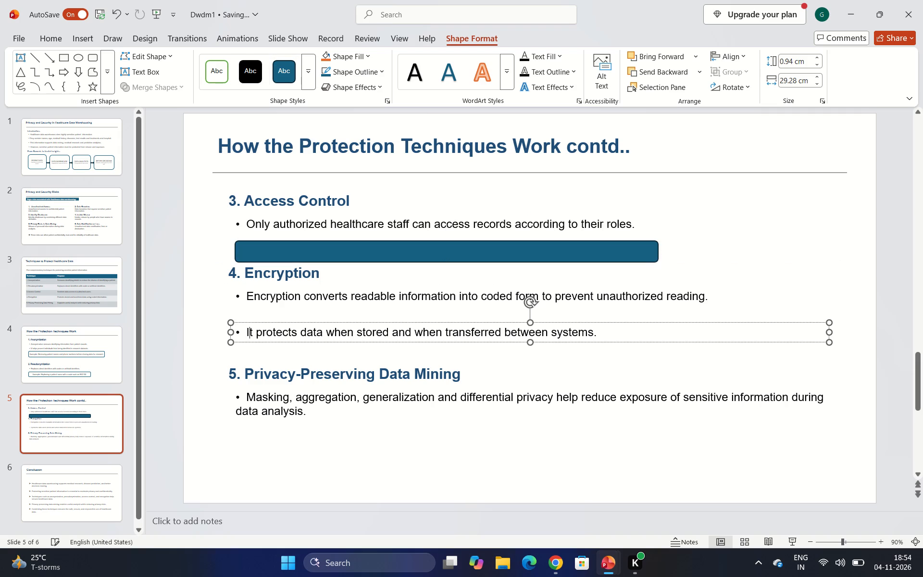
pyautogui.moveTo(249, 330); pyautogui.dragTo(250, 318)
pyautogui.moveTo(229, 322); pyautogui.dragTo(230, 304)
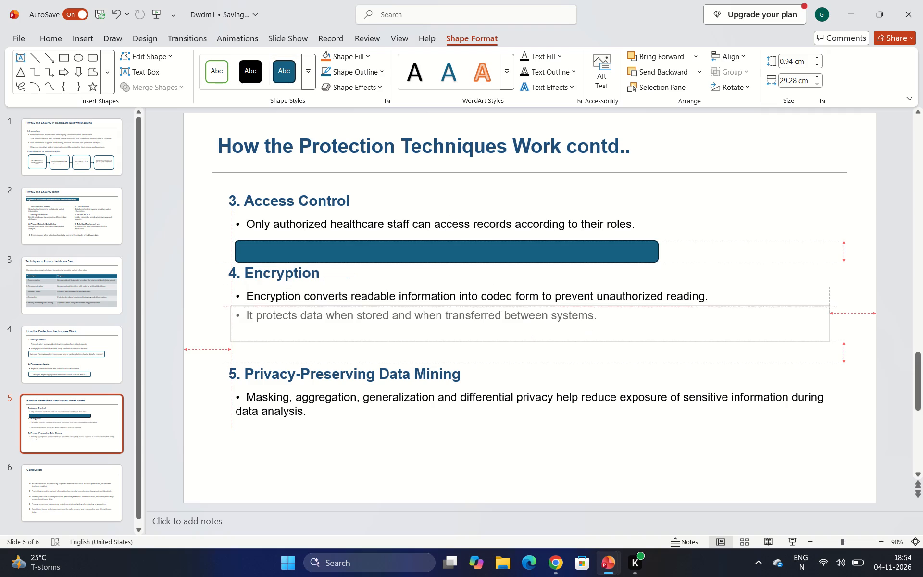
pyautogui.moveTo(230, 304); pyautogui.dragTo(232, 307)
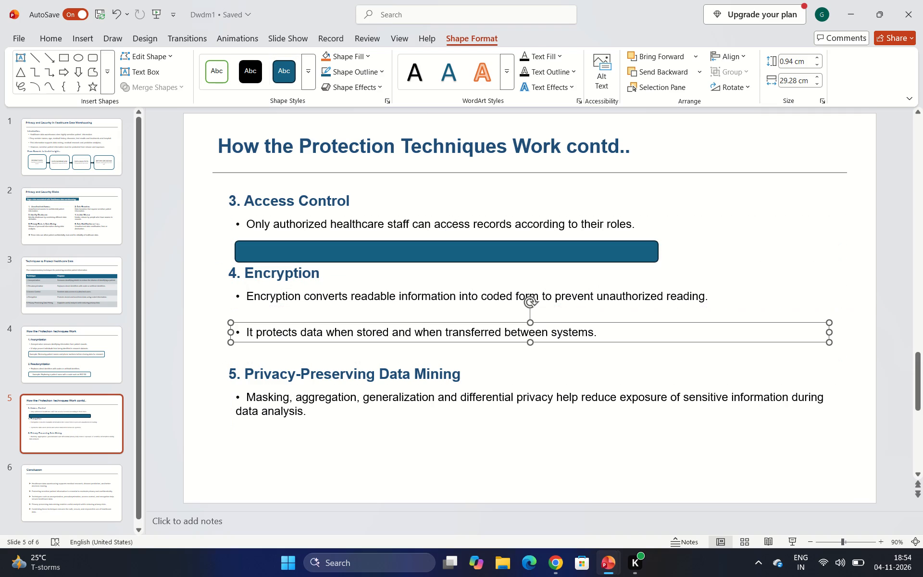
pyautogui.click(233, 339)
pyautogui.moveTo(239, 339); pyautogui.dragTo(238, 319)
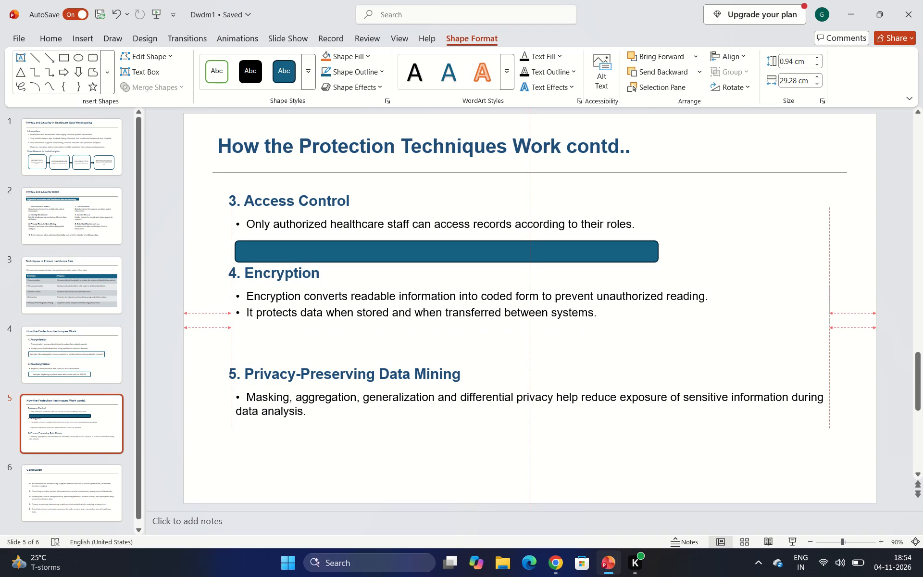
pyautogui.moveTo(238, 319); pyautogui.dragTo(240, 319)
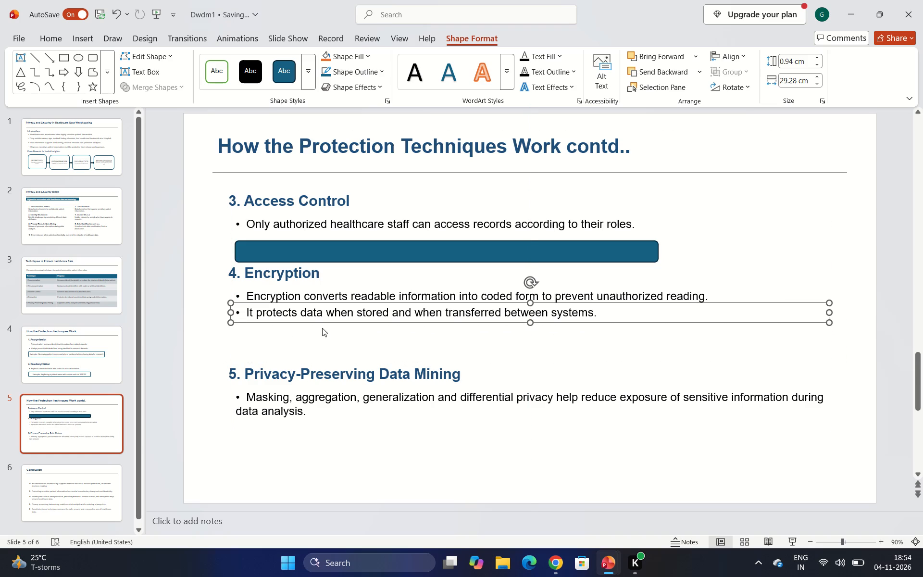
# Extend the Access Control box upward to a height of about 1.41 cm.
pyautogui.click(384, 257)
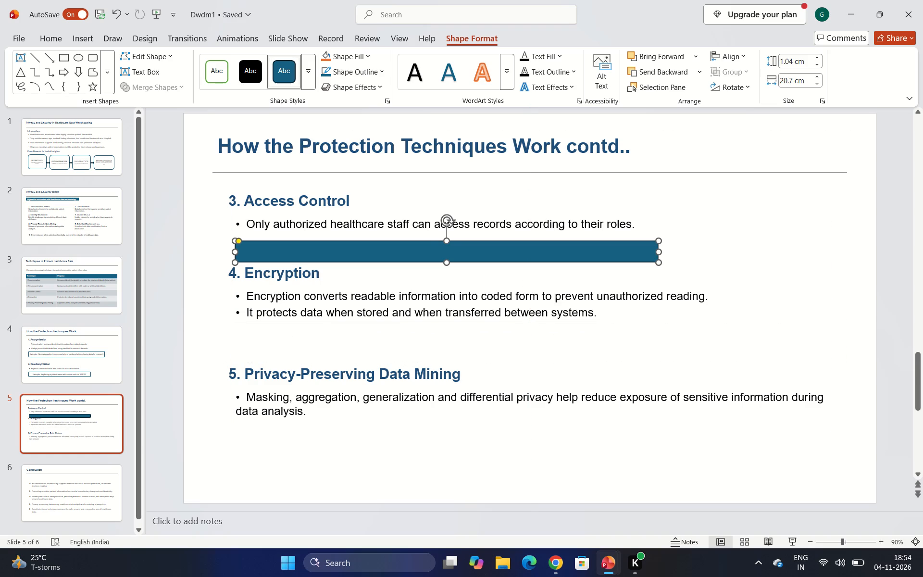
pyautogui.moveTo(448, 239); pyautogui.dragTo(448, 235)
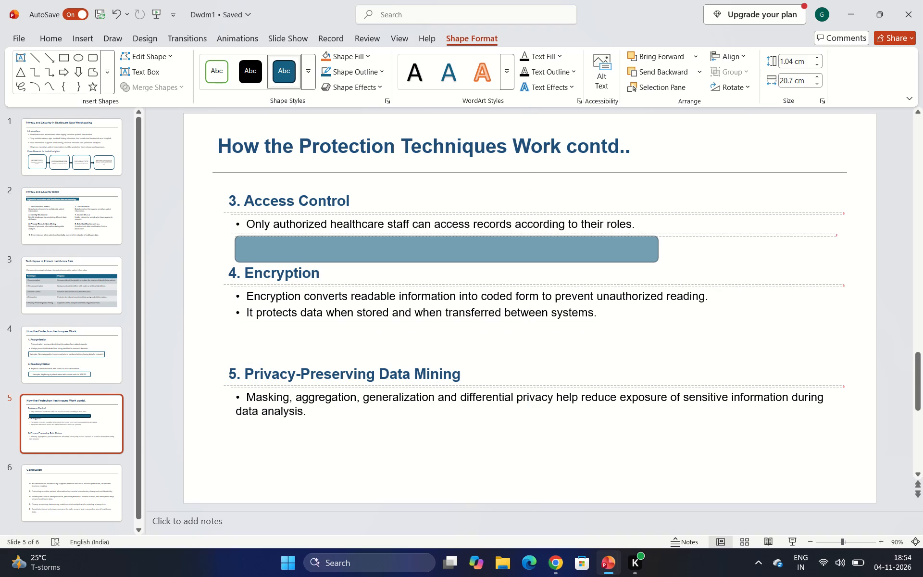
pyautogui.moveTo(448, 235); pyautogui.dragTo(449, 234)
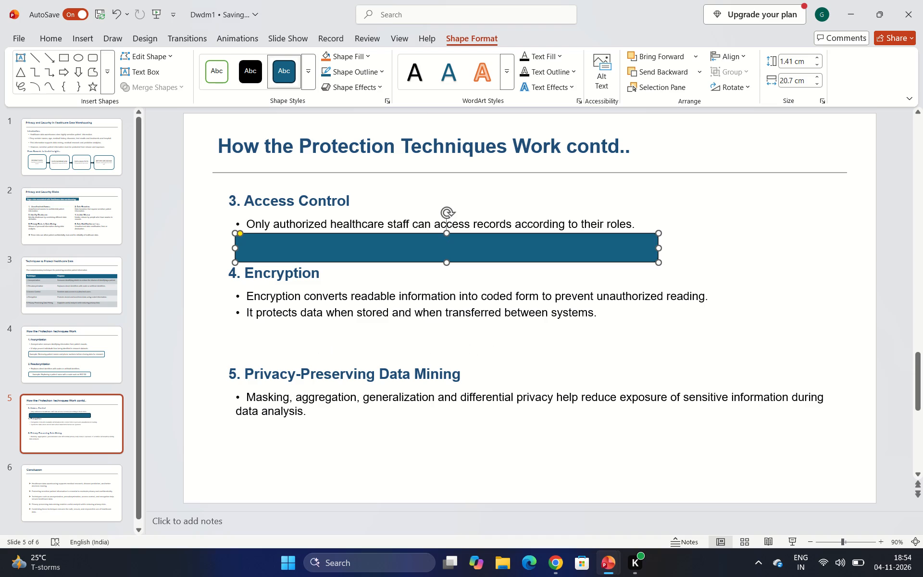
# Draw a second rounded rectangle about 23.05 cm wide and 1.39 cm high between the Encryption bullets and the Privacy-Preserving Data Mining heading.
pyautogui.click(239, 360)
pyautogui.click(263, 335)
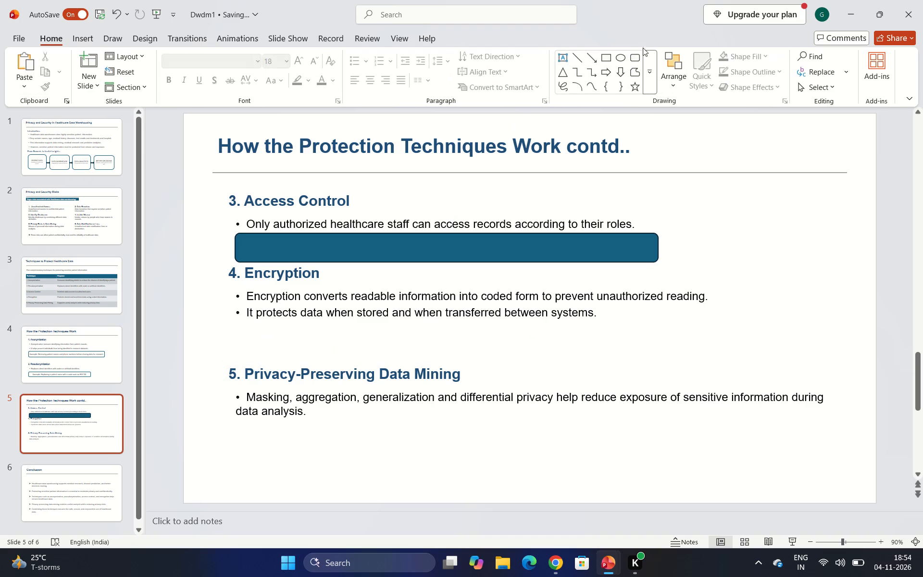
pyautogui.click(632, 58)
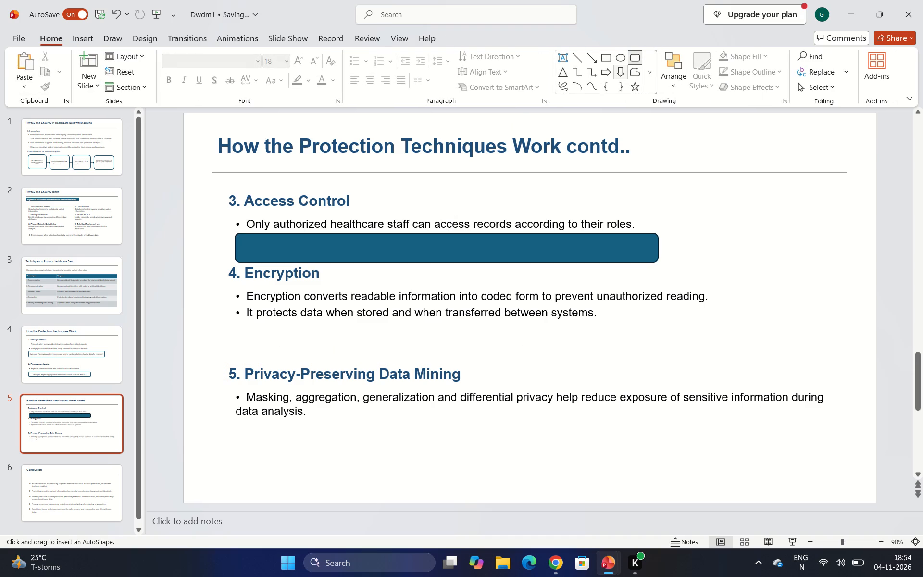
pyautogui.moveTo(239, 331); pyautogui.dragTo(496, 355)
pyautogui.moveTo(496, 355); pyautogui.dragTo(593, 359)
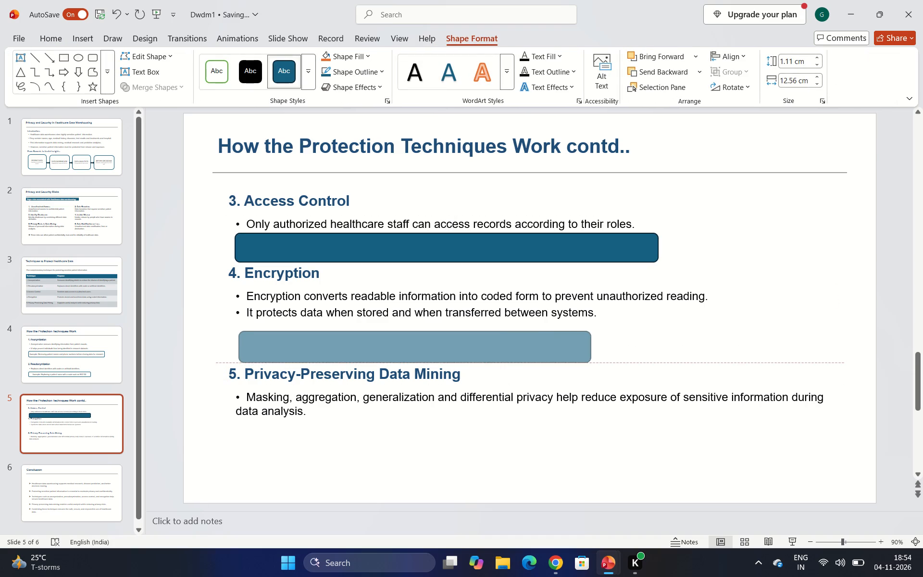
pyautogui.moveTo(593, 359); pyautogui.dragTo(712, 357)
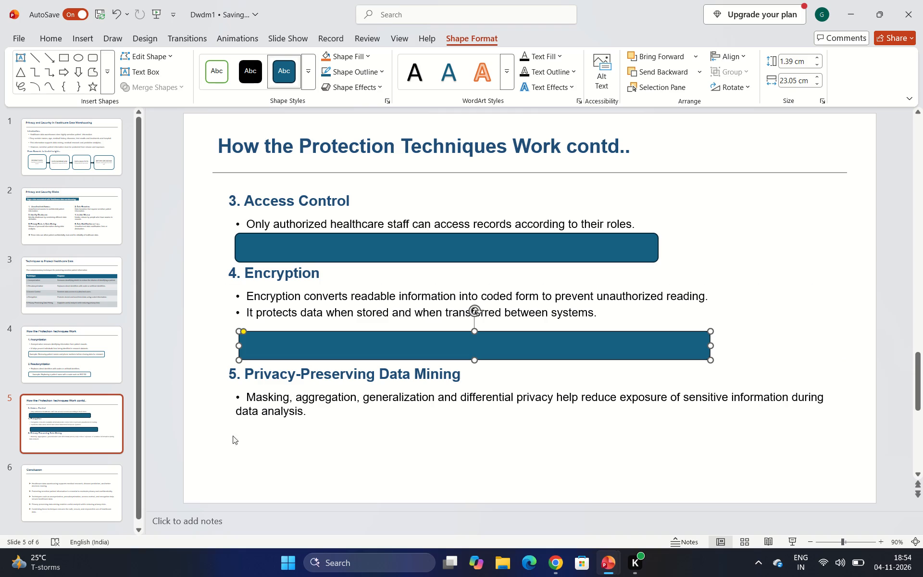
# Apply the white-filled shape style with a dark teal outline to both the Encryption and Access Control boxes.
pyautogui.click(312, 76)
pyautogui.click(244, 108)
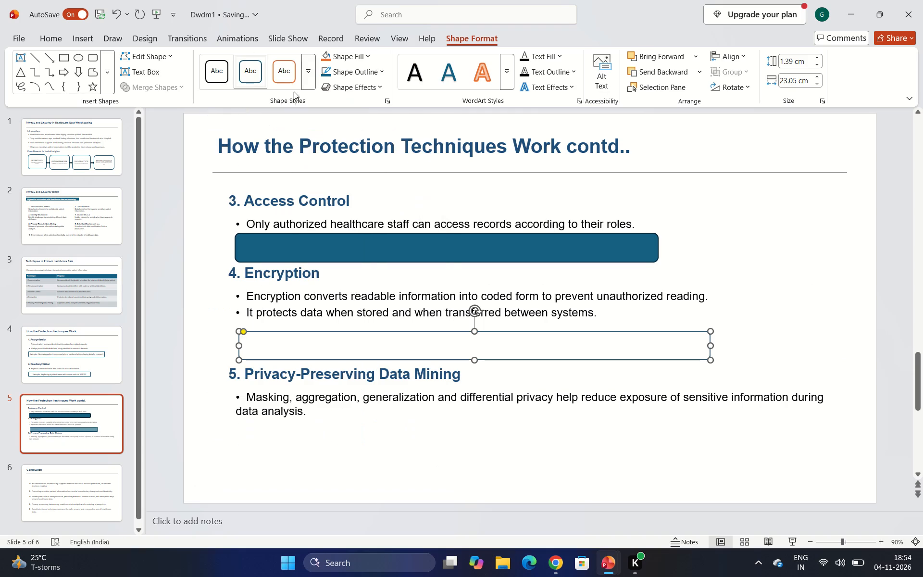
pyautogui.click(343, 246)
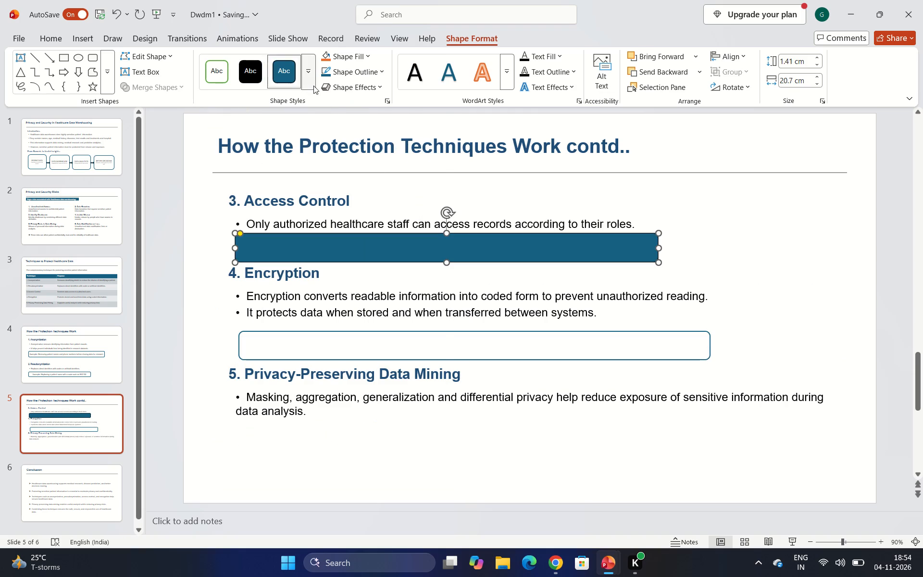
pyautogui.click(313, 86)
pyautogui.click(259, 104)
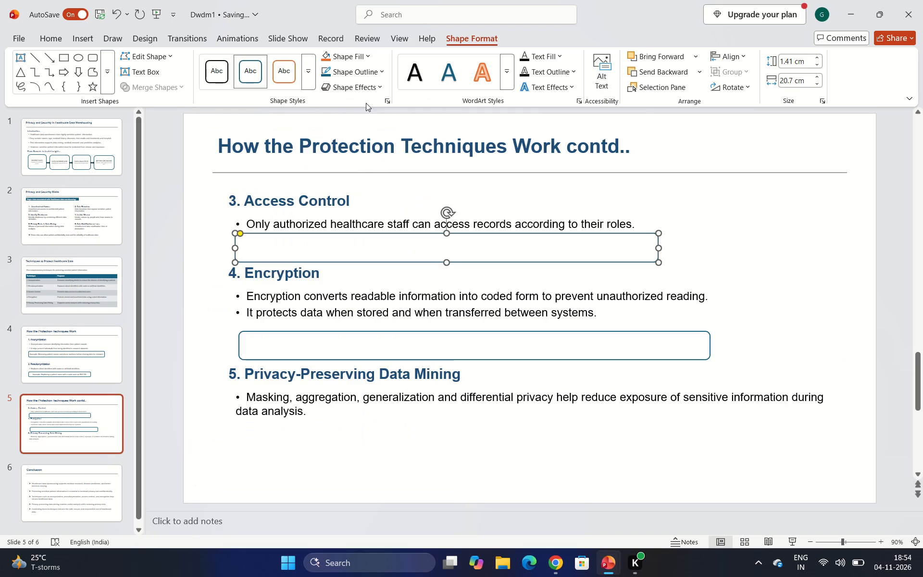
# Apply an outer shadow offset to the top left to the Access Control and Encryption boxes.
pyautogui.click(376, 90)
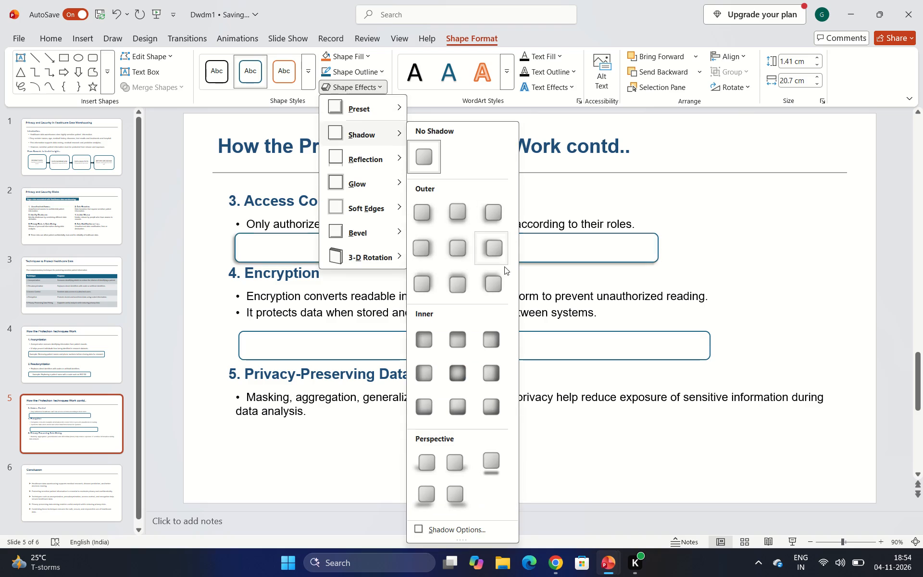
pyautogui.click(491, 284)
pyautogui.click(367, 345)
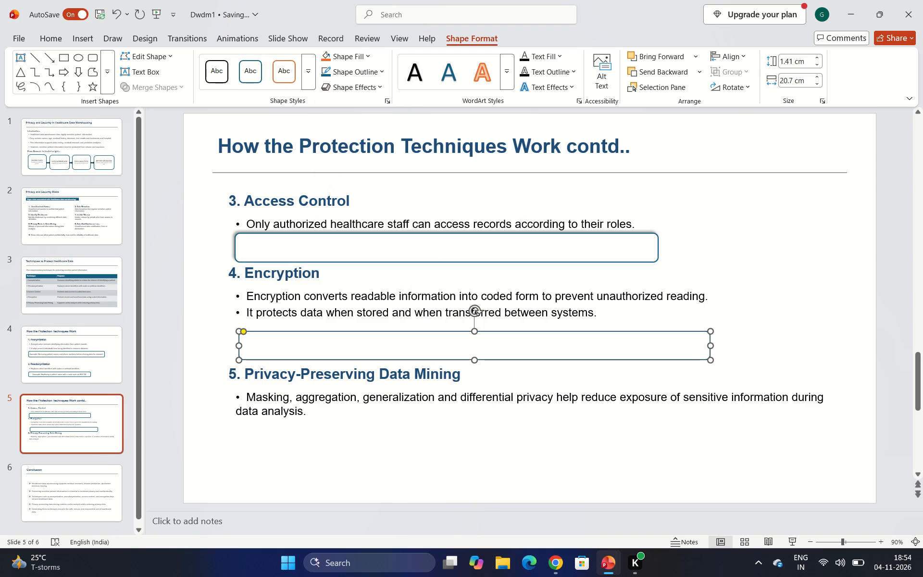
pyautogui.click(375, 92)
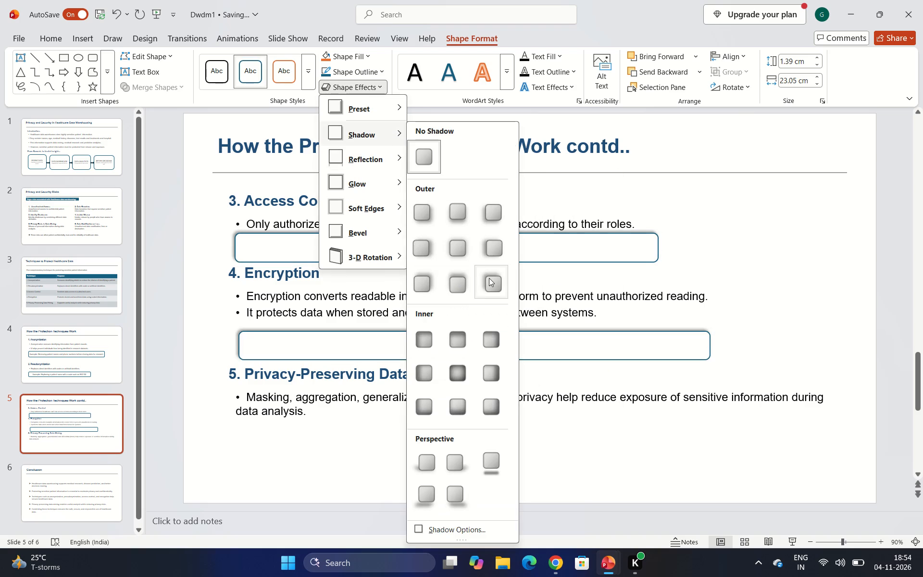
pyautogui.click(489, 278)
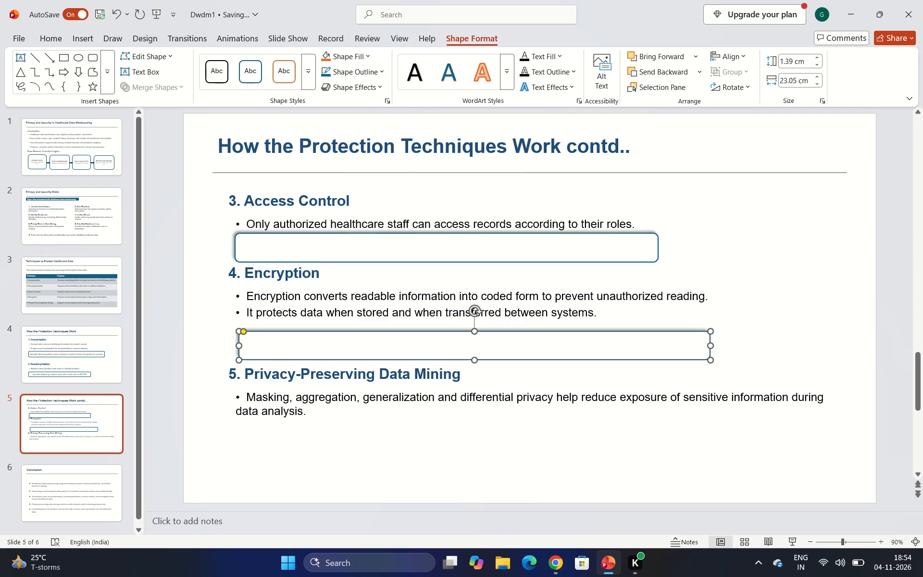
# Draw a third rounded rectangle about 18.96 cm wide and 1.62 cm high below the Privacy-Preserving Data Mining bullet.
pyautogui.click(87, 62)
pyautogui.click(316, 423)
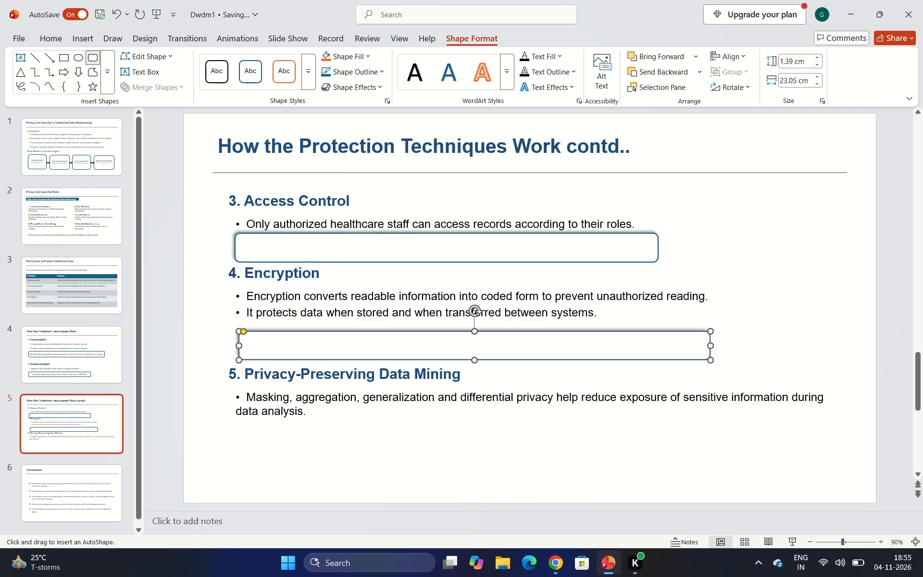
pyautogui.moveTo(314, 448); pyautogui.dragTo(243, 444)
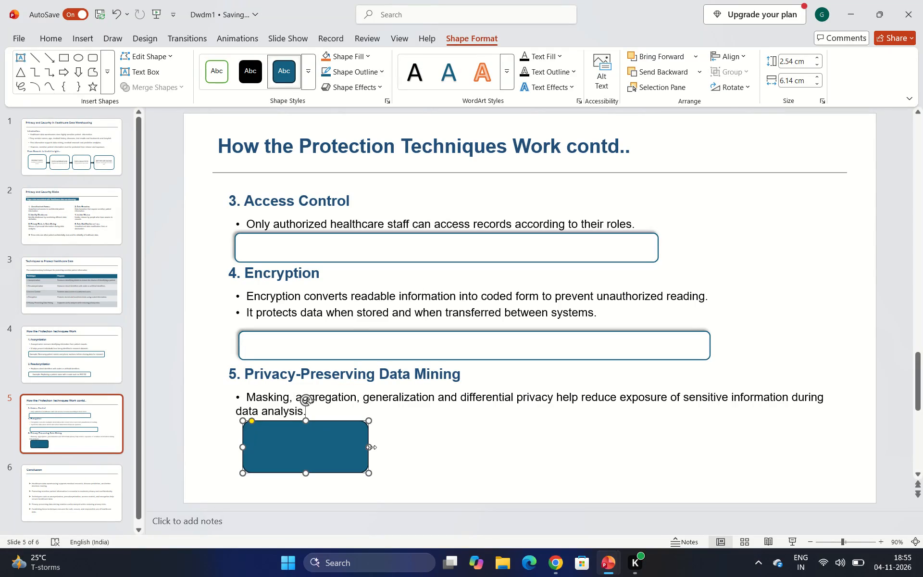
pyautogui.moveTo(371, 447); pyautogui.dragTo(630, 426)
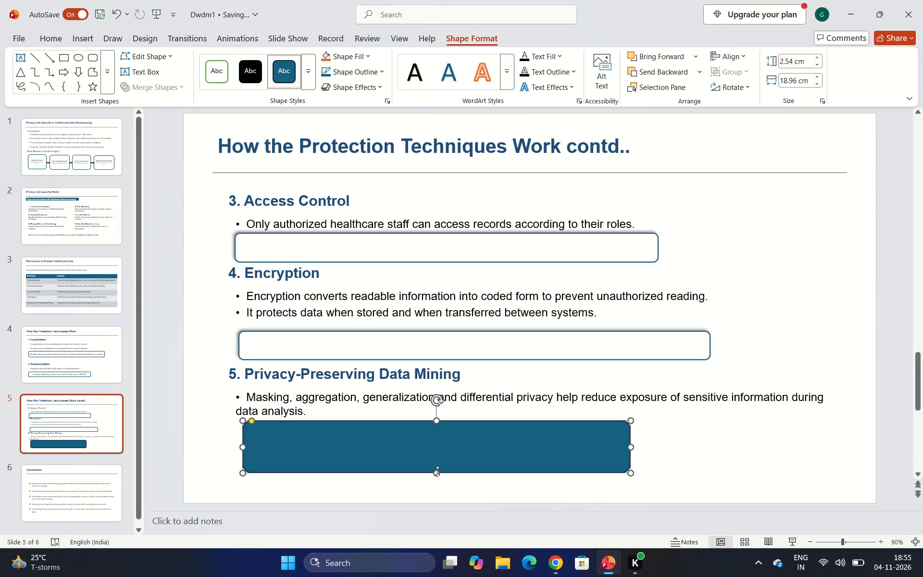
pyautogui.moveTo(437, 474); pyautogui.dragTo(440, 455)
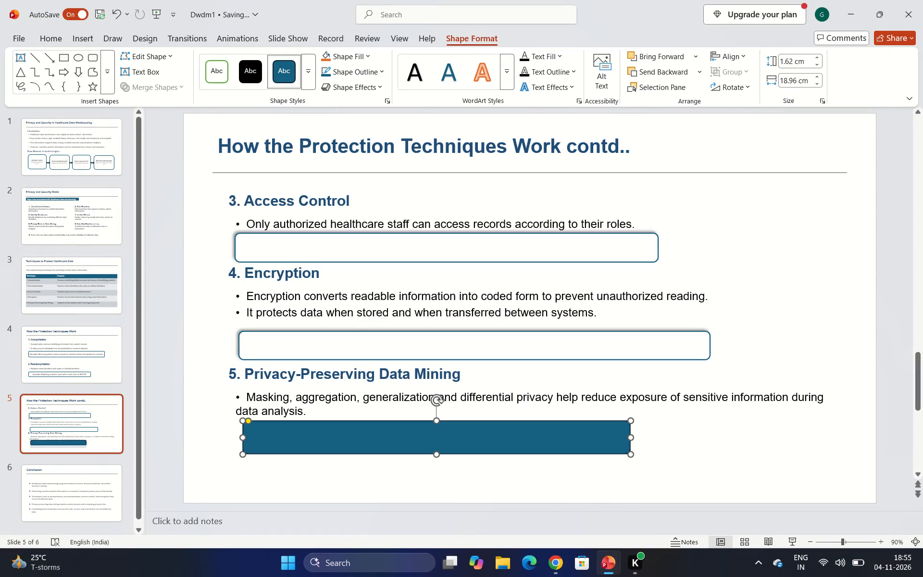
# Give the Privacy-Preserving Data Mining box the white-filled style with a dark teal outline and an outer shadow offset to the top left.
pyautogui.click(302, 68)
pyautogui.click(255, 110)
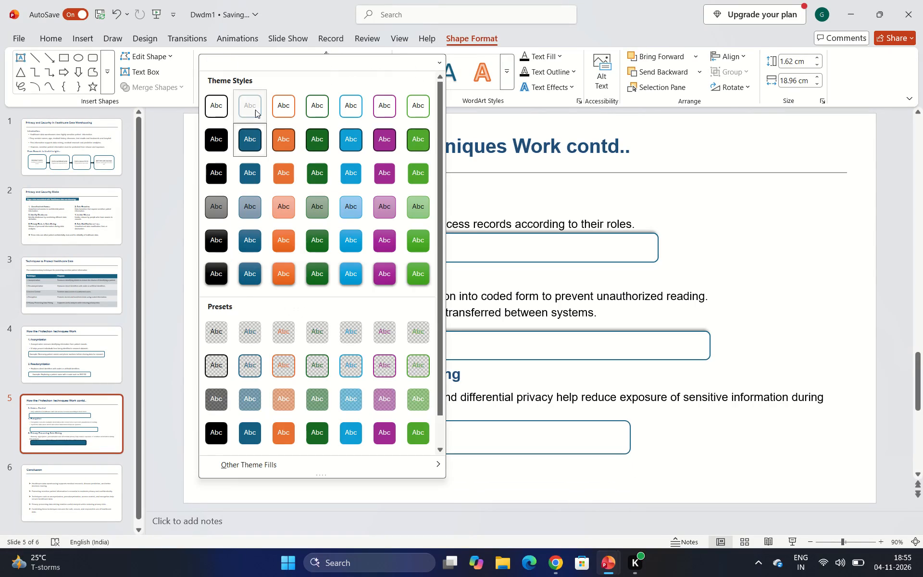
pyautogui.click(376, 80)
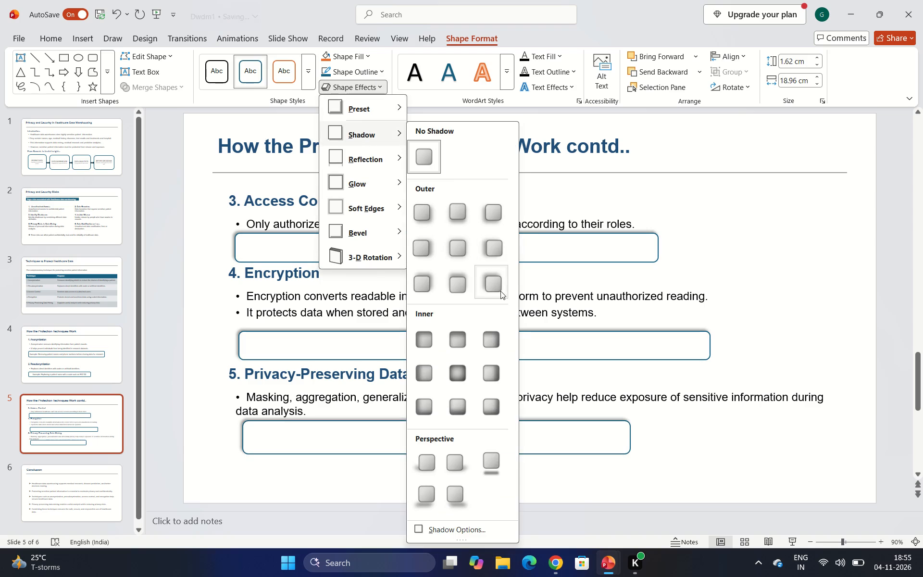
pyautogui.click(500, 291)
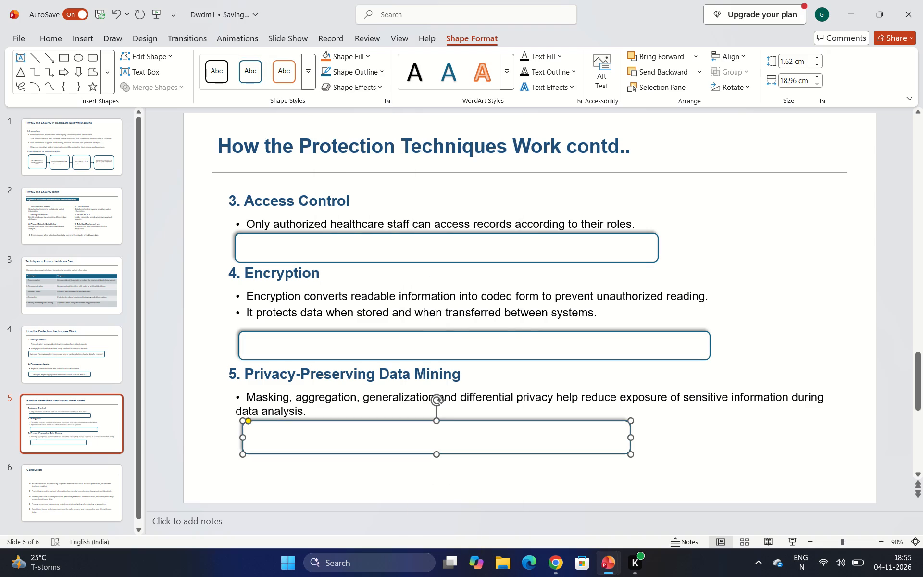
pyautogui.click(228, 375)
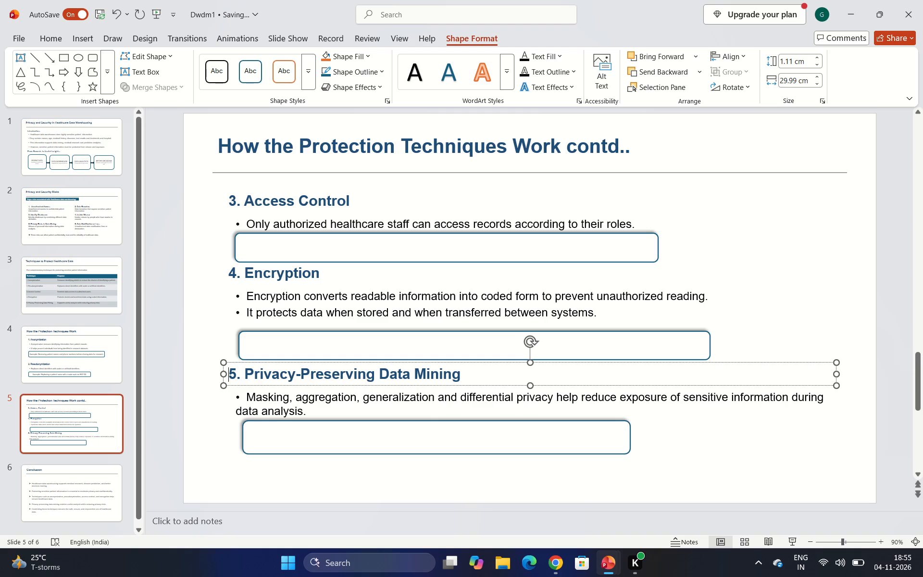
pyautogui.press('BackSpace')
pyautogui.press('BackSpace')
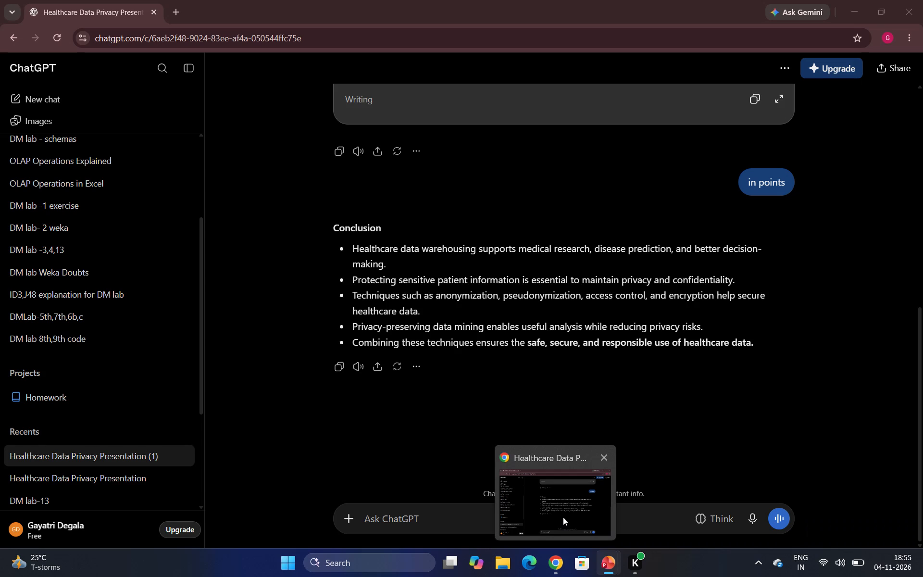
pyautogui.click(632, 346)
pyautogui.click(552, 547)
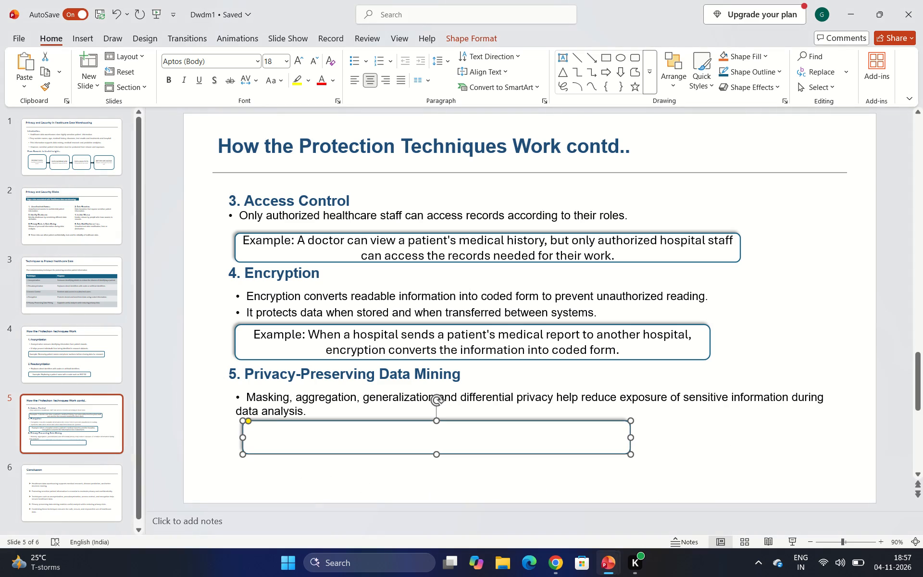
pyautogui.click(263, 431)
pyautogui.keyDown('ctrl'); pyautogui.click(369, 445); pyautogui.keyUp('ctrl')
pyautogui.hotkey('ctrl', 'v')
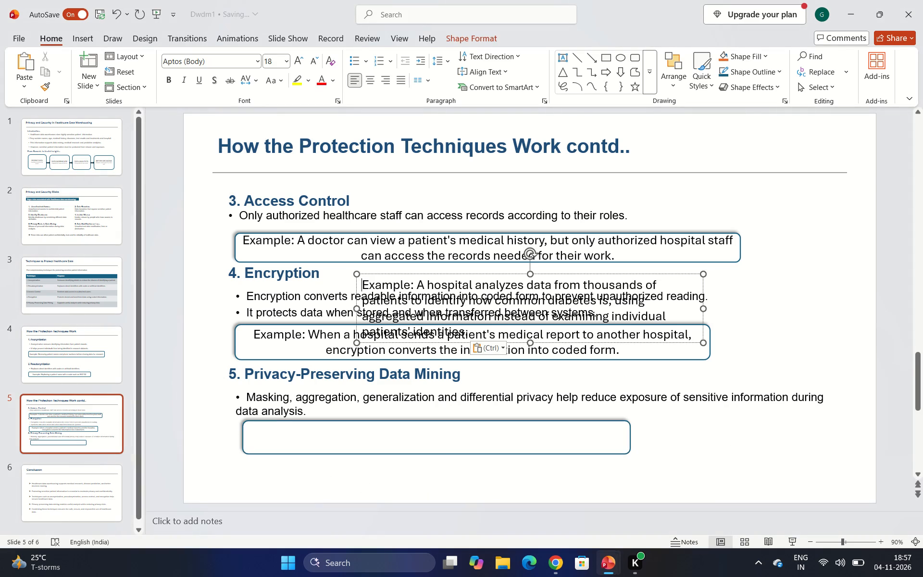
pyautogui.click(122, 14)
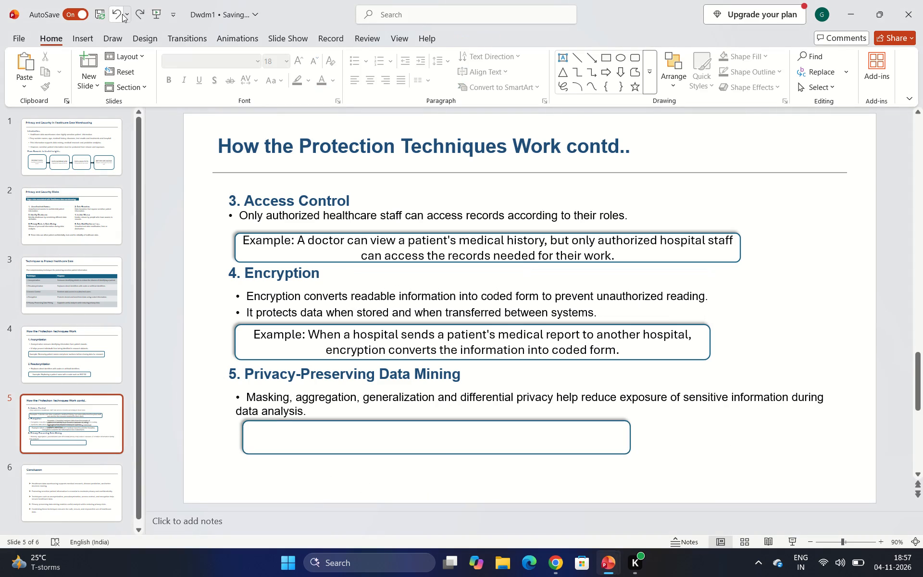
pyautogui.click(297, 452)
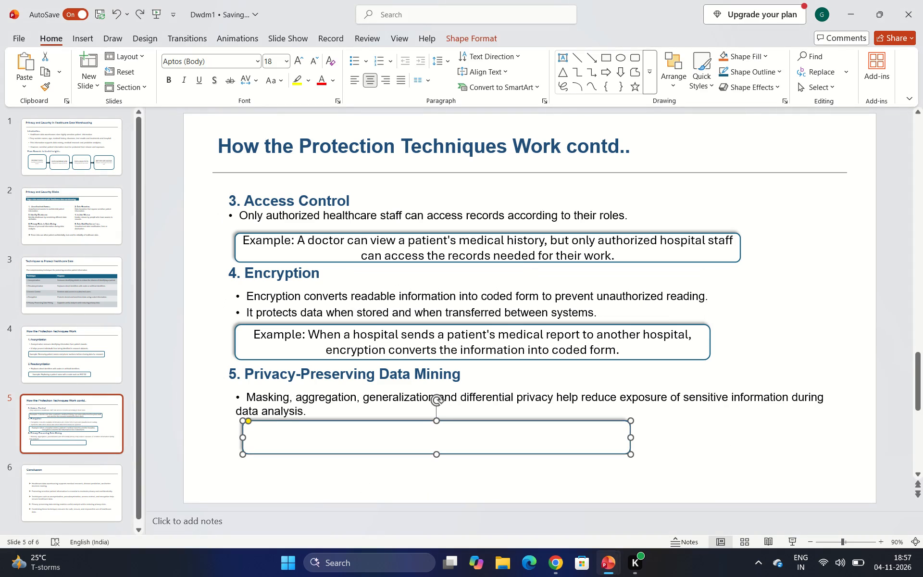
pyautogui.hotkey('ctrl', 'v')
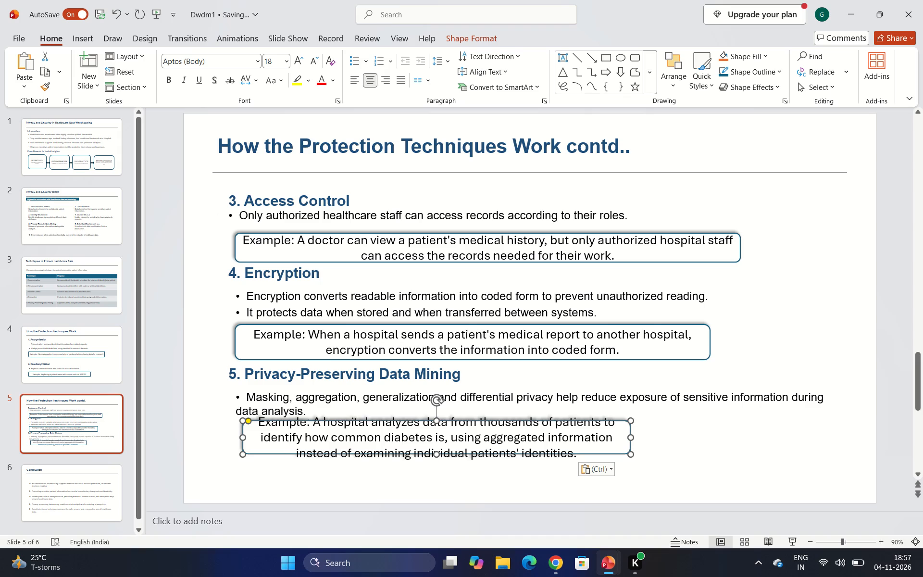
# Widen the Privacy-Preserving Data Mining box on its right side until the example fits inside on two lines.
pyautogui.moveTo(629, 437); pyautogui.dragTo(748, 424)
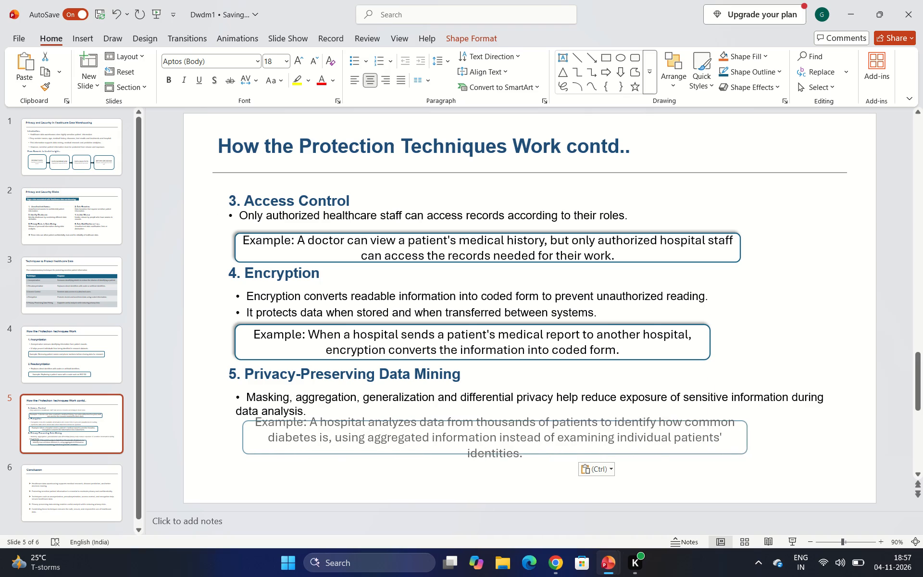
pyautogui.moveTo(748, 424); pyautogui.dragTo(786, 428)
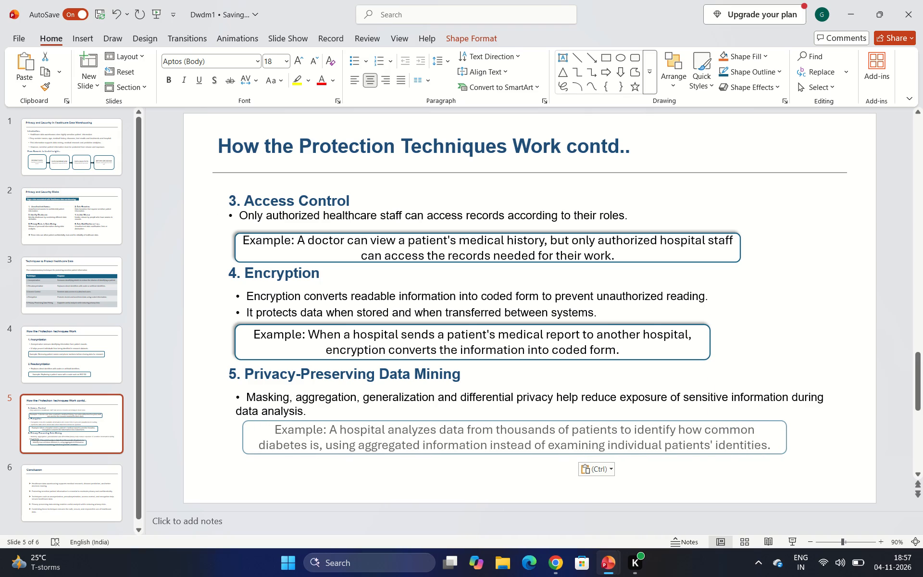
pyautogui.moveTo(786, 428); pyautogui.dragTo(786, 429)
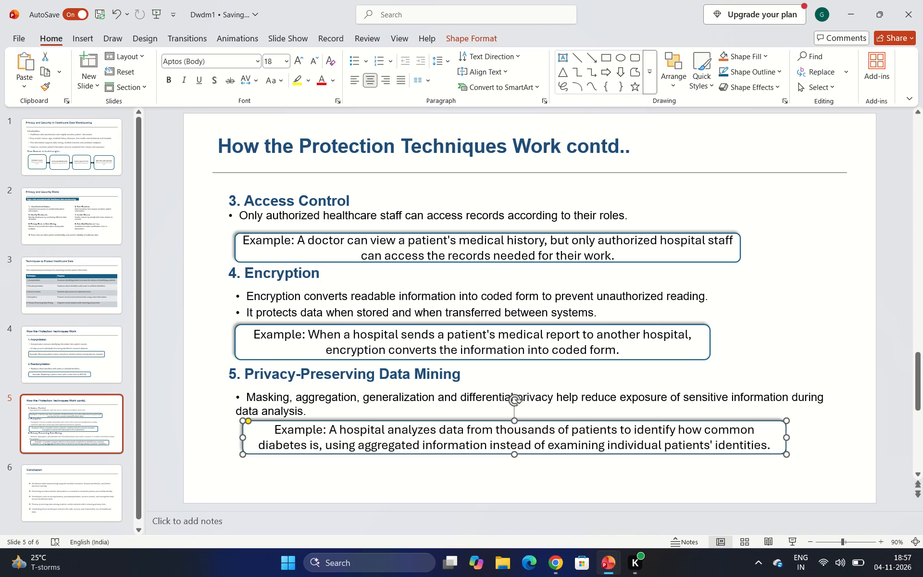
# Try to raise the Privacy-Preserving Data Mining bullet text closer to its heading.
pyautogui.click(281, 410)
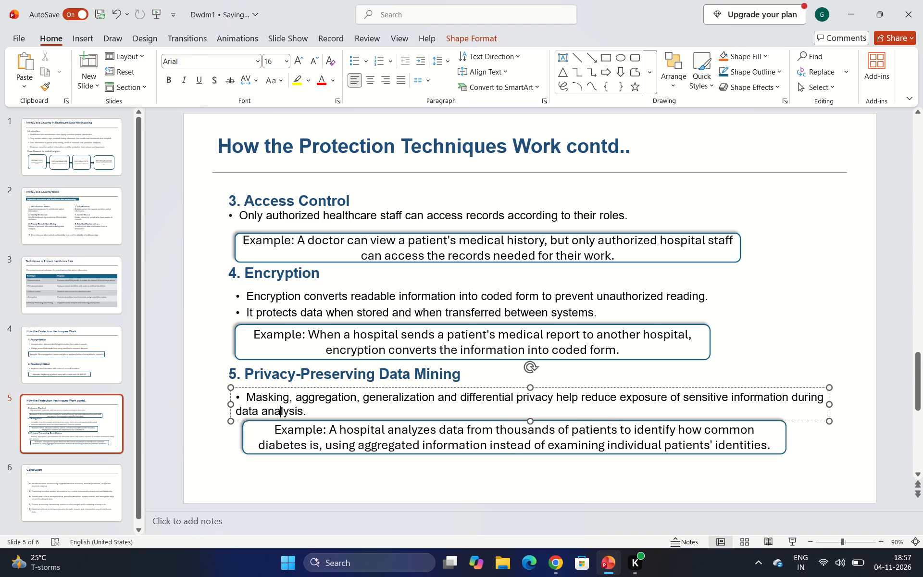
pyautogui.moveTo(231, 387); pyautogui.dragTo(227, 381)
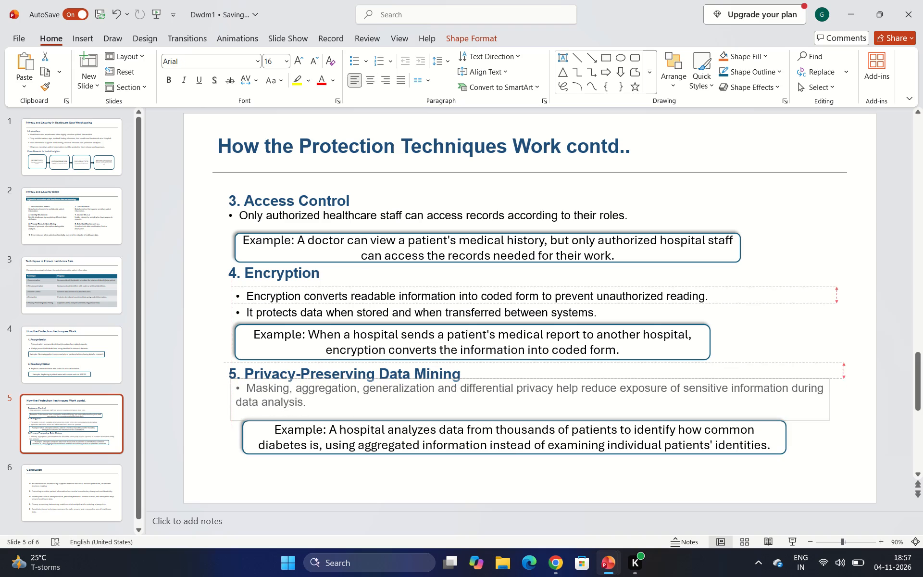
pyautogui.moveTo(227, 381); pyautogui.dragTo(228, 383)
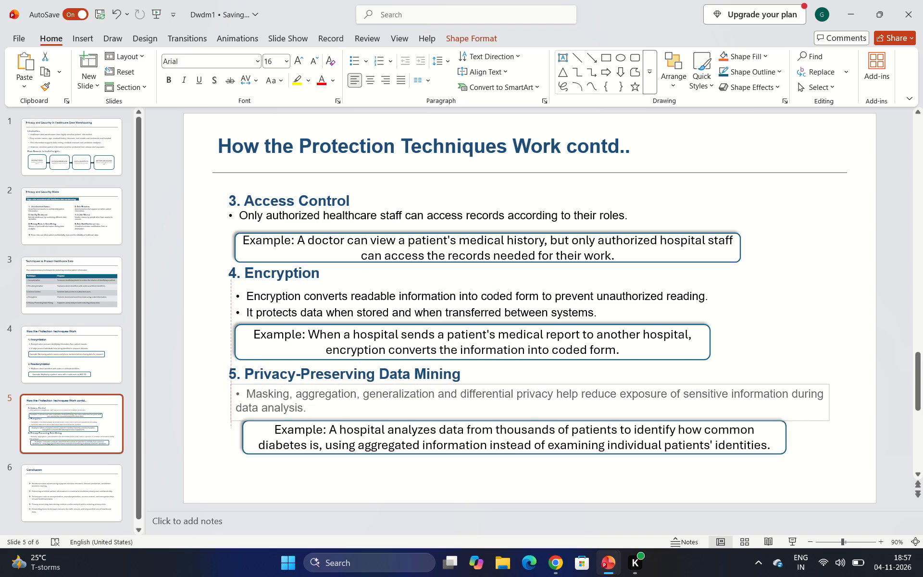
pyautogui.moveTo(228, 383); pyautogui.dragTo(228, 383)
# Move the Privacy-Preserving Data Mining box left to align its left edge with the two example boxes above.
pyautogui.click(272, 430)
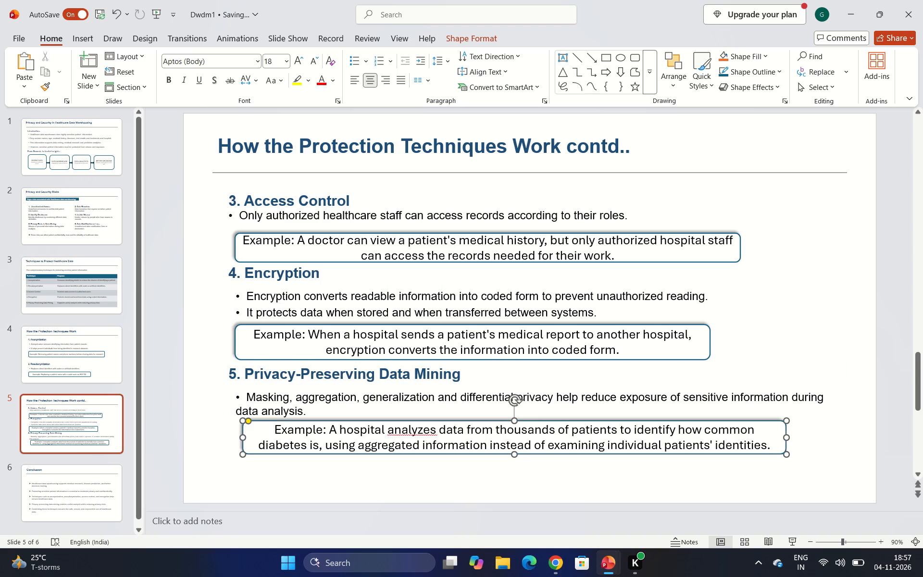
pyautogui.moveTo(253, 435); pyautogui.dragTo(244, 435)
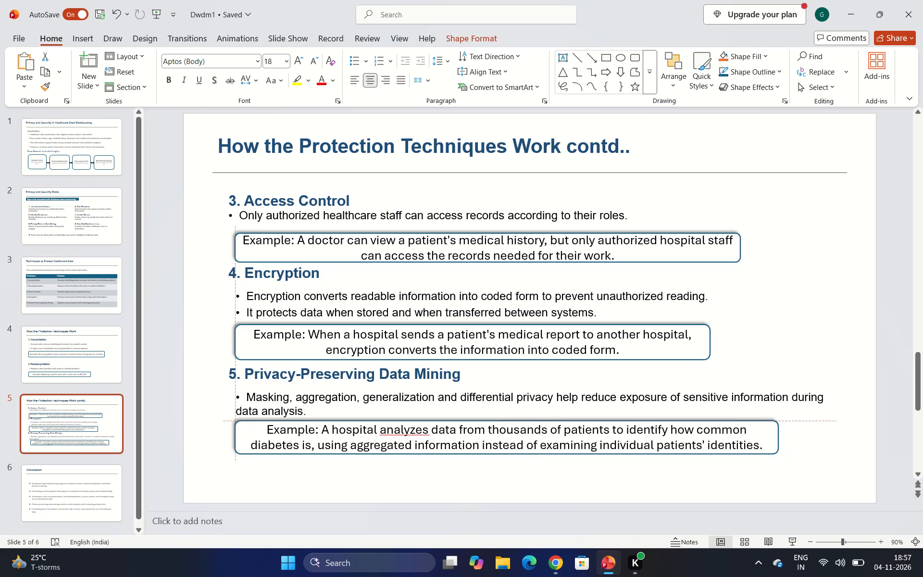
pyautogui.moveTo(244, 435); pyautogui.dragTo(245, 435)
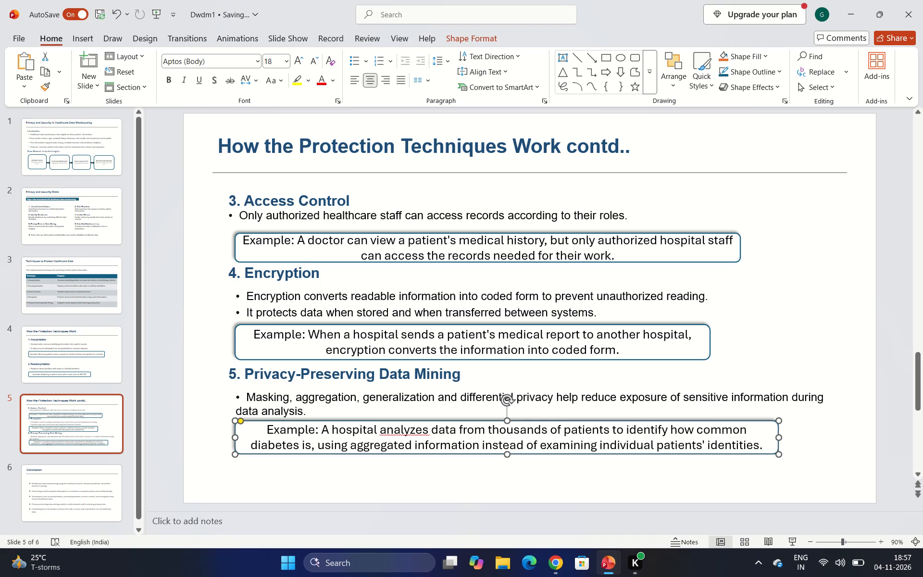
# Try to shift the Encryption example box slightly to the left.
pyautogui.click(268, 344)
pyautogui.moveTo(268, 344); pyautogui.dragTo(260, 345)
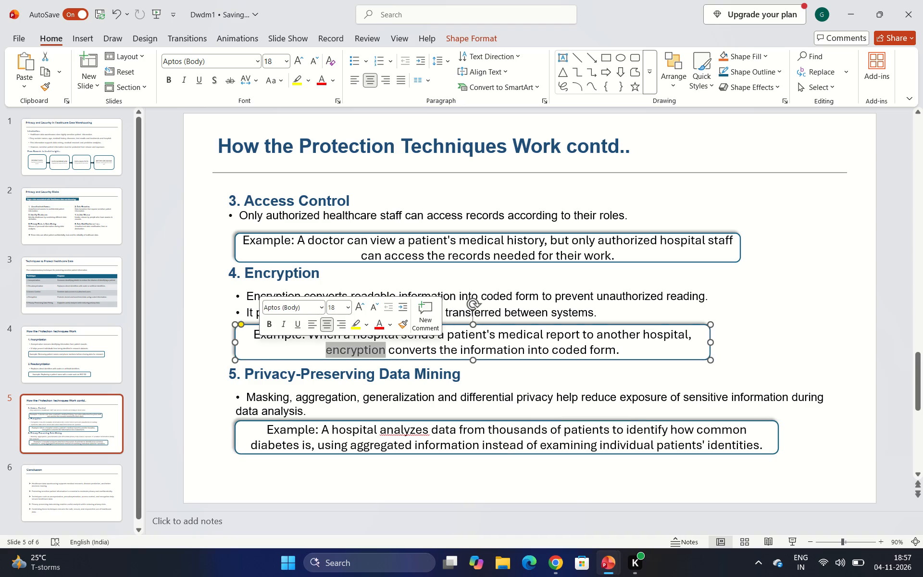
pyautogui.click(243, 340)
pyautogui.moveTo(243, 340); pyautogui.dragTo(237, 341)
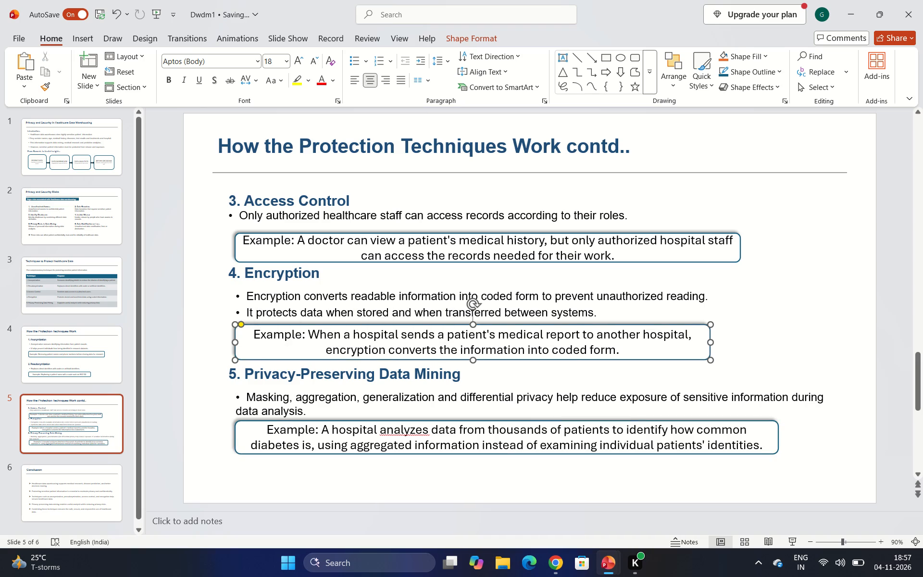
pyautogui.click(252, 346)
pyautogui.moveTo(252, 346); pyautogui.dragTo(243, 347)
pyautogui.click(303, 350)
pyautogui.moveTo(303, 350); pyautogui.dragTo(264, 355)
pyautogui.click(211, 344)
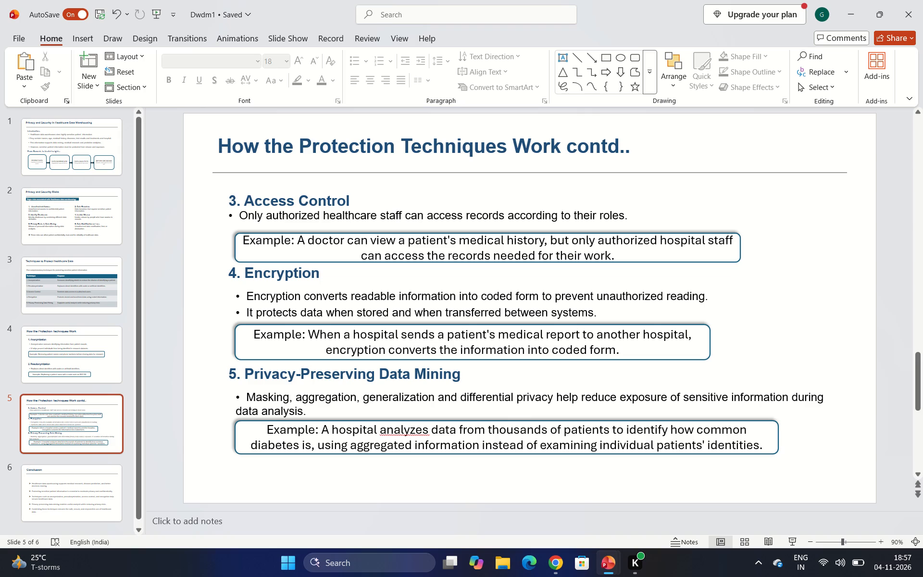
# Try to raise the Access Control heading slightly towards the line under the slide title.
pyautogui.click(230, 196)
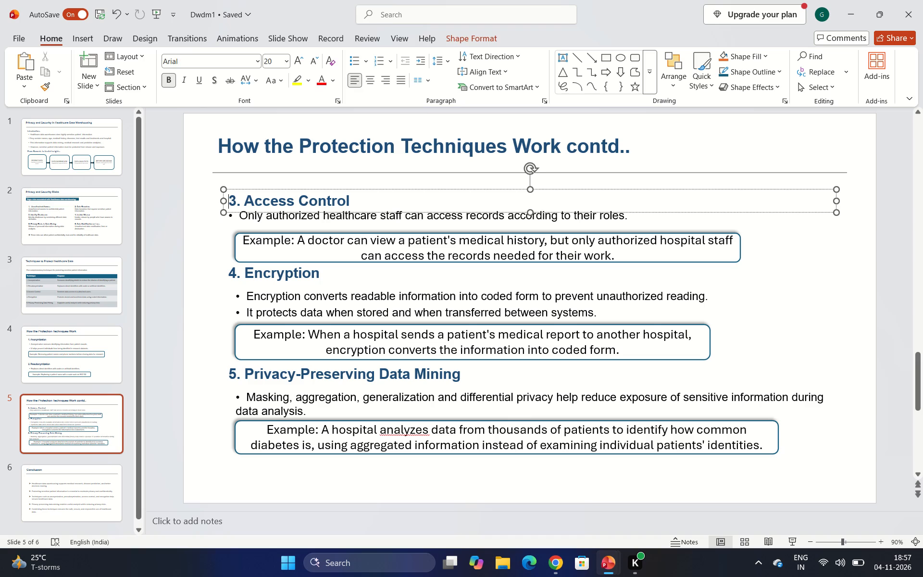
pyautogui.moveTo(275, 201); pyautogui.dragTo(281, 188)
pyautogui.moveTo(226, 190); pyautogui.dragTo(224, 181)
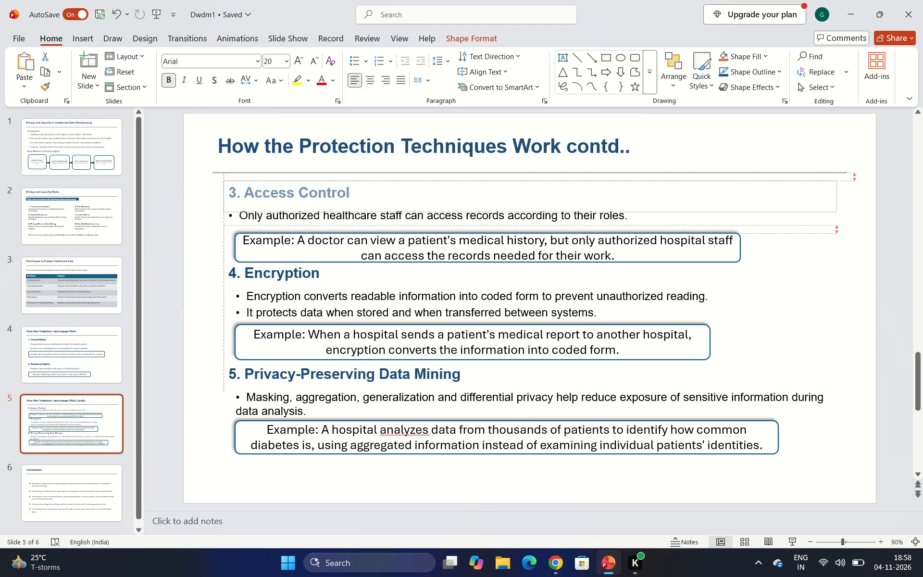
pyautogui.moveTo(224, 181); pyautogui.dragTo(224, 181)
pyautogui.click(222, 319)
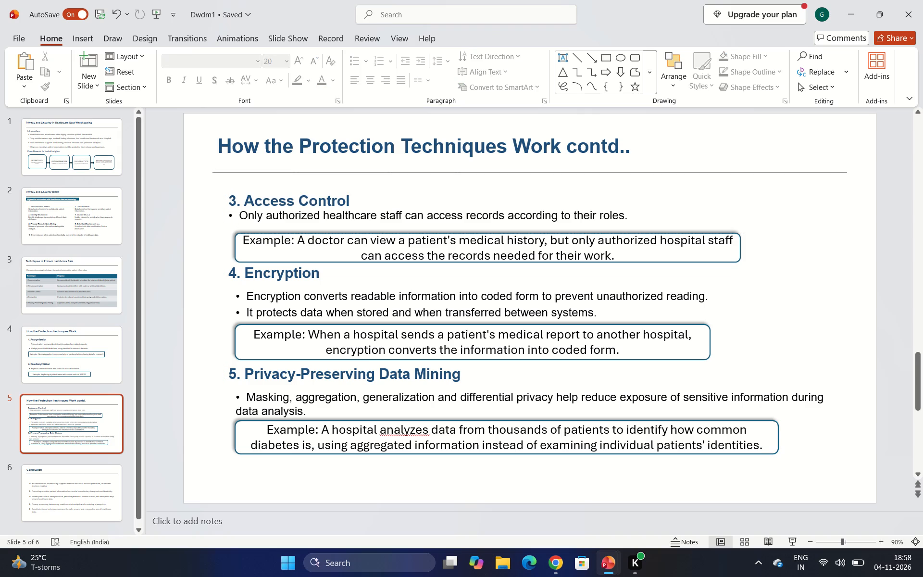
# Delete the Encryption bullet stating that it protects data when stored and when transferred between systems.
pyautogui.click(600, 314)
pyautogui.press('BackSpace')
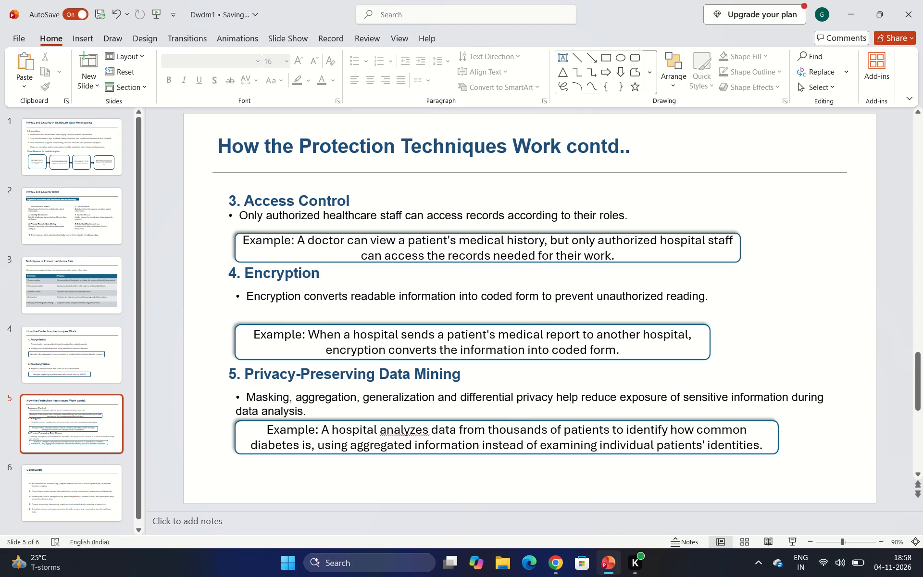
# Move the remaining Encryption bullet slightly down and left, aligning it with the Access Control bullet above.
pyautogui.click(395, 342)
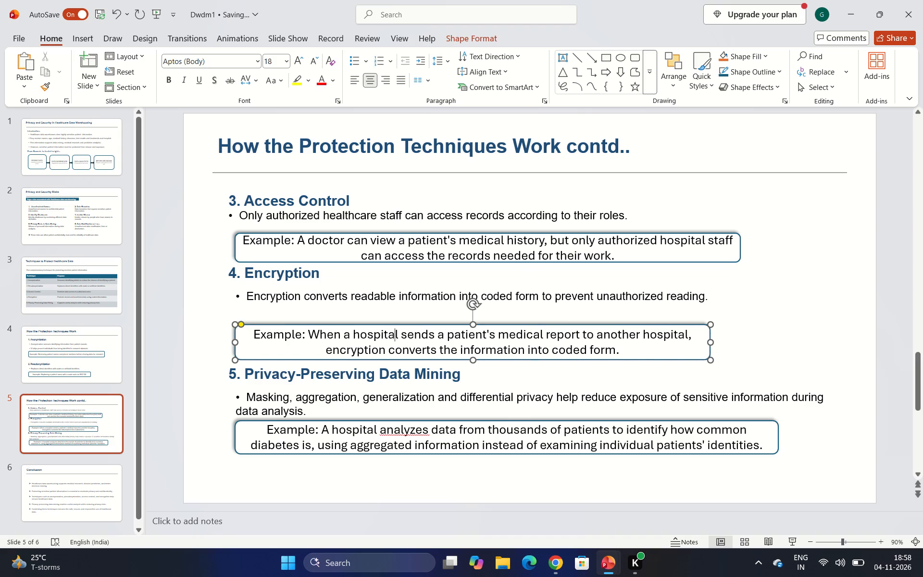
pyautogui.click(280, 290)
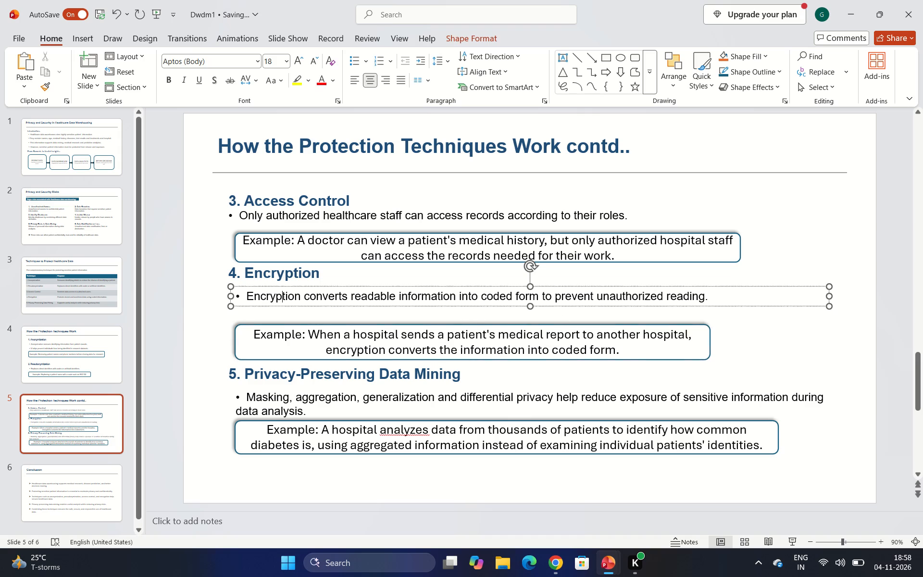
pyautogui.click(280, 290)
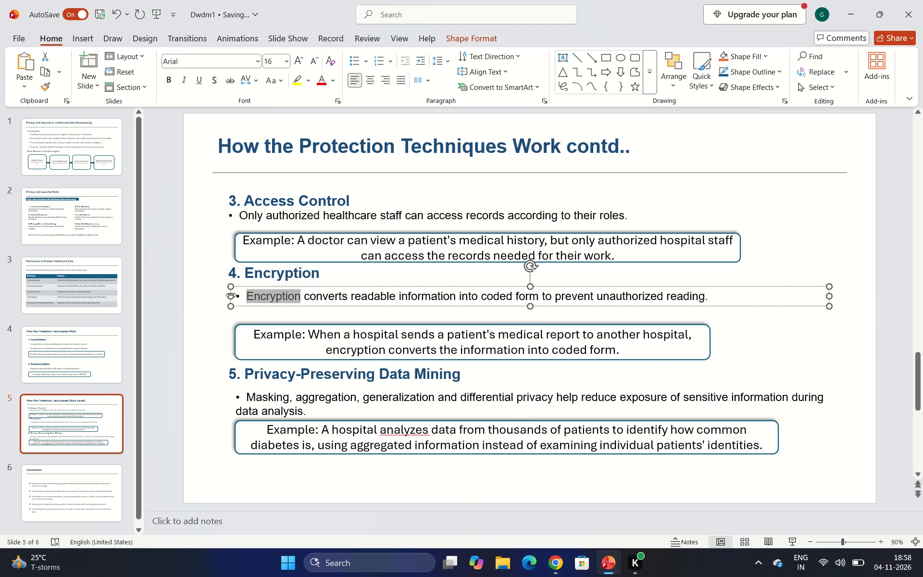
pyautogui.click(389, 299)
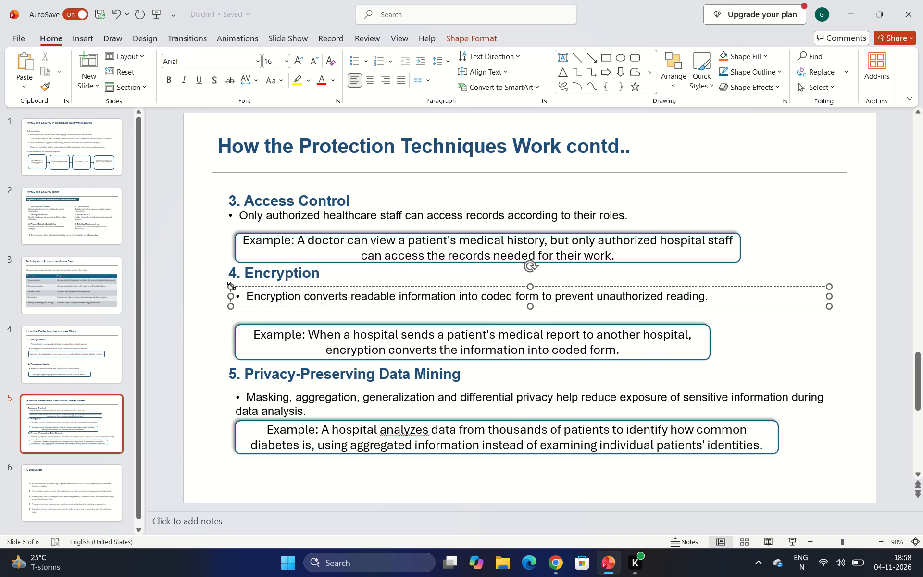
pyautogui.moveTo(232, 290); pyautogui.dragTo(228, 292)
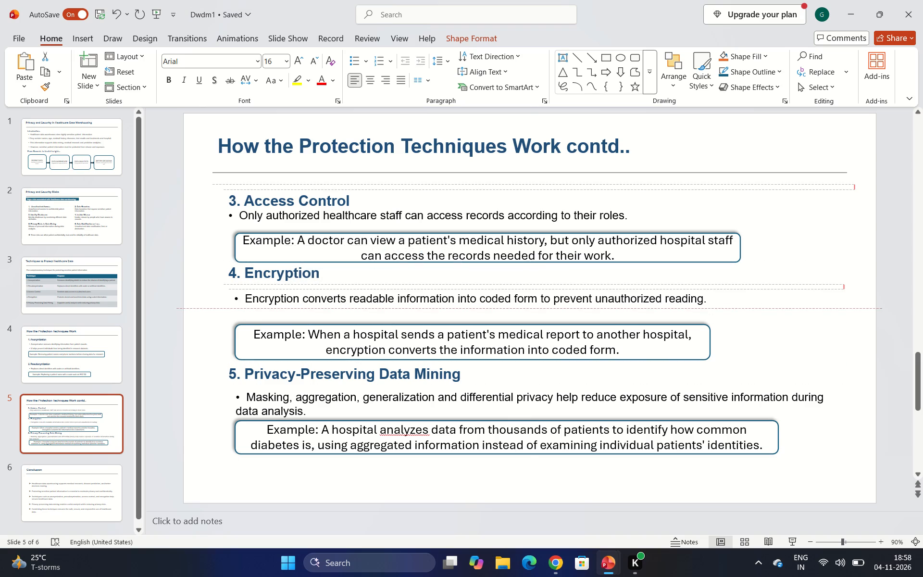
pyautogui.moveTo(228, 292); pyautogui.dragTo(226, 294)
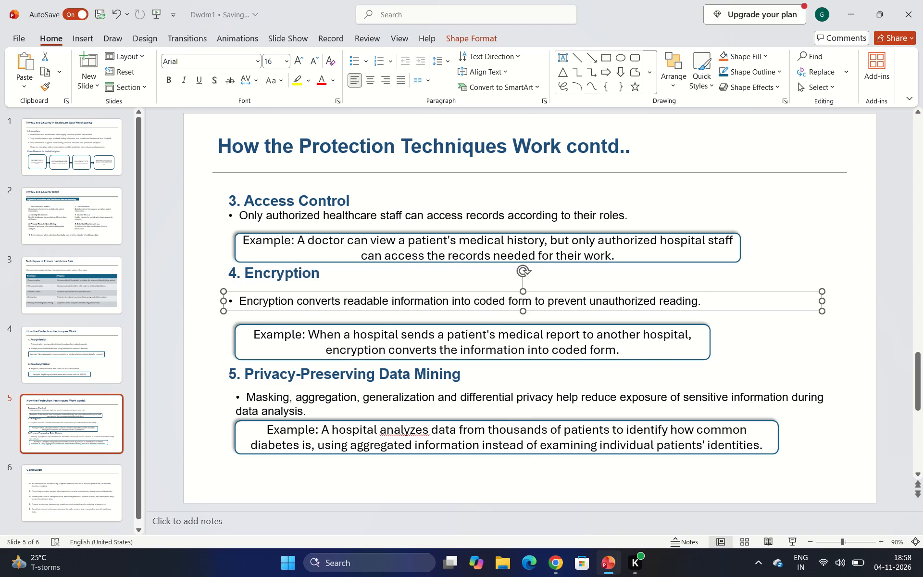
# Move the Encryption heading down to just above its bullet, leaving a gap below the Access Control example box.
pyautogui.click(251, 269)
pyautogui.click(251, 269)
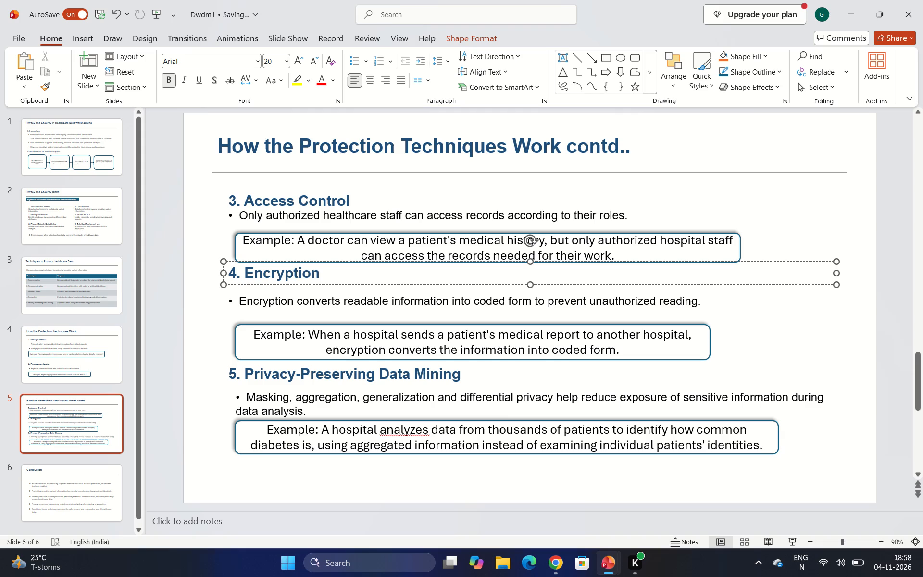
pyautogui.moveTo(227, 268); pyautogui.dragTo(221, 278)
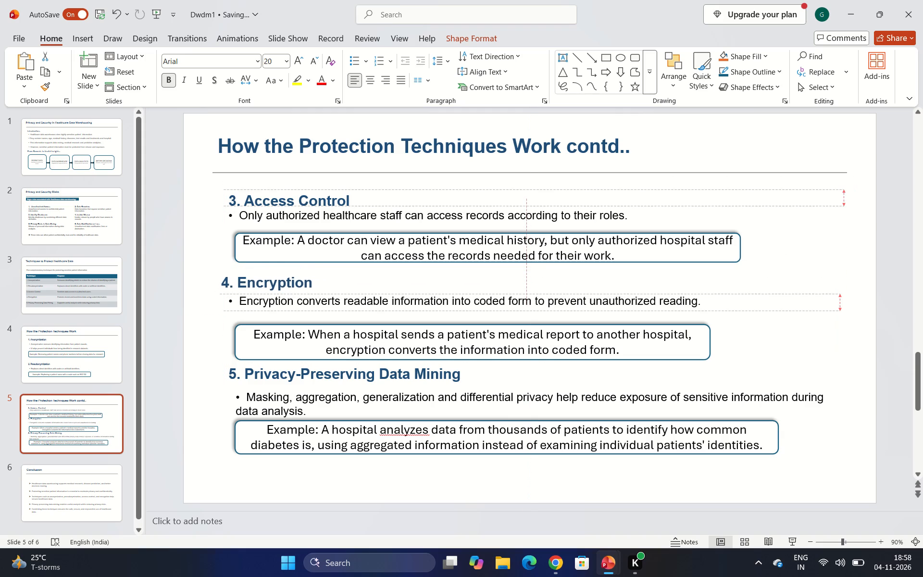
pyautogui.moveTo(221, 278); pyautogui.dragTo(221, 280)
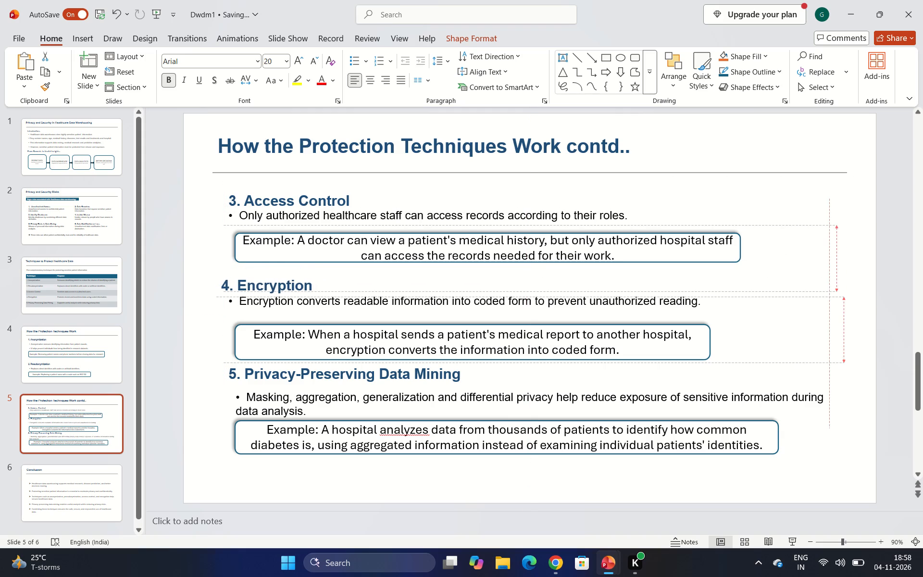
pyautogui.moveTo(221, 280); pyautogui.dragTo(220, 280)
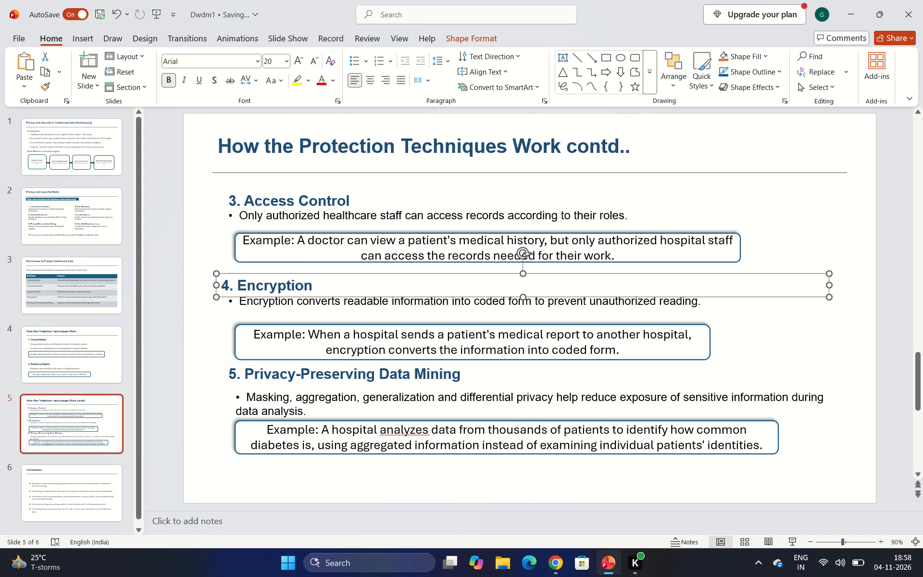
pyautogui.click(219, 286)
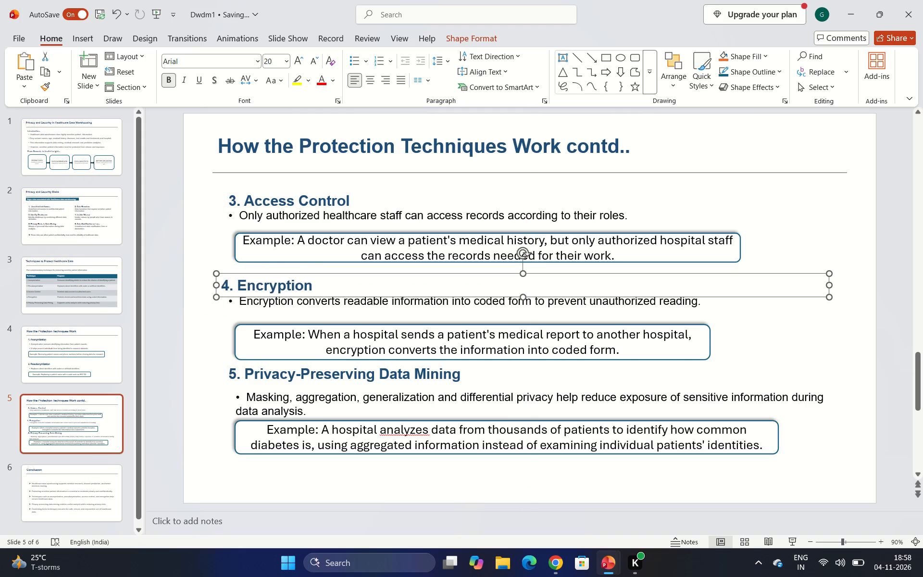
pyautogui.click(222, 285)
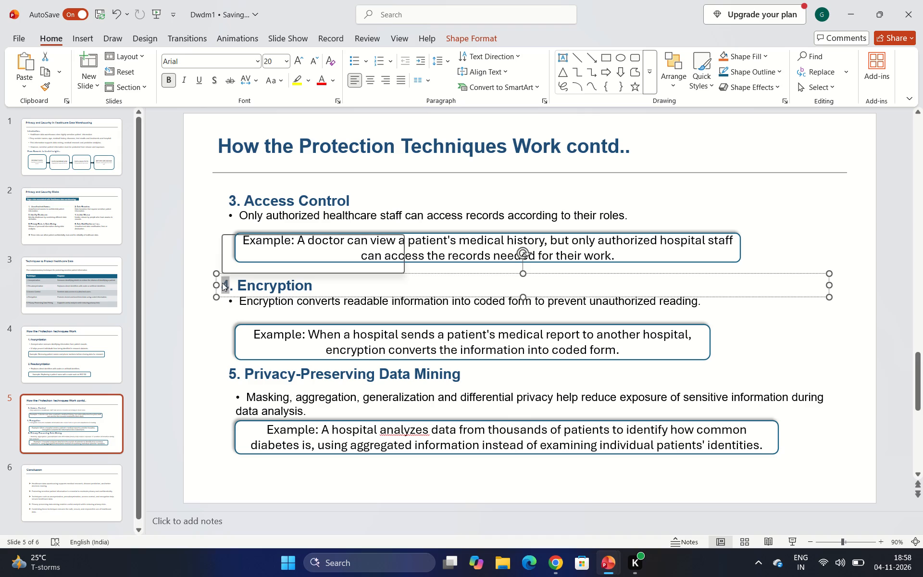
pyautogui.click(216, 282)
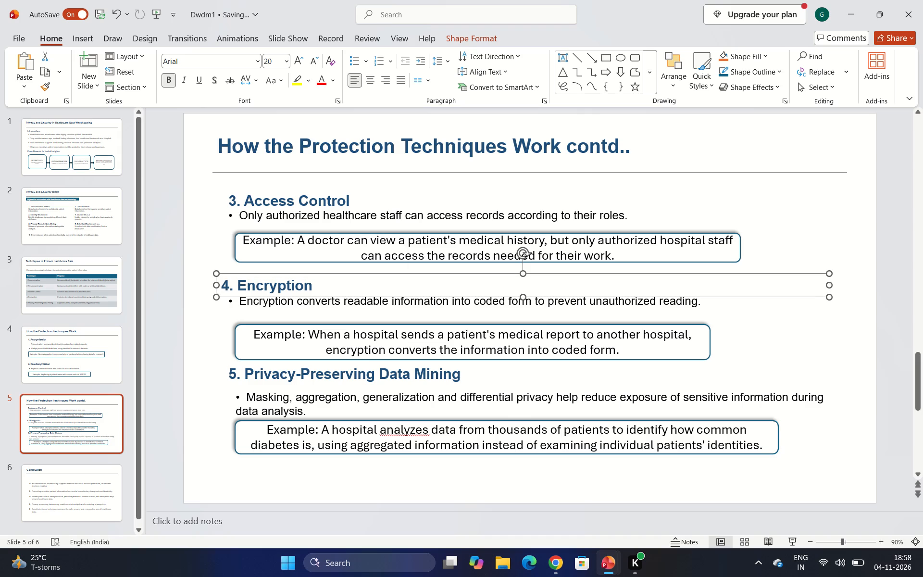
pyautogui.moveTo(220, 280); pyautogui.dragTo(225, 280)
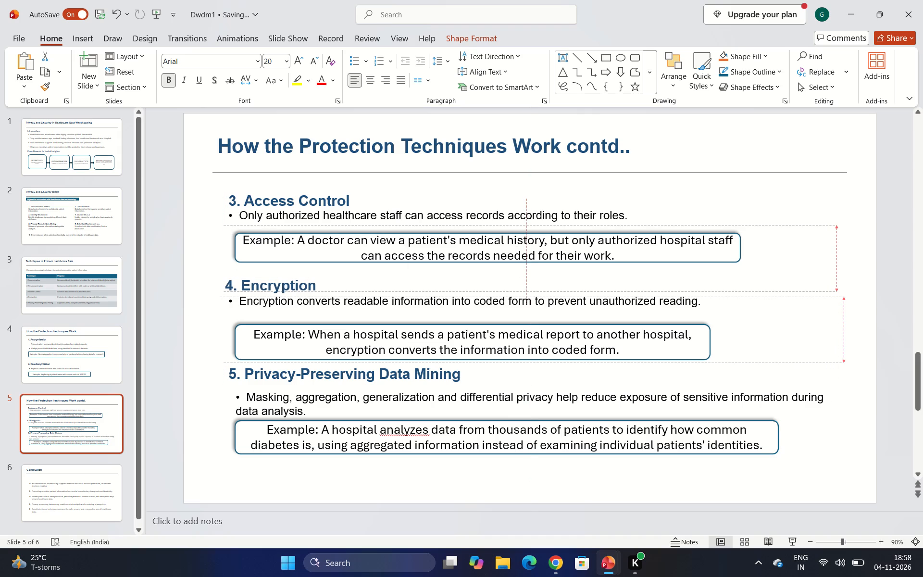
pyautogui.moveTo(225, 280); pyautogui.dragTo(225, 280)
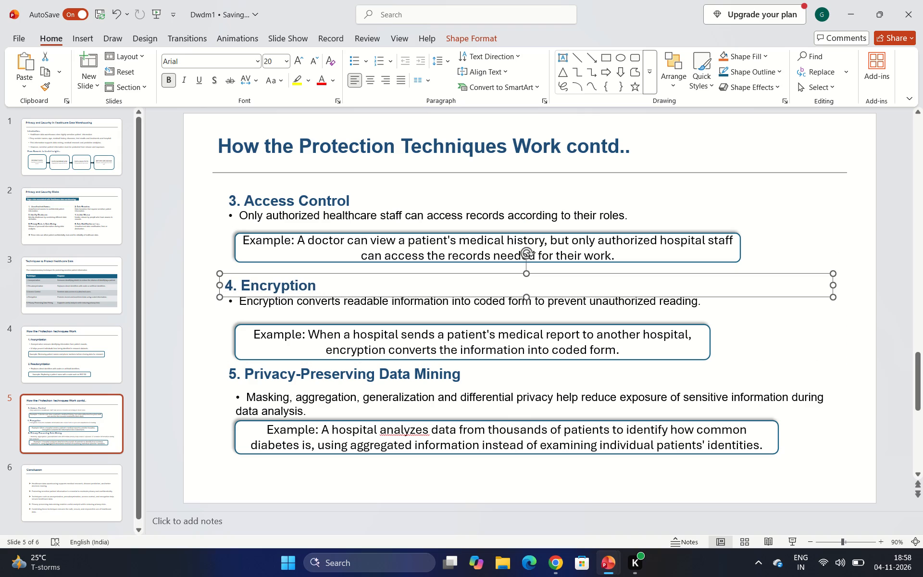
pyautogui.click(369, 277)
pyautogui.click(203, 367)
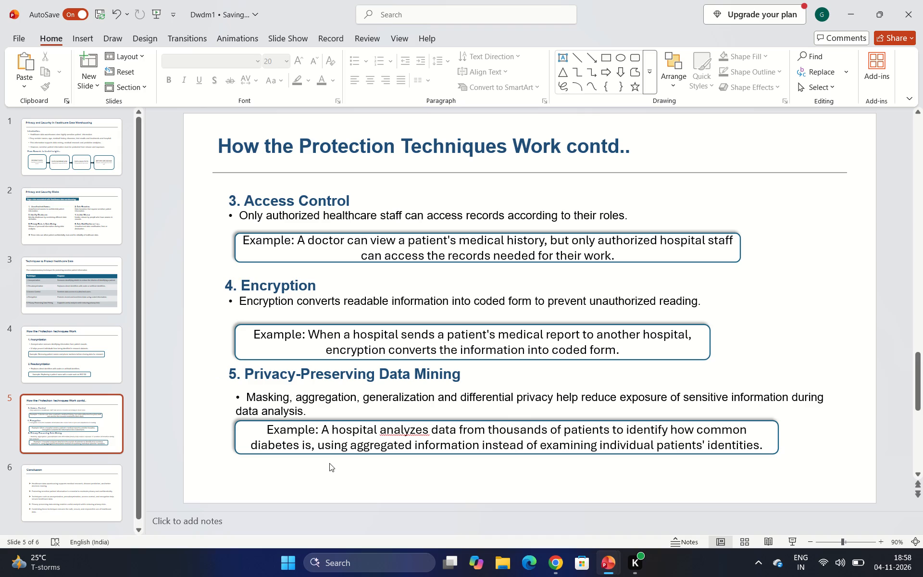
# On slide 4, raise the Pseudonymization heading to just below the Anonymization example box.
pyautogui.click(48, 268)
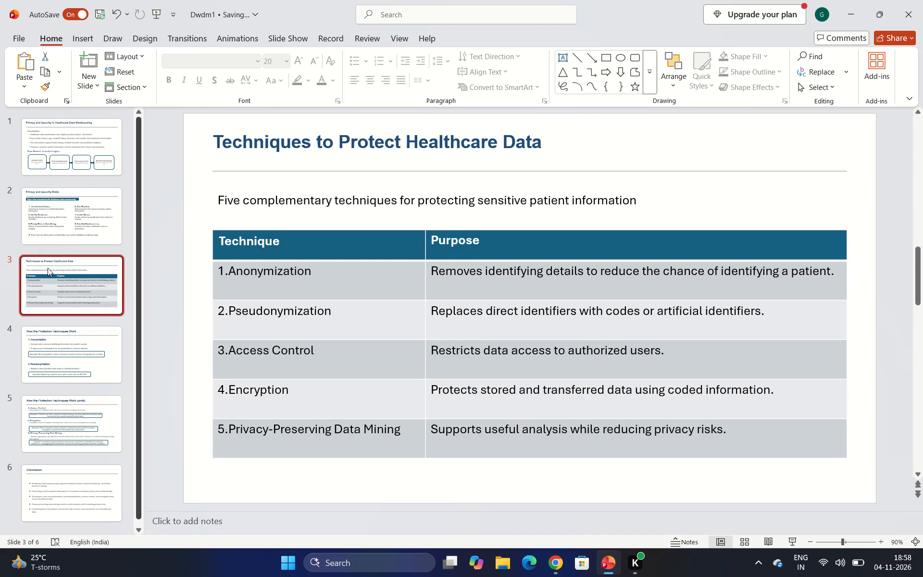
pyautogui.click(66, 352)
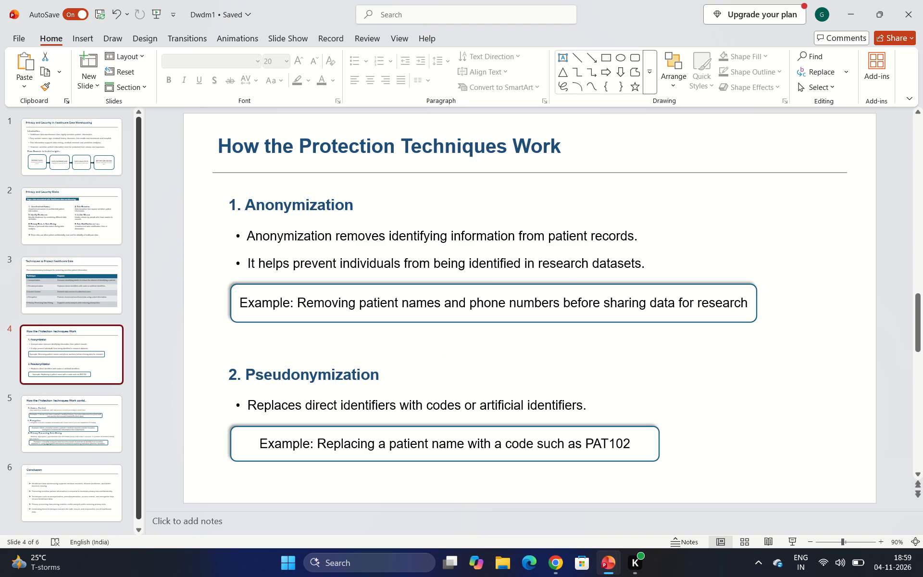
pyautogui.click(252, 383)
pyautogui.moveTo(263, 376); pyautogui.dragTo(263, 365)
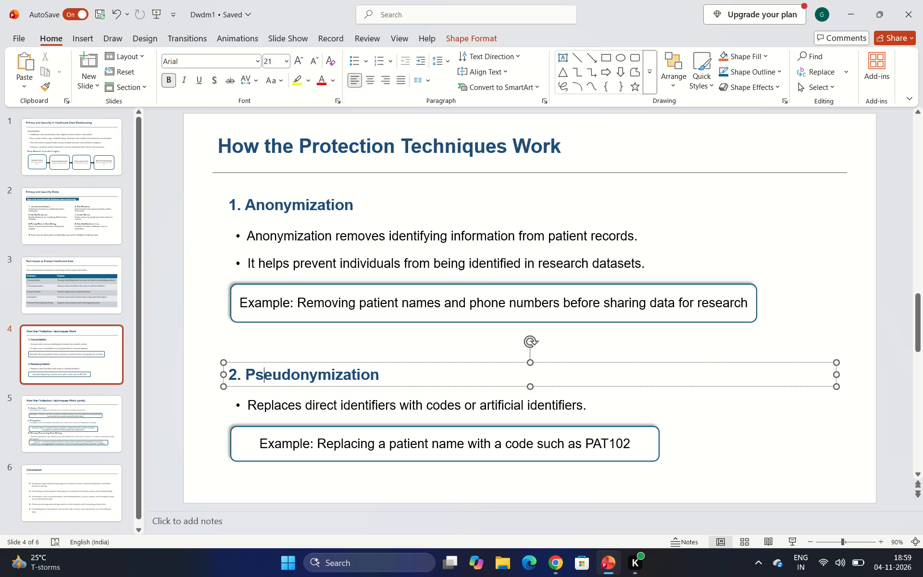
pyautogui.moveTo(263, 365); pyautogui.dragTo(265, 340)
pyautogui.moveTo(227, 370); pyautogui.dragTo(226, 347)
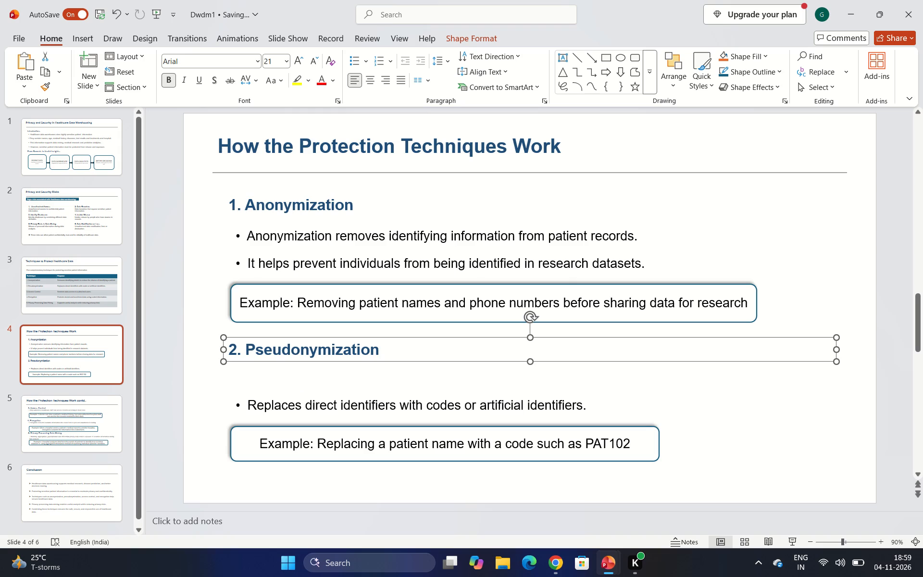
# Move the Pseudonymization bullet up directly under its heading and align its text box's left edge with the heading's.
pyautogui.click(251, 406)
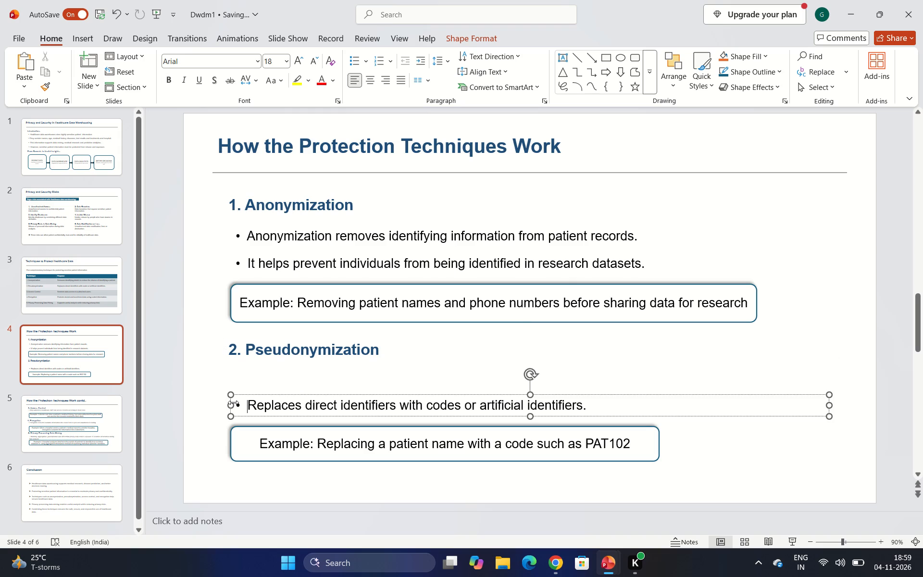
pyautogui.click(233, 402)
pyautogui.moveTo(234, 401); pyautogui.dragTo(227, 372)
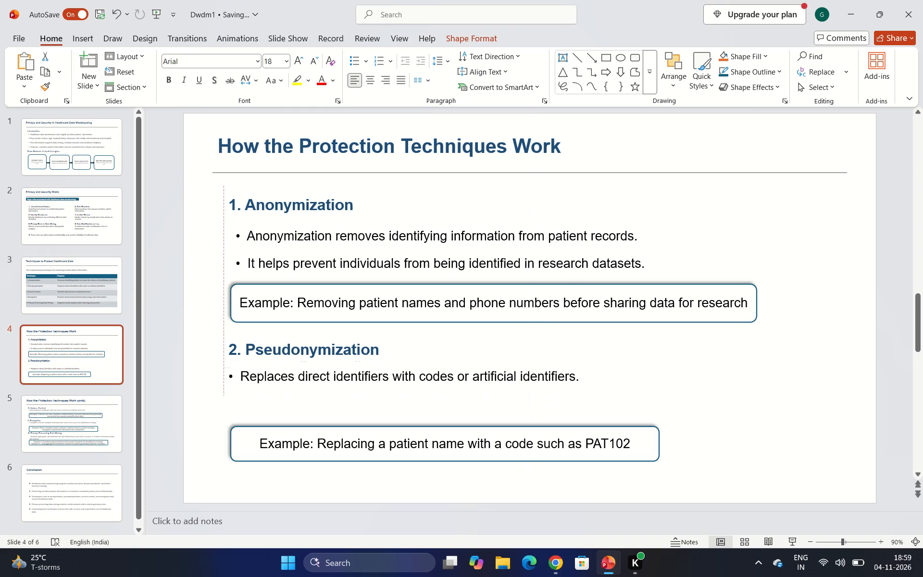
pyautogui.moveTo(227, 372); pyautogui.dragTo(227, 372)
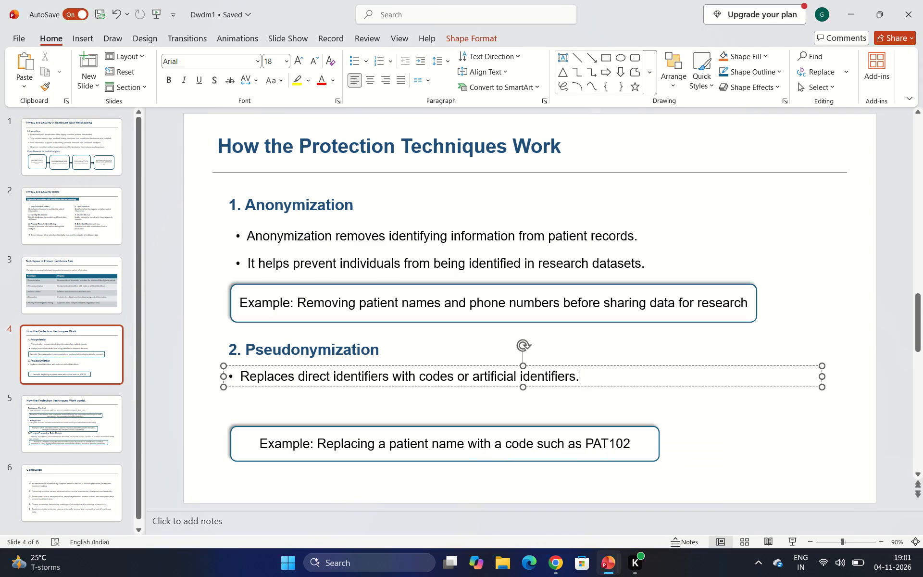
pyautogui.press('Return')
pyautogui.hotkey('ctrl', 'v')
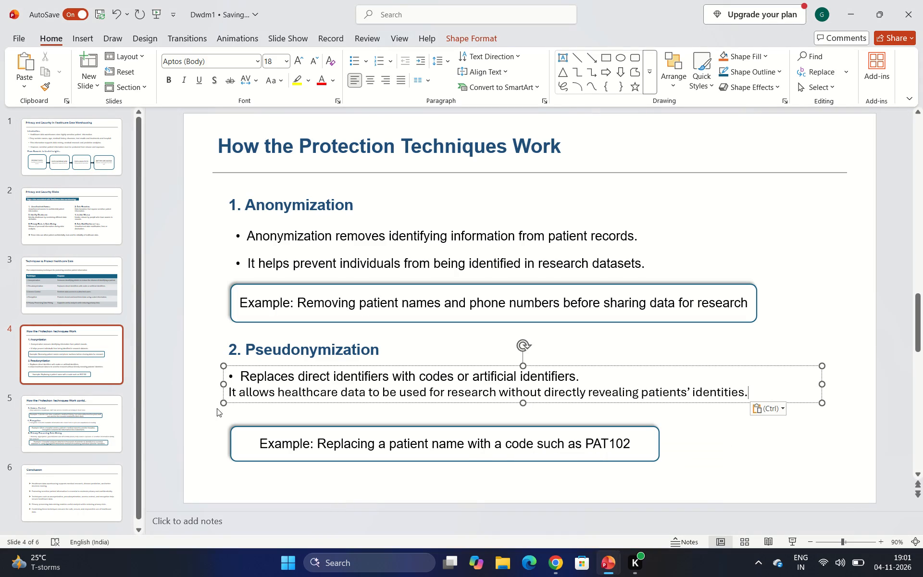
pyautogui.click(227, 396)
pyautogui.click(229, 392)
pyautogui.click(357, 63)
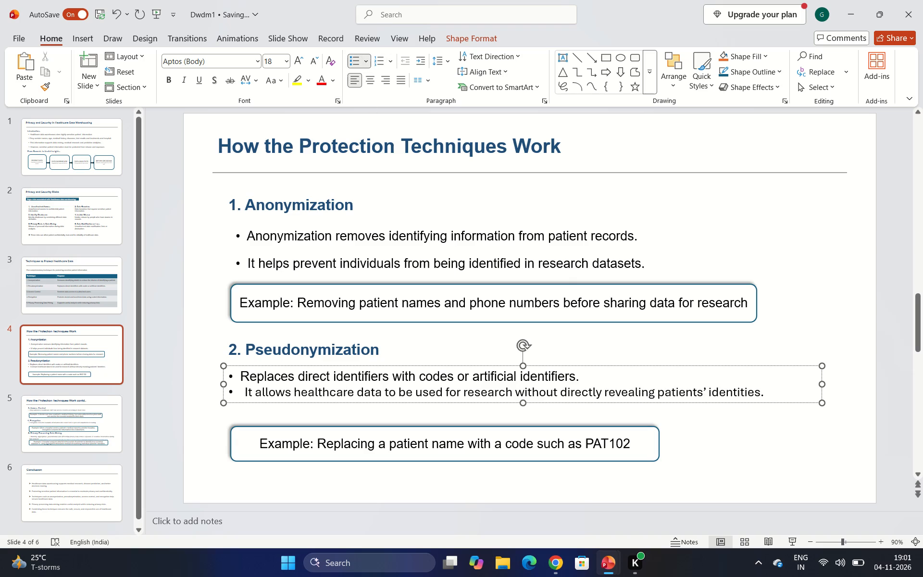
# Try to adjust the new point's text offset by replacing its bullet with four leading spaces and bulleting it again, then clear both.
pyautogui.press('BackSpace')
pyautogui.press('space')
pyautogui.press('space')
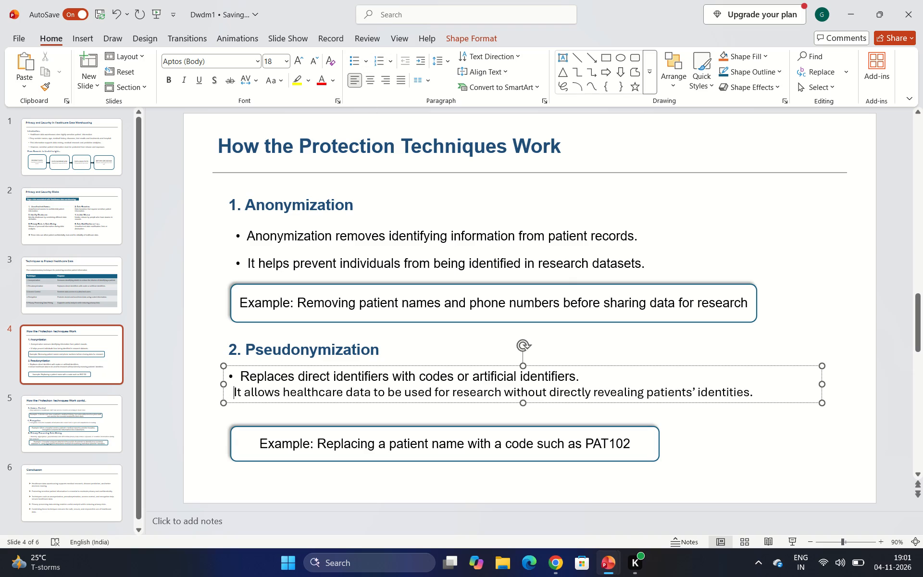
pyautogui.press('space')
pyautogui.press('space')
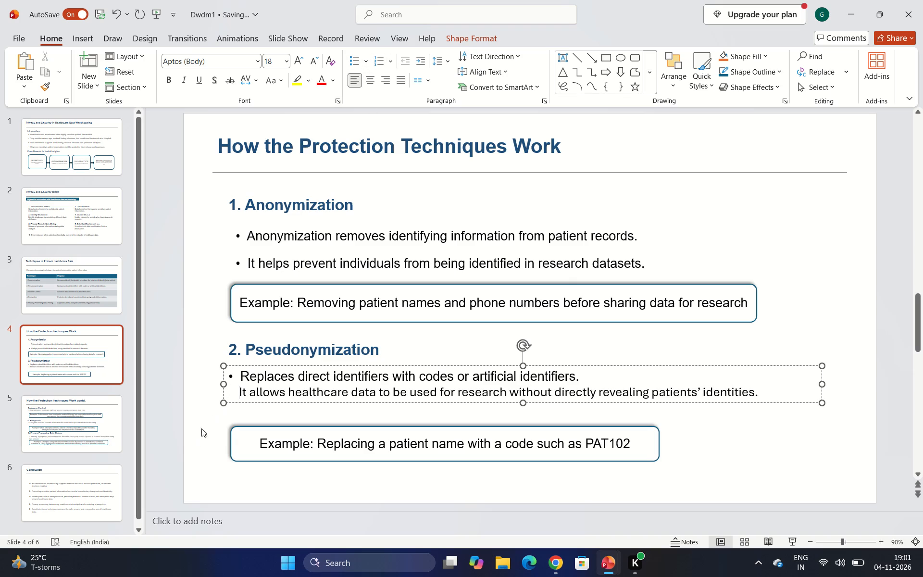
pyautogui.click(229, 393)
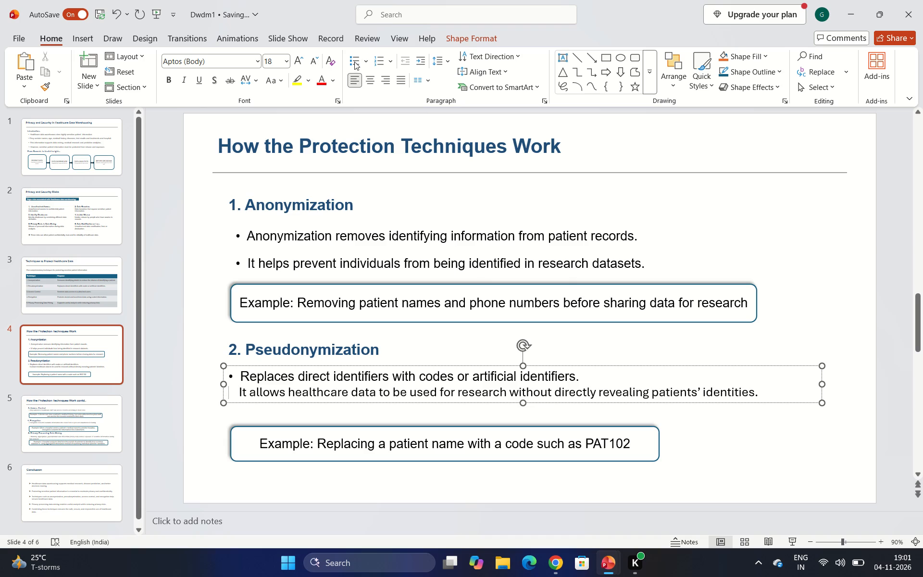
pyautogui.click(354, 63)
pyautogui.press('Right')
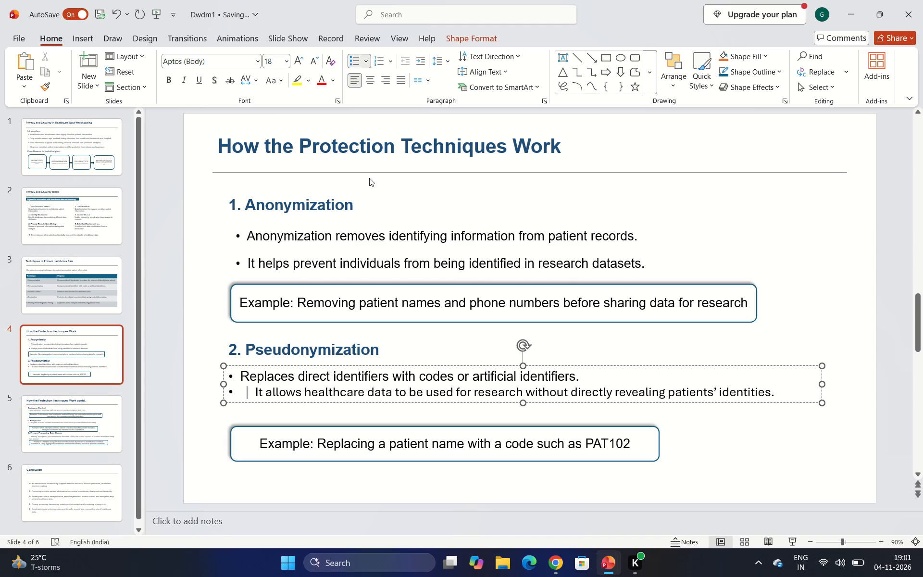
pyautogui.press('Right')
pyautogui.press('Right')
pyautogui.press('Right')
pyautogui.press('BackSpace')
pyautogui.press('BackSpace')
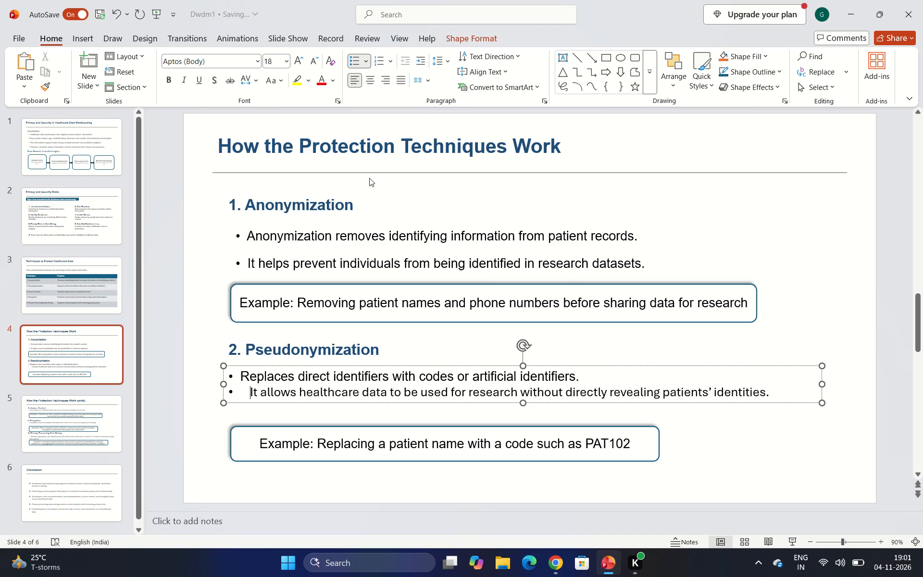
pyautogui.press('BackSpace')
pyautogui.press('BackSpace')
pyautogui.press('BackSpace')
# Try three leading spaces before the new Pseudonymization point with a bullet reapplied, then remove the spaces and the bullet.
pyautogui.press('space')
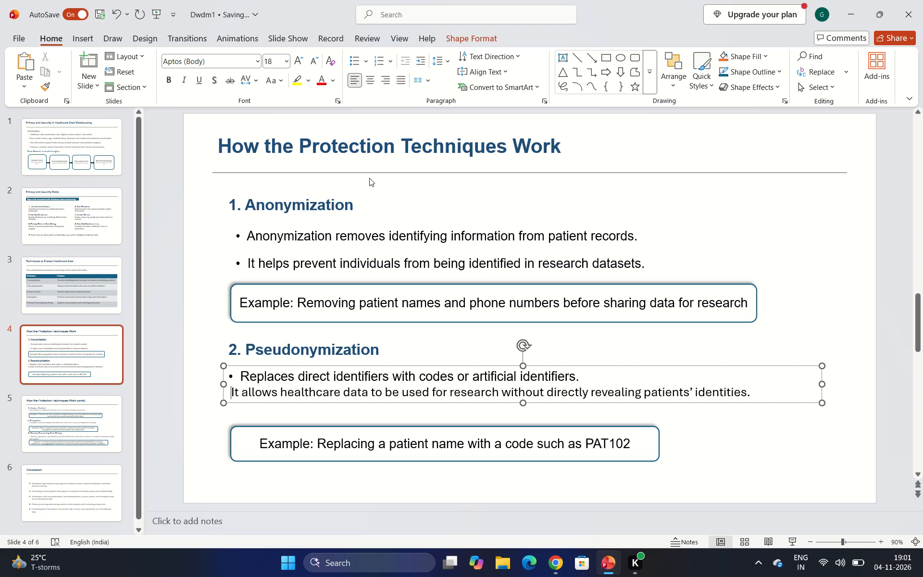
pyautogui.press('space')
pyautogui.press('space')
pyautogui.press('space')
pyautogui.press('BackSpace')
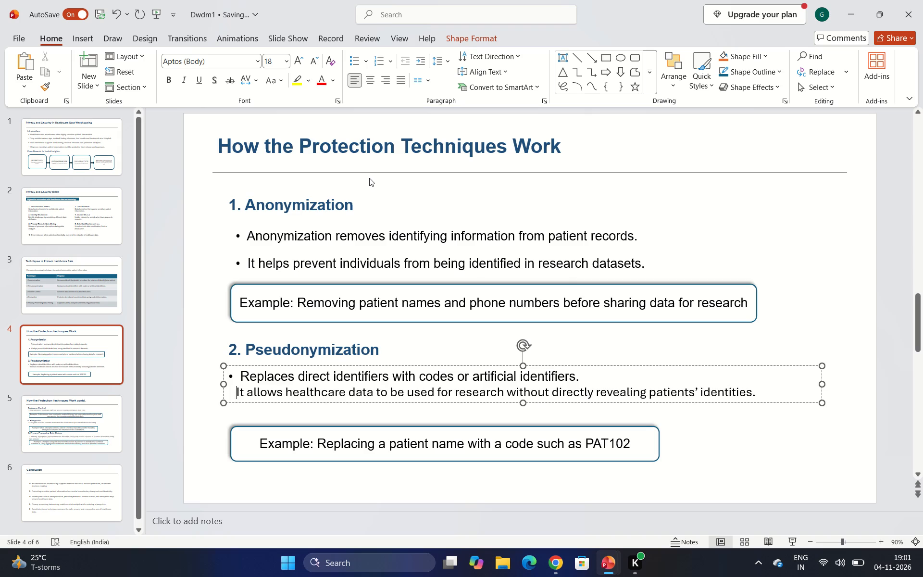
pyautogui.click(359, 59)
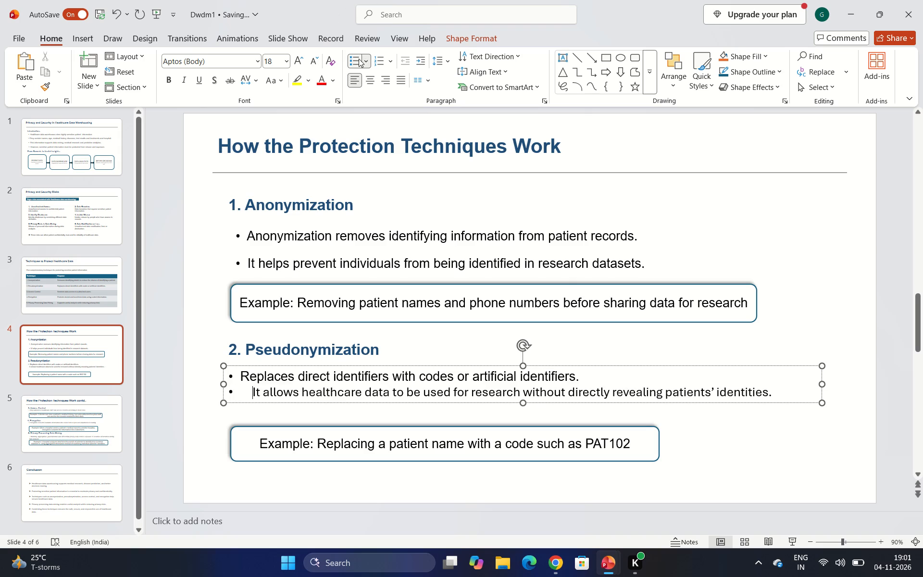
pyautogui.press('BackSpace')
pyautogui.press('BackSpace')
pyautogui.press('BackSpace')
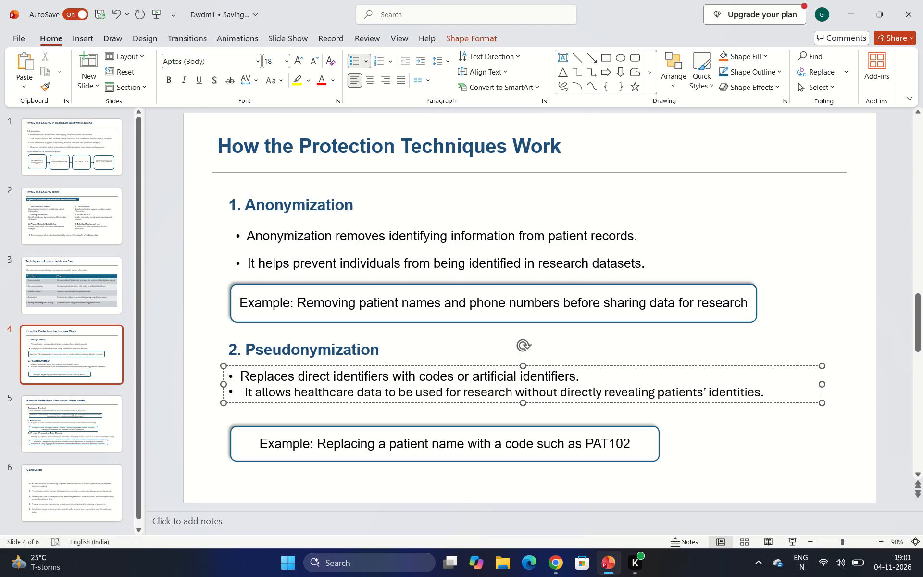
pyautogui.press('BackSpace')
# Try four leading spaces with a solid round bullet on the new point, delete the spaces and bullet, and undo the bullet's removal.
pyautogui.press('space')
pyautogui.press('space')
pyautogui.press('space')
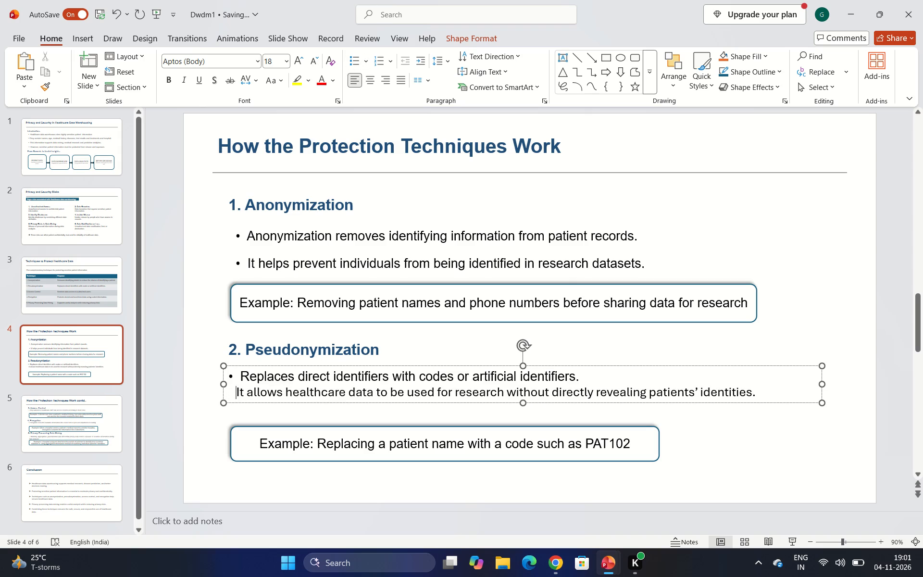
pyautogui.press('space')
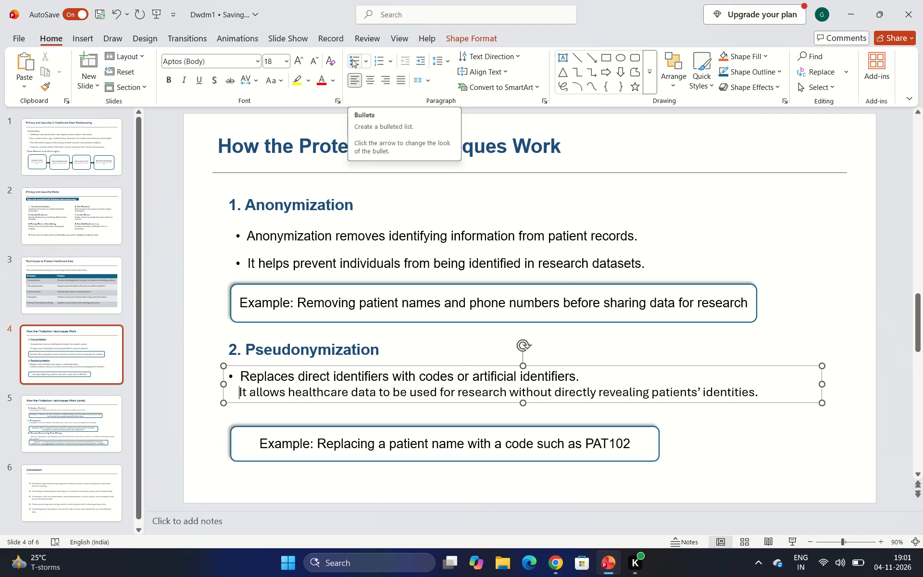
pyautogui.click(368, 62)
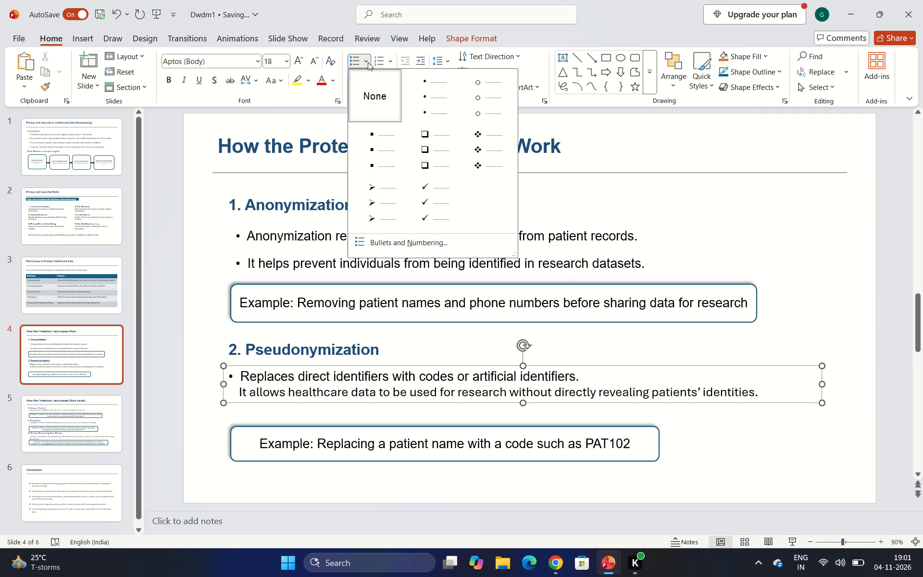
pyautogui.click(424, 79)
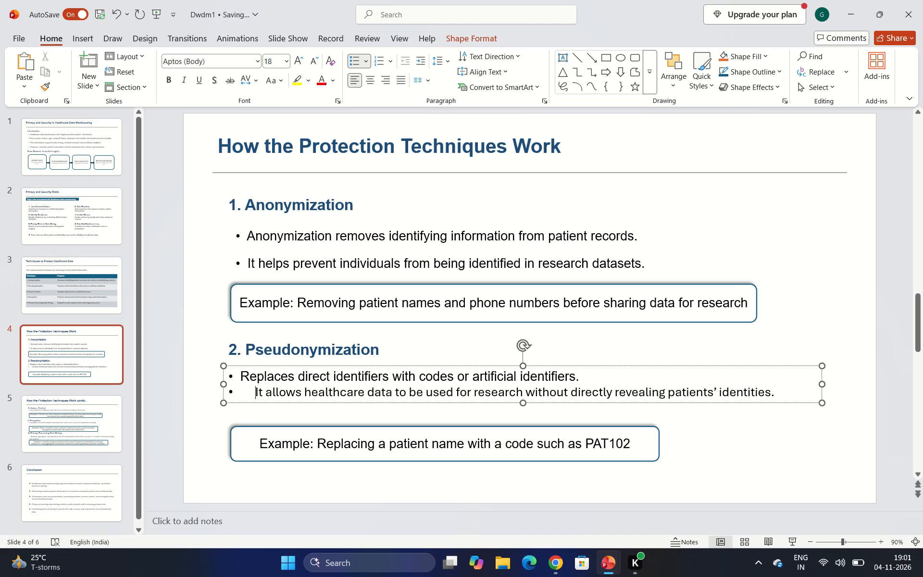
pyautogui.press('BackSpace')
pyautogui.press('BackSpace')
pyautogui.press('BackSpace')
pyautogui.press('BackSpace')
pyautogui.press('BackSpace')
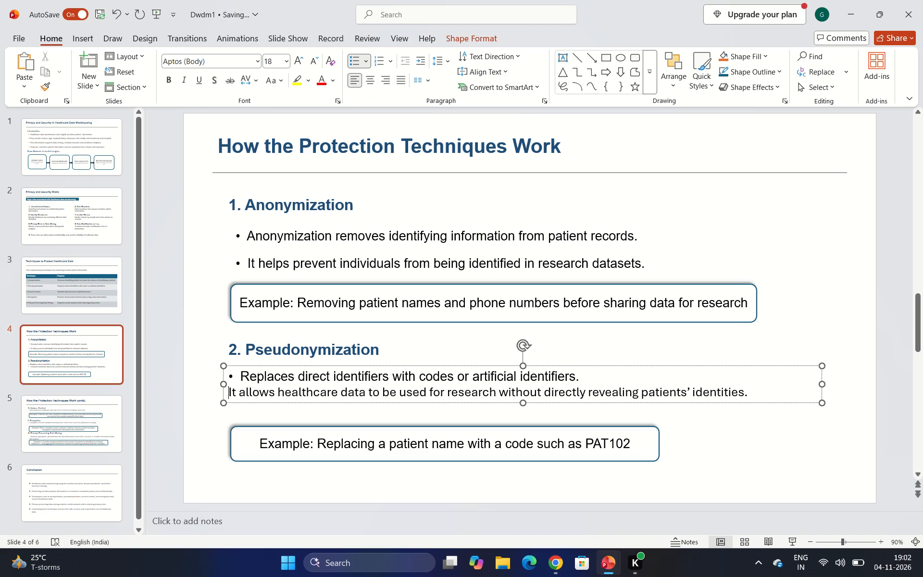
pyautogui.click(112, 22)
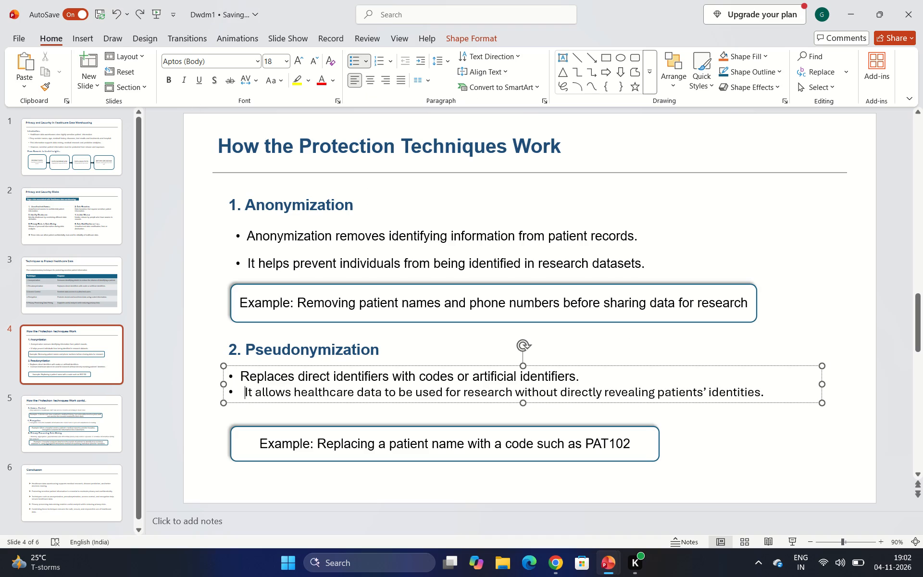
# Insert a blank line between the two Pseudonymization bullets on slide 4.
pyautogui.click(585, 373)
pyautogui.press('Return')
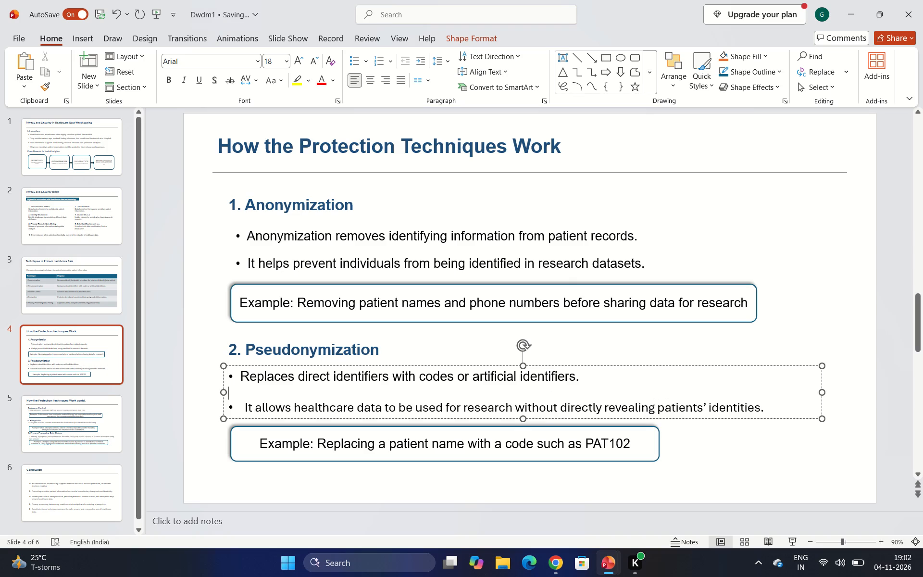
pyautogui.rightClick(626, 351)
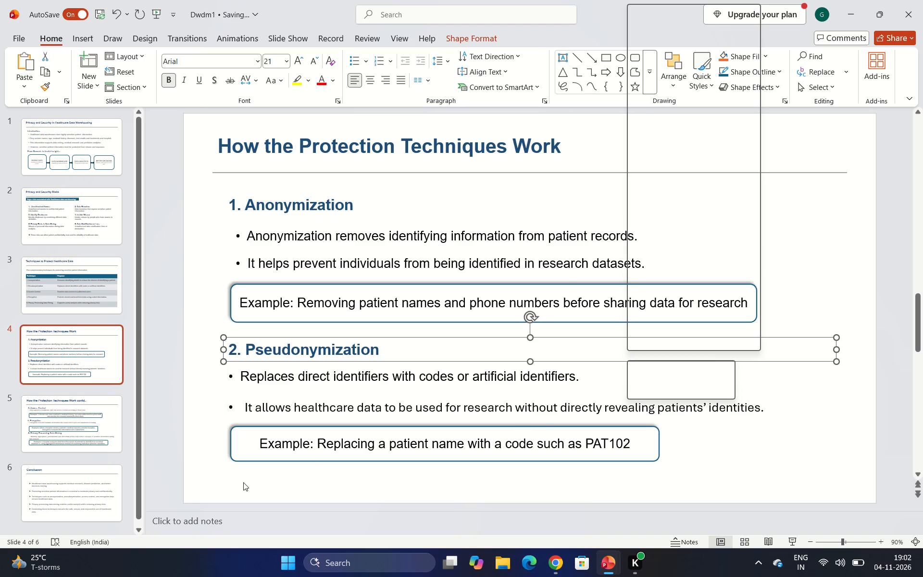
pyautogui.click(243, 484)
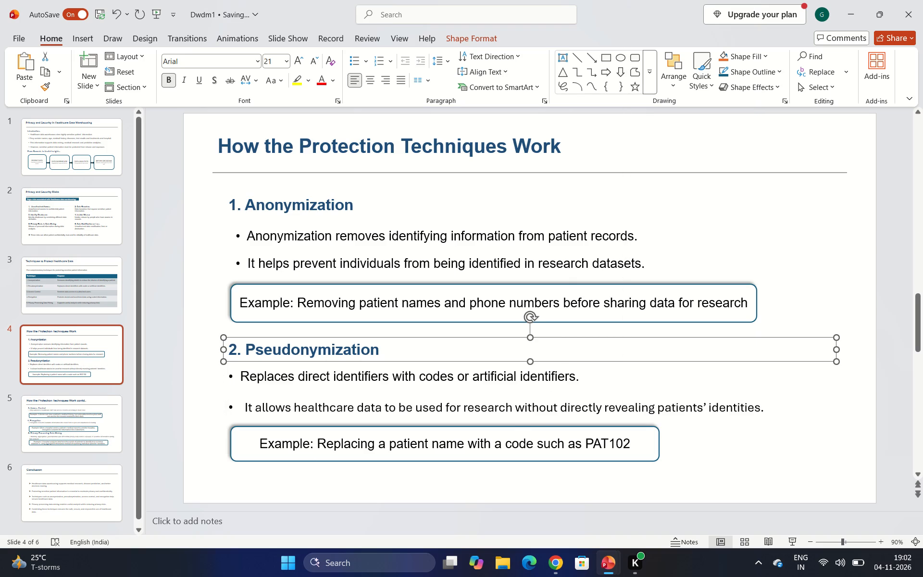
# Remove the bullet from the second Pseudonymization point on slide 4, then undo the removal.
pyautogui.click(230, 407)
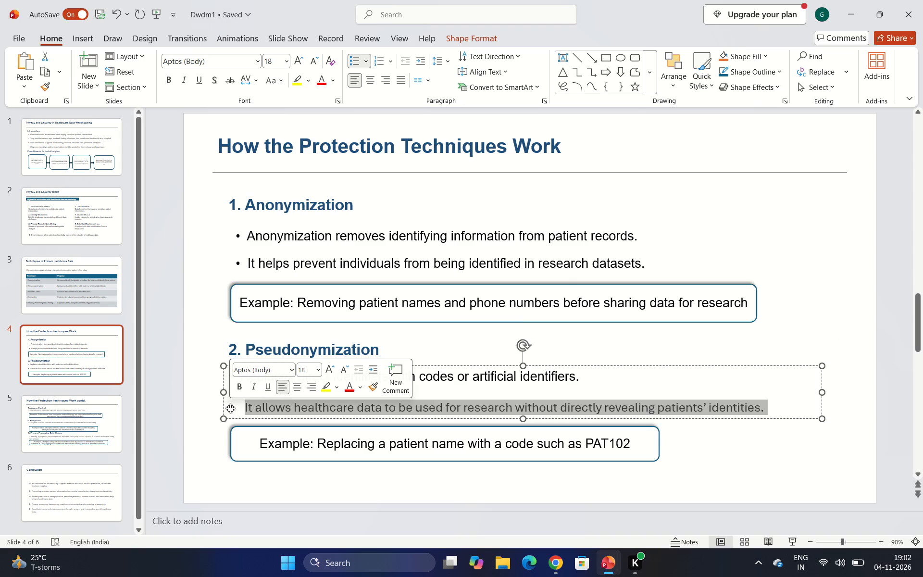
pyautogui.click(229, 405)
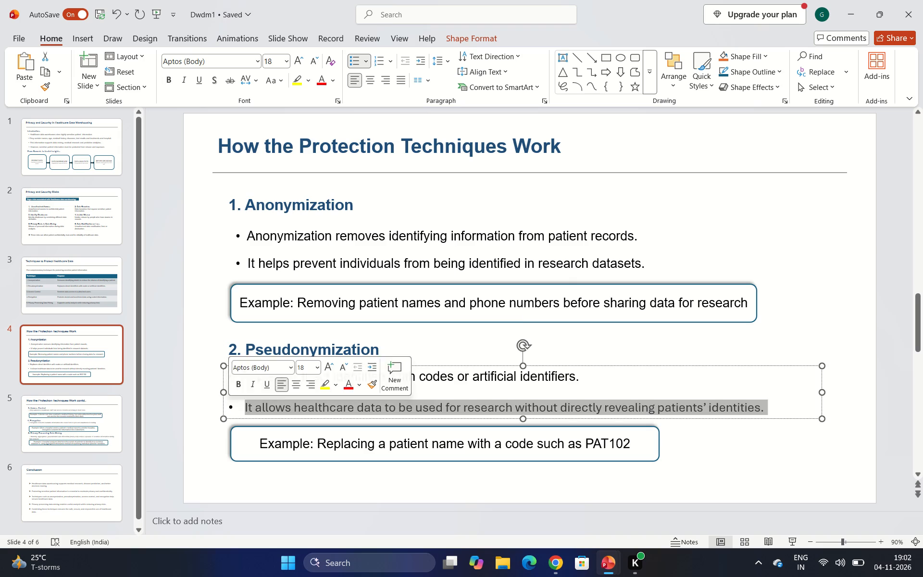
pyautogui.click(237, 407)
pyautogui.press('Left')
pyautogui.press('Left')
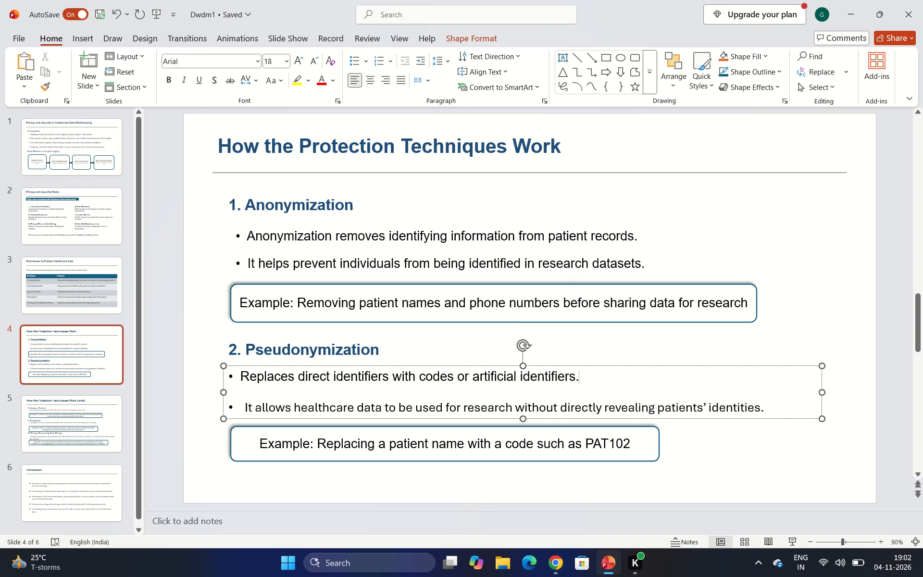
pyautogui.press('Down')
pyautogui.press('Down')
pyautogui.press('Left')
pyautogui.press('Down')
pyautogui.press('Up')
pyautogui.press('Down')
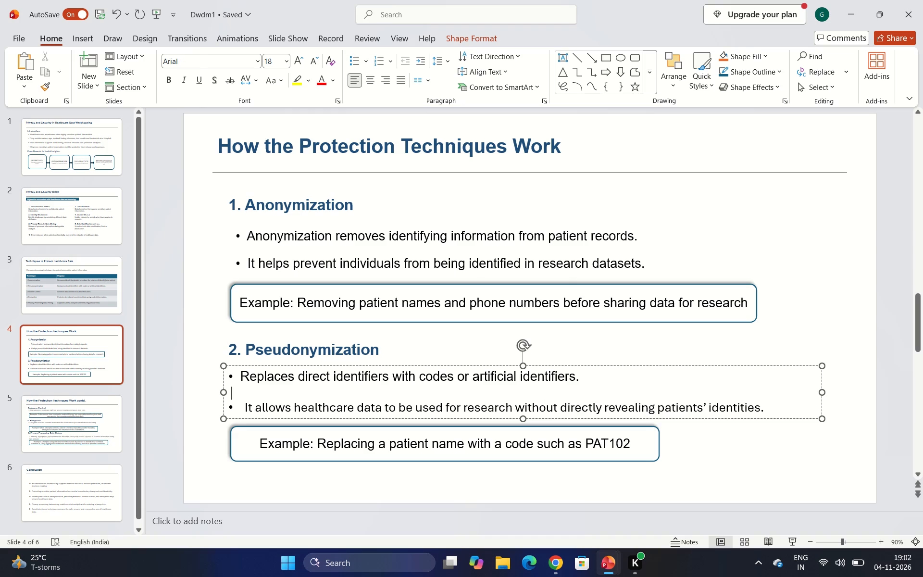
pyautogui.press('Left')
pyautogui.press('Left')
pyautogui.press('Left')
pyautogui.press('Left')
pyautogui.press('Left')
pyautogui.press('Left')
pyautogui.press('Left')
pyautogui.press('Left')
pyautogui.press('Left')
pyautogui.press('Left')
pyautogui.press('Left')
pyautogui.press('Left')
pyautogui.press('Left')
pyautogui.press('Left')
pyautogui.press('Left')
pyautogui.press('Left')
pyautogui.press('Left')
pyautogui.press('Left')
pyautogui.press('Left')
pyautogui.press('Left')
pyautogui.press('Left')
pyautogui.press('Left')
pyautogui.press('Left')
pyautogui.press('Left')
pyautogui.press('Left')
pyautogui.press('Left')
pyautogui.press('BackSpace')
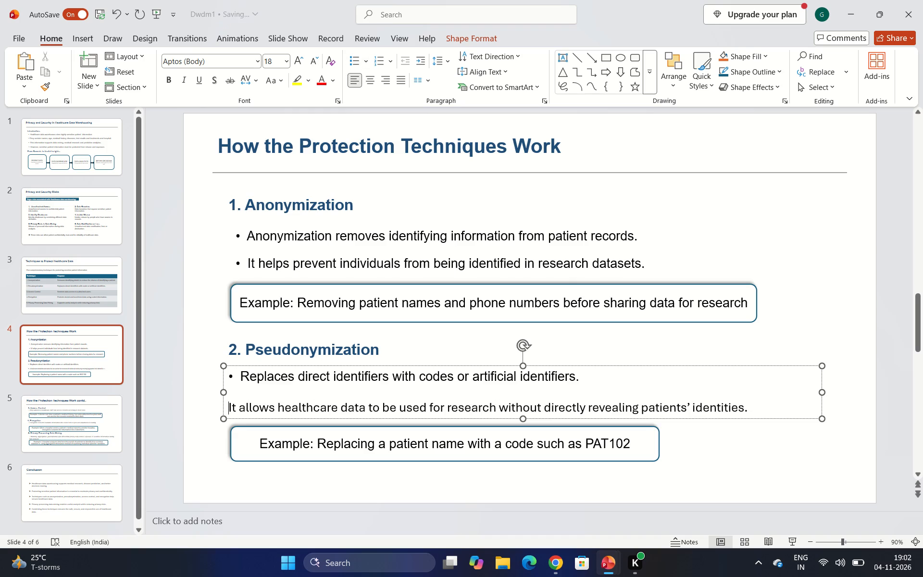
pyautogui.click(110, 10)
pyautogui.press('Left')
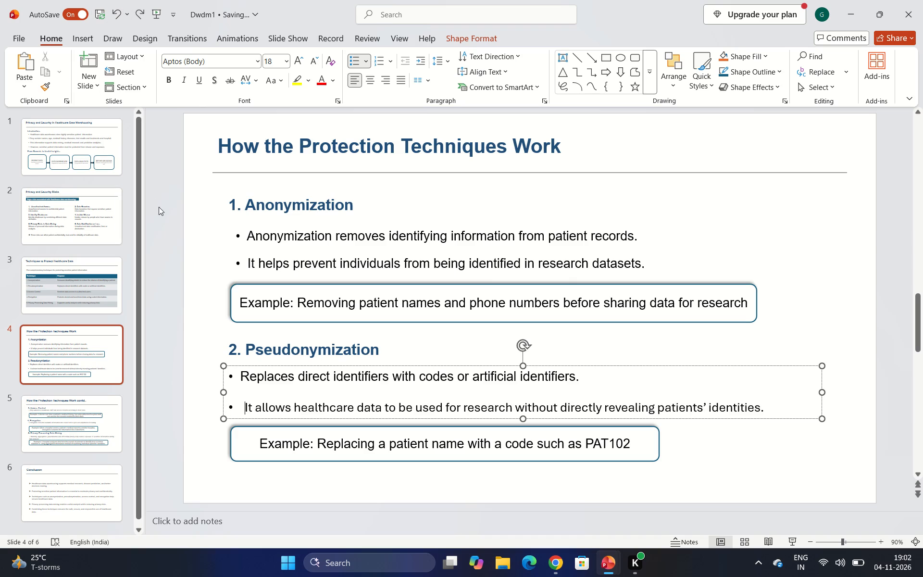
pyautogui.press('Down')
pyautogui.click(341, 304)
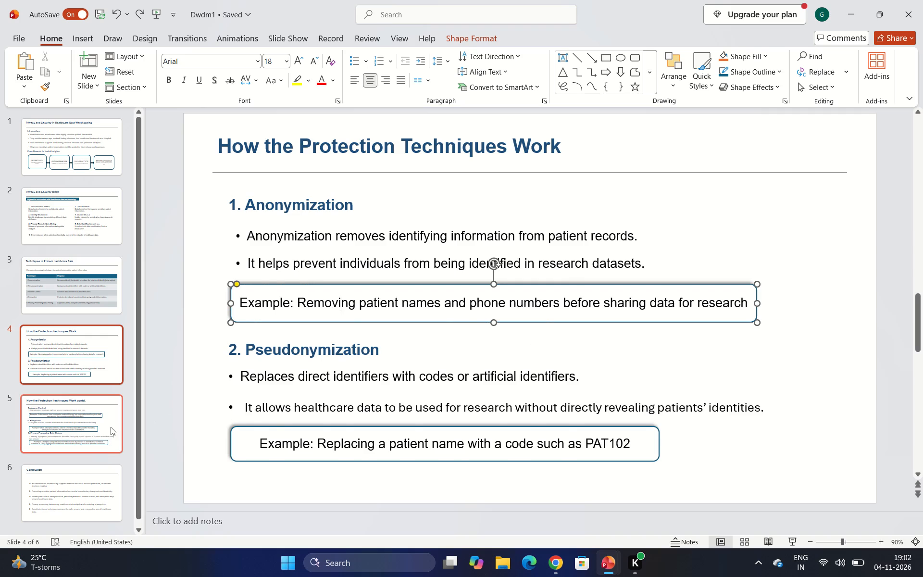
# On slide 5, make the Access Control example box narrower and taller so its text fits on four lines.
pyautogui.click(111, 427)
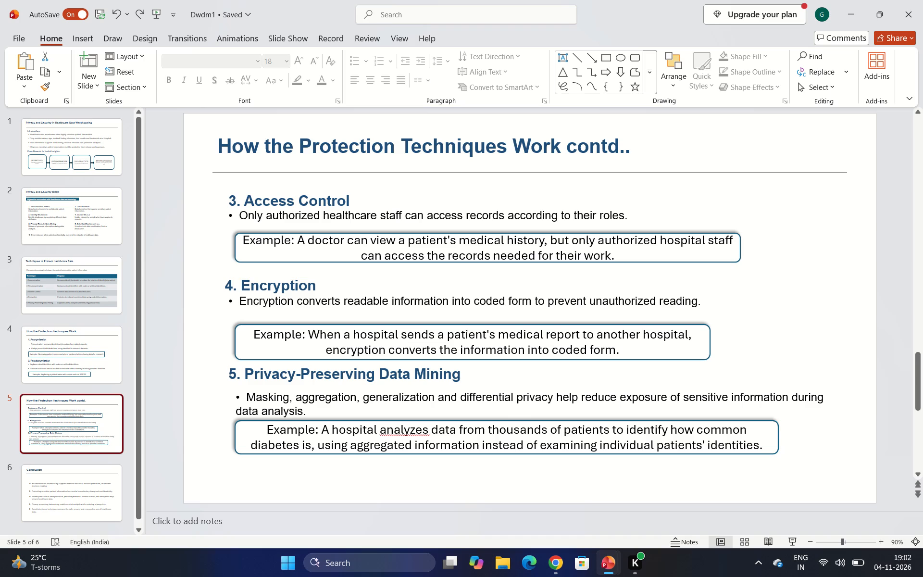
pyautogui.moveTo(235, 246); pyautogui.dragTo(248, 250)
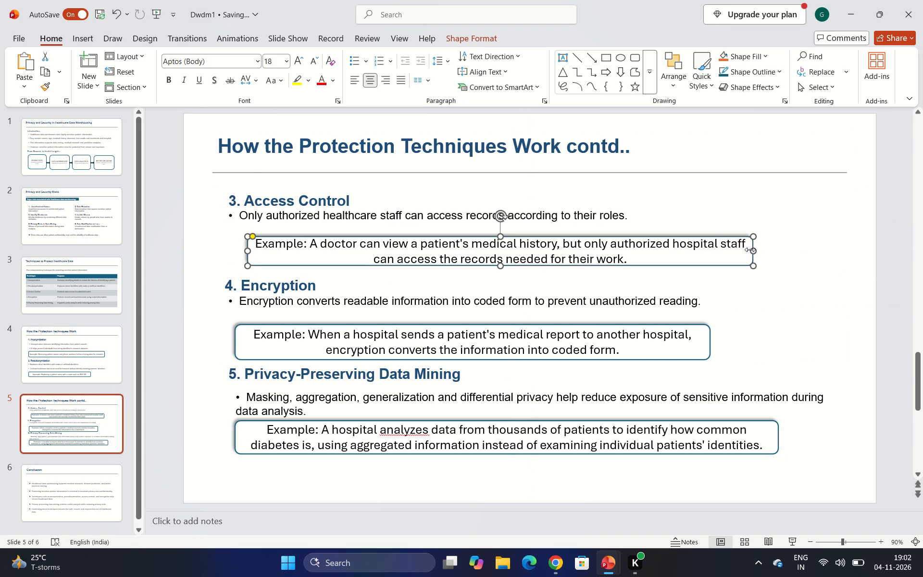
pyautogui.moveTo(752, 252); pyautogui.dragTo(563, 251)
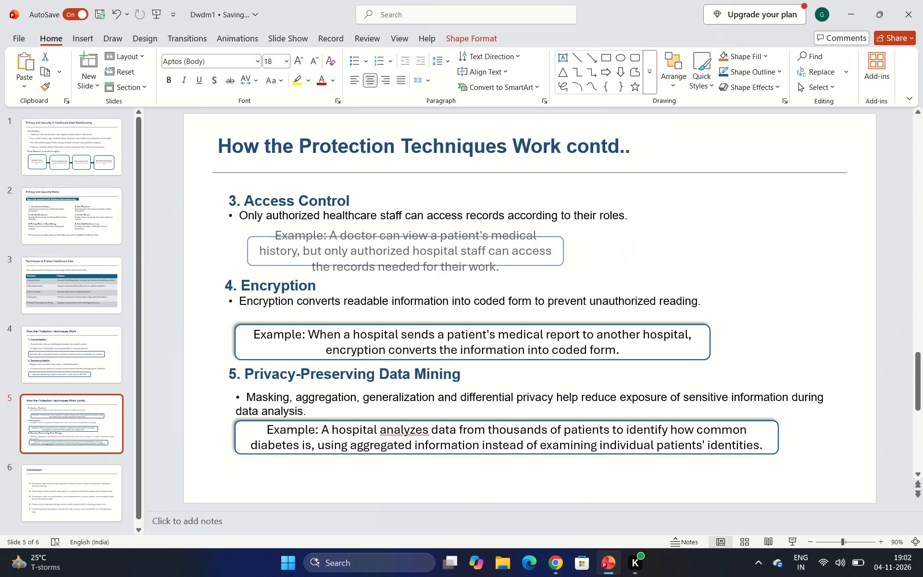
pyautogui.moveTo(563, 251); pyautogui.dragTo(504, 255)
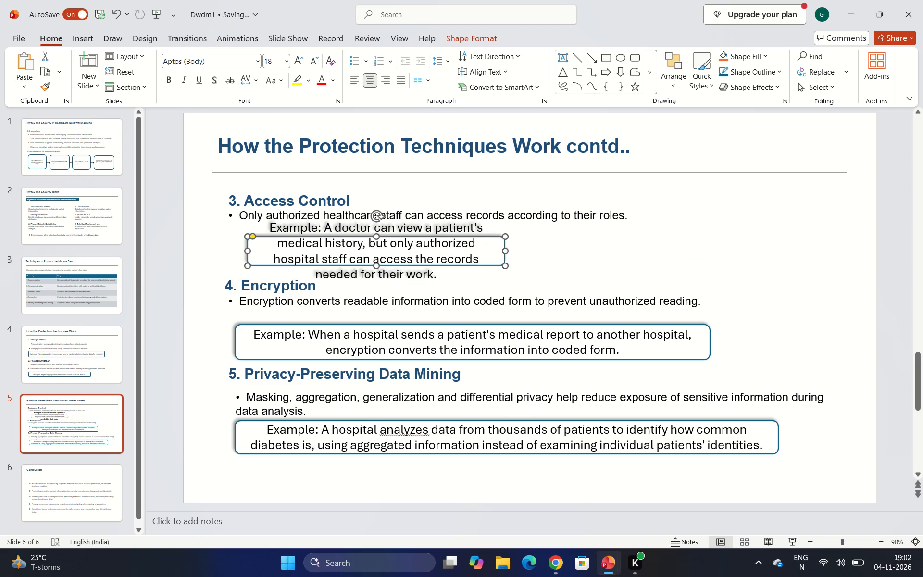
pyautogui.moveTo(377, 237); pyautogui.dragTo(386, 201)
# Move the Access Control example box to the right side of the slide, level with the Access Control heading and bullet.
pyautogui.moveTo(381, 248); pyautogui.dragTo(520, 219)
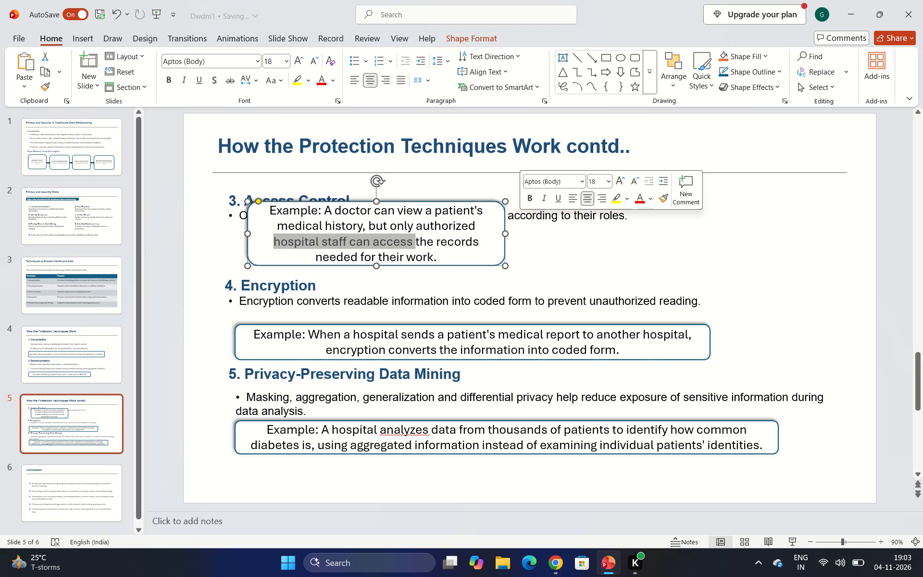
pyautogui.moveTo(495, 235); pyautogui.dragTo(746, 225)
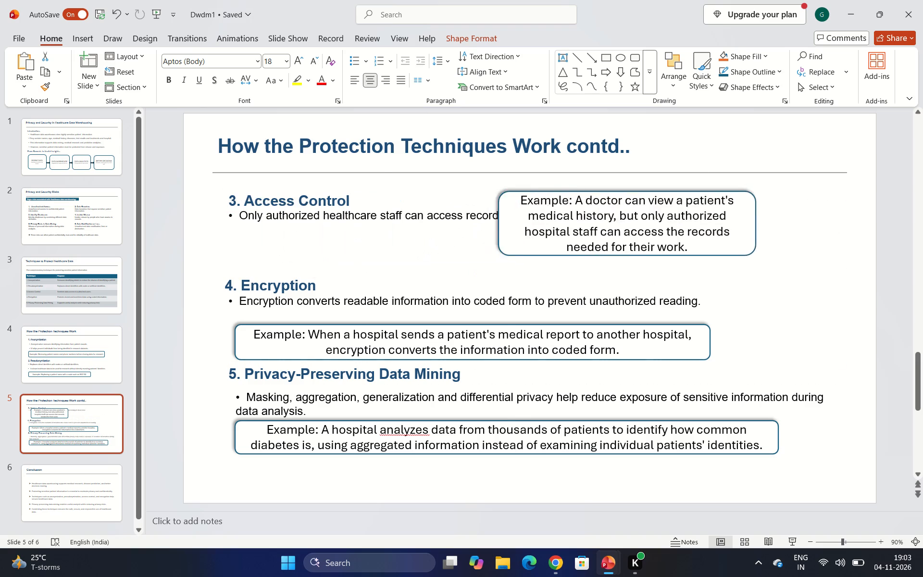
pyautogui.moveTo(746, 225); pyautogui.dragTo(771, 236)
pyautogui.moveTo(723, 233); pyautogui.dragTo(767, 233)
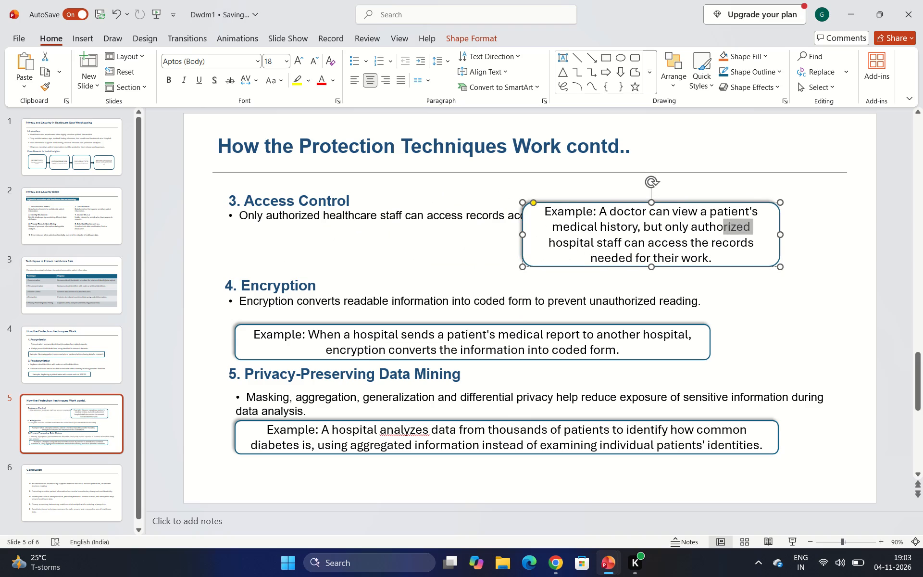
pyautogui.moveTo(767, 233); pyautogui.dragTo(765, 233)
pyautogui.click(547, 244)
pyautogui.click(539, 241)
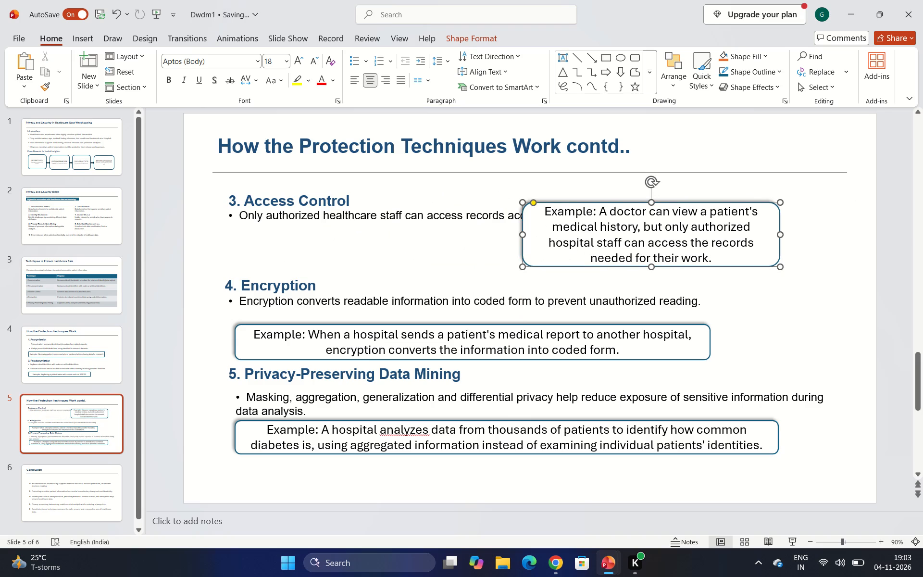
pyautogui.moveTo(539, 241); pyautogui.dragTo(619, 239)
pyautogui.click(542, 230)
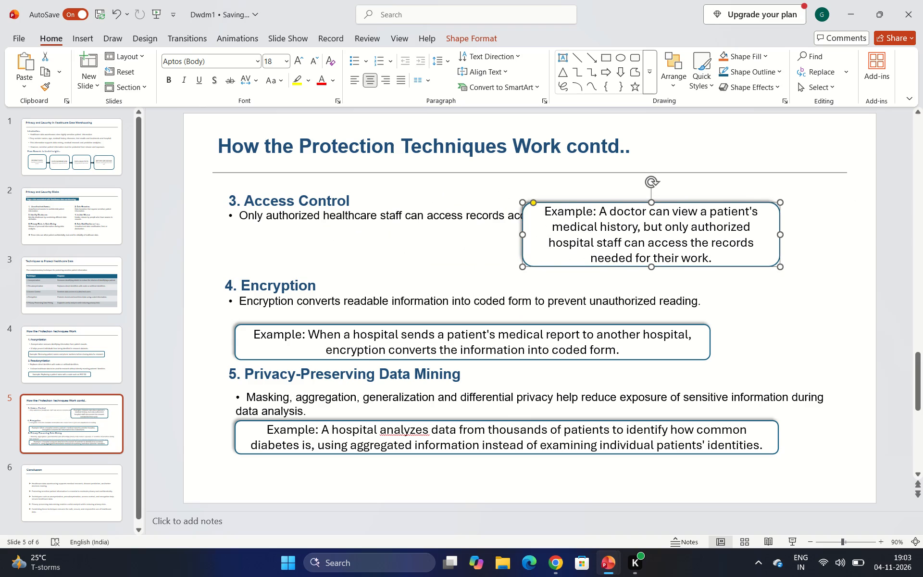
pyautogui.moveTo(542, 230); pyautogui.dragTo(593, 223)
# Narrow the Access Control bullet's text box so it wraps onto two lines beside the example, and lower it slightly below the heading.
pyautogui.click(508, 218)
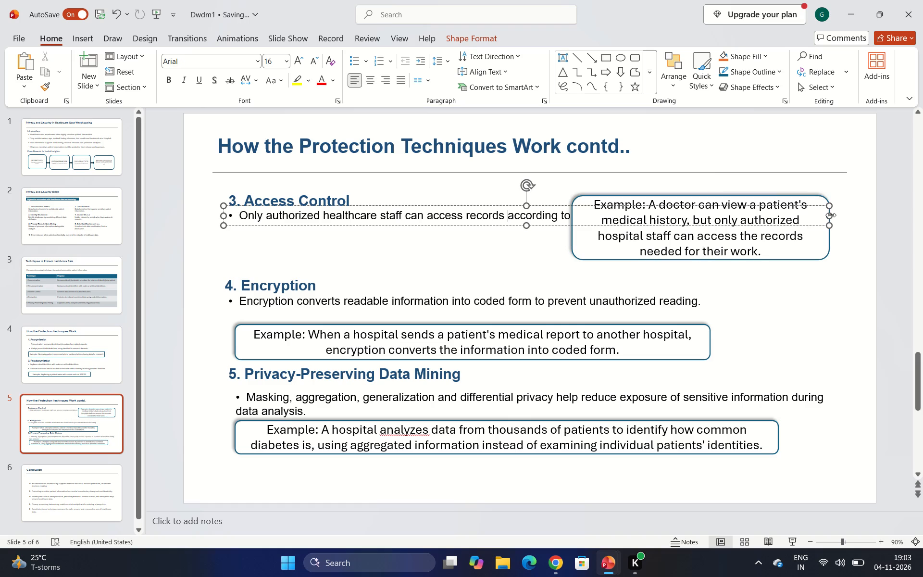
pyautogui.moveTo(831, 215); pyautogui.dragTo(548, 234)
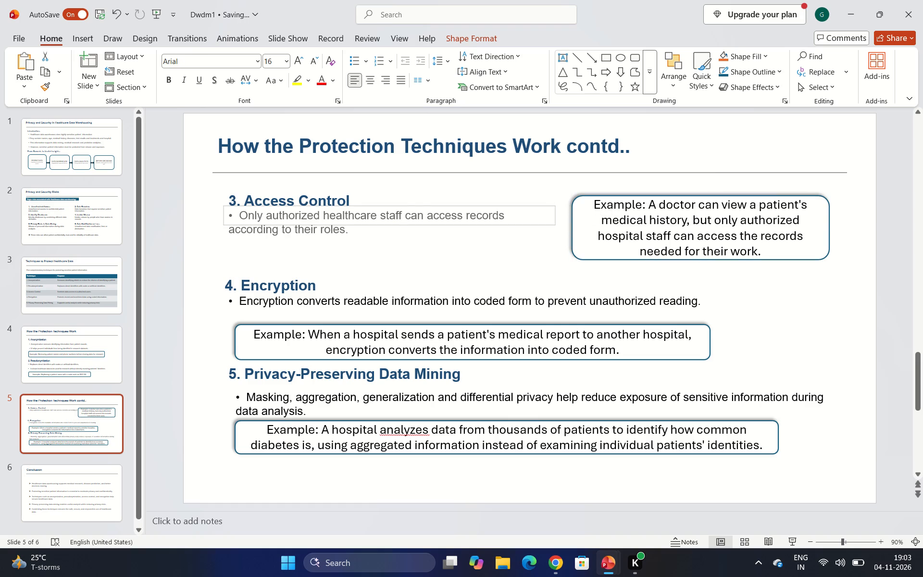
pyautogui.moveTo(548, 234); pyautogui.dragTo(549, 242)
pyautogui.moveTo(549, 242); pyautogui.dragTo(548, 242)
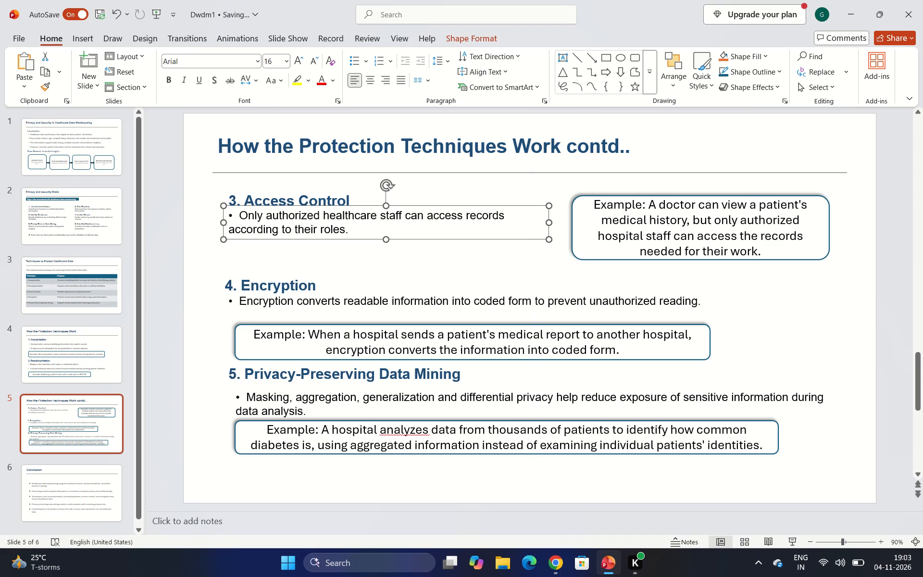
pyautogui.moveTo(391, 224); pyautogui.dragTo(395, 249)
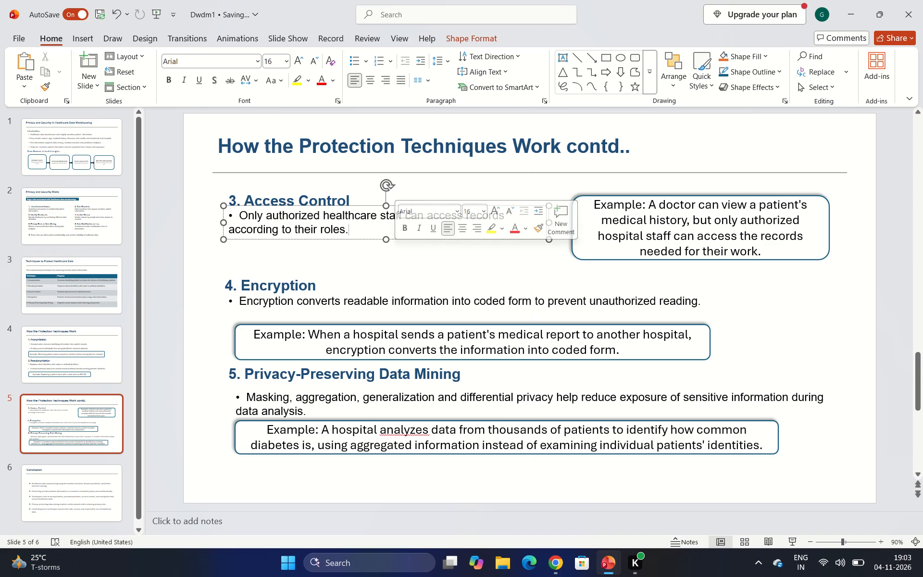
pyautogui.moveTo(376, 240); pyautogui.dragTo(378, 255)
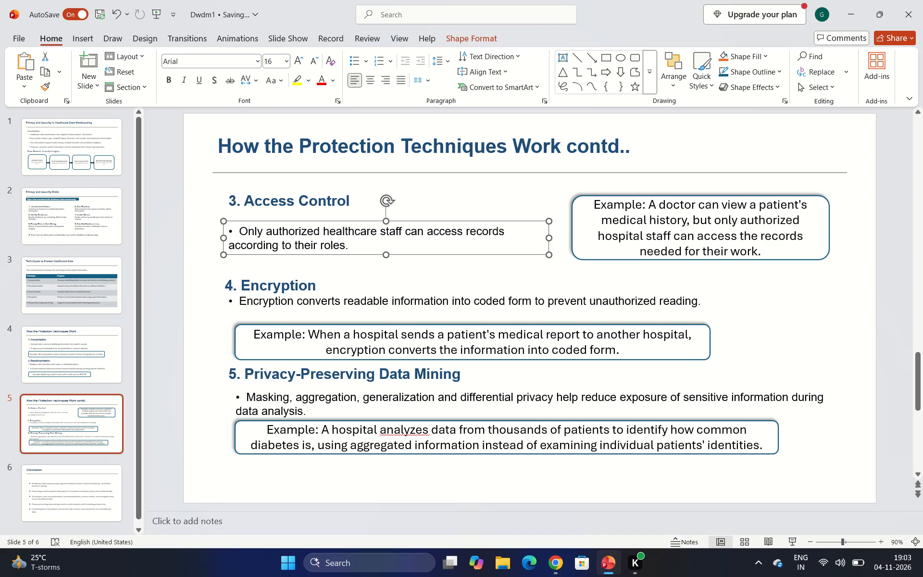
pyautogui.click(613, 227)
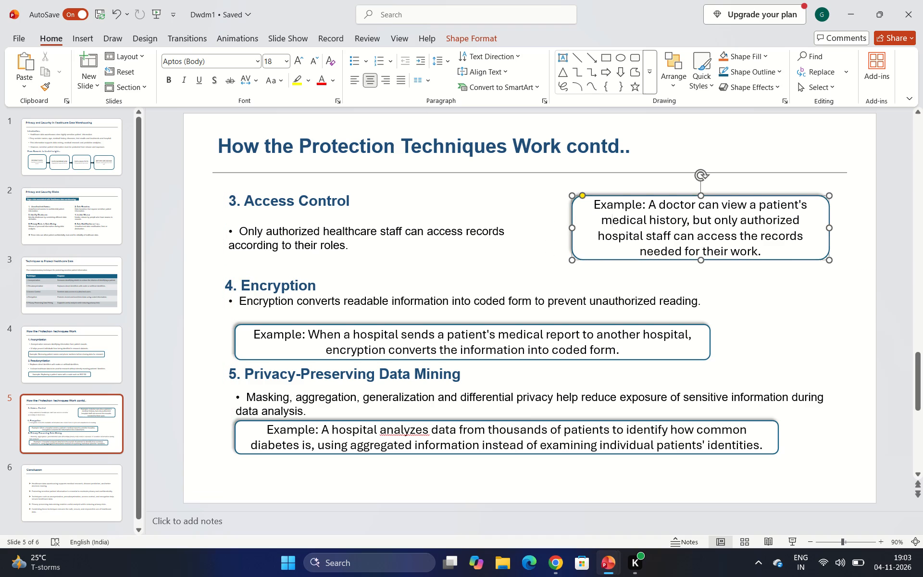
# Narrow the Encryption bullet's text box so its text wraps onto two lines, ending at "to prevent unauthorized reading.".
pyautogui.click(532, 306)
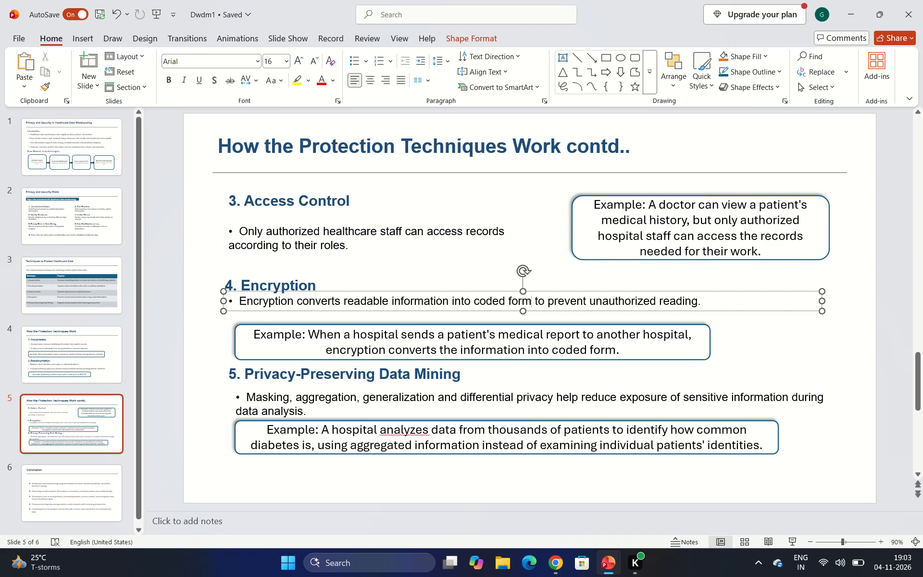
pyautogui.moveTo(823, 301); pyautogui.dragTo(619, 331)
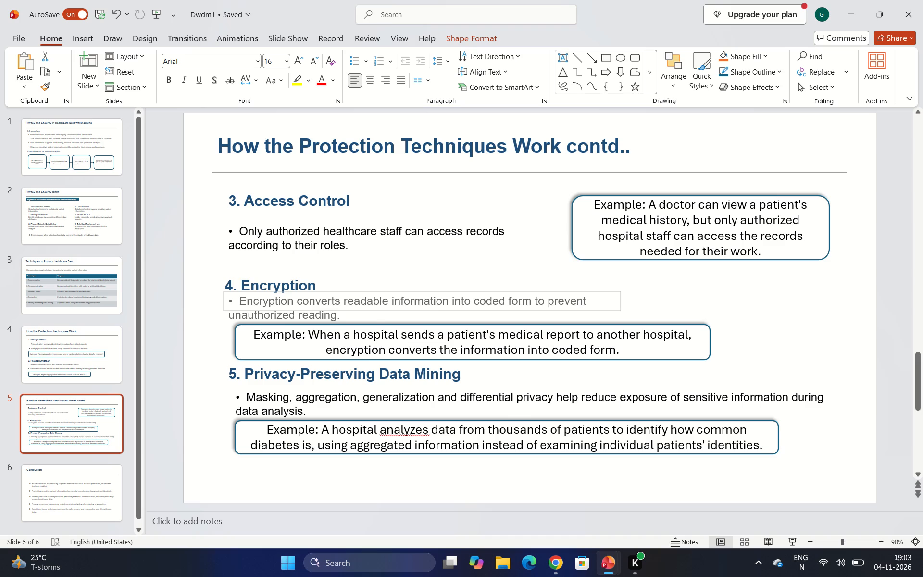
pyautogui.moveTo(619, 331); pyautogui.dragTo(545, 324)
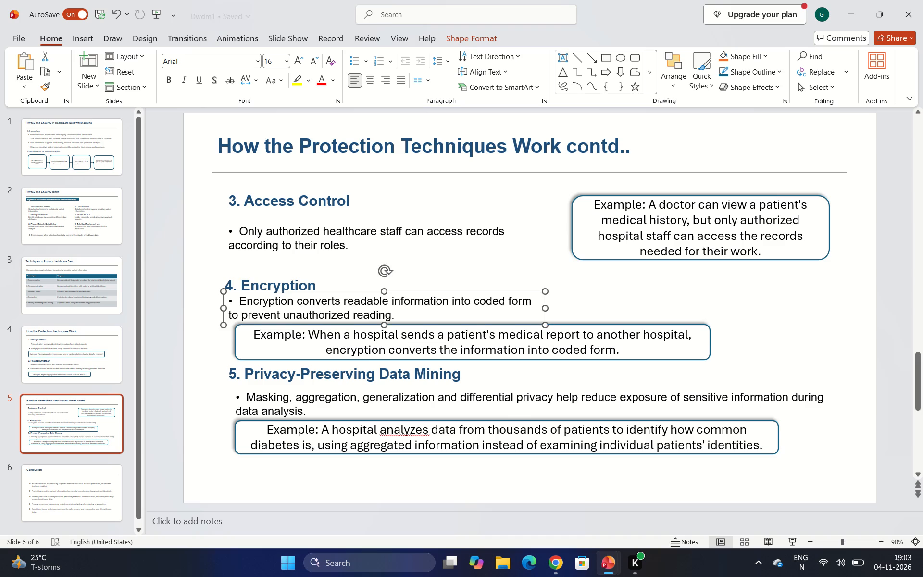
# Make the Encryption example box narrower from its left edge and taller so its text fits on four lines.
pyautogui.click(485, 350)
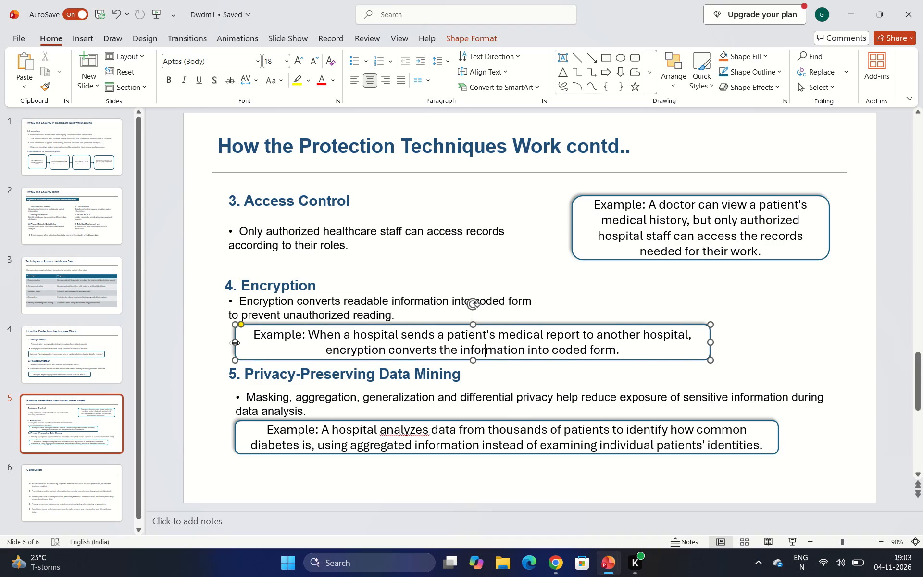
pyautogui.moveTo(235, 343); pyautogui.dragTo(470, 321)
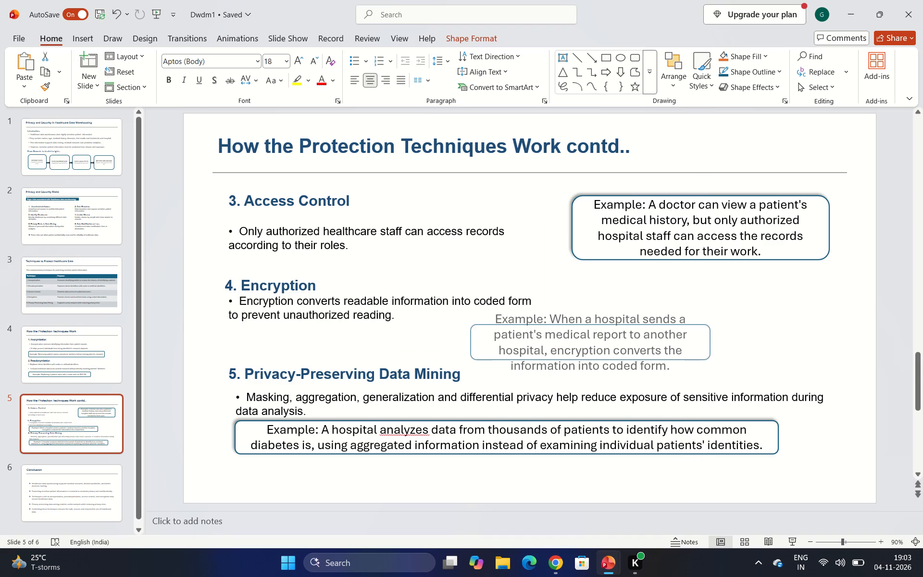
pyautogui.moveTo(470, 321); pyautogui.dragTo(472, 321)
pyautogui.moveTo(589, 325); pyautogui.dragTo(594, 283)
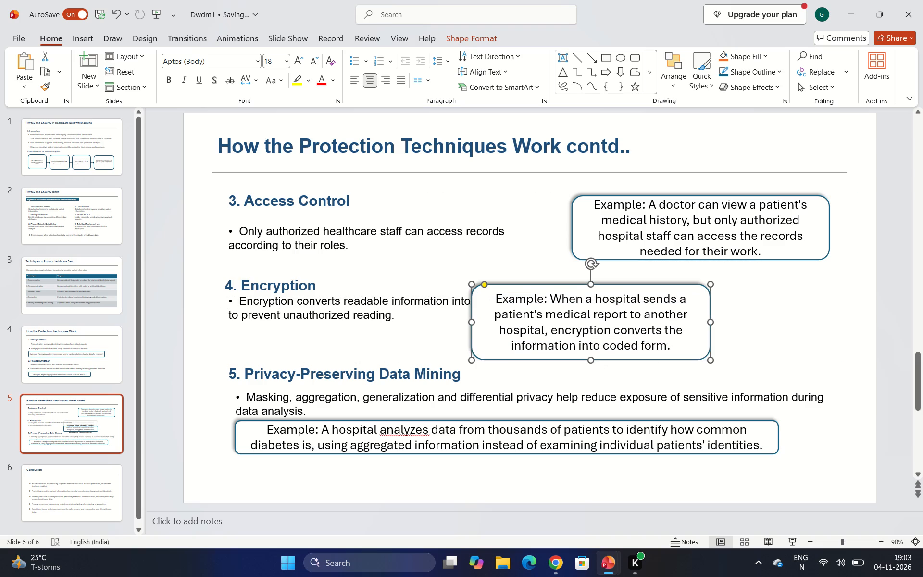
# Move the Encryption example box beside the Encryption text, left-aligned beneath the Access Control example box.
pyautogui.click(586, 322)
pyautogui.click(488, 326)
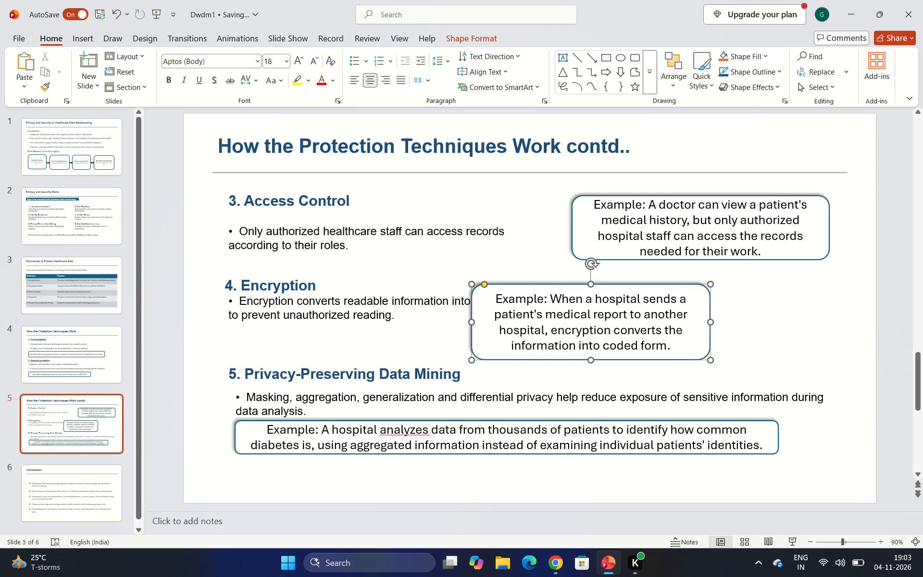
pyautogui.moveTo(488, 326); pyautogui.dragTo(588, 323)
pyautogui.click(587, 231)
pyautogui.moveTo(587, 231); pyautogui.dragTo(587, 233)
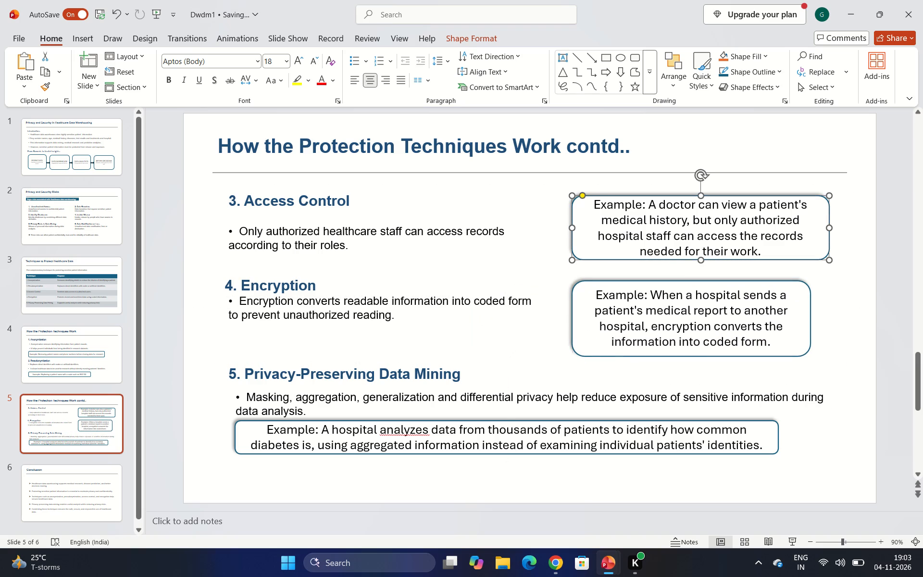
# Lower the Access Control example box slightly and narrow its right edge to match the width of the Encryption example box.
pyautogui.moveTo(587, 233); pyautogui.dragTo(587, 236)
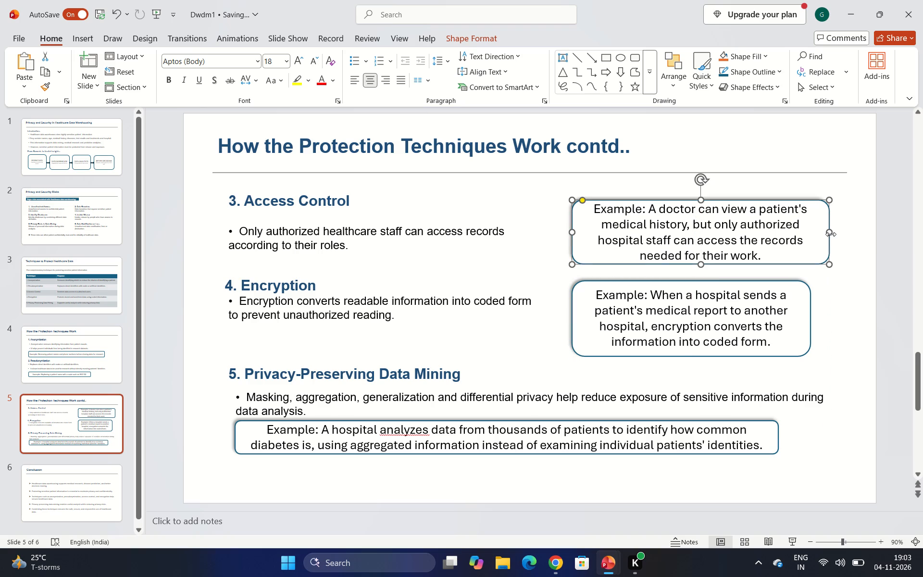
pyautogui.moveTo(830, 232); pyautogui.dragTo(807, 238)
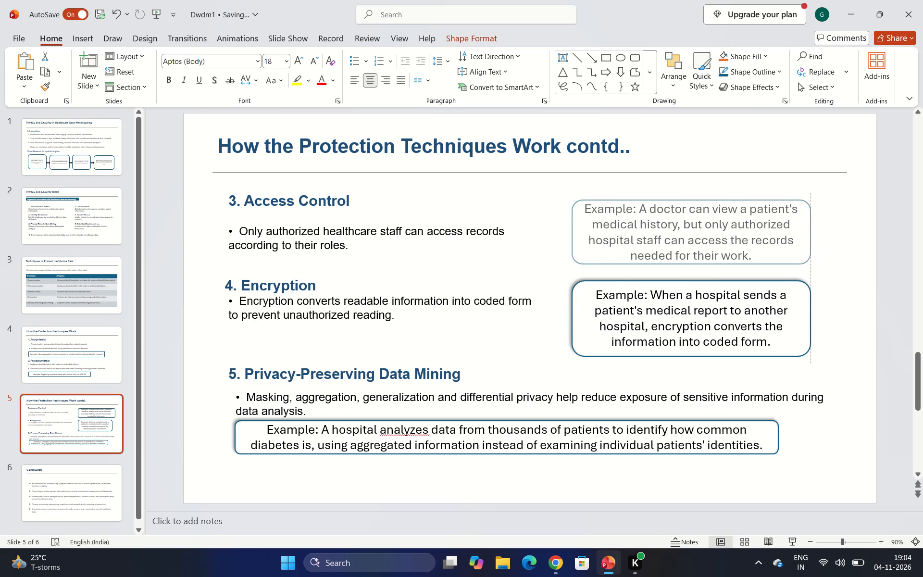
pyautogui.moveTo(807, 238); pyautogui.dragTo(809, 238)
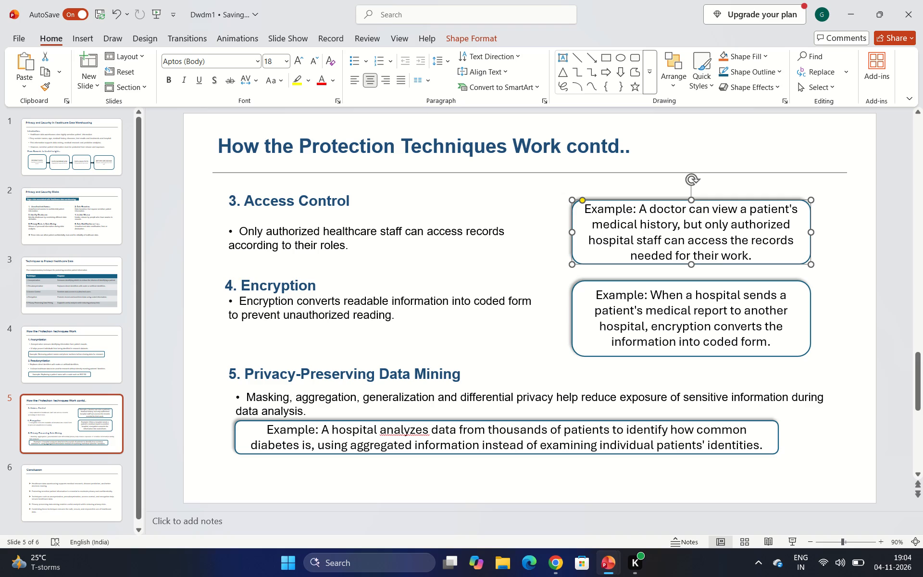
# Lower the Encryption bullet's text box to leave a gap below its heading, keeping it left-aligned with the Access Control bullet.
pyautogui.click(278, 310)
pyautogui.moveTo(278, 306); pyautogui.dragTo(293, 327)
pyautogui.moveTo(431, 354); pyautogui.dragTo(436, 311)
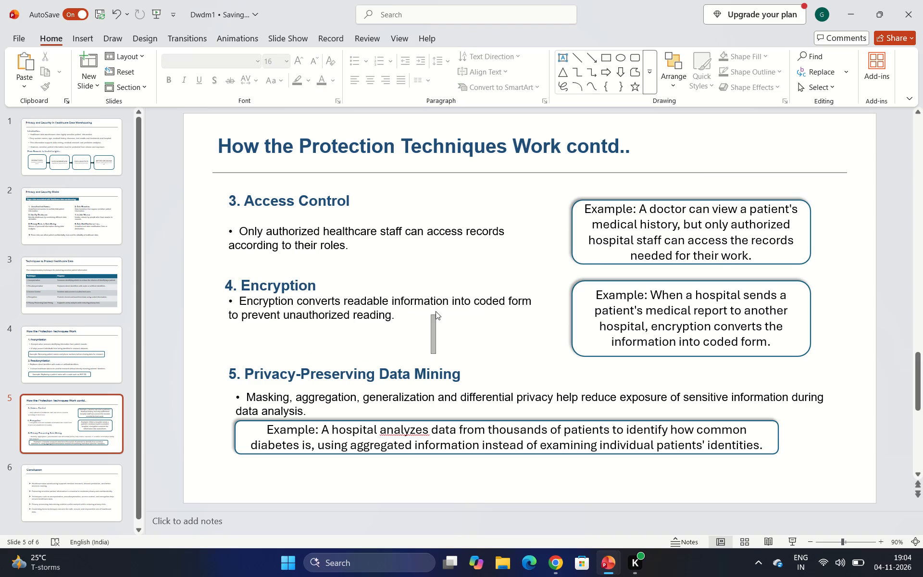
pyautogui.moveTo(436, 311); pyautogui.dragTo(436, 312)
pyautogui.click(436, 312)
pyautogui.click(436, 312)
pyautogui.click(449, 316)
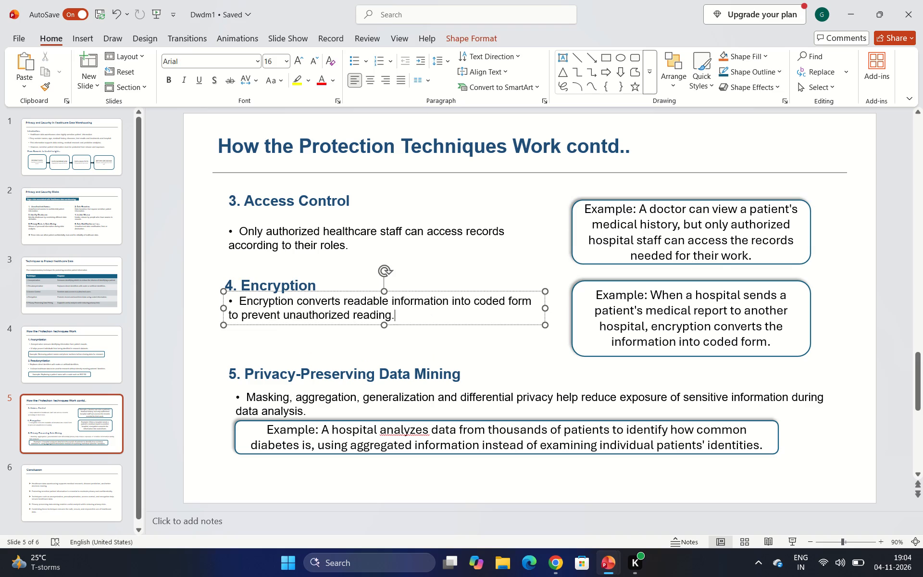
pyautogui.moveTo(498, 324); pyautogui.dragTo(505, 349)
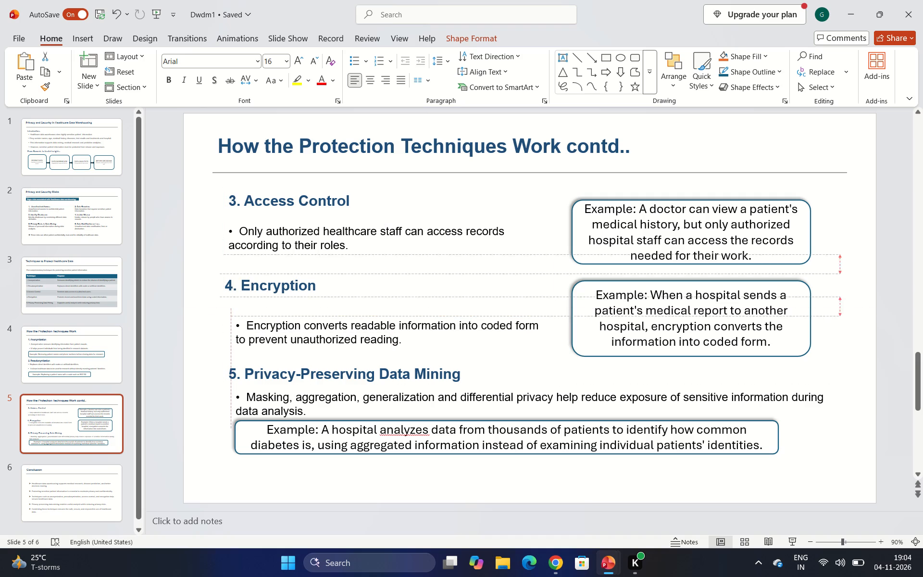
pyautogui.moveTo(505, 349); pyautogui.dragTo(497, 342)
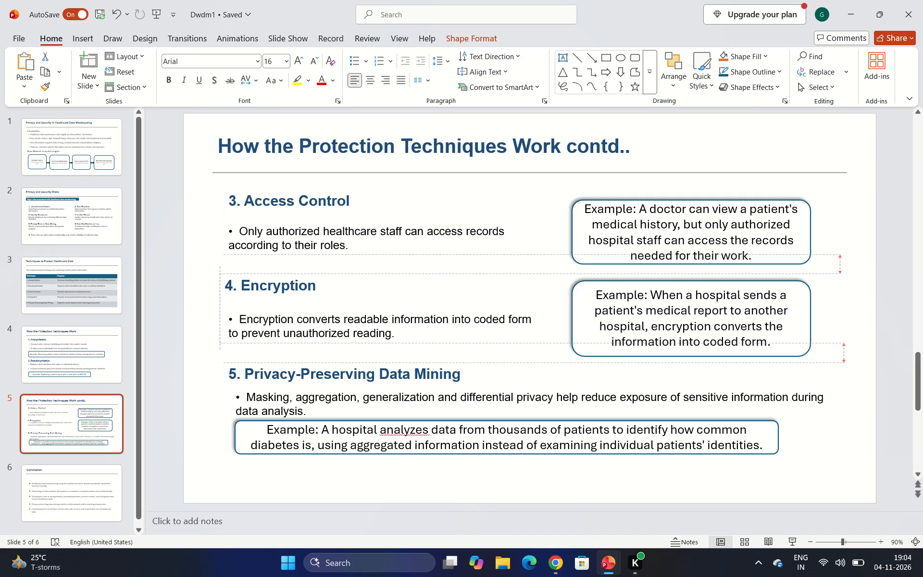
pyautogui.moveTo(497, 342); pyautogui.dragTo(498, 342)
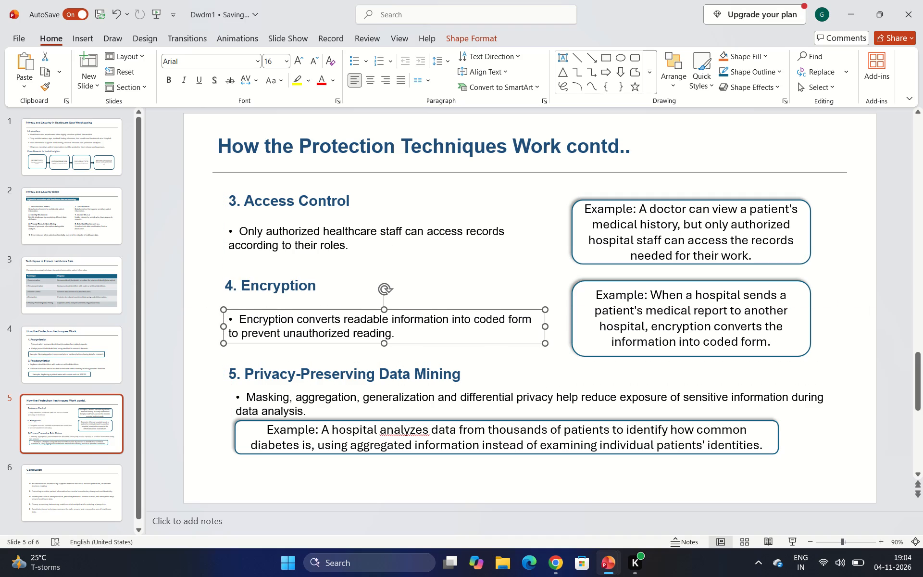
# Narrow the Privacy-Preserving Data Mining bullet's text box so it wraps onto three lines, ending at "sensitive information during data analysis.".
pyautogui.click(458, 401)
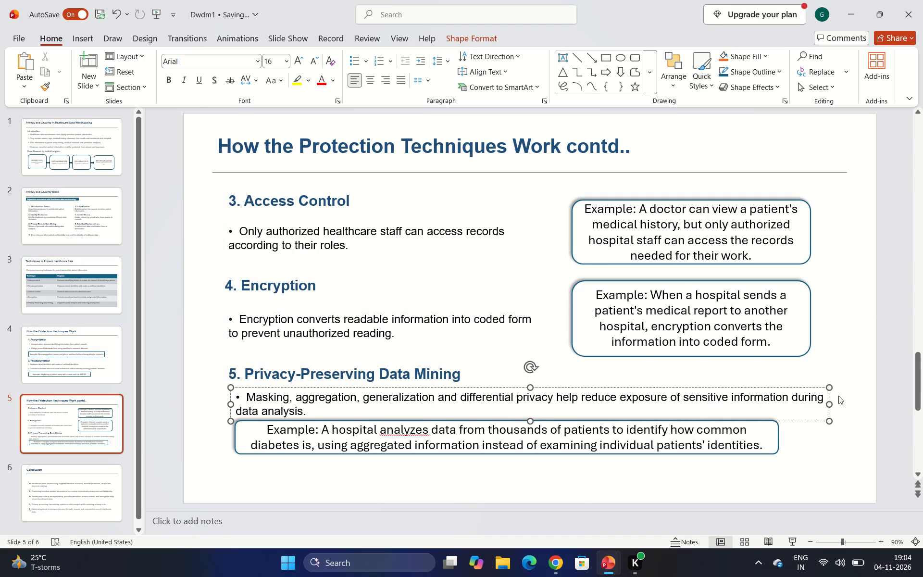
pyautogui.moveTo(830, 405); pyautogui.dragTo(566, 444, button='right')
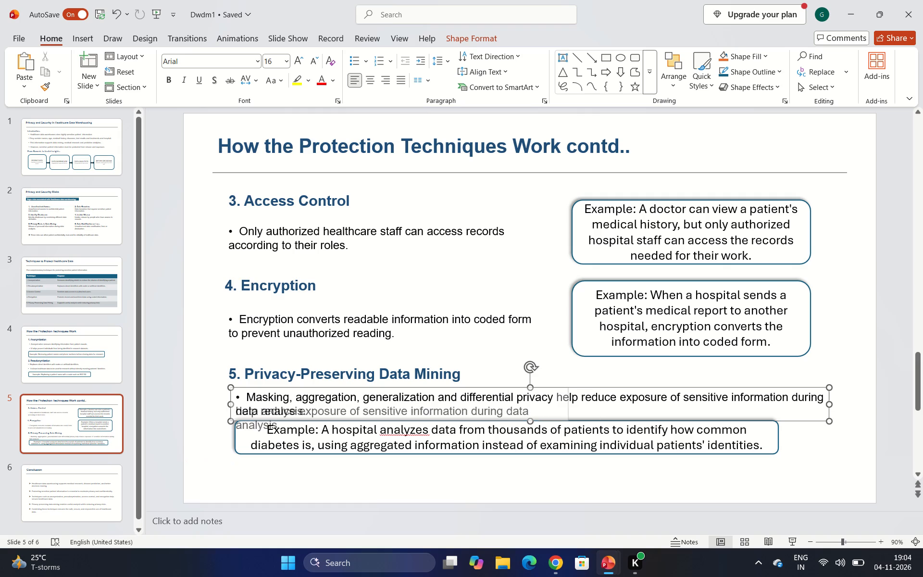
pyautogui.moveTo(566, 444); pyautogui.dragTo(490, 431, button='right')
# Make the Privacy-Preserving Data Mining example box narrower from its left edge and taller so its text fits on five lines.
pyautogui.click(576, 439)
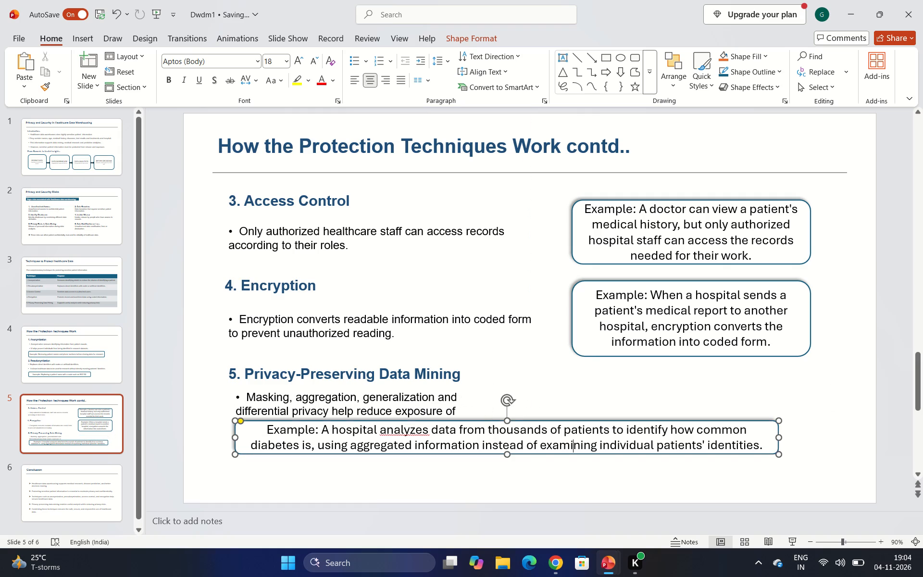
pyautogui.moveTo(234, 439); pyautogui.dragTo(529, 419)
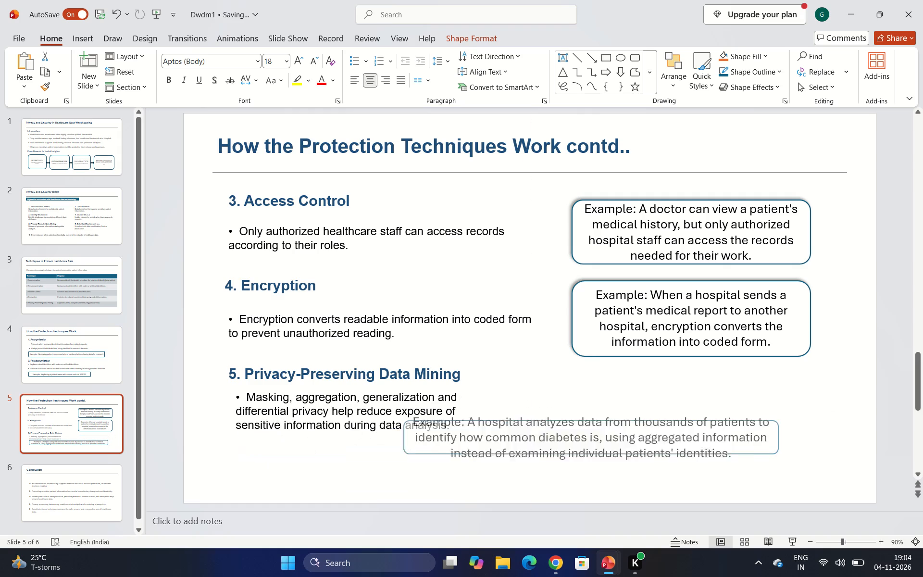
pyautogui.moveTo(529, 419); pyautogui.dragTo(542, 404)
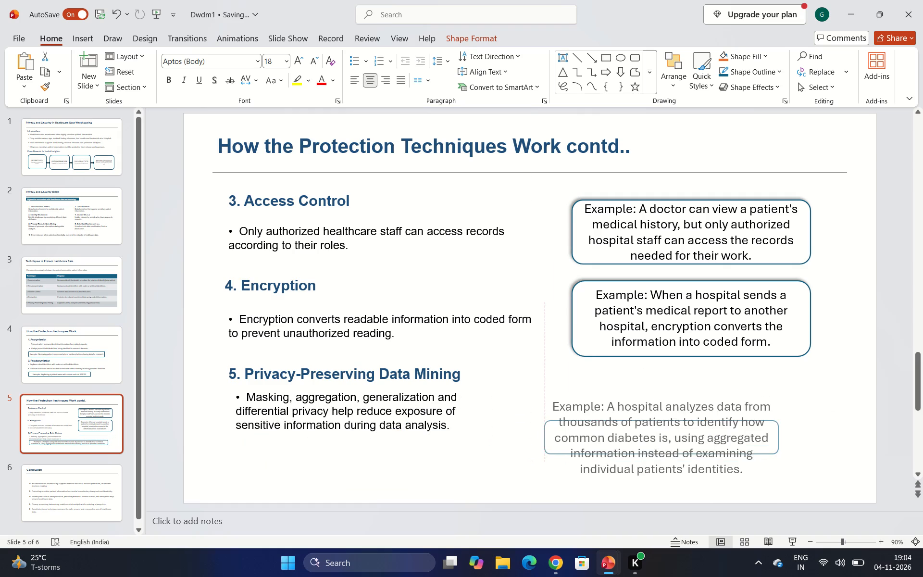
pyautogui.moveTo(542, 404); pyautogui.dragTo(540, 404)
pyautogui.moveTo(658, 420); pyautogui.dragTo(658, 416, button='right')
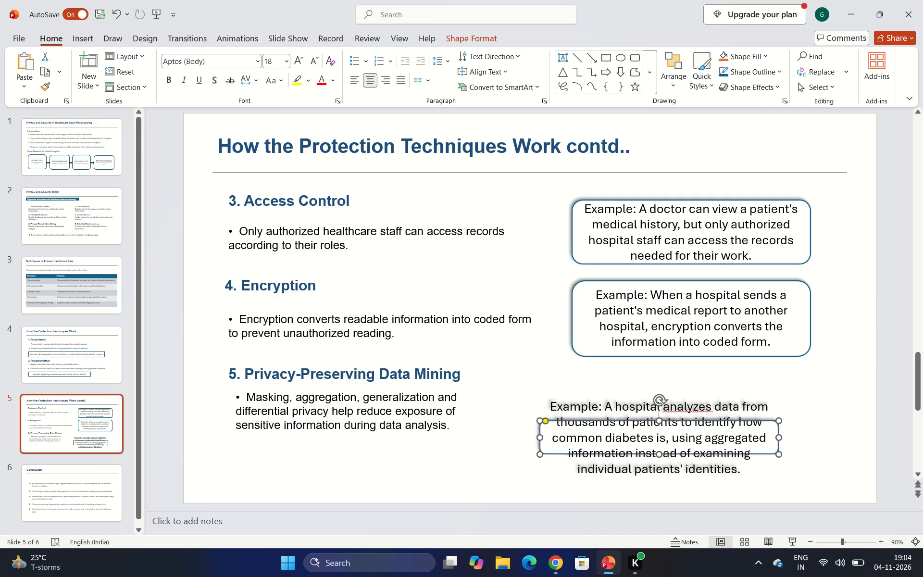
pyautogui.moveTo(658, 416); pyautogui.dragTo(667, 349, button='right')
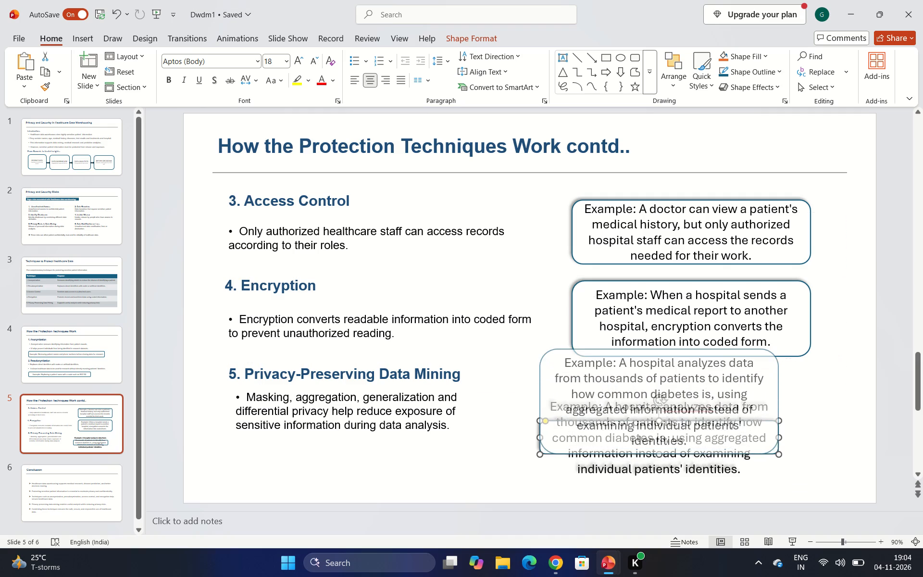
pyautogui.moveTo(667, 349); pyautogui.dragTo(671, 377, button='right')
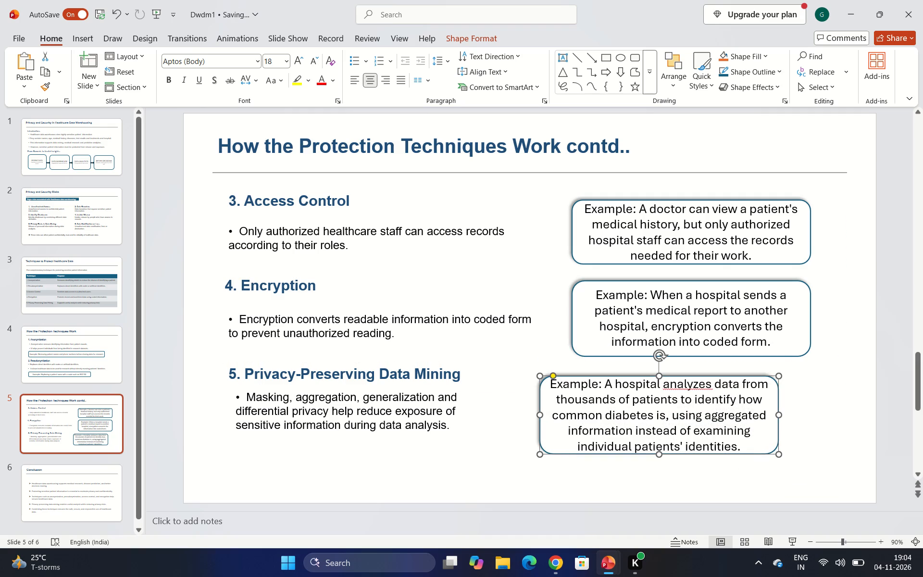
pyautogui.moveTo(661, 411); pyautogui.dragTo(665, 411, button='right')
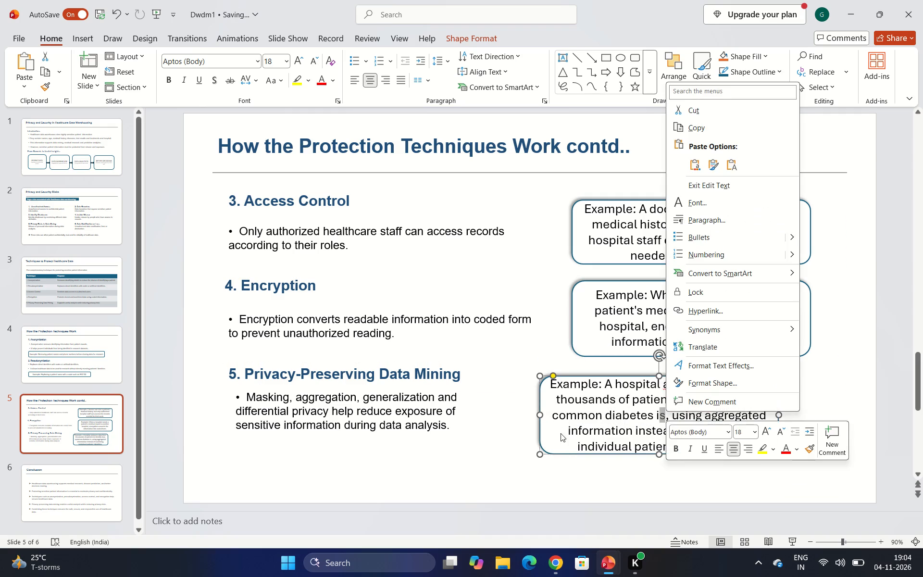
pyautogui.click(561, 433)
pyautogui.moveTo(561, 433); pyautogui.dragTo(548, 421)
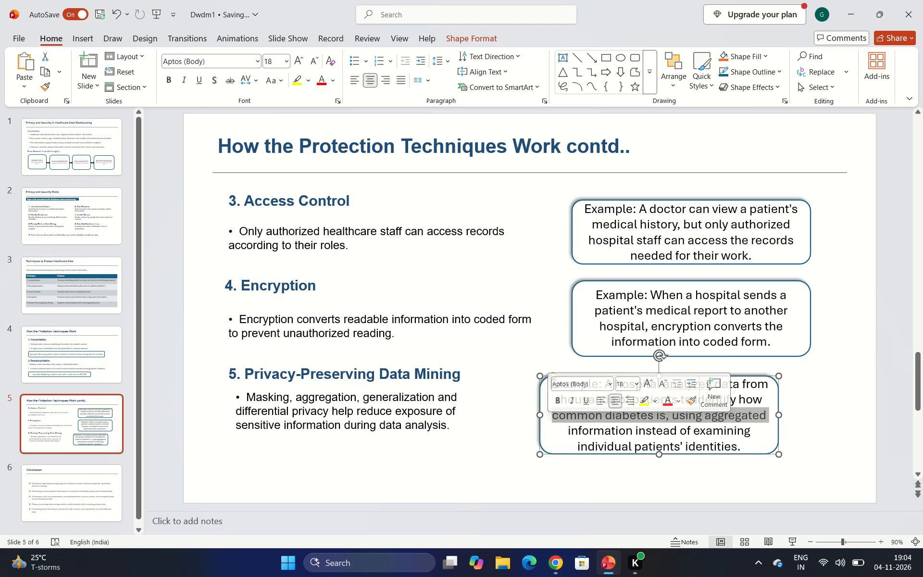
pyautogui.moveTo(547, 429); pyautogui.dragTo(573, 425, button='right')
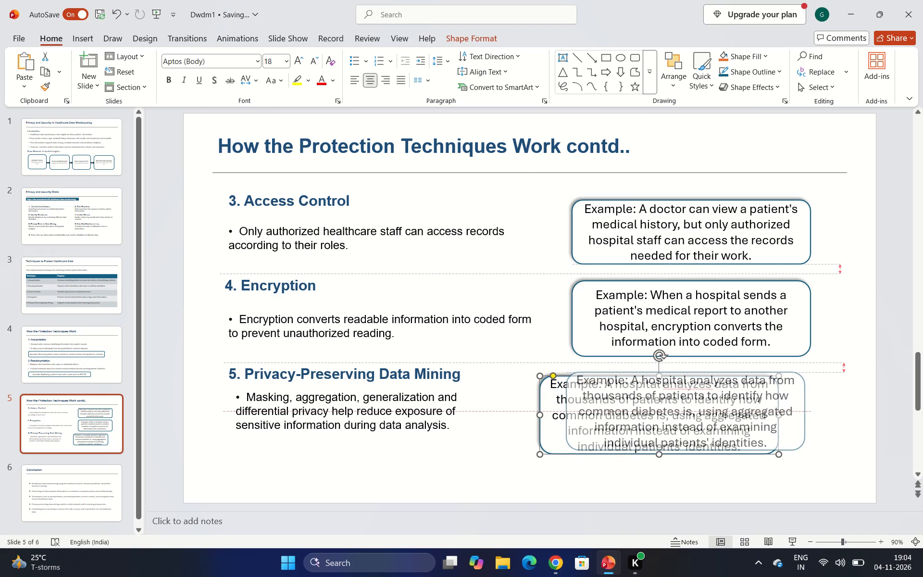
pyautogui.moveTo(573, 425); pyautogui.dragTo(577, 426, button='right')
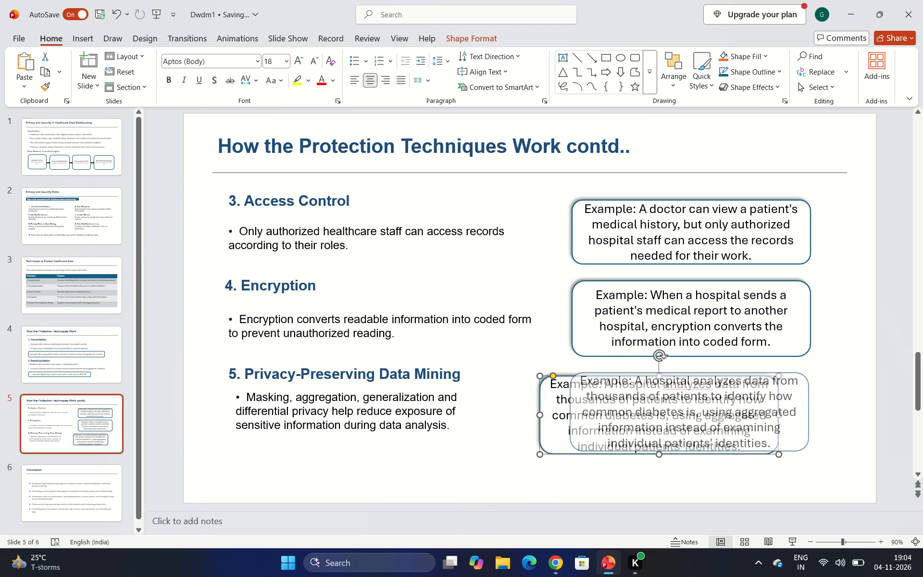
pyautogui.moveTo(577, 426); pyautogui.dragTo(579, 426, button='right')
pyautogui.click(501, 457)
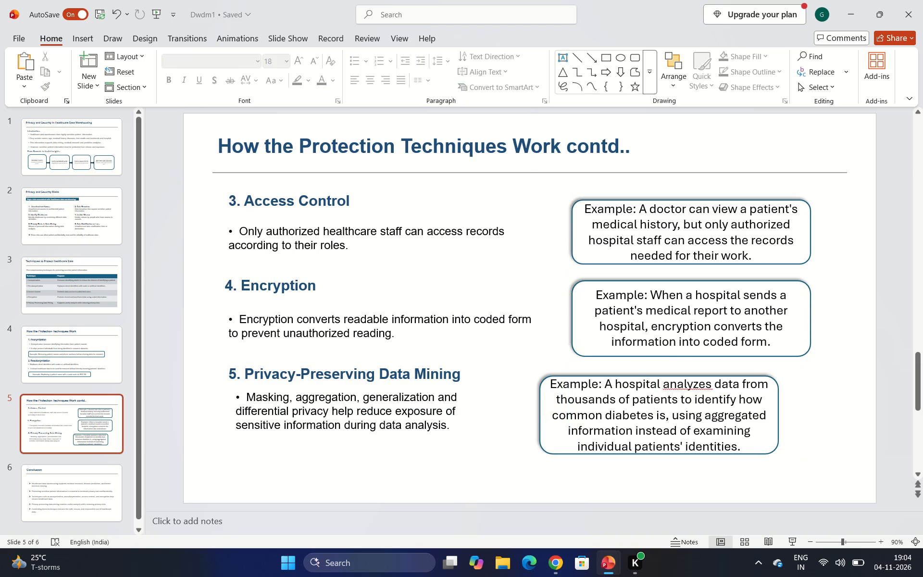
# Move the Privacy-Preserving Data Mining example box beneath the Encryption example box, aligned with its left and right edges.
pyautogui.click(558, 437)
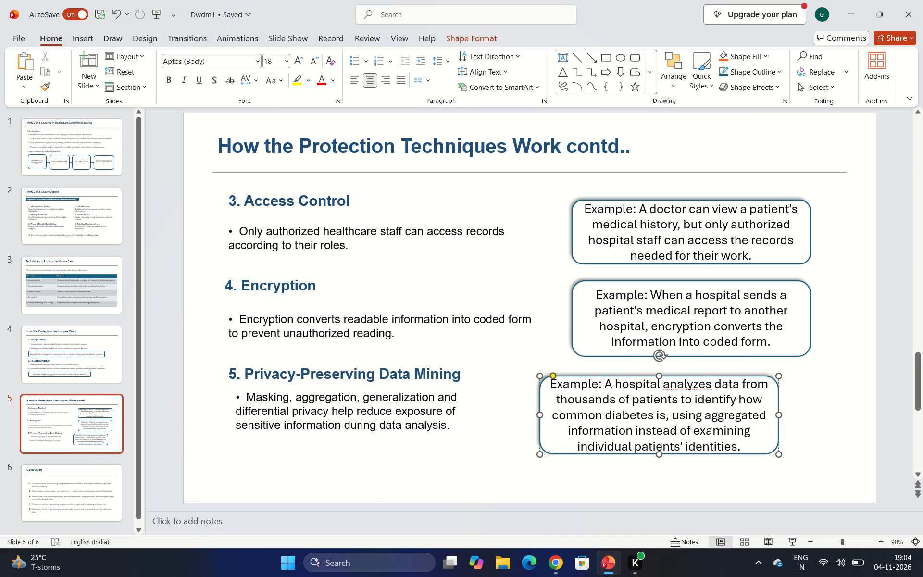
pyautogui.moveTo(543, 427); pyautogui.dragTo(575, 421, button='right')
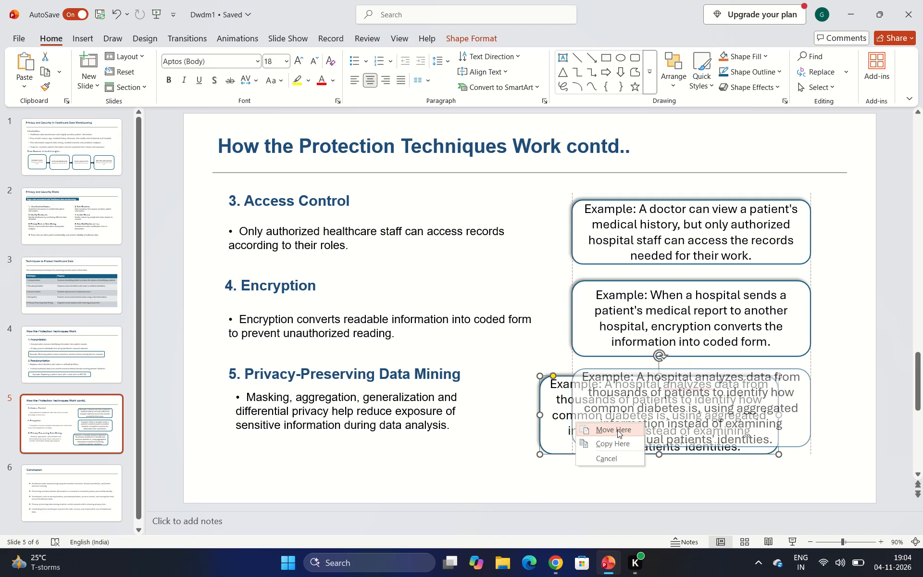
pyautogui.click(617, 430)
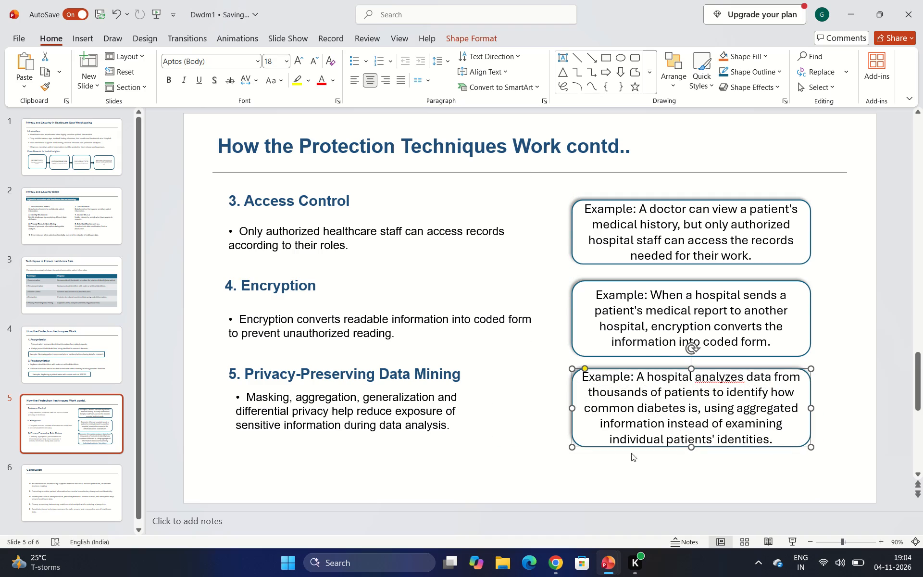
pyautogui.click(525, 467)
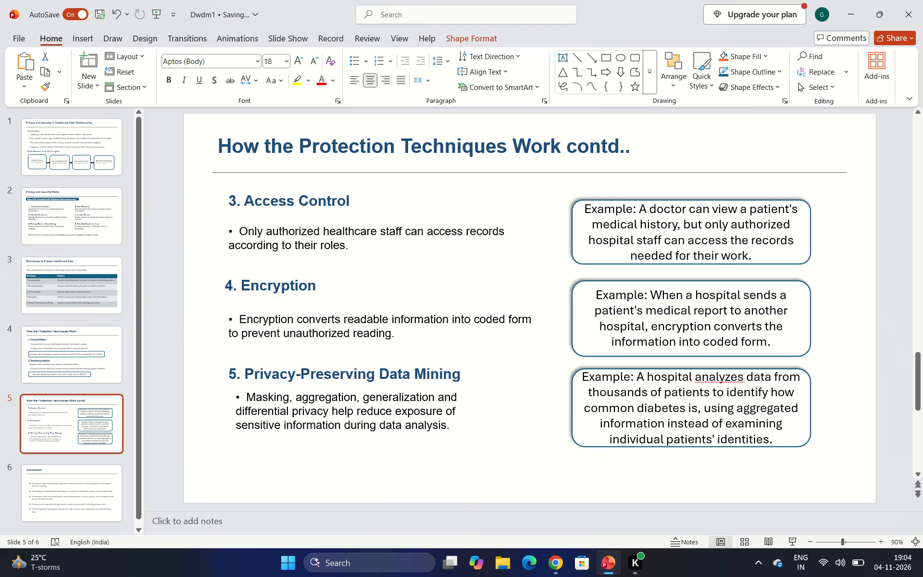
# Shift the Privacy-Preserving Data Mining bullet slightly down and left, and widen its text box so the last line reads "during data analysis.".
pyautogui.click(249, 408)
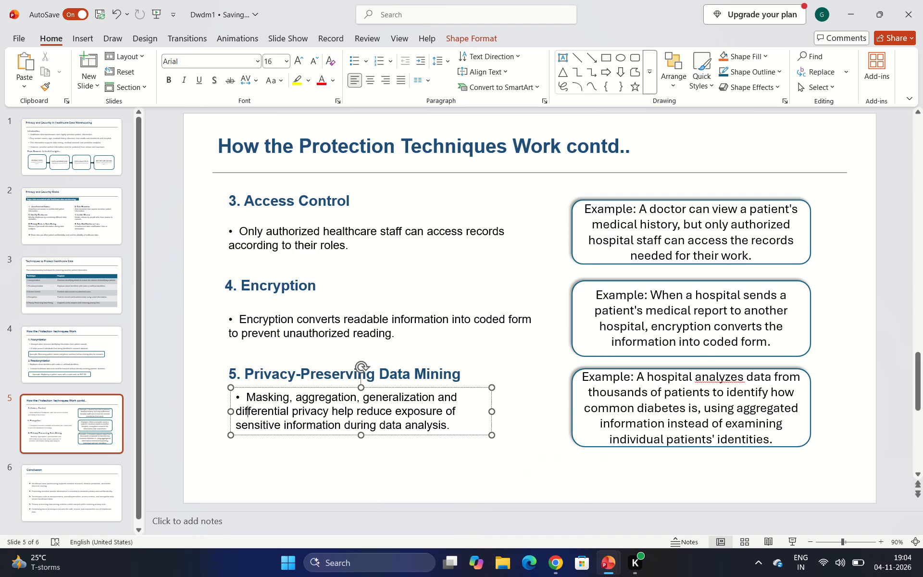
pyautogui.moveTo(273, 410); pyautogui.dragTo(277, 419, button='right')
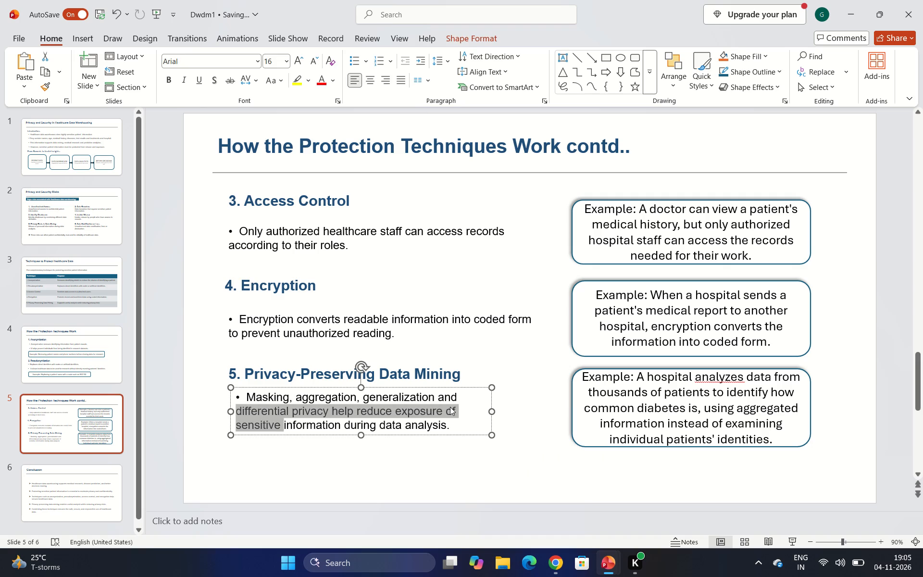
pyautogui.click(468, 406)
pyautogui.click(468, 406)
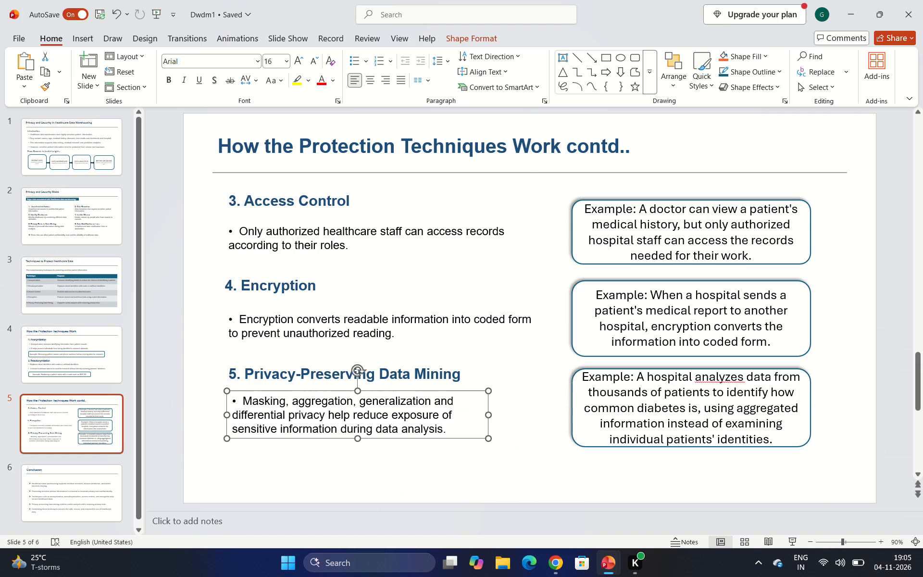
pyautogui.moveTo(487, 416); pyautogui.dragTo(529, 412, button='right')
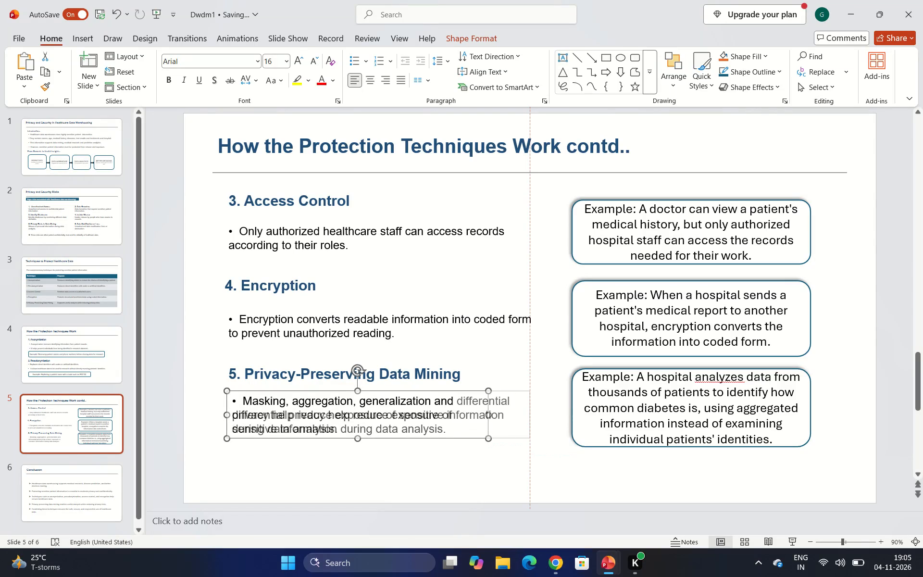
pyautogui.moveTo(529, 412); pyautogui.dragTo(527, 410, button='right')
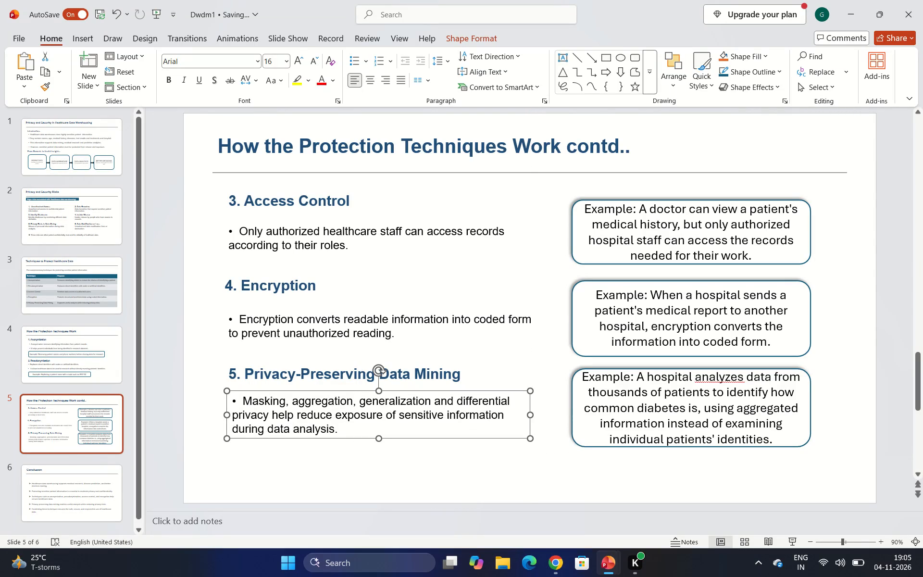
# Narrow the Access Control bullet's text box so its second line reads "access records according to their roles.".
pyautogui.click(315, 235)
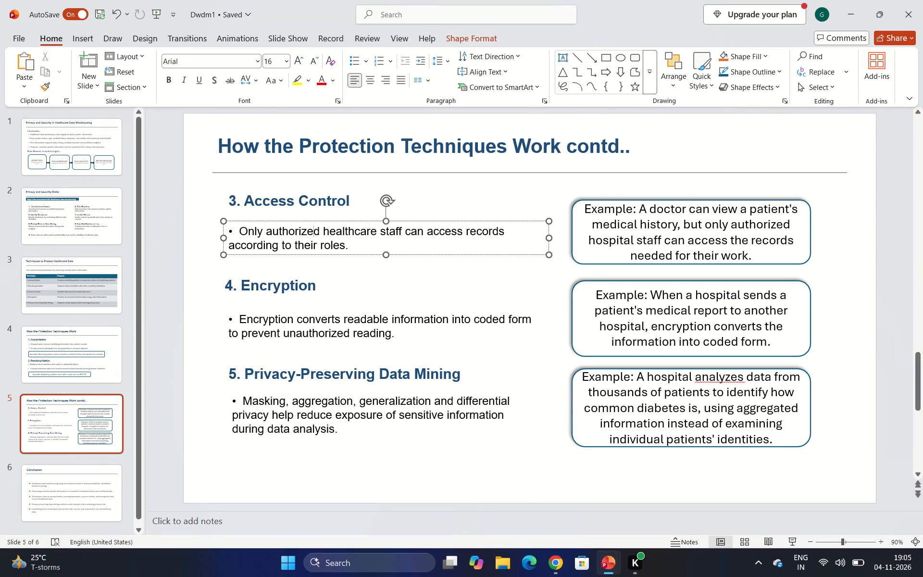
pyautogui.moveTo(548, 237); pyautogui.dragTo(534, 238)
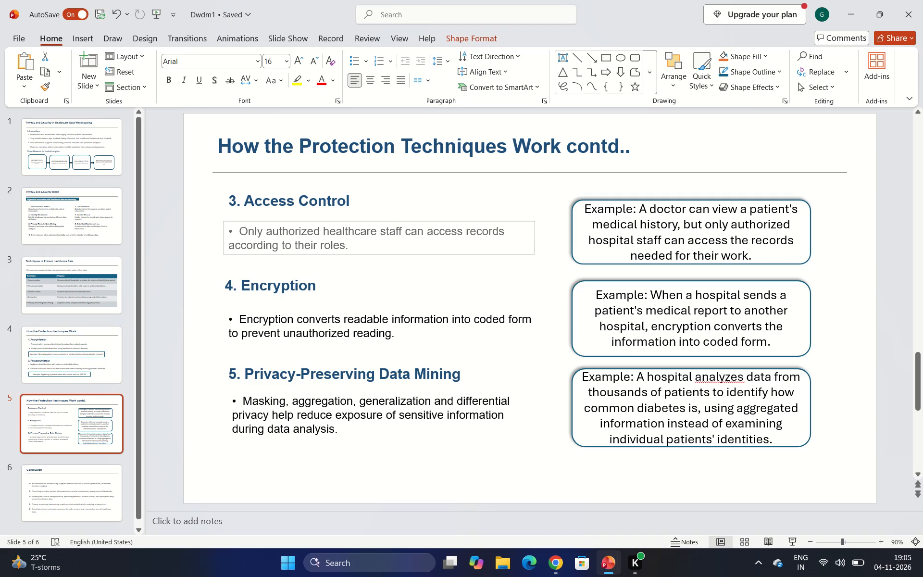
pyautogui.moveTo(534, 238); pyautogui.dragTo(506, 236)
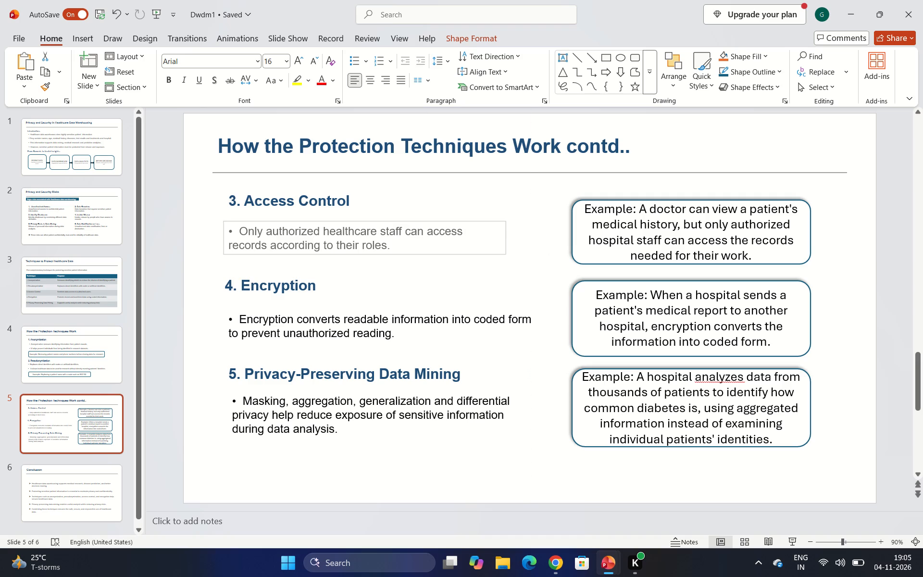
pyautogui.moveTo(506, 236); pyautogui.dragTo(536, 235)
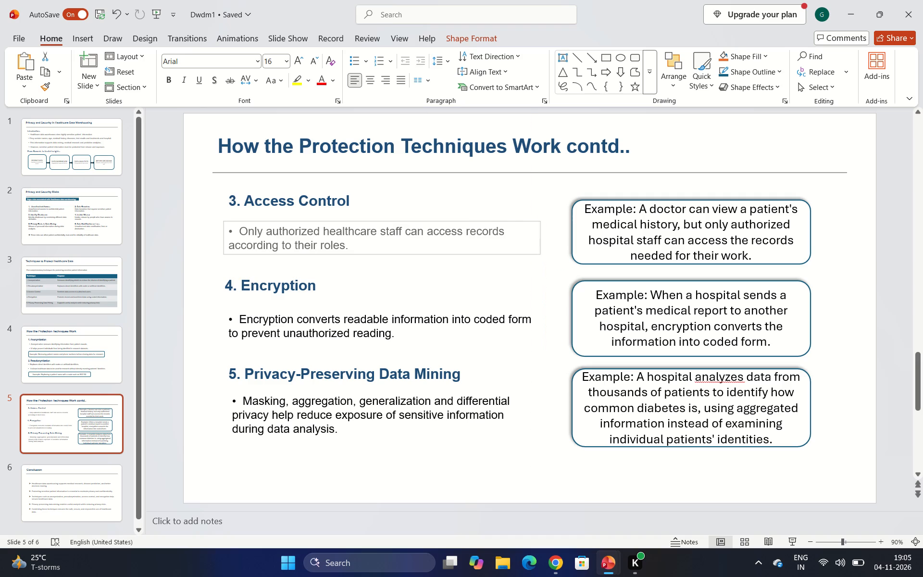
pyautogui.moveTo(536, 235); pyautogui.dragTo(435, 239)
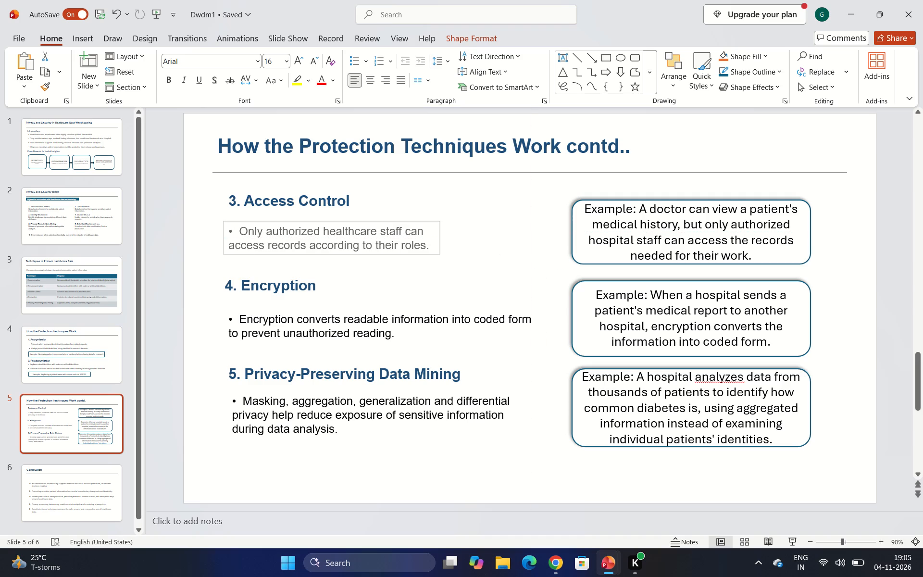
pyautogui.moveTo(435, 239); pyautogui.dragTo(433, 243)
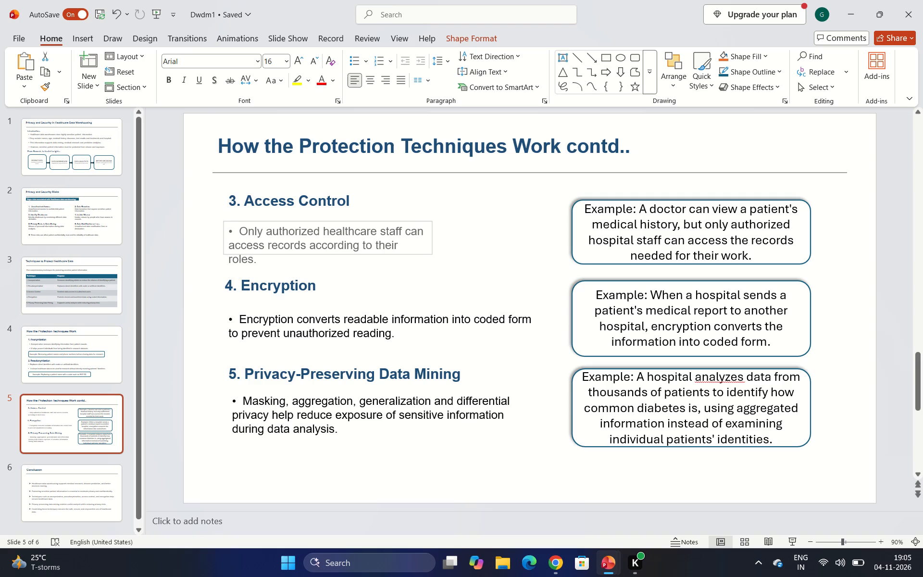
pyautogui.moveTo(433, 243); pyautogui.dragTo(393, 239)
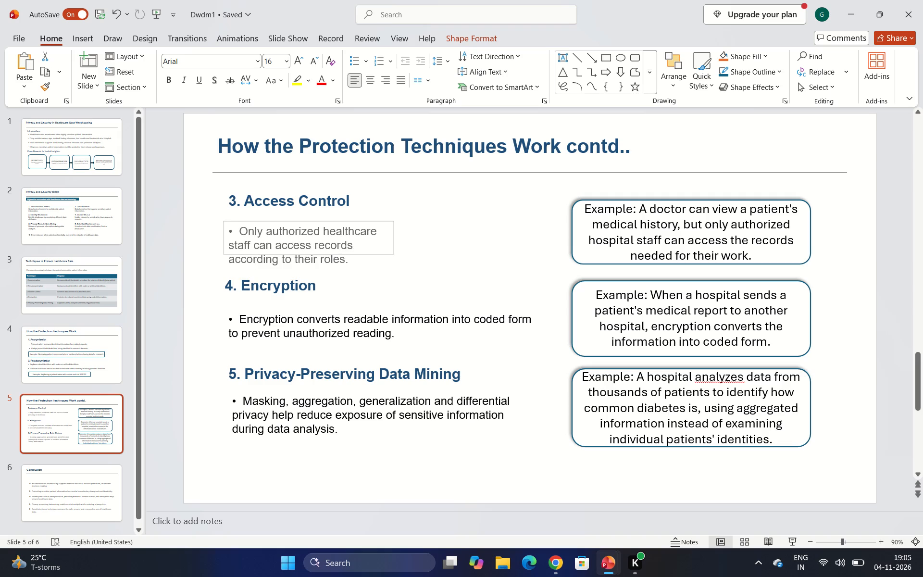
pyautogui.moveTo(393, 239); pyautogui.dragTo(396, 245)
pyautogui.moveTo(396, 245); pyautogui.dragTo(426, 260)
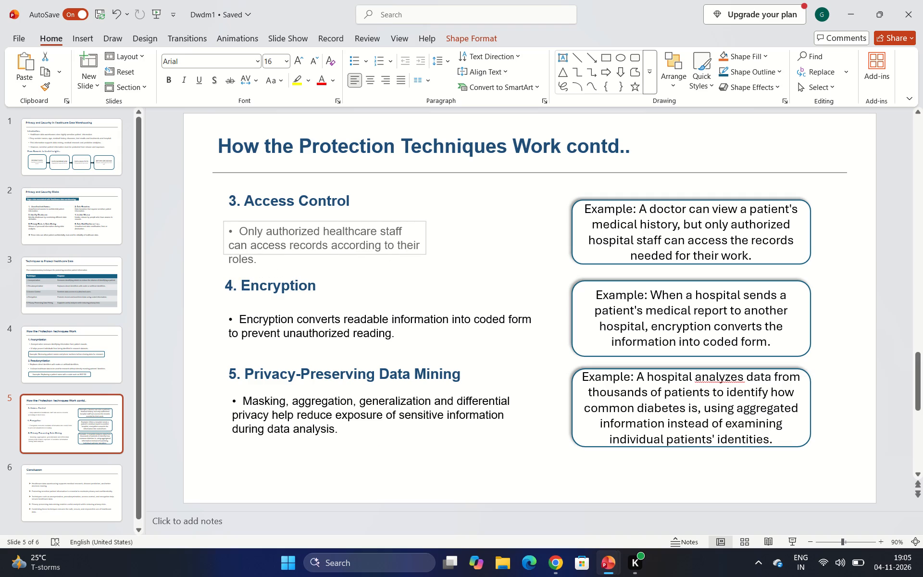
pyautogui.moveTo(426, 260); pyautogui.dragTo(439, 264)
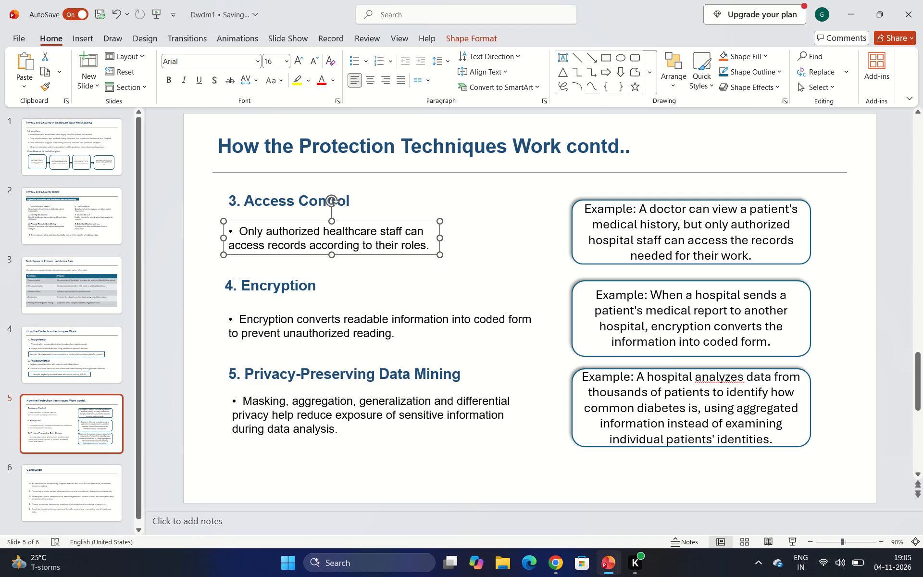
# Narrow the Encryption bullet's text box so its second line reads "coded form to prevent unauthorized reading.".
pyautogui.click(436, 331)
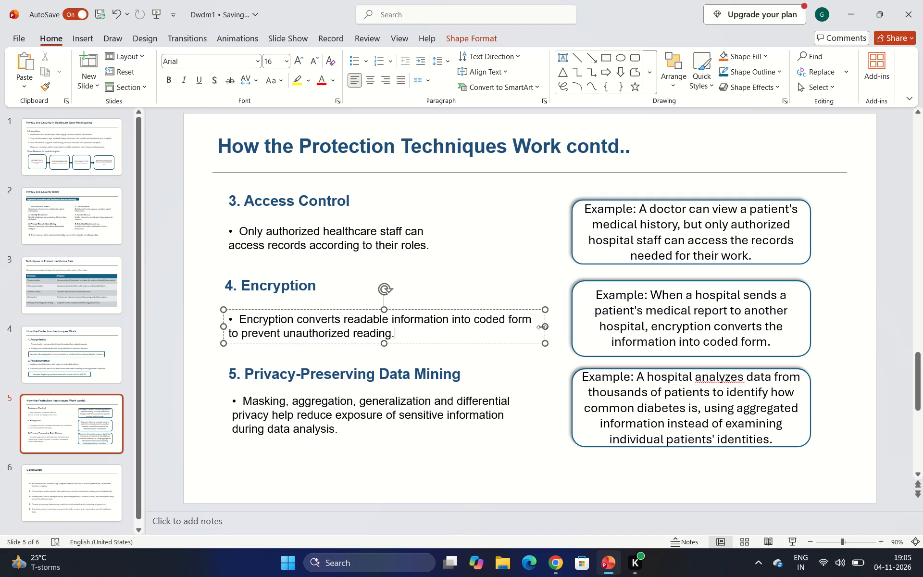
pyautogui.moveTo(542, 327); pyautogui.dragTo(464, 332, button='right')
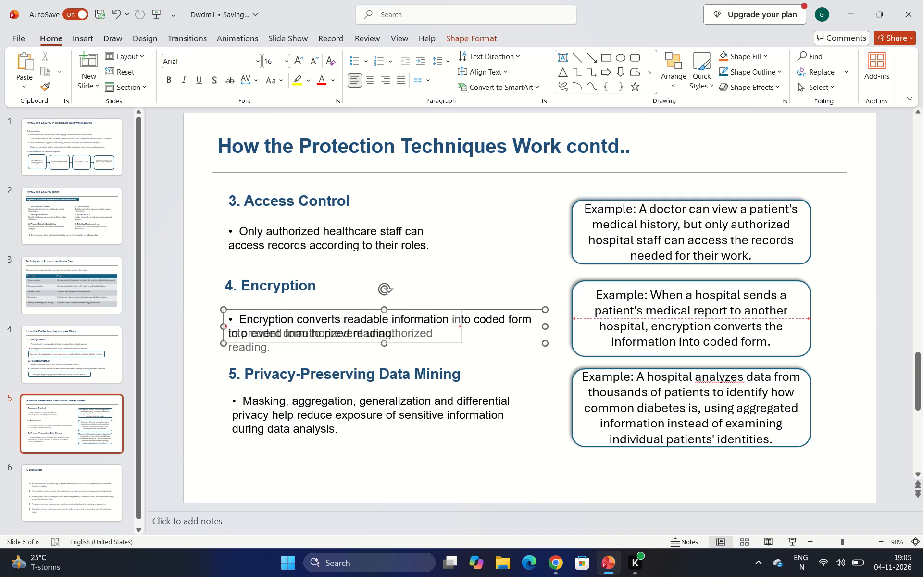
pyautogui.moveTo(464, 332); pyautogui.dragTo(482, 330, button='right')
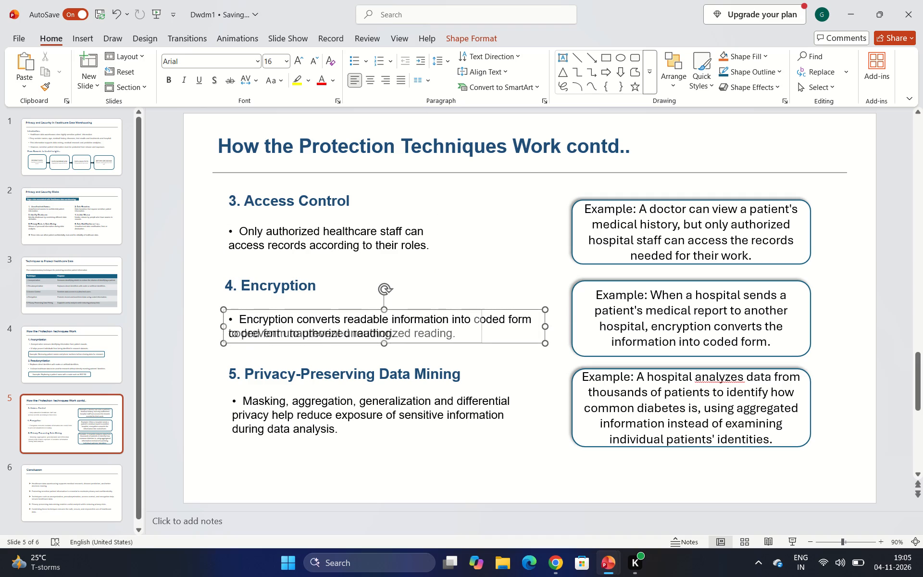
pyautogui.moveTo(482, 330); pyautogui.dragTo(483, 330, button='right')
# Narrow the Privacy-Preserving Data Mining bullet's text box so its last line reads "sensitive information during data analysis.".
pyautogui.click(404, 430)
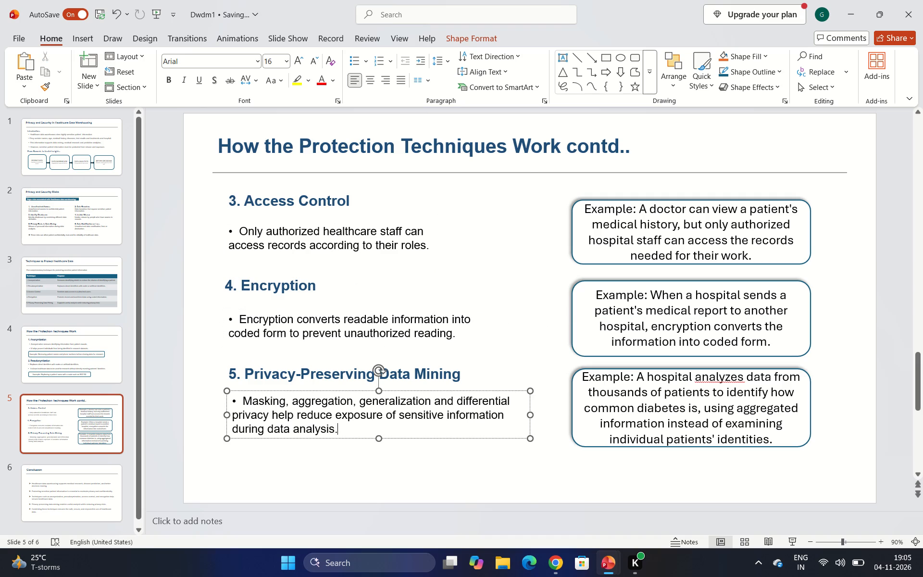
pyautogui.moveTo(531, 416); pyautogui.dragTo(508, 418, button='right')
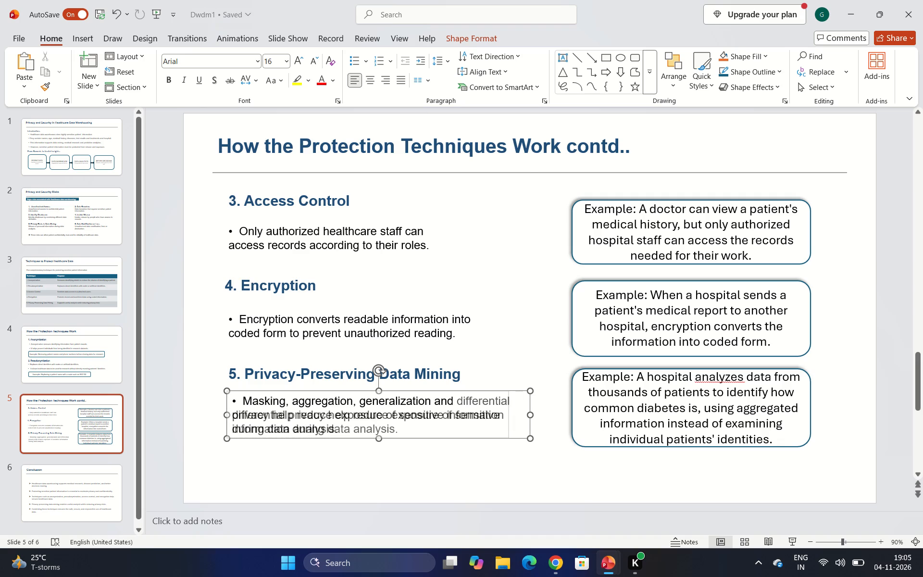
pyautogui.moveTo(508, 418); pyautogui.dragTo(504, 419, button='right')
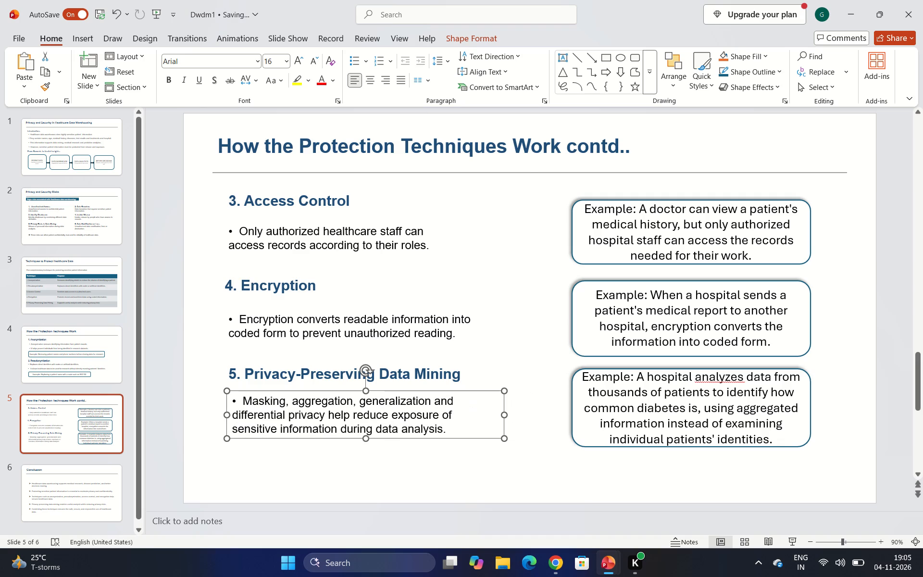
pyautogui.moveTo(503, 415); pyautogui.dragTo(486, 417)
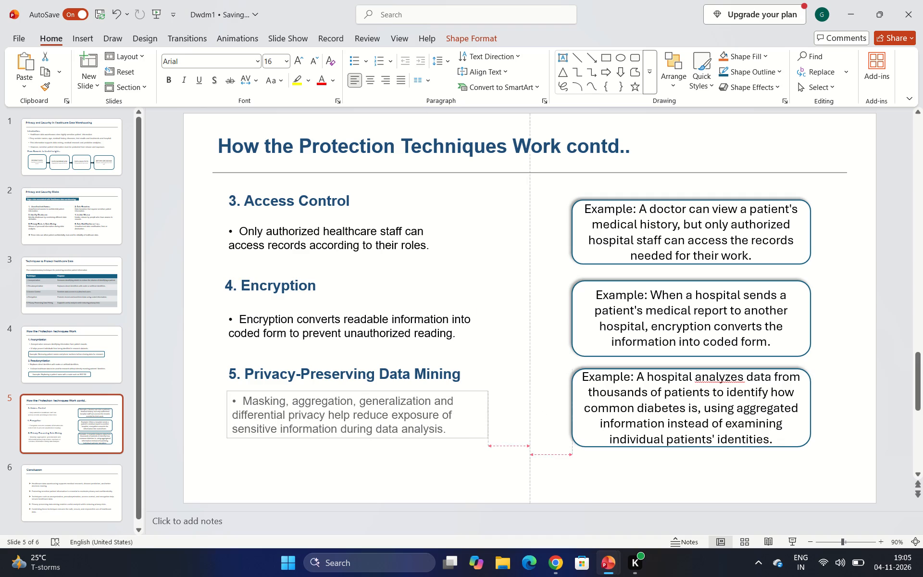
pyautogui.moveTo(486, 417); pyautogui.dragTo(474, 416)
pyautogui.click(473, 469)
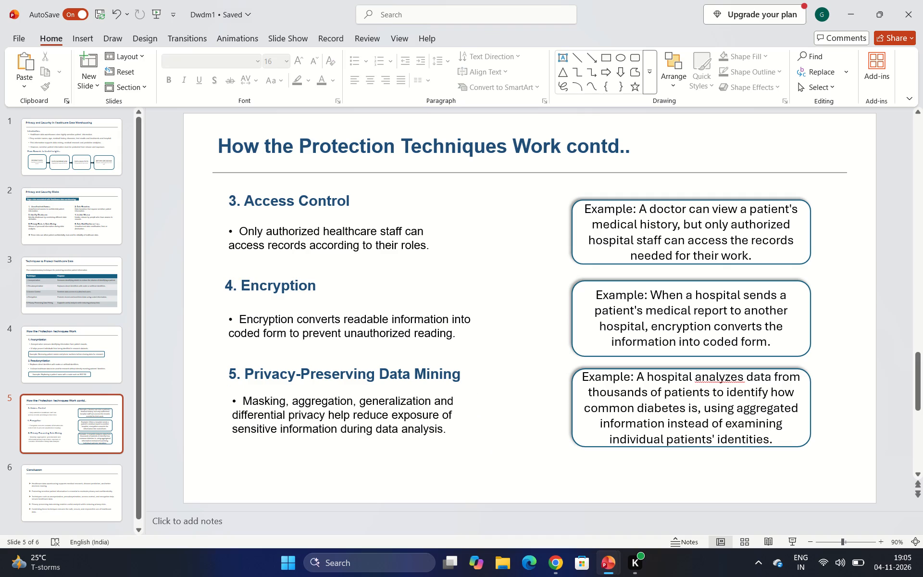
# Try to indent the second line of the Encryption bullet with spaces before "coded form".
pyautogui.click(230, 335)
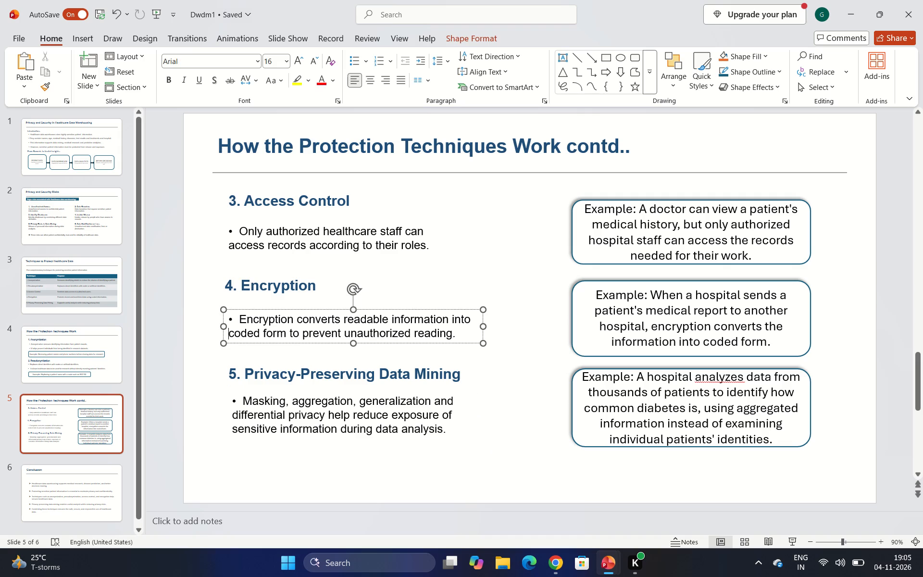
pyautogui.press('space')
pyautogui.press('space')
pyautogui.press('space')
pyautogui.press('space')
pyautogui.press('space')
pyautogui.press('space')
# Remove the bullet character and leading spaces from the Access Control description.
pyautogui.click(229, 231)
pyautogui.click(242, 231)
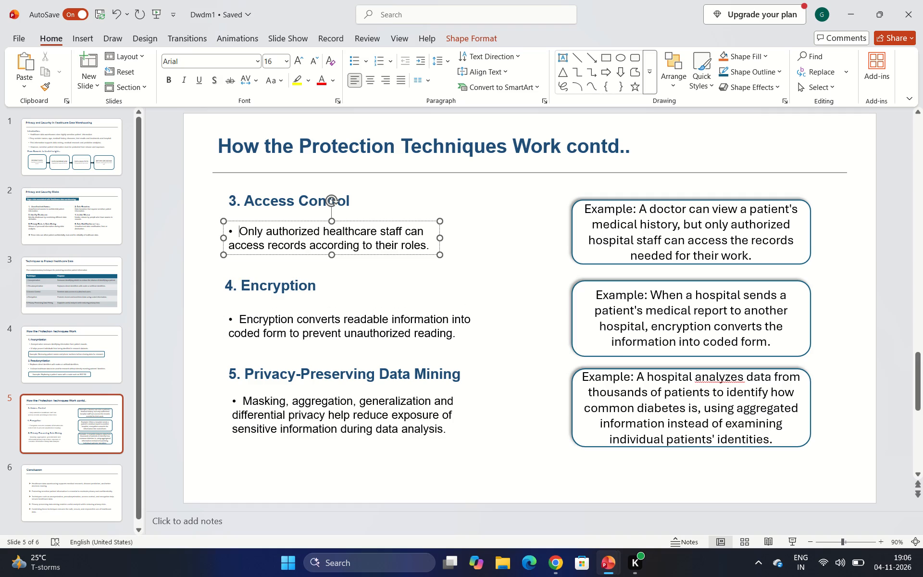
pyautogui.press('BackSpace')
pyautogui.press('BackSpace')
pyautogui.press('BackSpace')
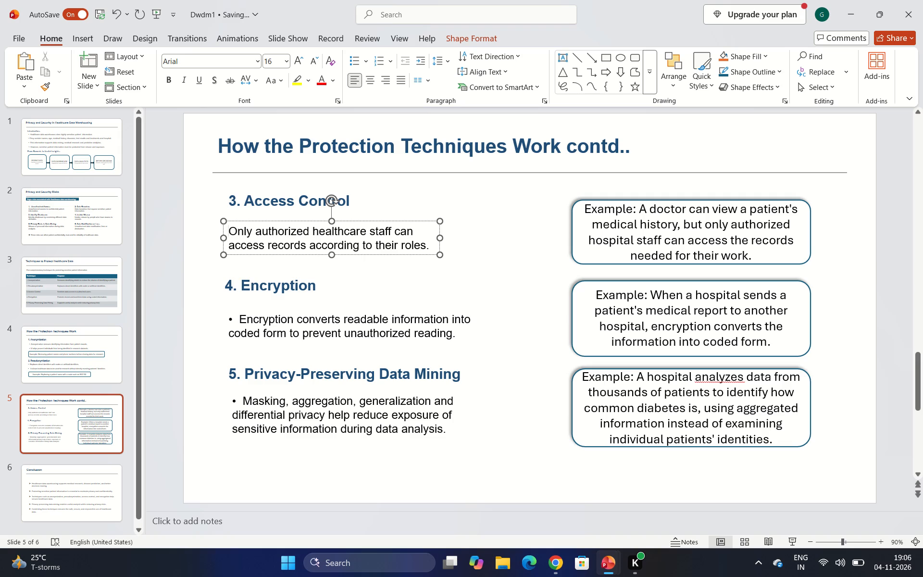
pyautogui.press('BackSpace')
# Widen the Access Control description's text box slightly so its second line reads "records according to their roles.".
pyautogui.moveTo(440, 238); pyautogui.dragTo(462, 239)
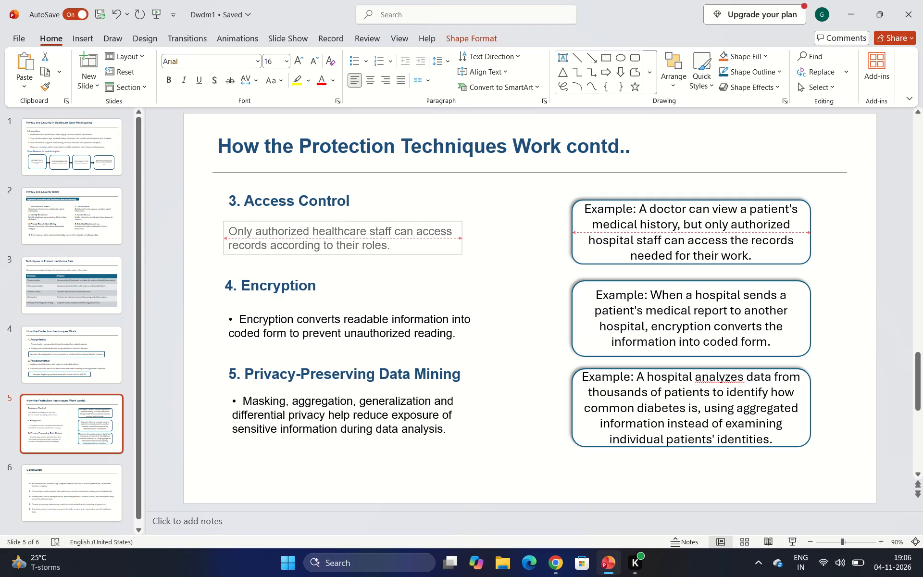
pyautogui.moveTo(462, 239); pyautogui.dragTo(468, 239)
pyautogui.moveTo(468, 239); pyautogui.dragTo(462, 240)
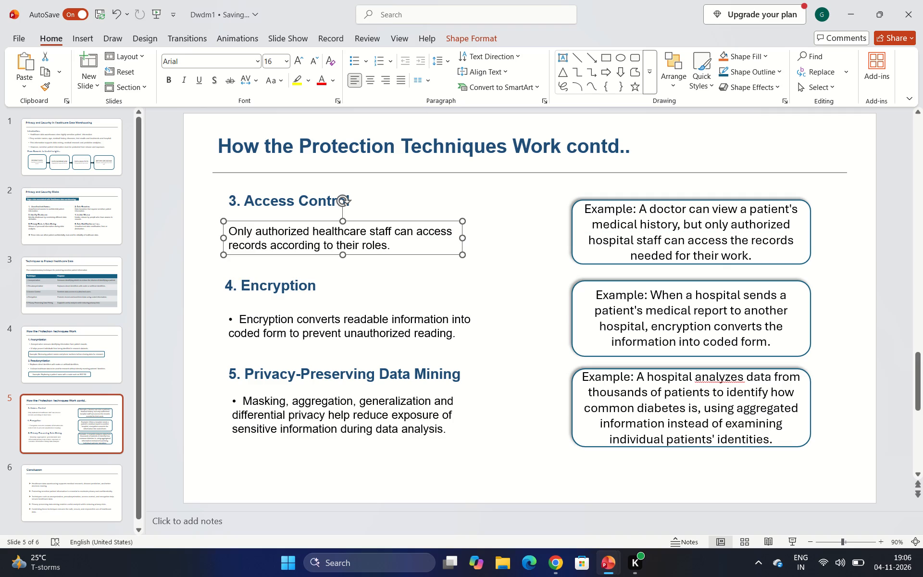
# Remove the bullet character and leading spaces from the Encryption description.
pyautogui.click(237, 321)
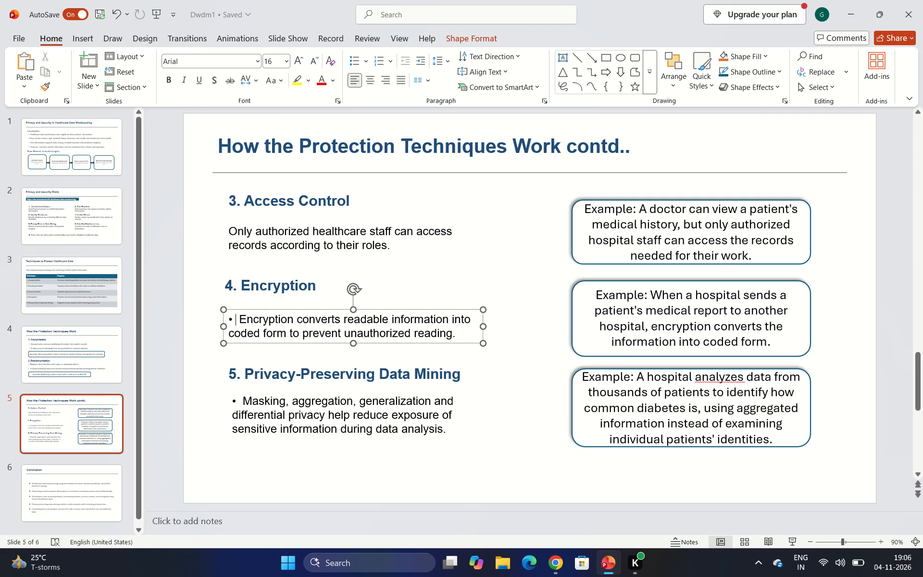
pyautogui.press('BackSpace')
pyautogui.press('BackSpace')
pyautogui.press('BackSpace')
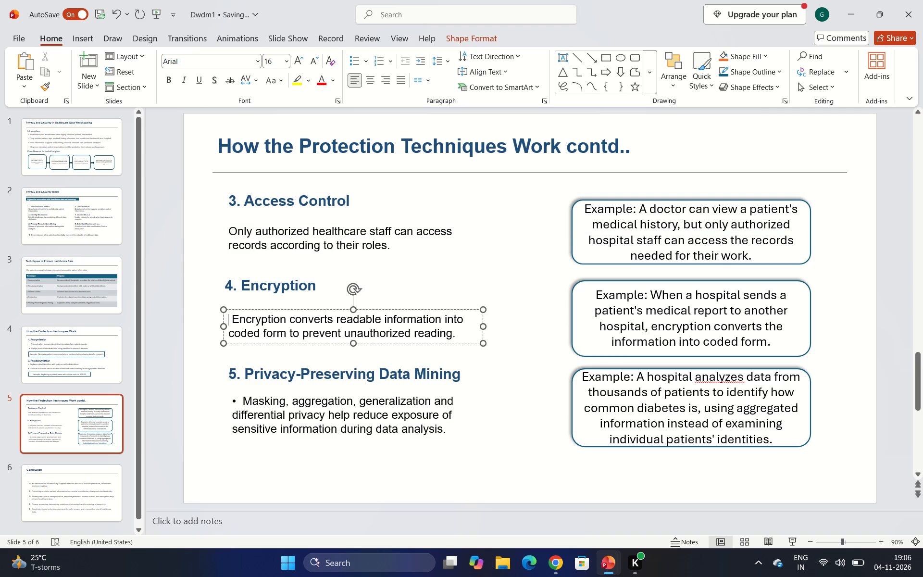
pyautogui.press('Right')
pyautogui.press('BackSpace')
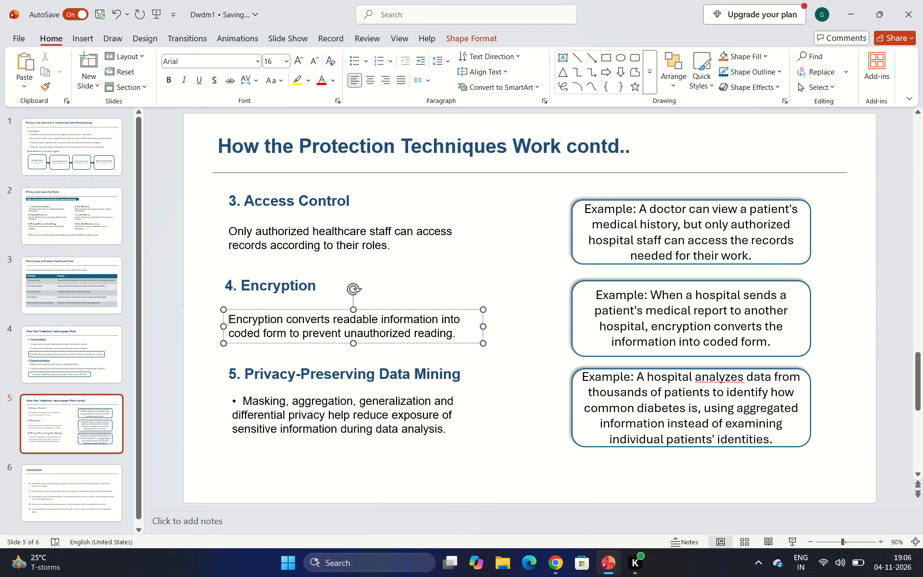
# Remove the bullet character and leading spaces from the Privacy-Preserving Data Mining description.
pyautogui.click(241, 402)
pyautogui.press('BackSpace')
pyautogui.press('BackSpace')
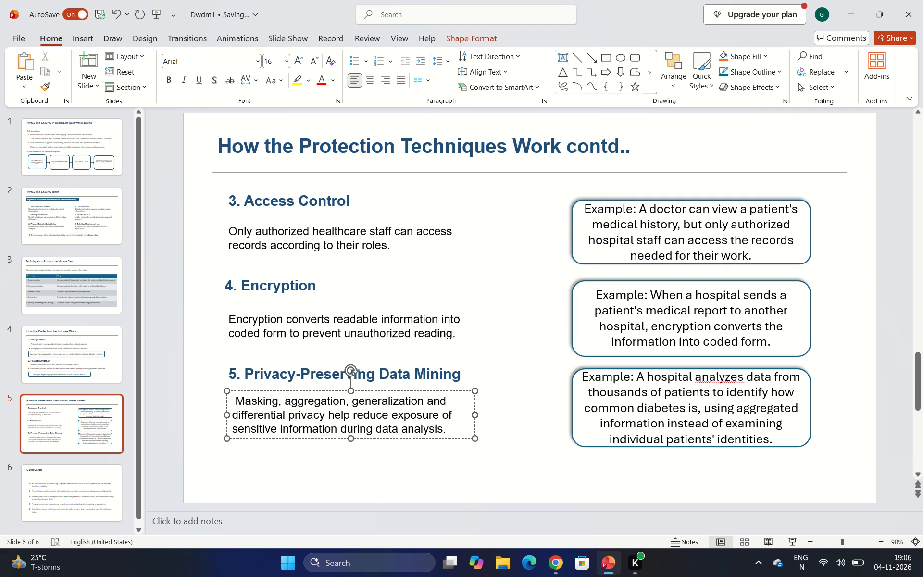
pyautogui.press('Right')
pyautogui.press('BackSpace')
pyautogui.press('BackSpace')
pyautogui.press('BackSpace')
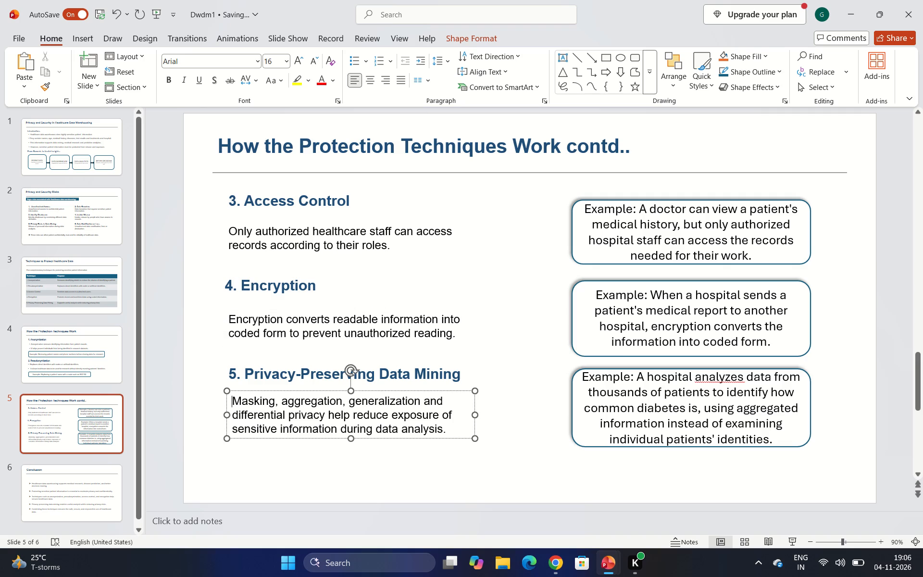
pyautogui.click(371, 456)
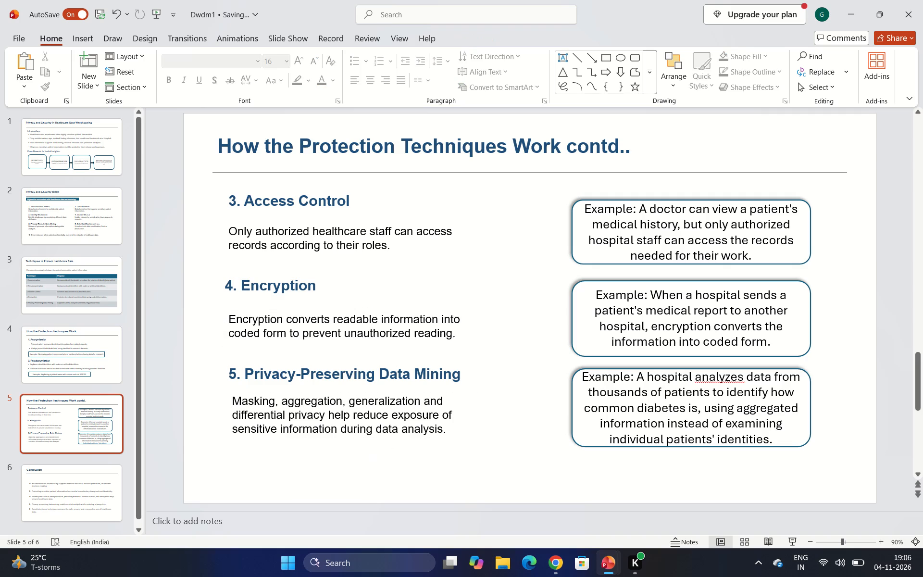
# Justify the Privacy-Preserving Data Mining description.
pyautogui.click(232, 401)
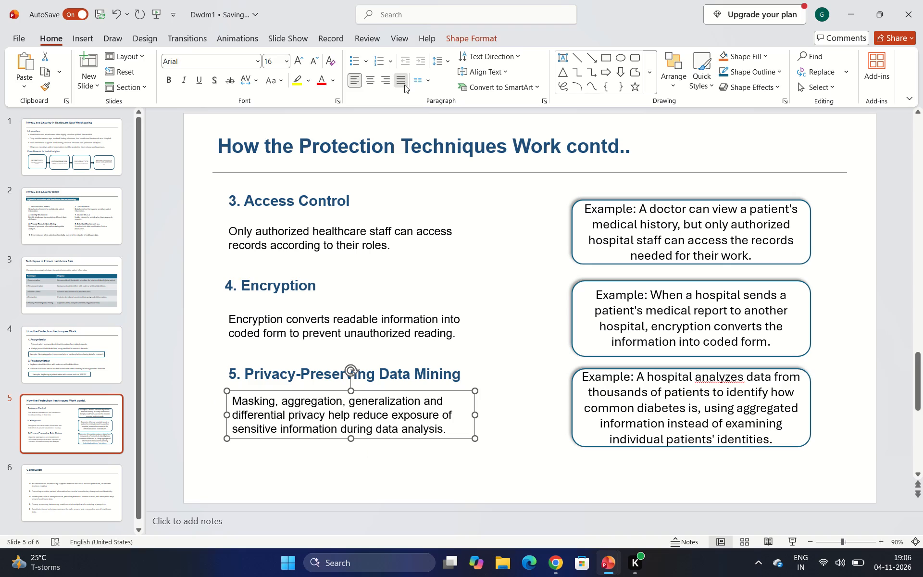
pyautogui.click(404, 85)
pyautogui.click(404, 85)
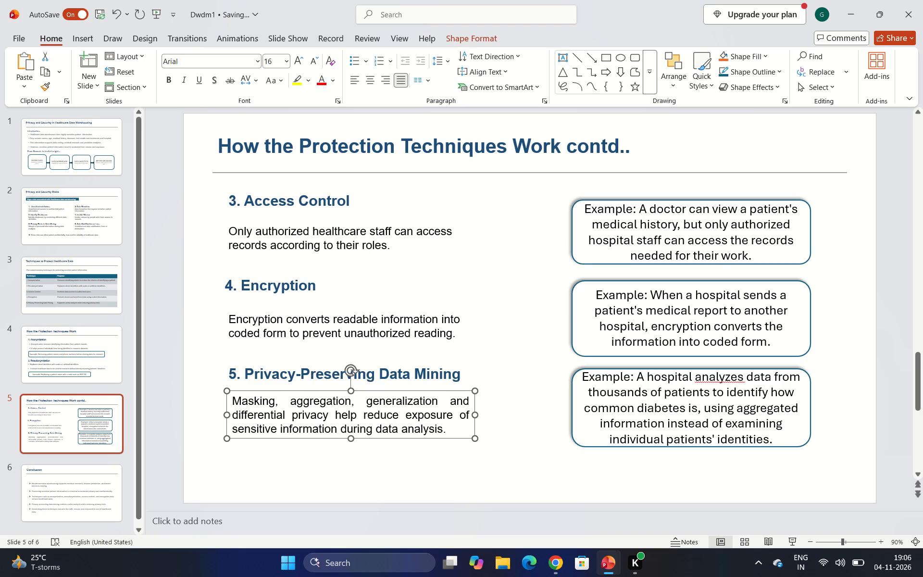
# Justify the Encryption description and the Access Control description on slide 5.
pyautogui.click(256, 339)
pyautogui.click(399, 94)
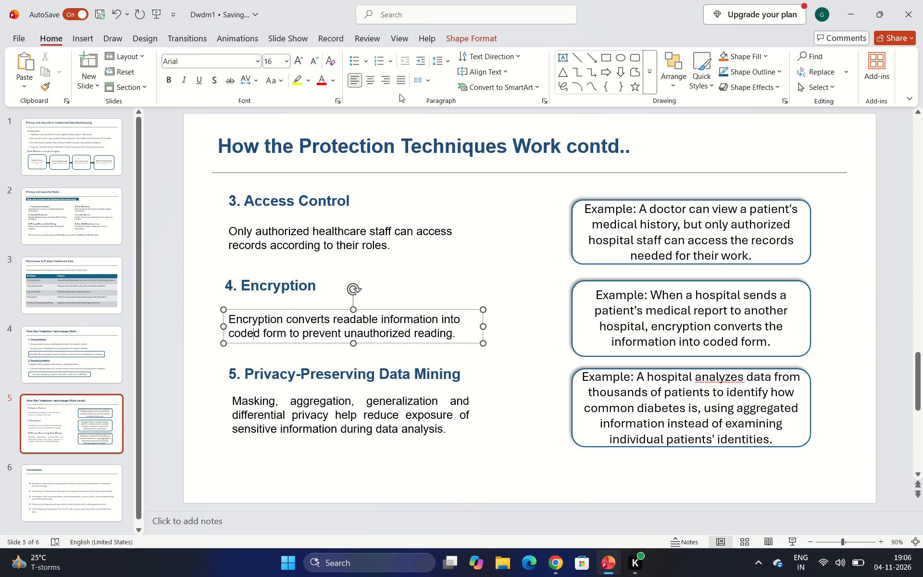
pyautogui.click(399, 86)
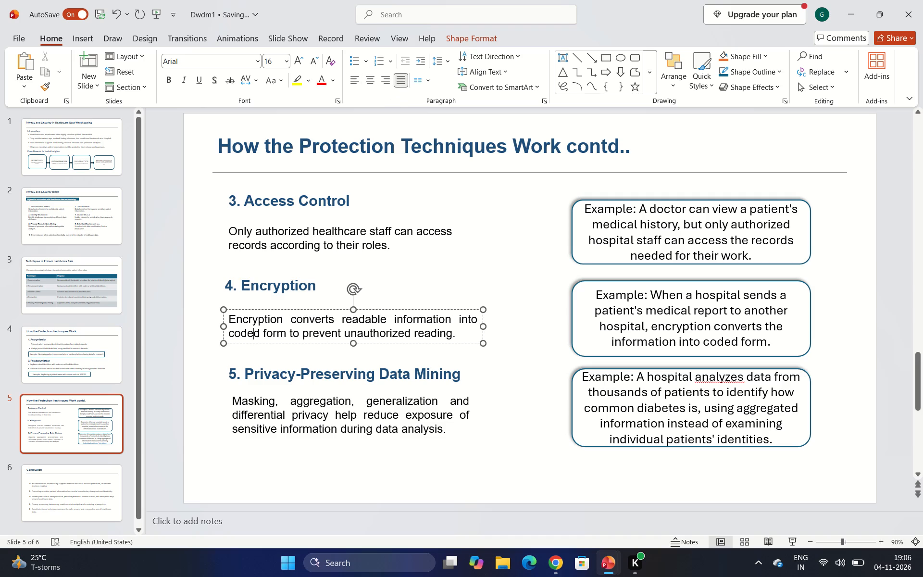
pyautogui.click(310, 235)
pyautogui.click(401, 86)
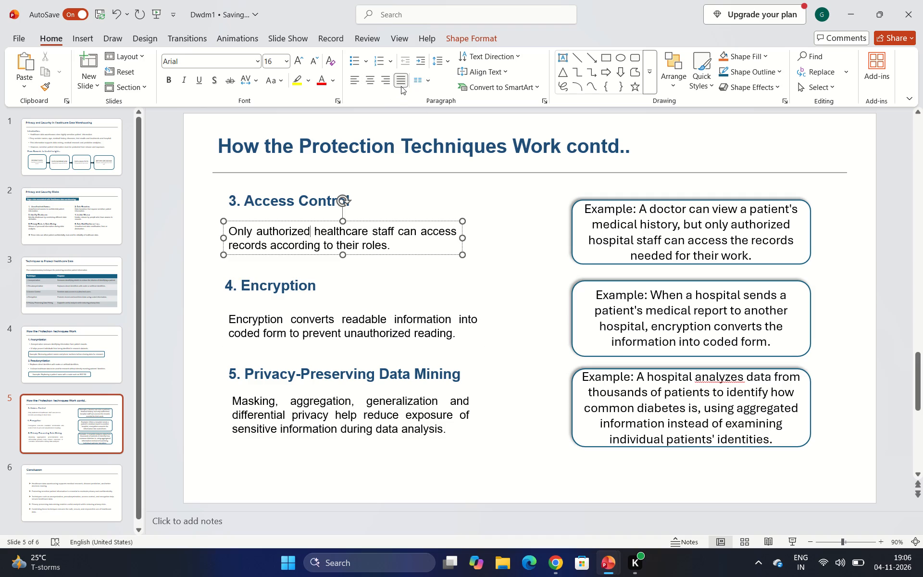
pyautogui.click(516, 317)
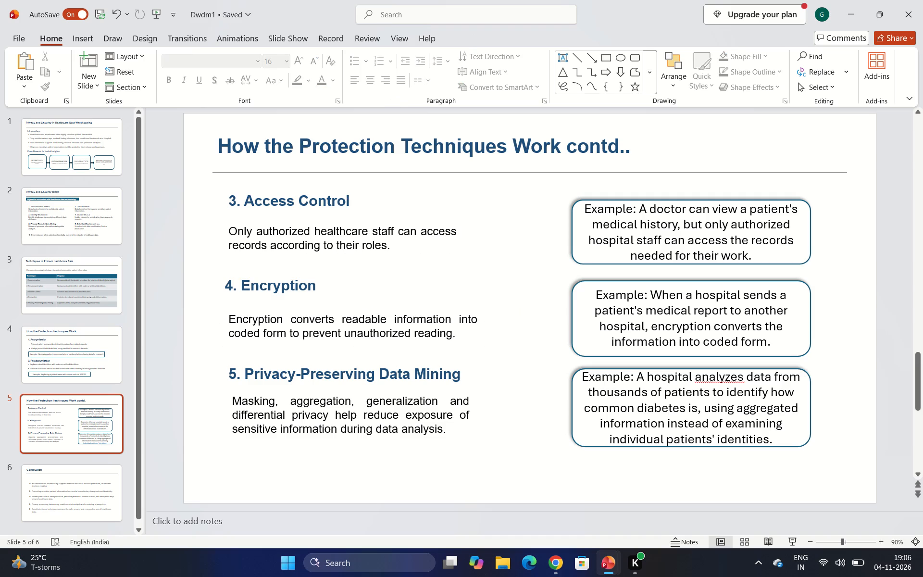
# Apply four-diamond bullets to the Access Control, Encryption and Privacy-Preserving Data Mining descriptions.
pyautogui.click(280, 250)
pyautogui.click(362, 66)
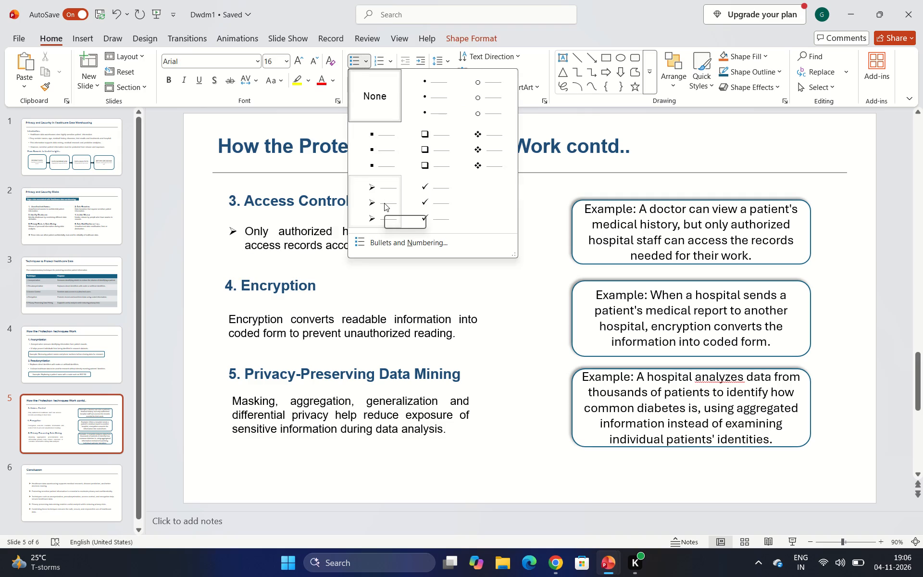
pyautogui.click(475, 152)
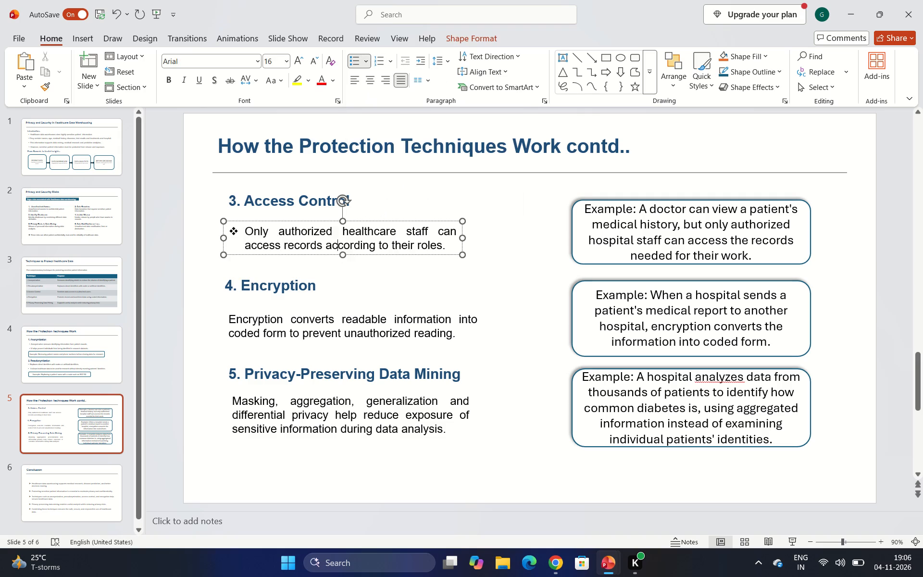
pyautogui.click(338, 328)
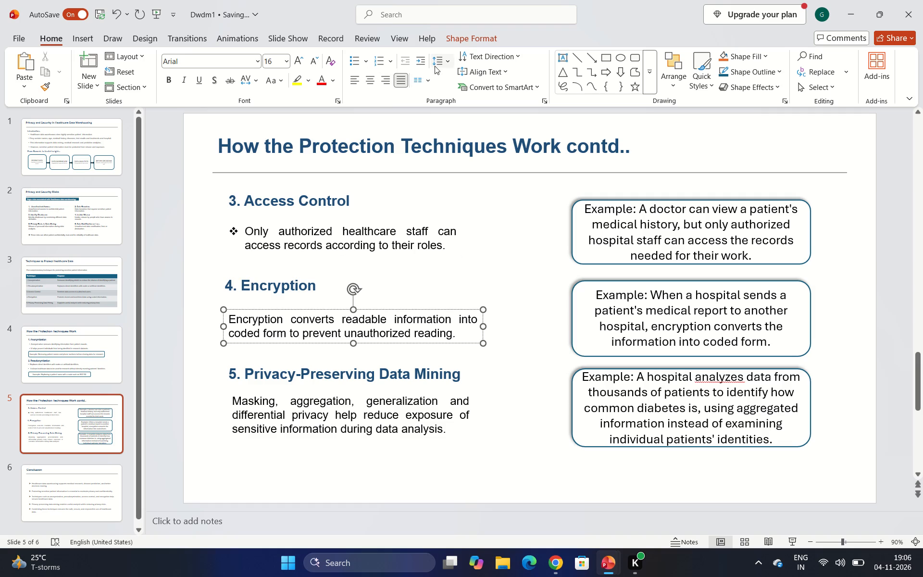
pyautogui.click(363, 56)
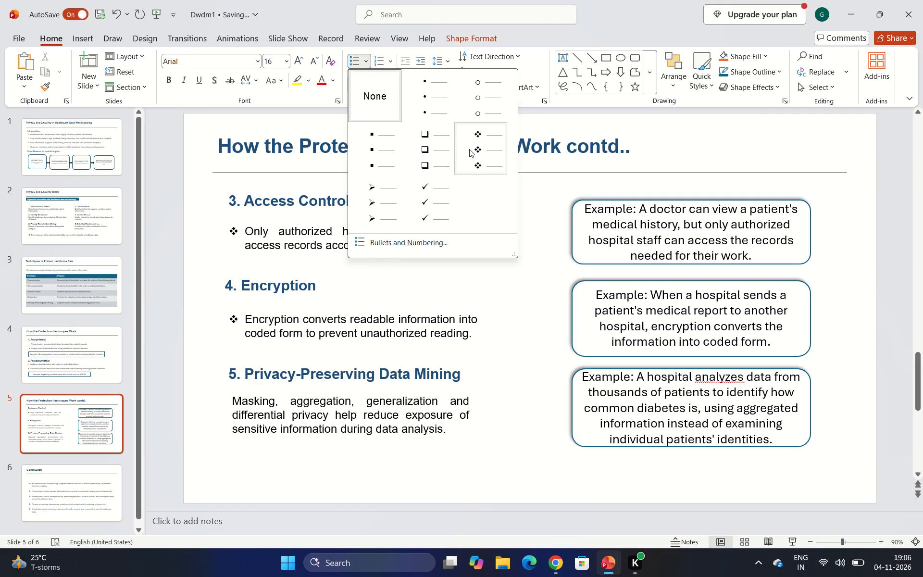
pyautogui.click(469, 149)
pyautogui.click(330, 414)
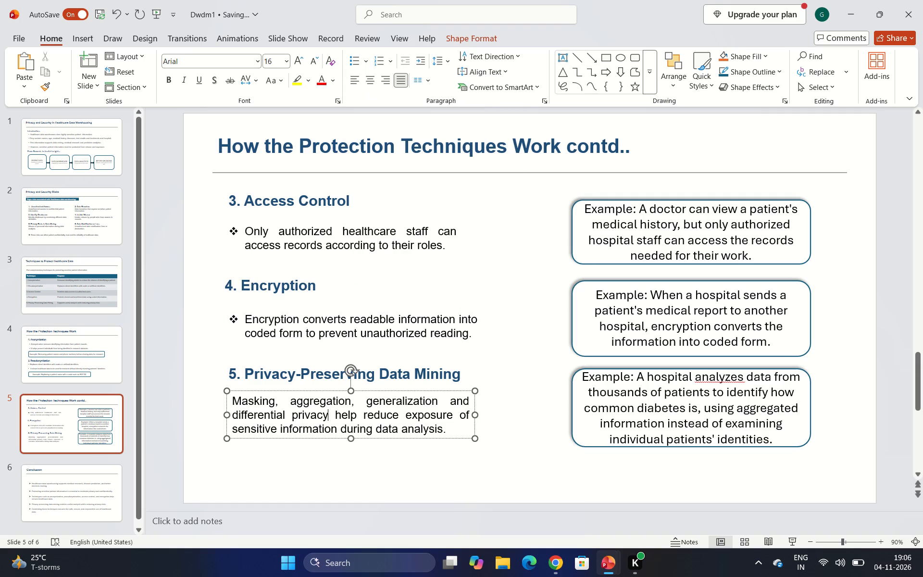
pyautogui.click(365, 67)
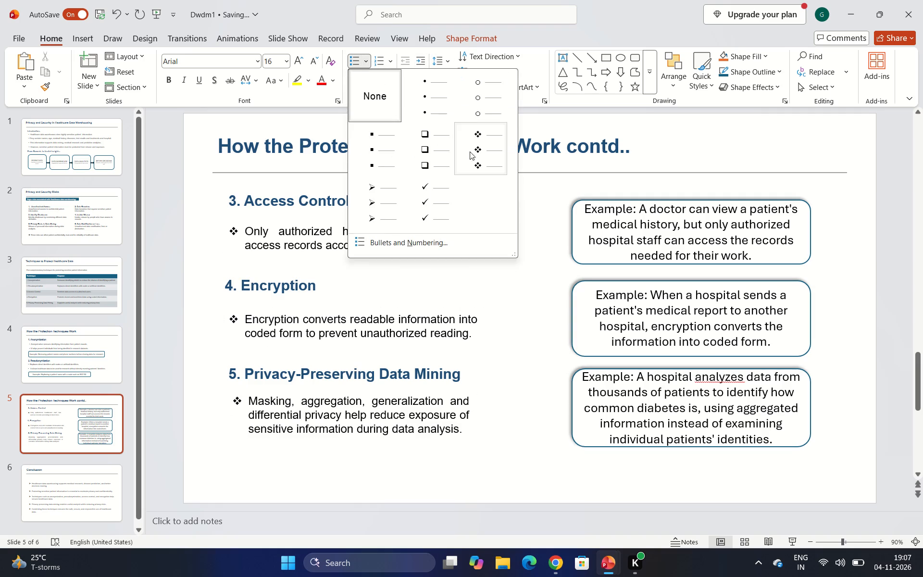
pyautogui.click(480, 152)
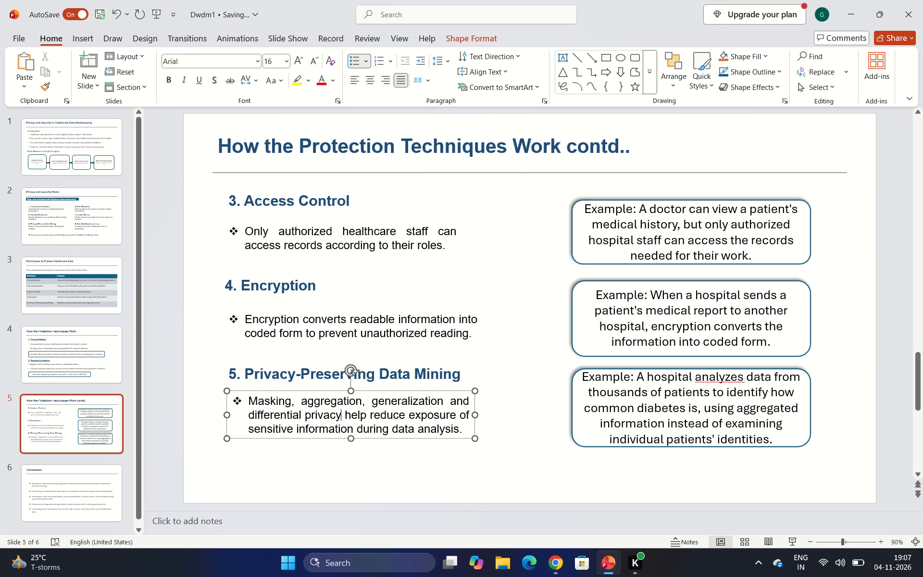
pyautogui.click(533, 314)
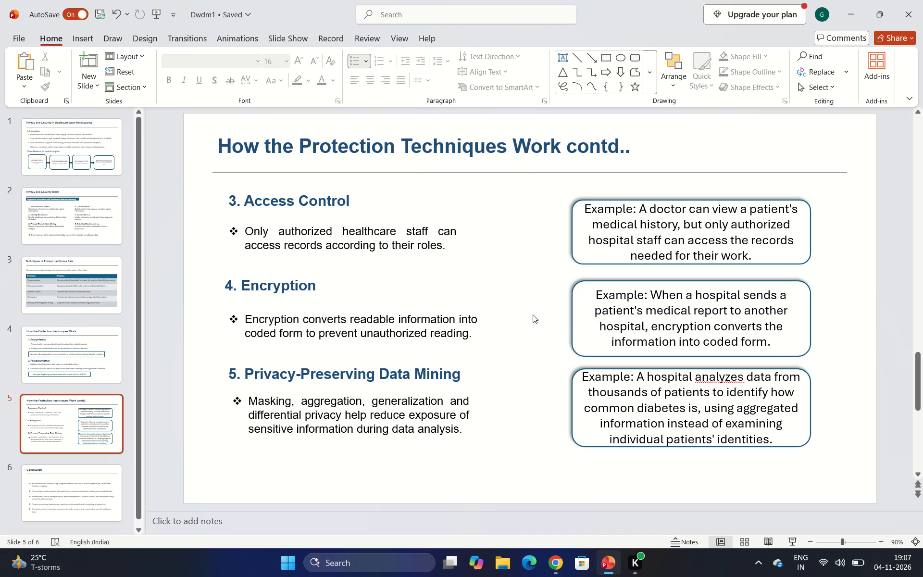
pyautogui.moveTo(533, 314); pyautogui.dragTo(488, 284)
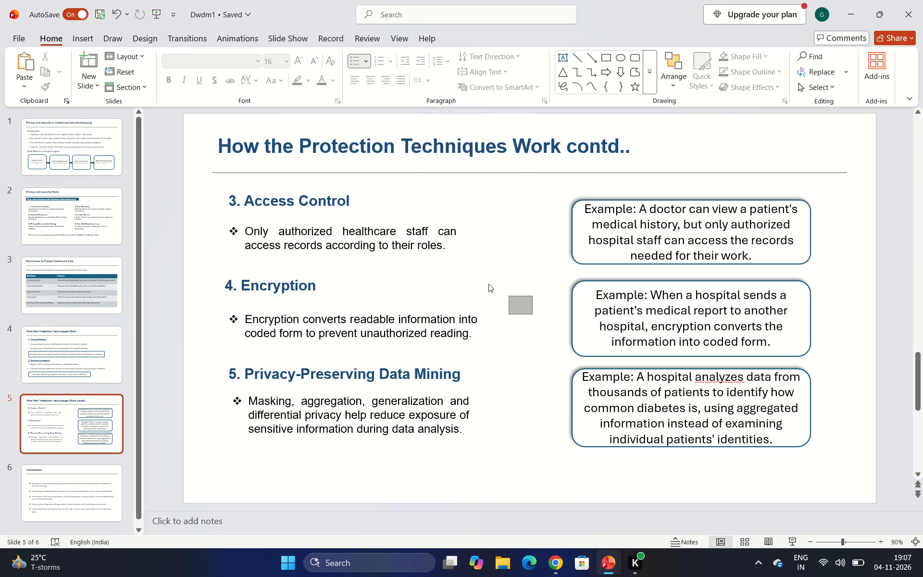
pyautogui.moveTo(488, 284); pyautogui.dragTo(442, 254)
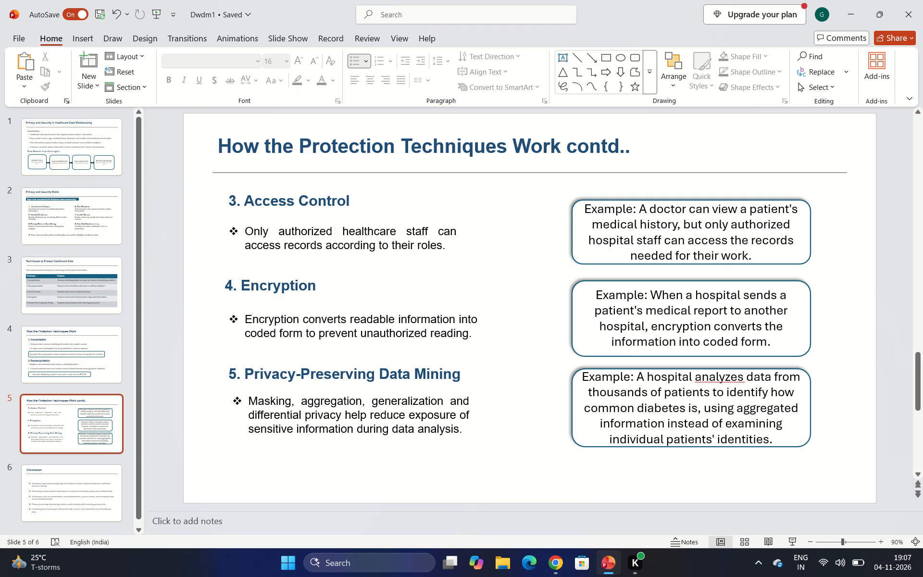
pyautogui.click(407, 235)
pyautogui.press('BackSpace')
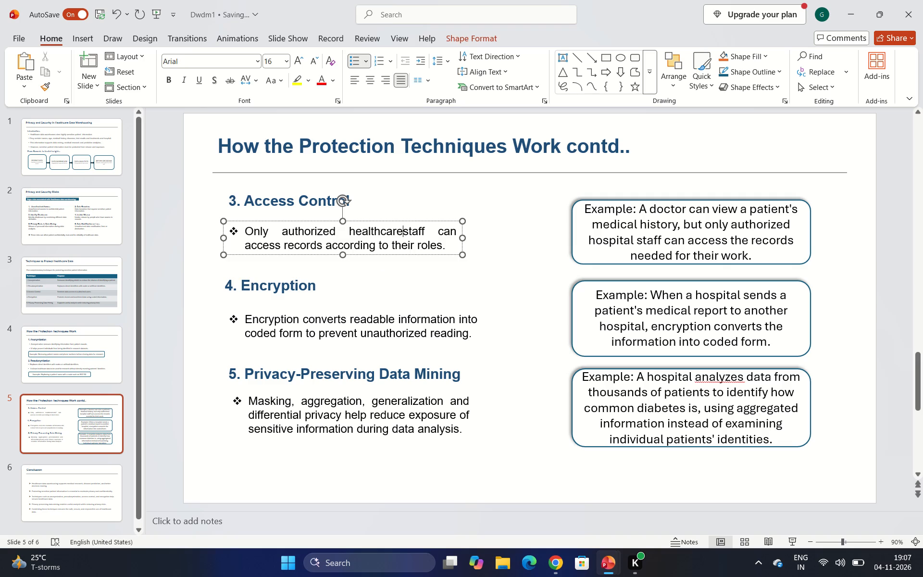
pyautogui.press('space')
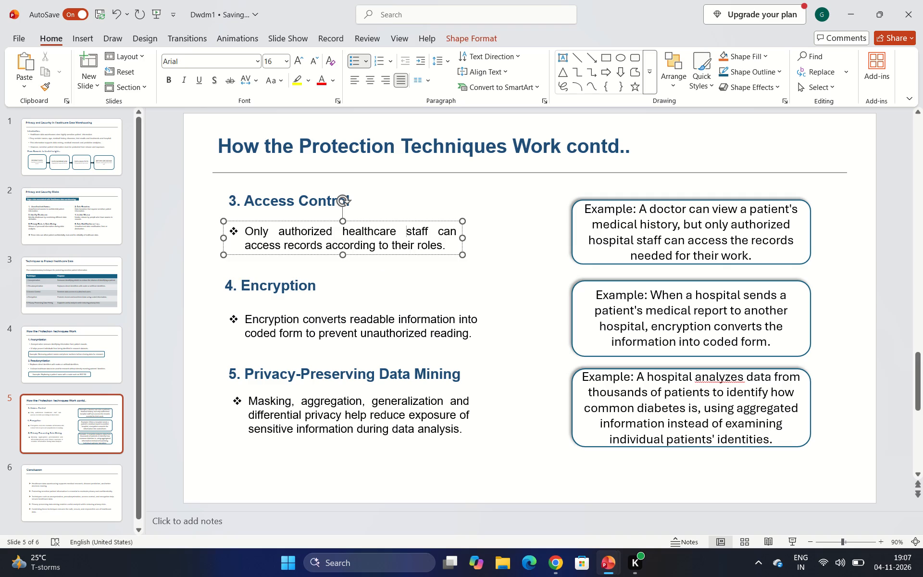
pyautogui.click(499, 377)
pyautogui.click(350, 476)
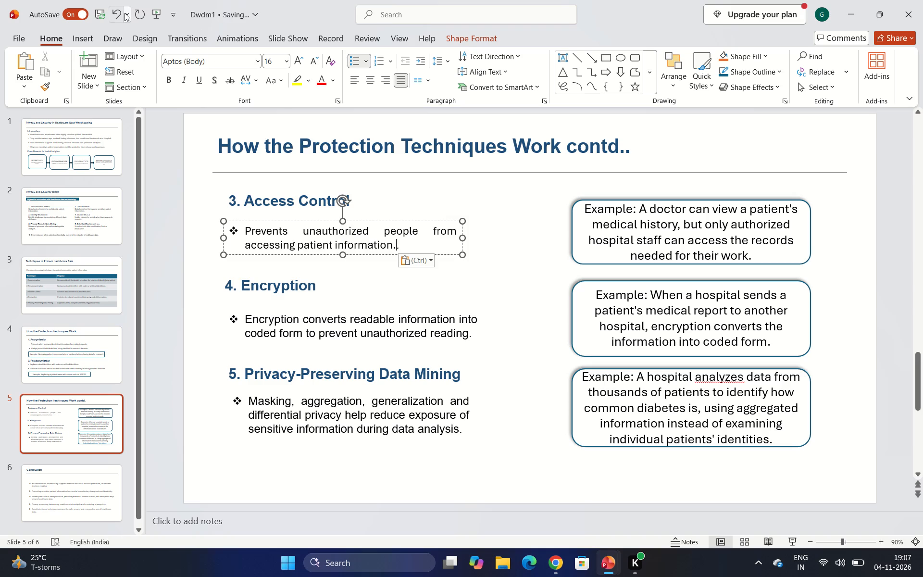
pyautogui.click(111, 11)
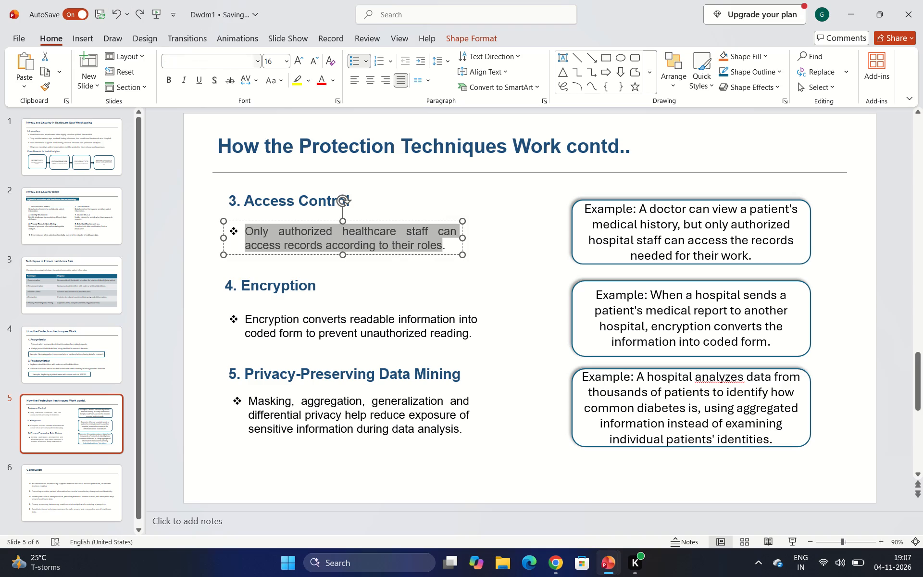
# Insert "users or" after "Only authorized" in the Access Control description on slide 5.
pyautogui.click(337, 292)
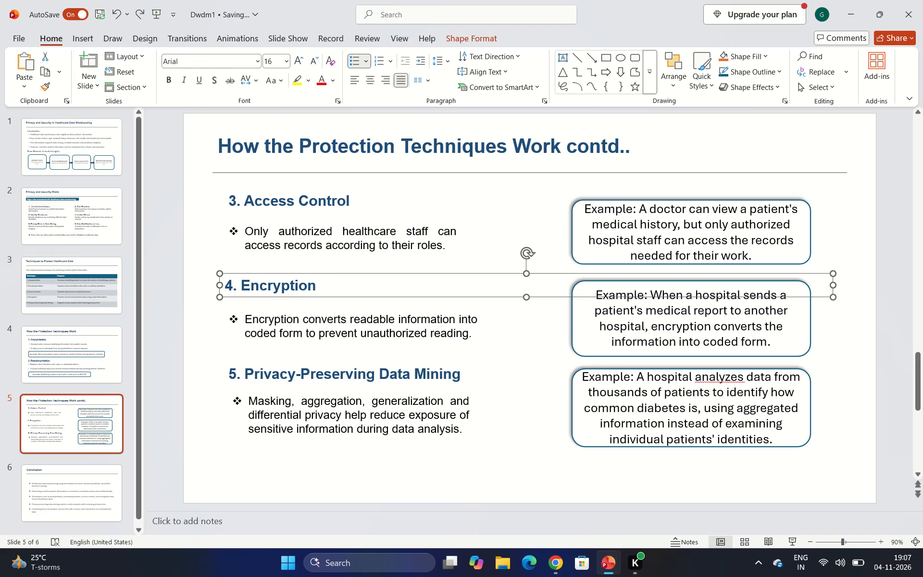
pyautogui.click(336, 231)
pyautogui.press('space')
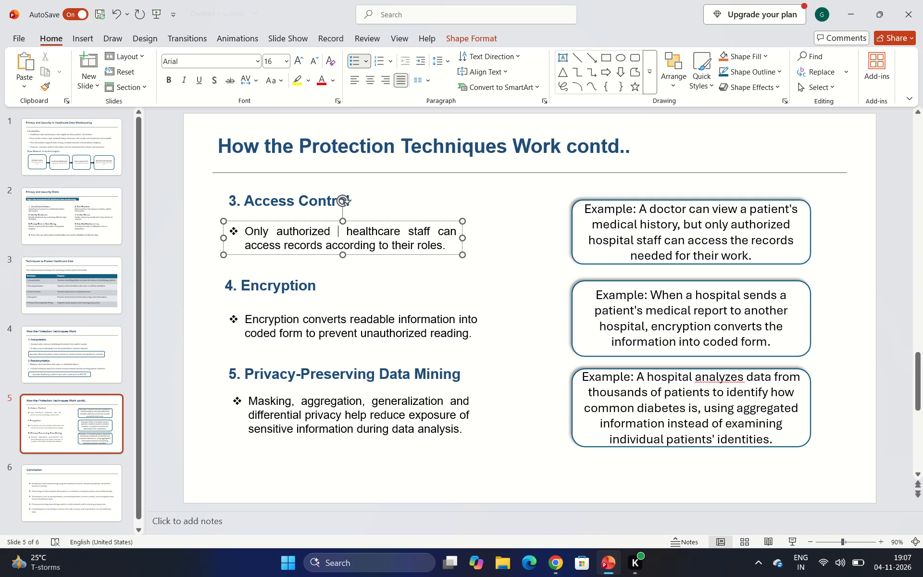
pyautogui.write('pe')
pyautogui.write('ople')
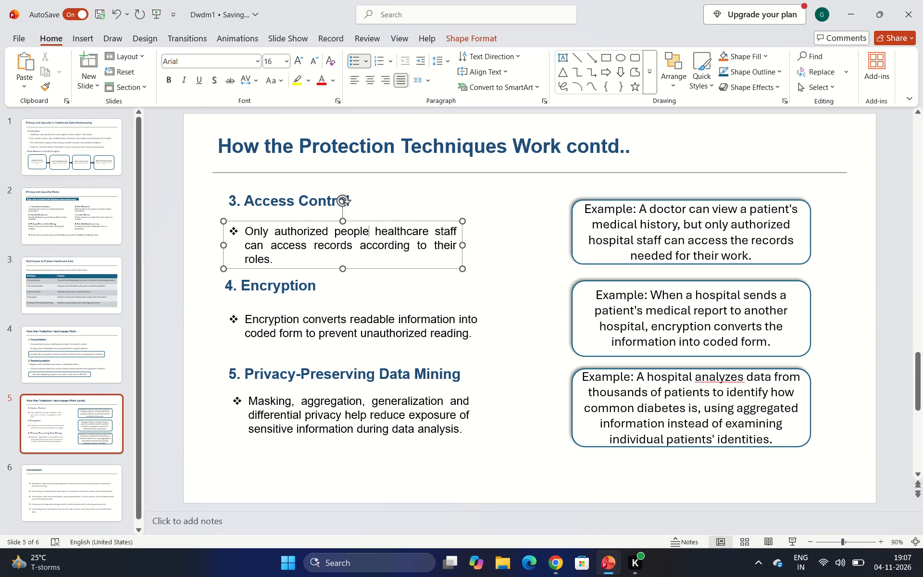
pyautogui.press('BackSpace')
pyautogui.press('BackSpace')
pyautogui.press('BackSpace')
pyautogui.press('BackSpace')
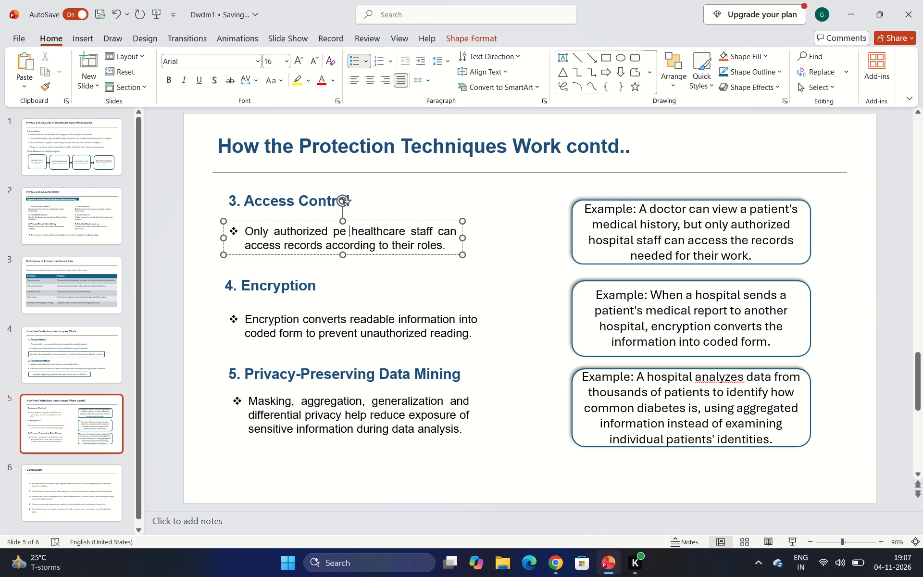
pyautogui.press('BackSpace')
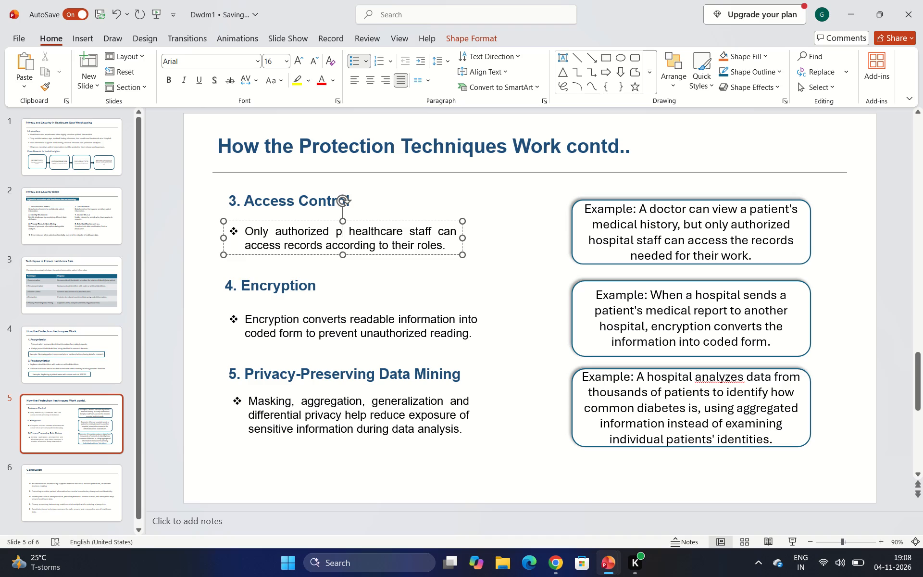
pyautogui.press('BackSpace')
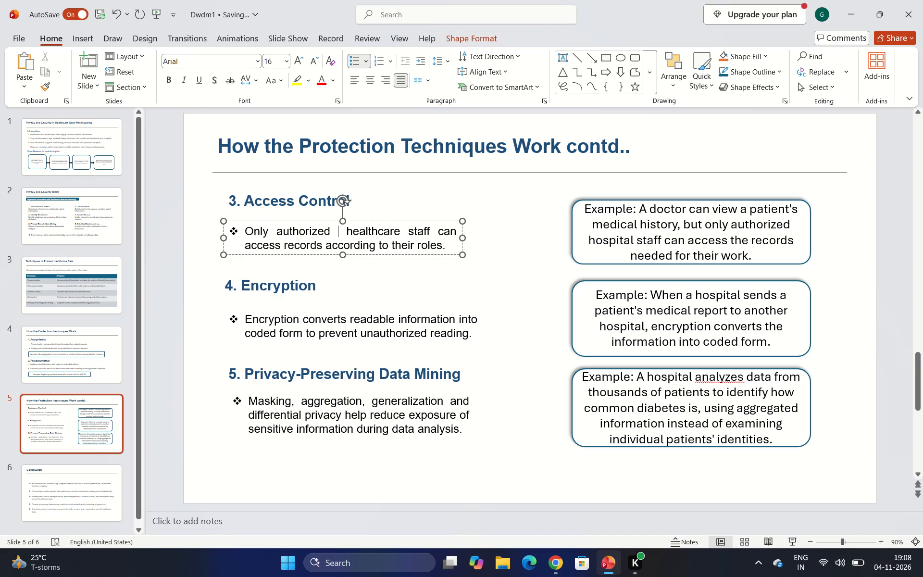
pyautogui.write('users')
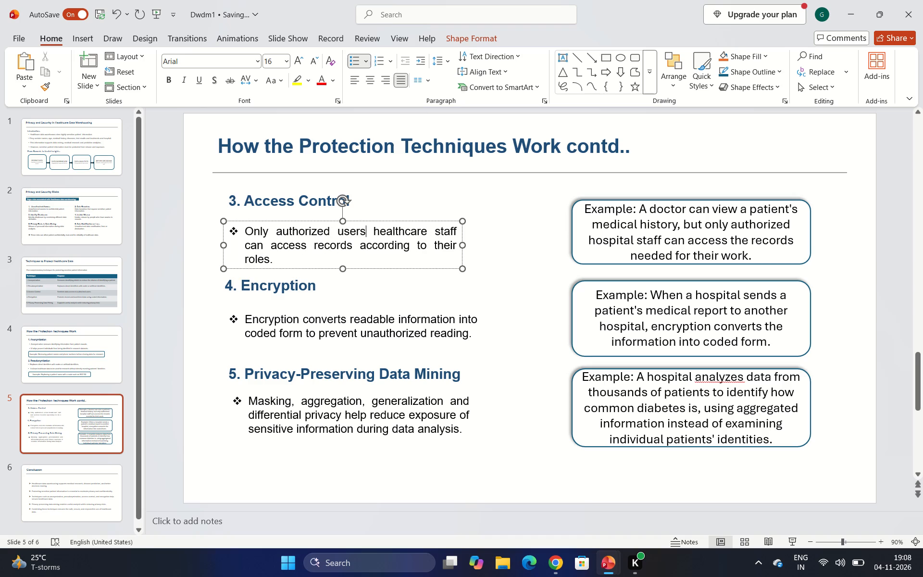
pyautogui.write('or')
pyautogui.press('BackSpace')
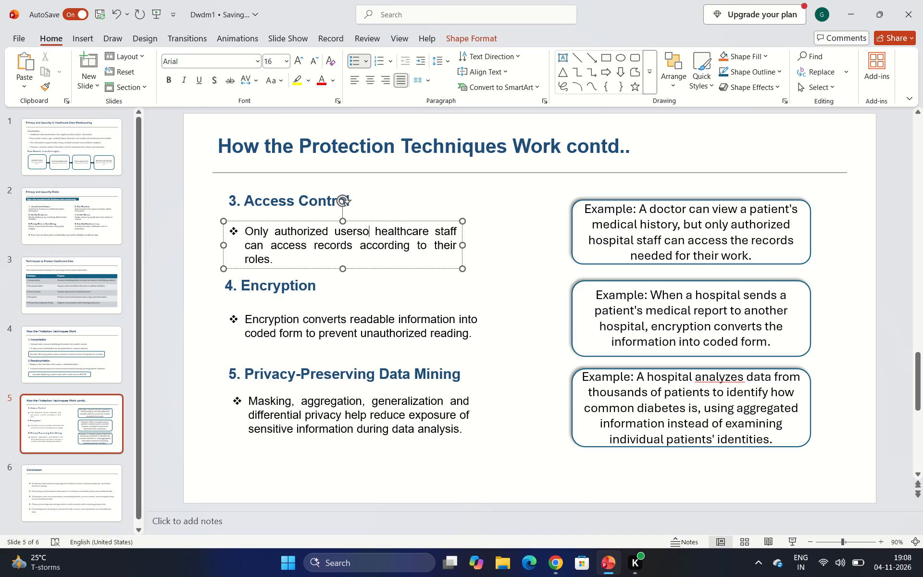
pyautogui.press('BackSpace')
pyautogui.press('space')
pyautogui.write('or')
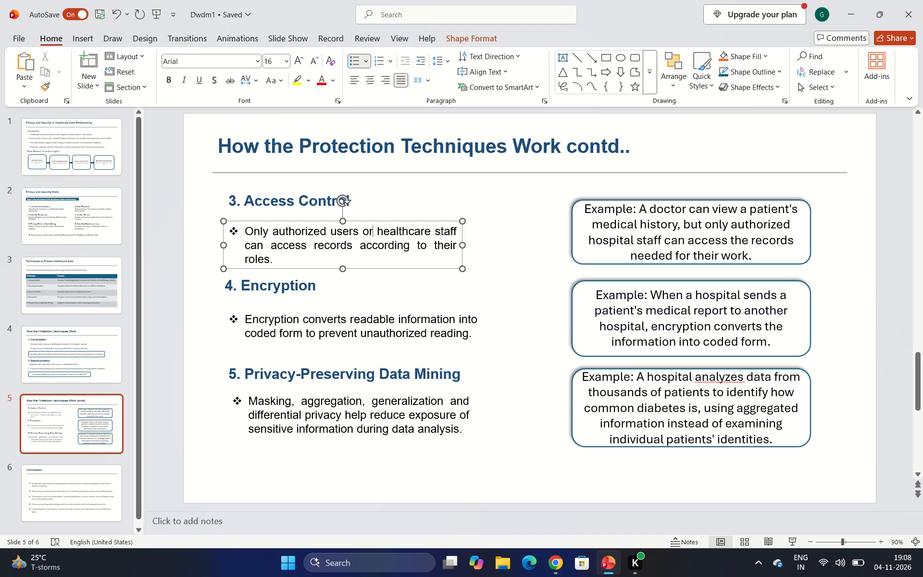
pyautogui.click(367, 374)
pyautogui.click(438, 454)
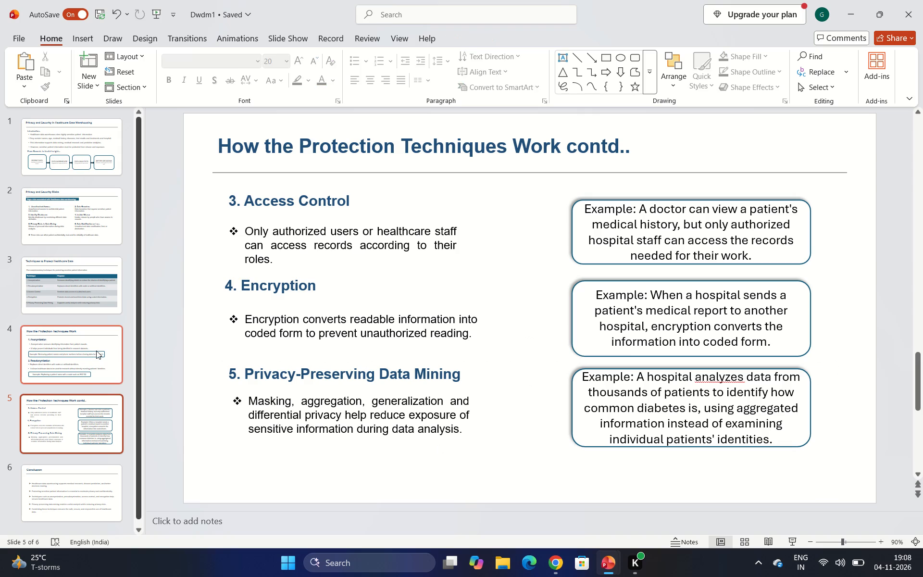
# Compare the content and layout of slides 4 and 5, and open the Conclusion slide for review.
pyautogui.click(92, 351)
pyautogui.click(79, 443)
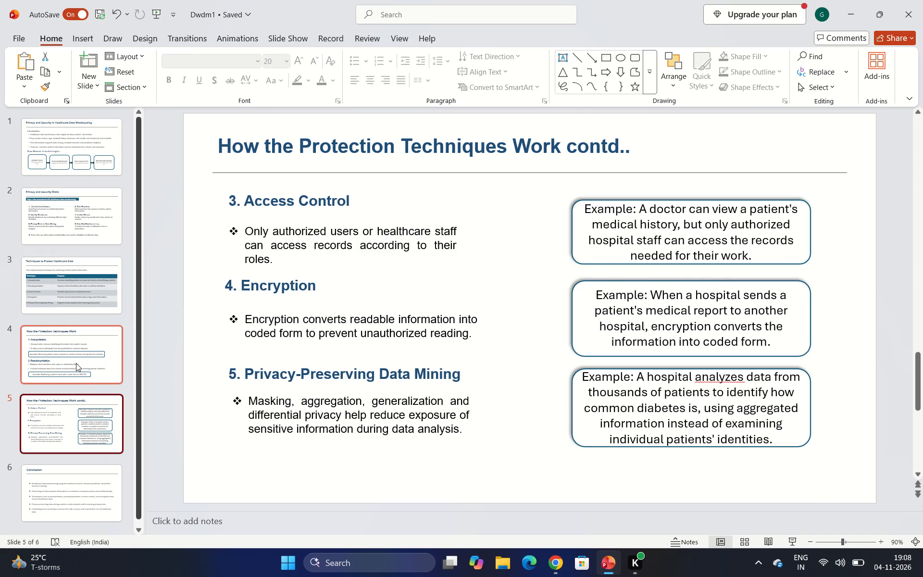
pyautogui.click(76, 363)
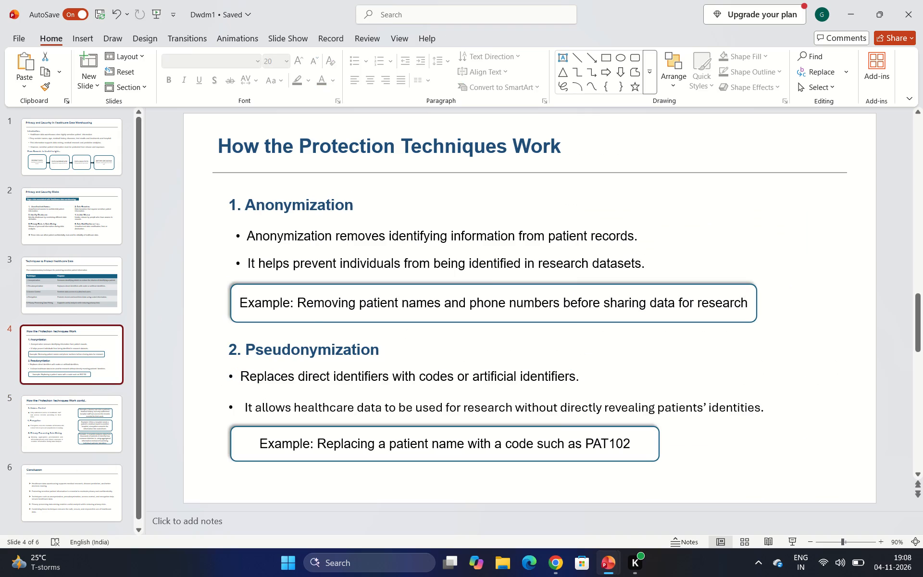
pyautogui.click(115, 430)
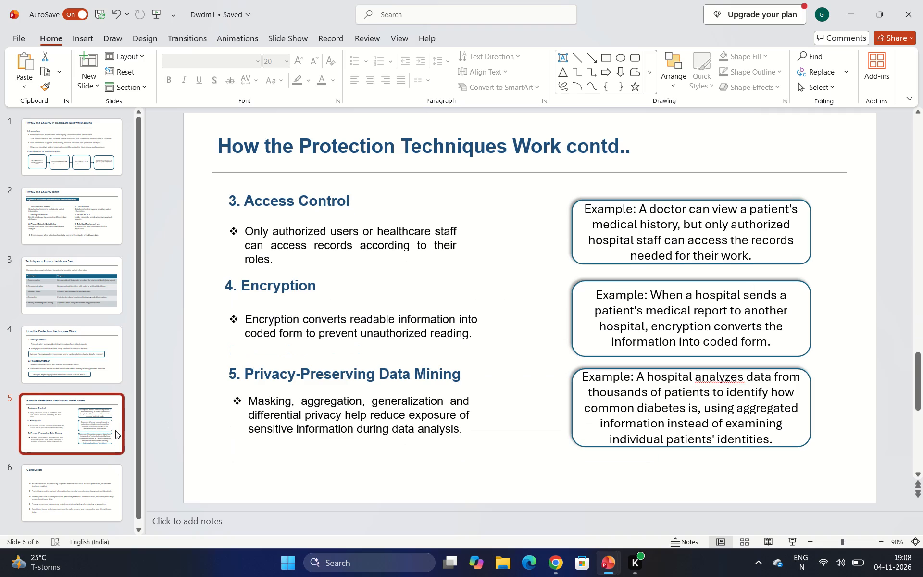
pyautogui.click(89, 374)
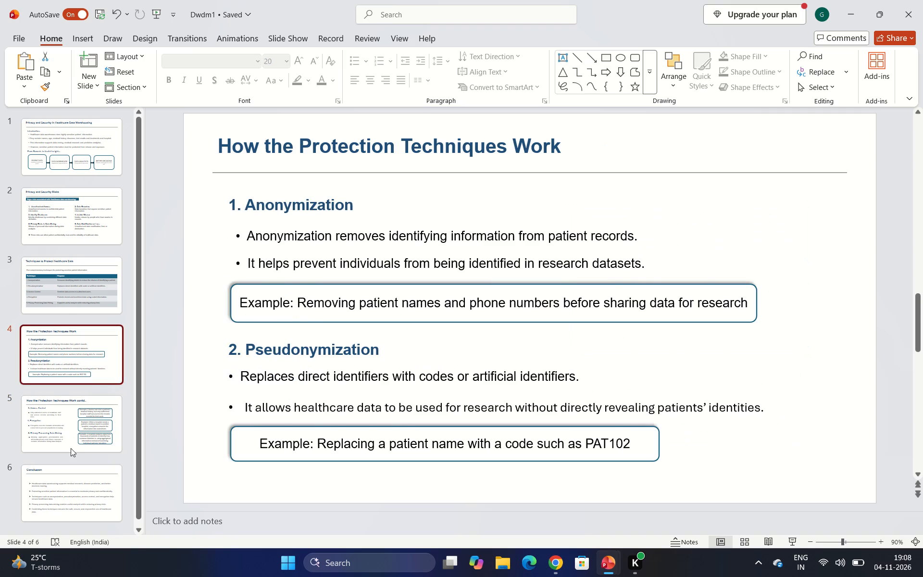
pyautogui.click(71, 448)
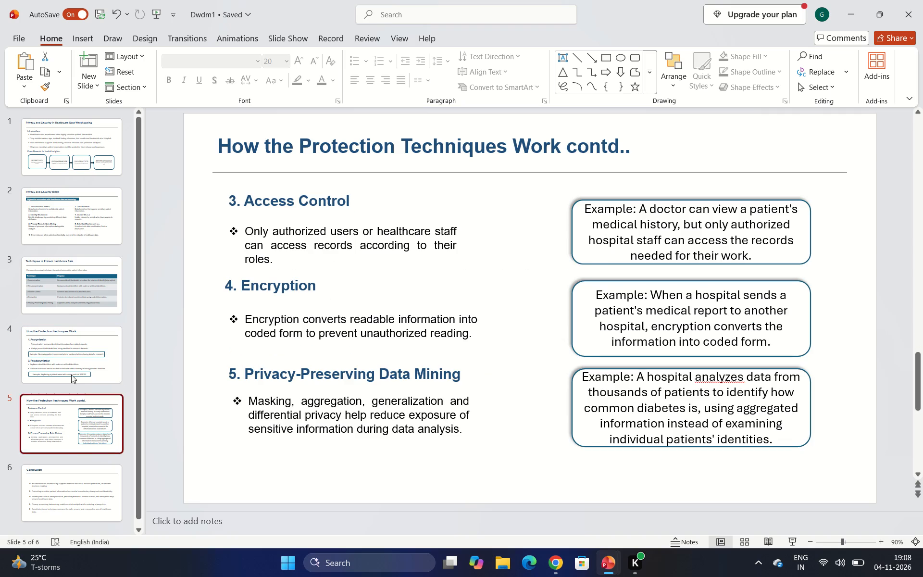
pyautogui.click(87, 349)
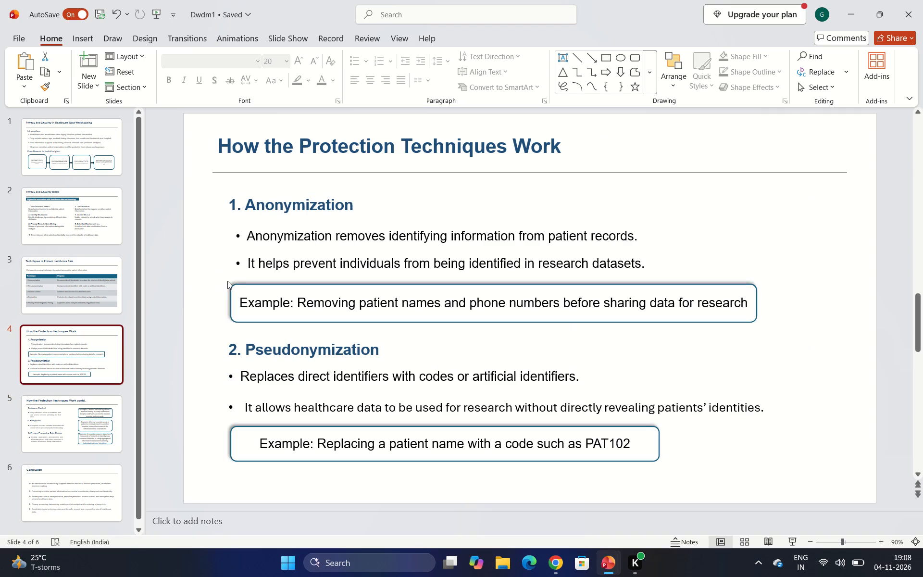
pyautogui.click(60, 488)
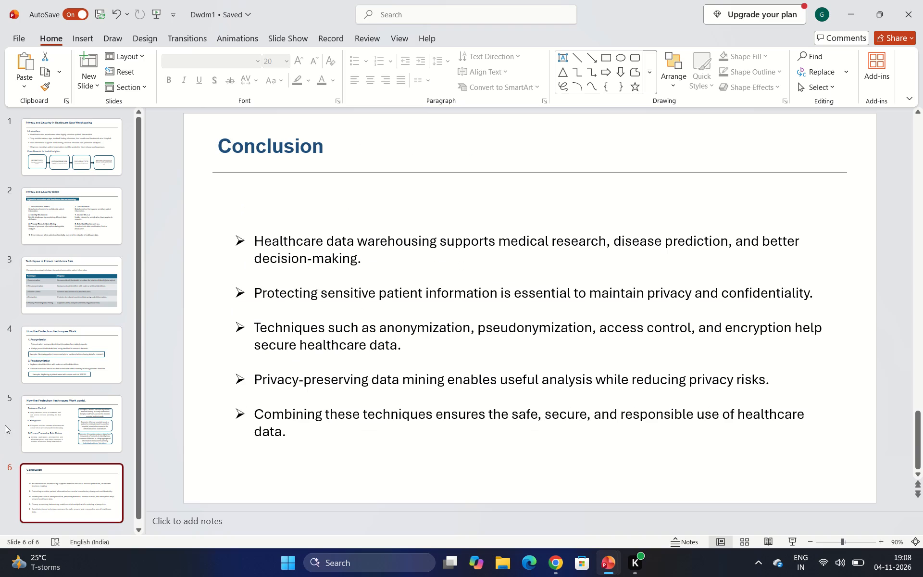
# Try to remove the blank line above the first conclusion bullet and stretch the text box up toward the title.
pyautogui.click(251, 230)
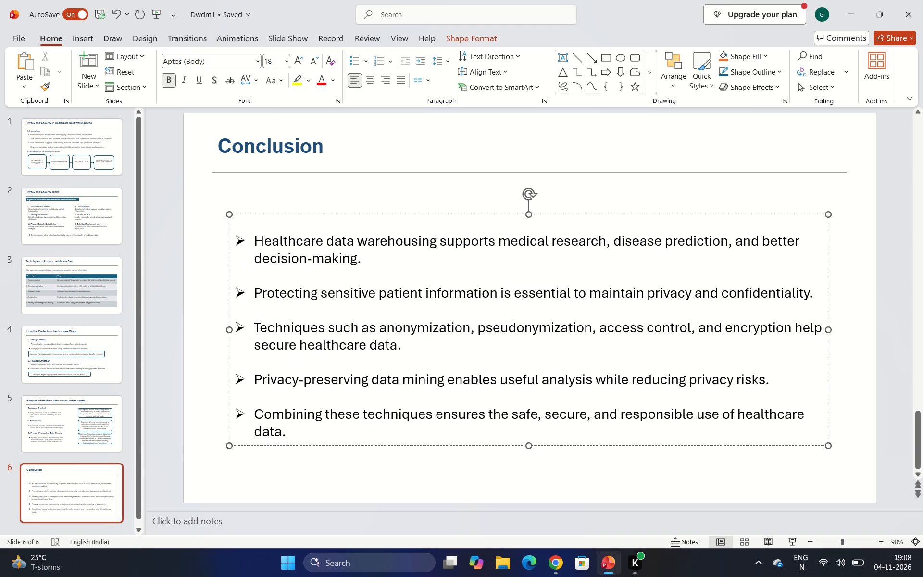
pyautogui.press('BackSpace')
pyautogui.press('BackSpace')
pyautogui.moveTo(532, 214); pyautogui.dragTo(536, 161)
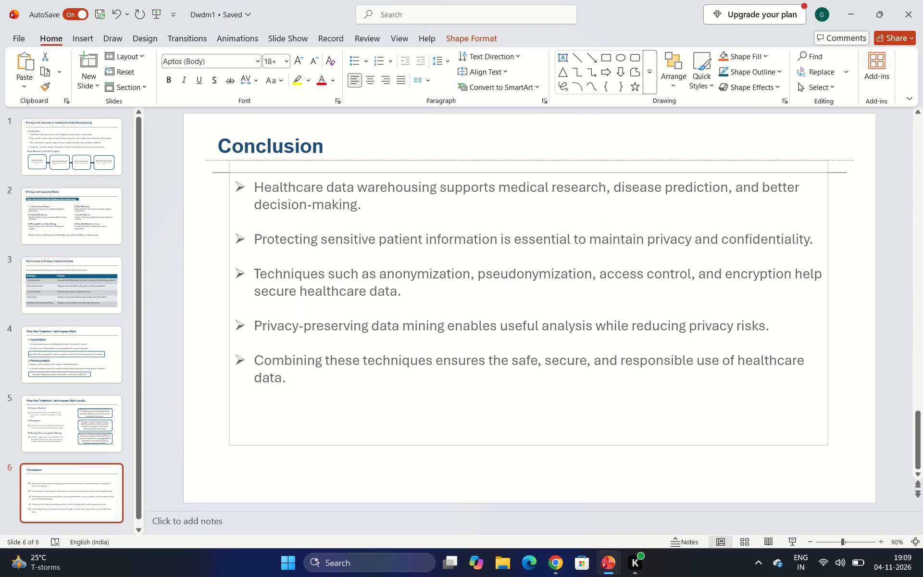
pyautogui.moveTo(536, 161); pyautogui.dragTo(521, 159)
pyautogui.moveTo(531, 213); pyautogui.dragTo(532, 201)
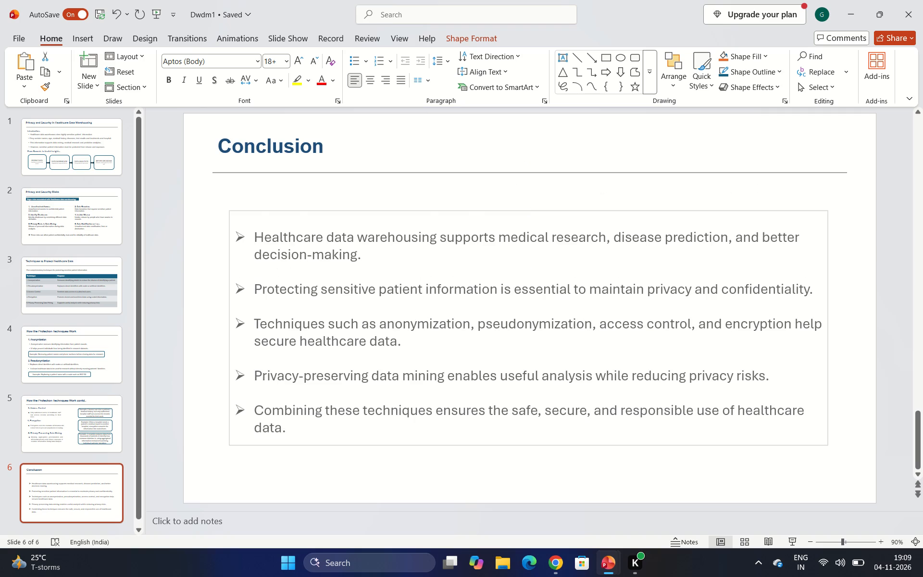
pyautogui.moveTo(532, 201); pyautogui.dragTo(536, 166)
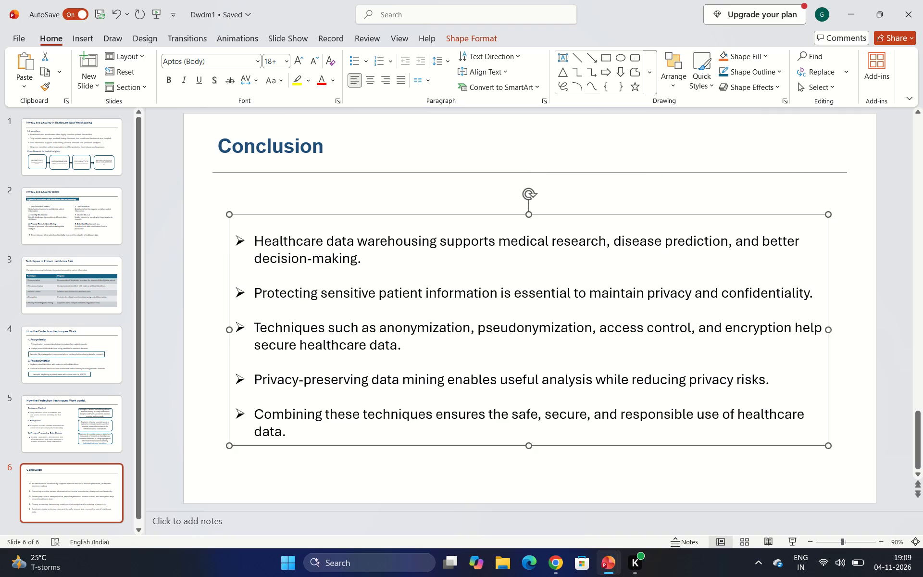
# Move the Conclusion bullet text box up so its top edge sits just below the title's divider line.
pyautogui.click(494, 226)
pyautogui.moveTo(370, 221); pyautogui.dragTo(391, 214)
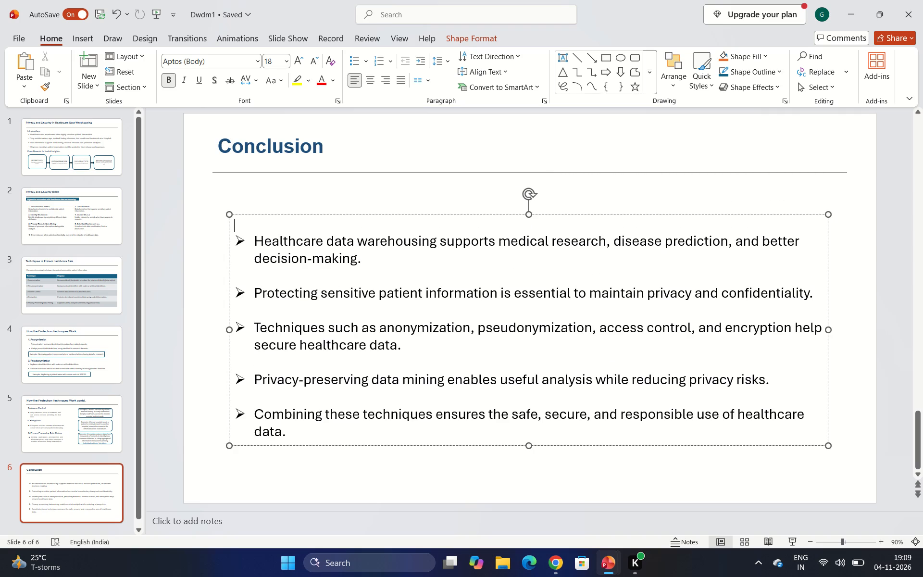
pyautogui.moveTo(391, 214); pyautogui.dragTo(529, 214)
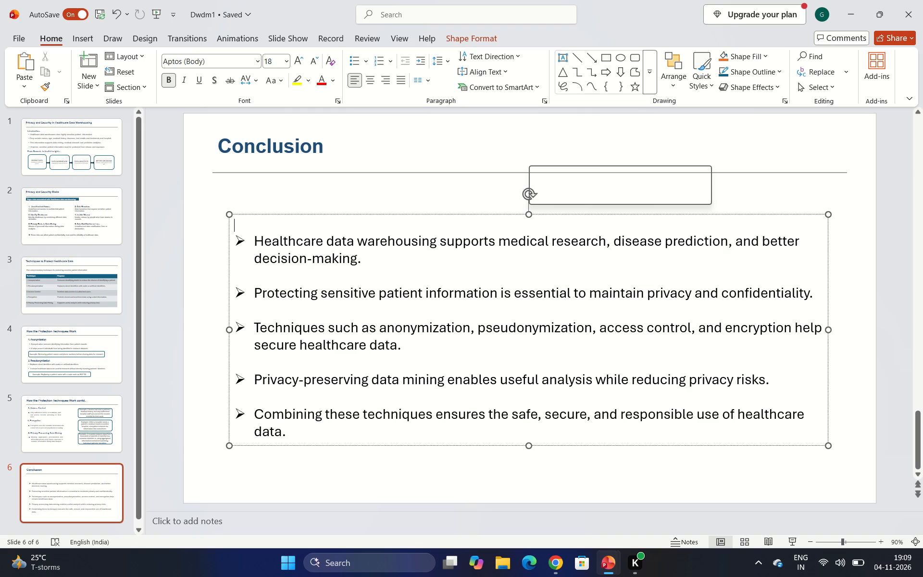
pyautogui.moveTo(550, 214); pyautogui.dragTo(544, 176)
pyautogui.click(353, 468)
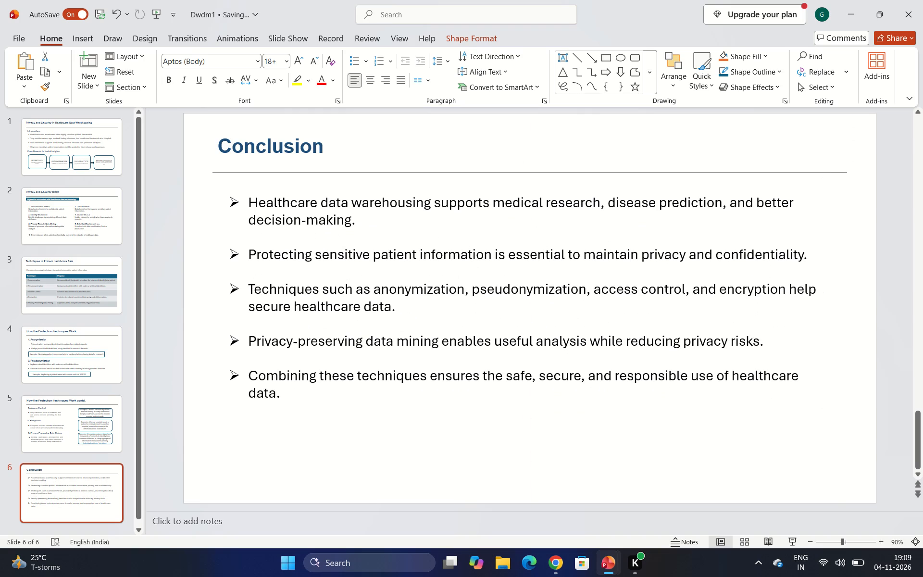
# Shorten the Conclusion bullet text box by raising its bottom edge.
pyautogui.click(333, 406)
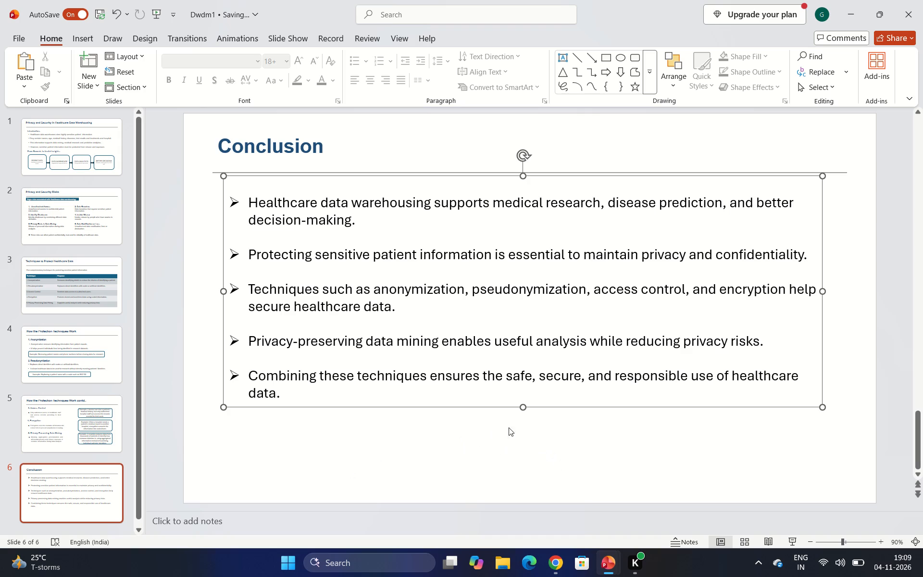
pyautogui.moveTo(524, 407); pyautogui.dragTo(525, 339)
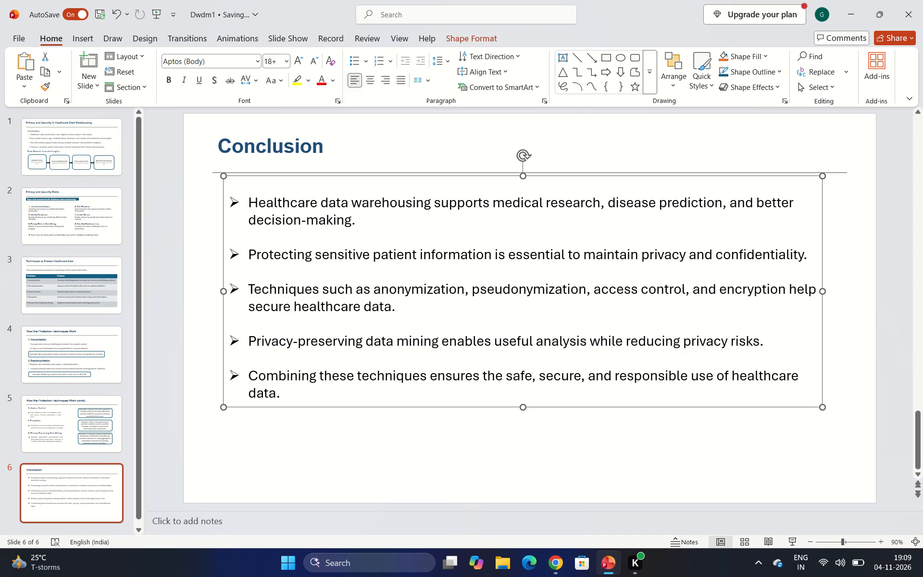
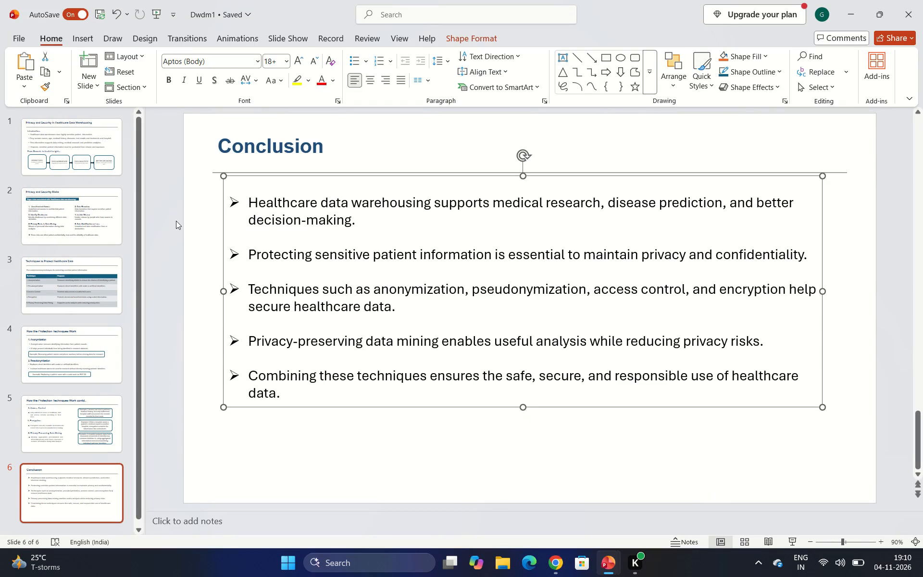
# Review all six slides of the healthcare data privacy presentation, from the introduction through the risks and protection techniques to the conclusion.
pyautogui.click(94, 153)
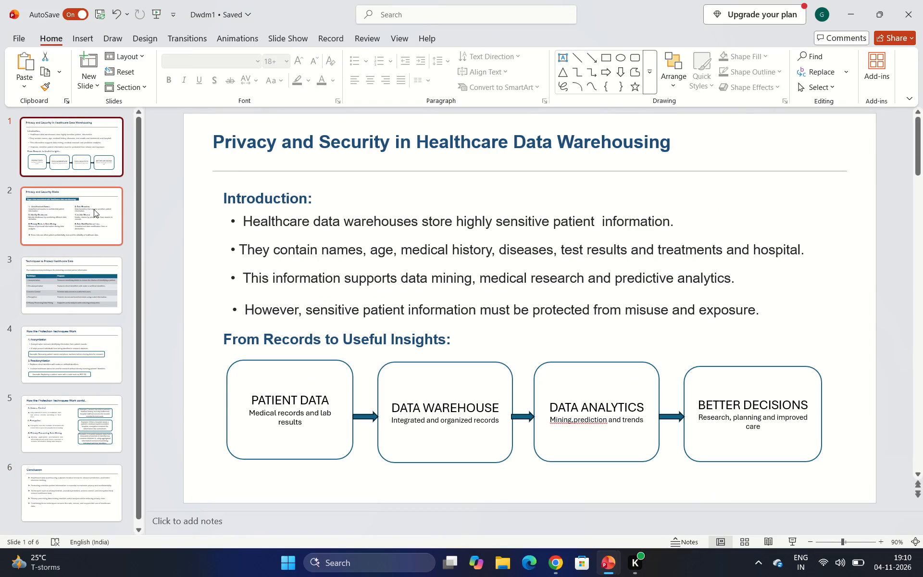
pyautogui.click(75, 222)
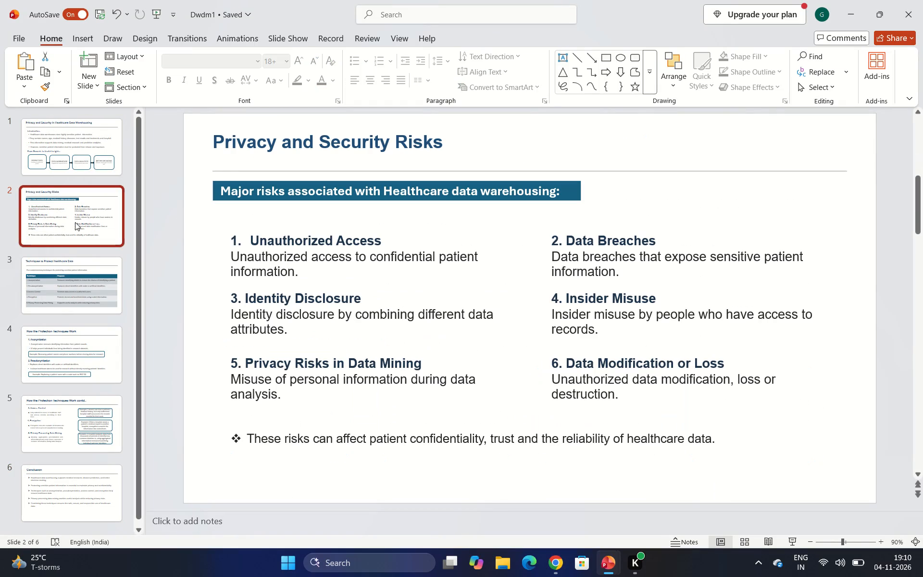
pyautogui.click(56, 304)
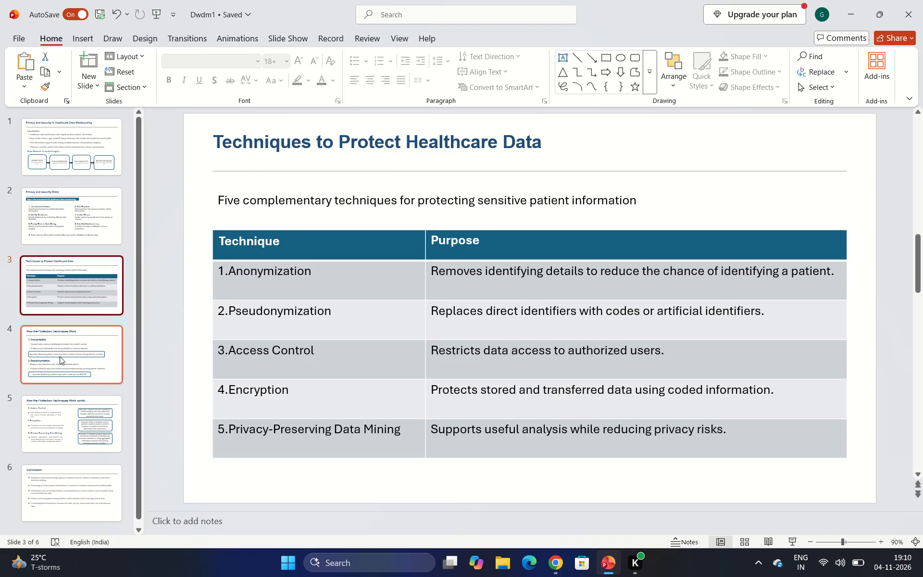
pyautogui.click(60, 356)
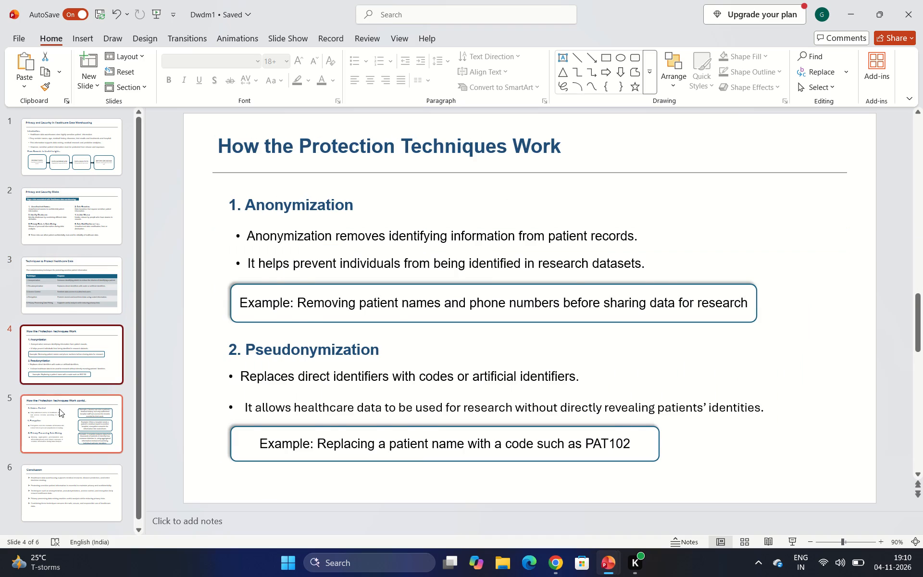
pyautogui.click(59, 409)
pyautogui.click(74, 337)
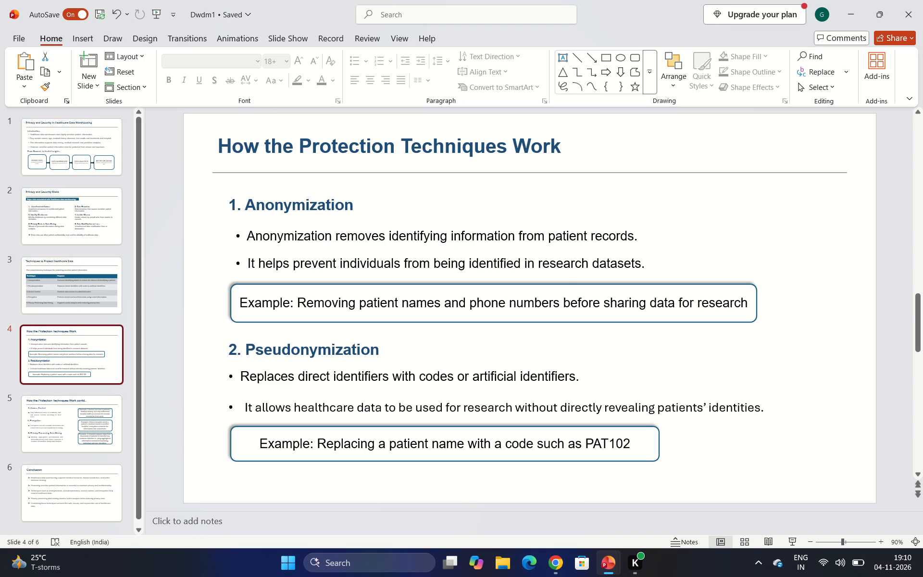
pyautogui.click(80, 400)
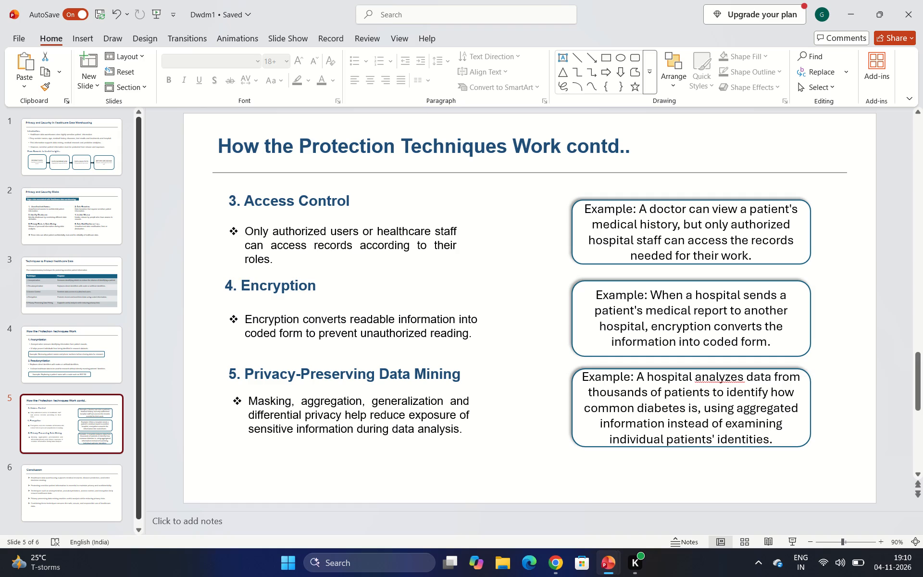
pyautogui.click(53, 218)
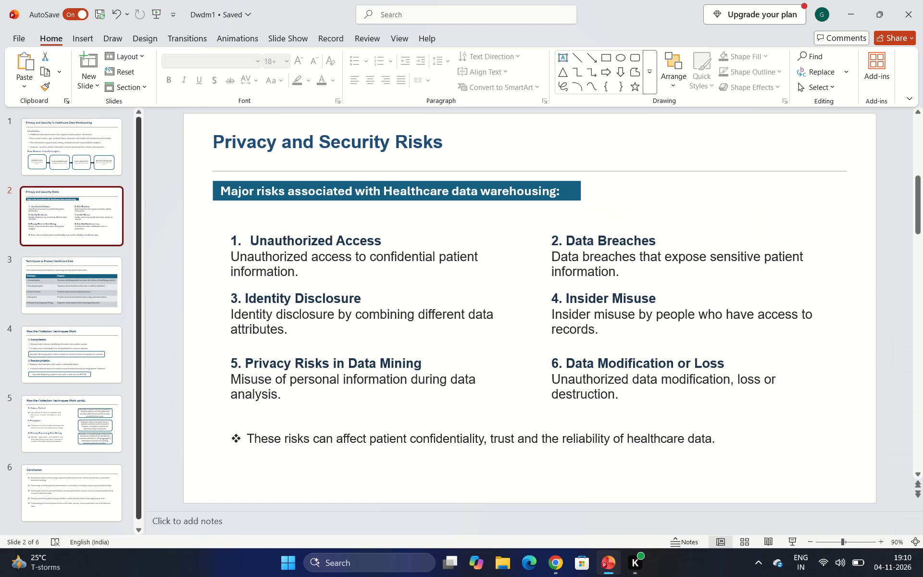
pyautogui.click(75, 423)
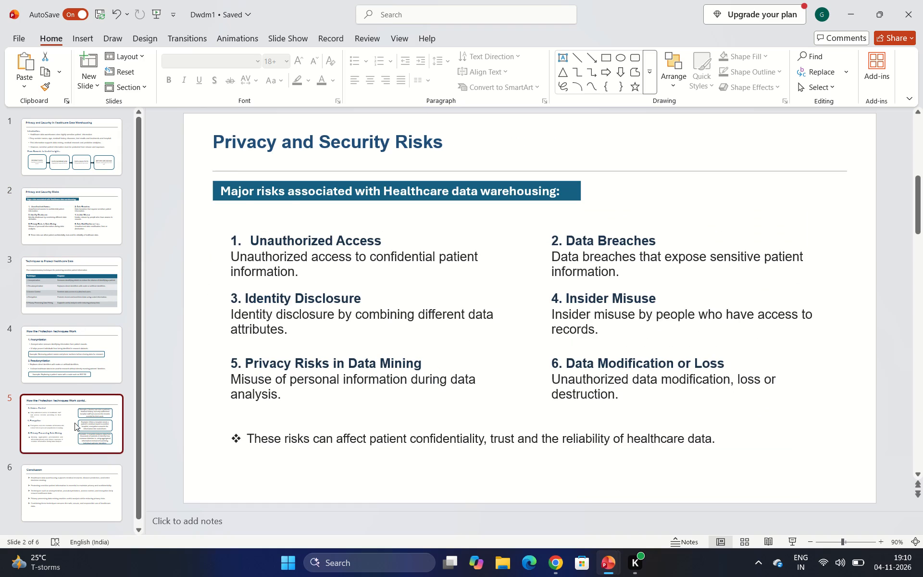
pyautogui.click(56, 492)
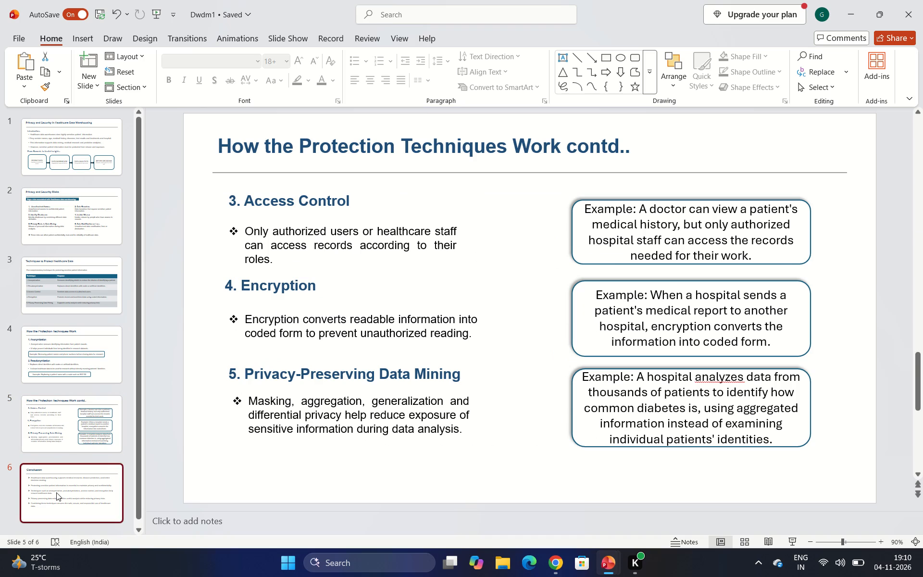
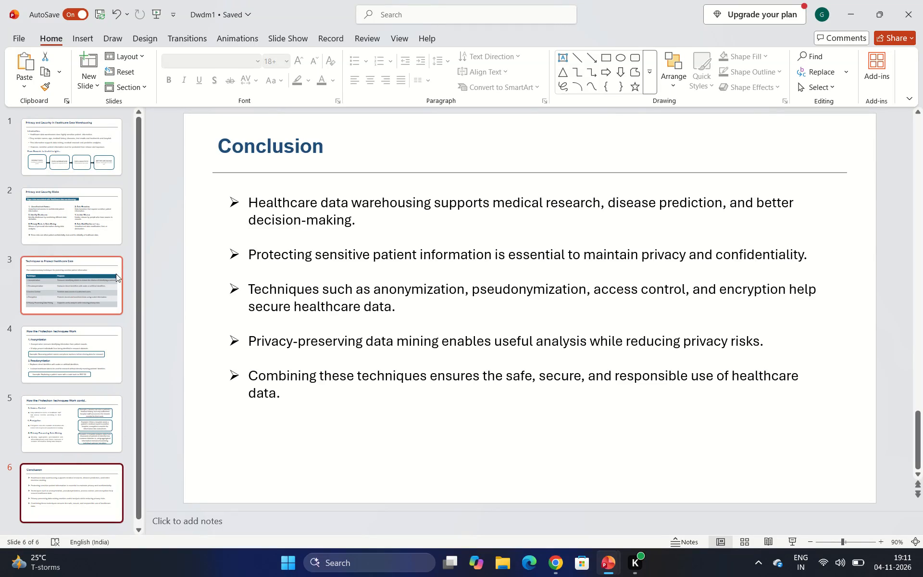
# Look back through the slides from the Conclusion to the introduction, rechecking the risks, protection techniques and Conclusion bullets.
pyautogui.click(270, 464)
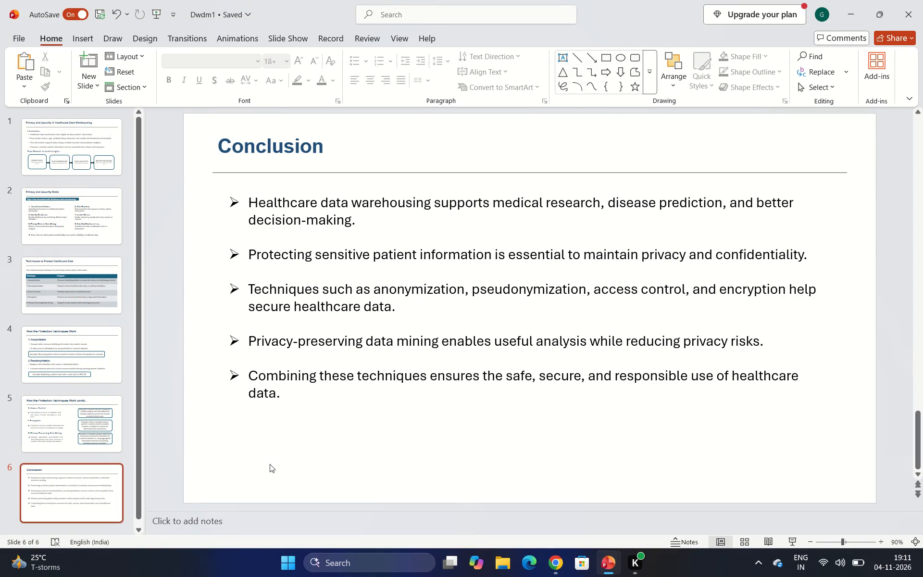
pyautogui.click(261, 423)
pyautogui.click(100, 418)
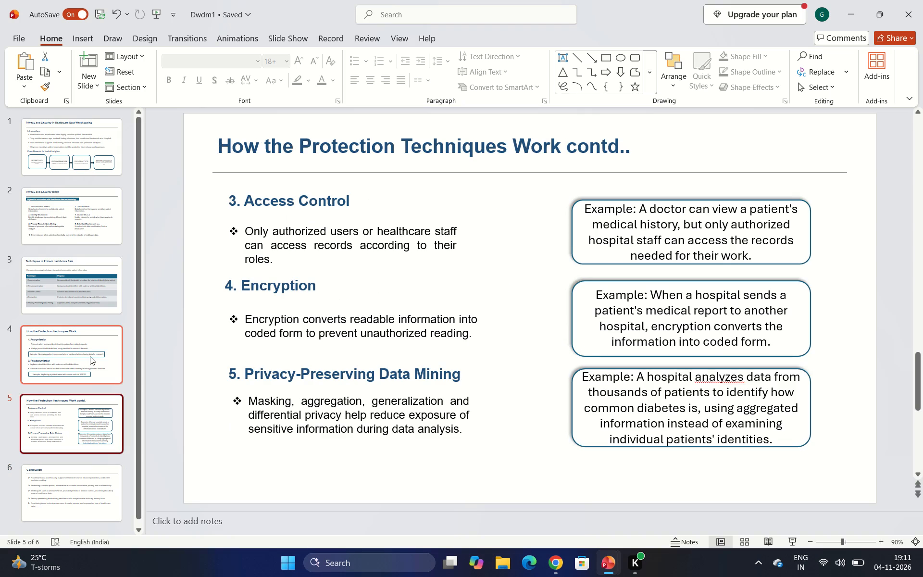
pyautogui.click(90, 356)
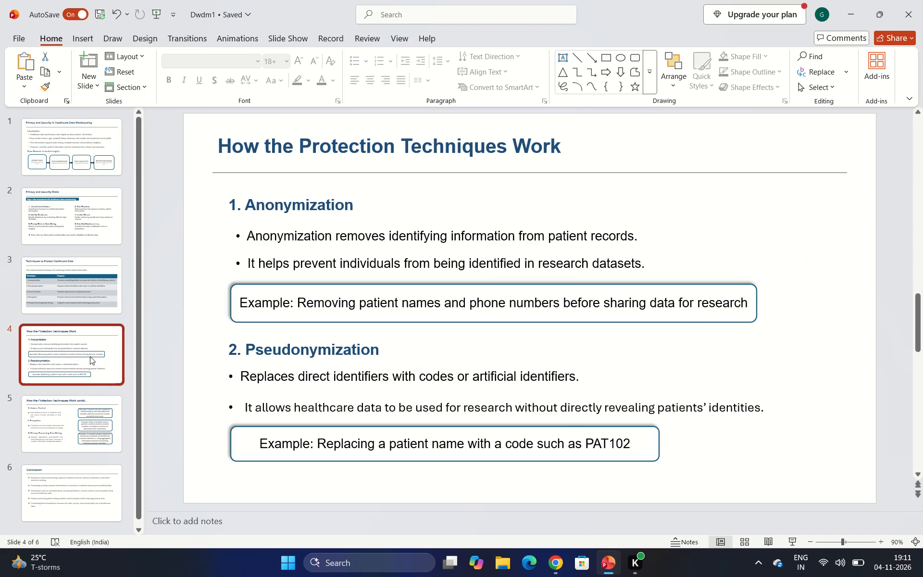
pyautogui.click(80, 289)
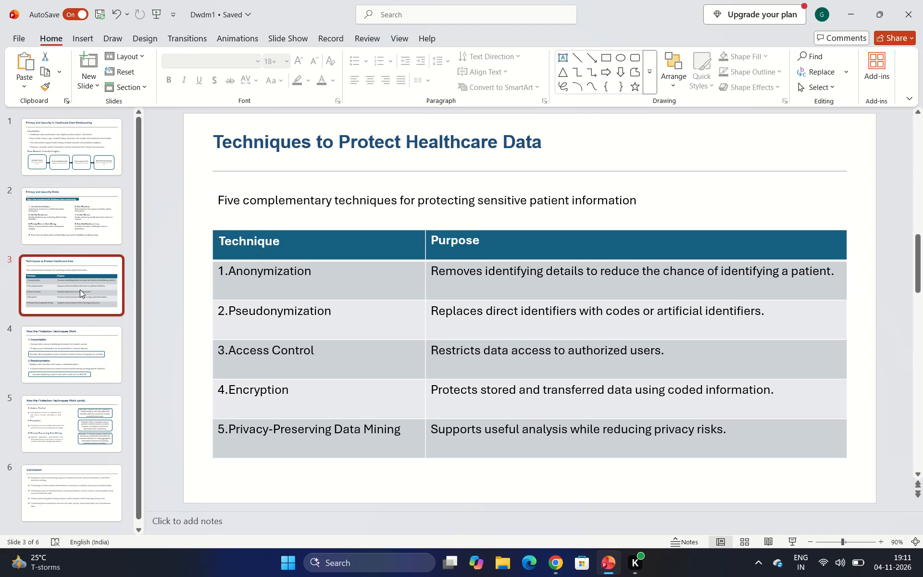
pyautogui.click(74, 215)
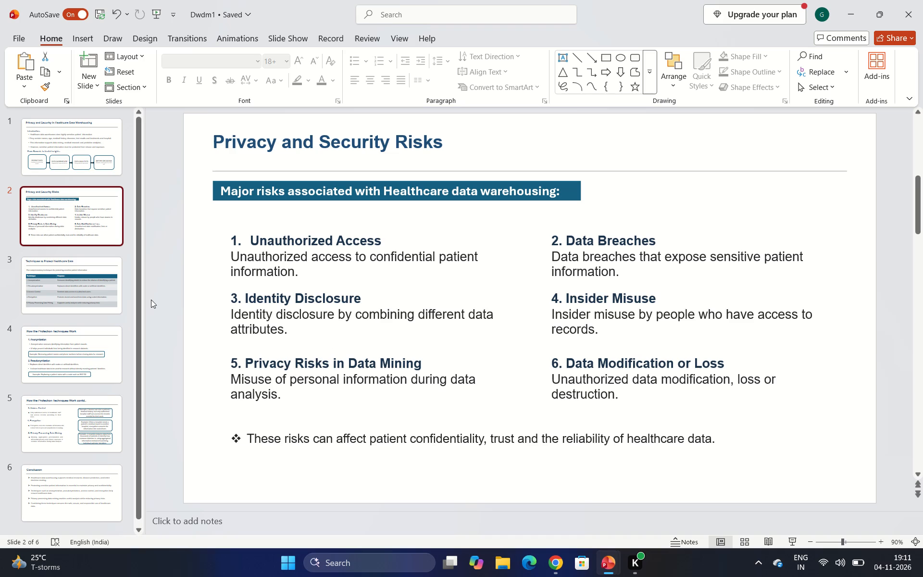
pyautogui.click(62, 163)
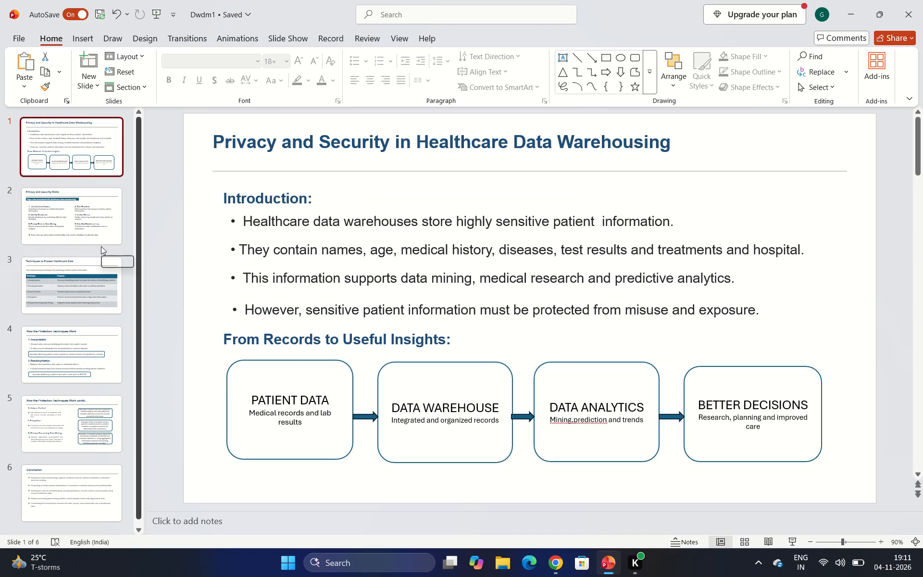
pyautogui.click(55, 234)
pyautogui.click(58, 280)
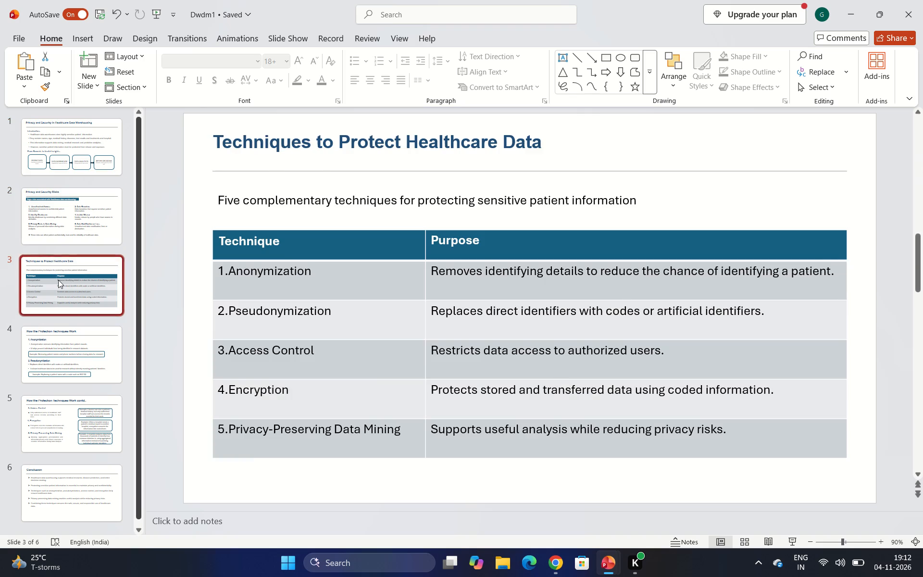
pyautogui.click(59, 223)
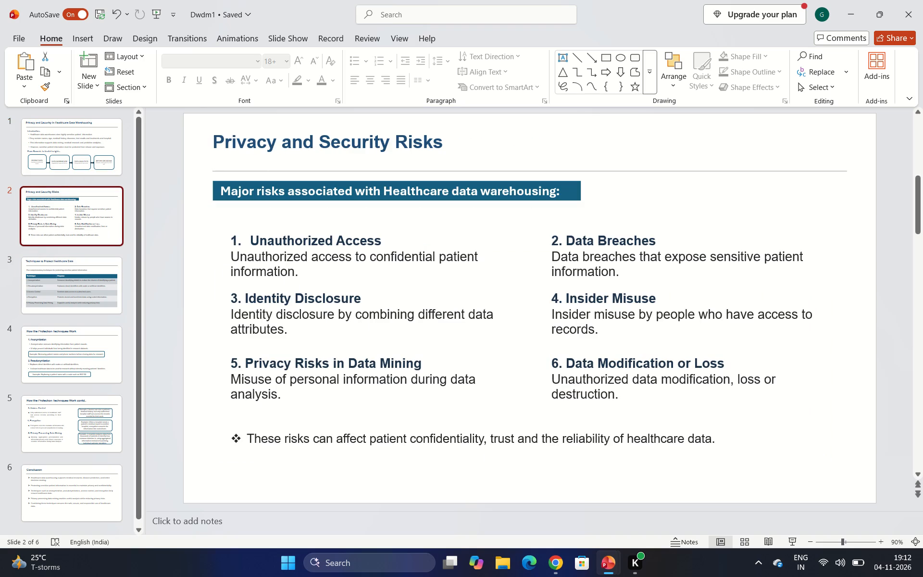
pyautogui.click(75, 387)
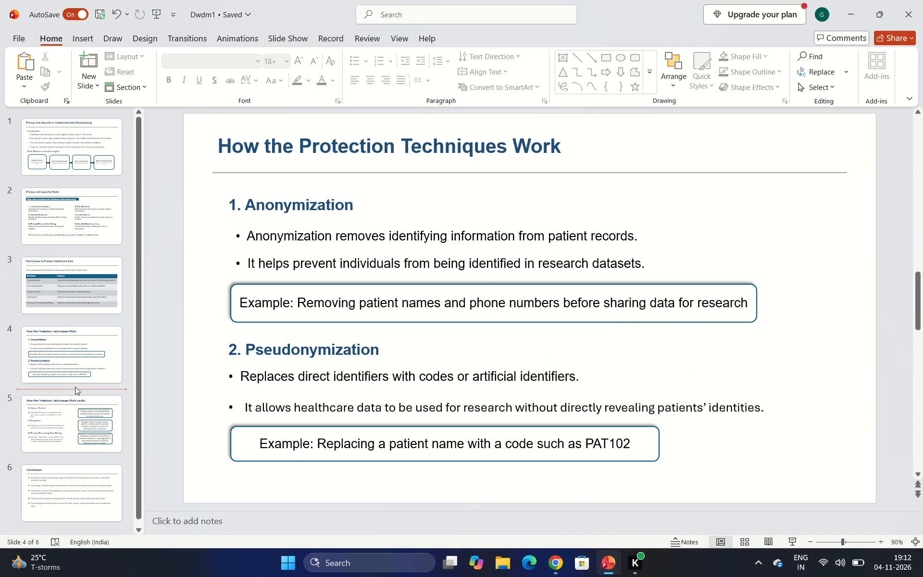
pyautogui.click(75, 419)
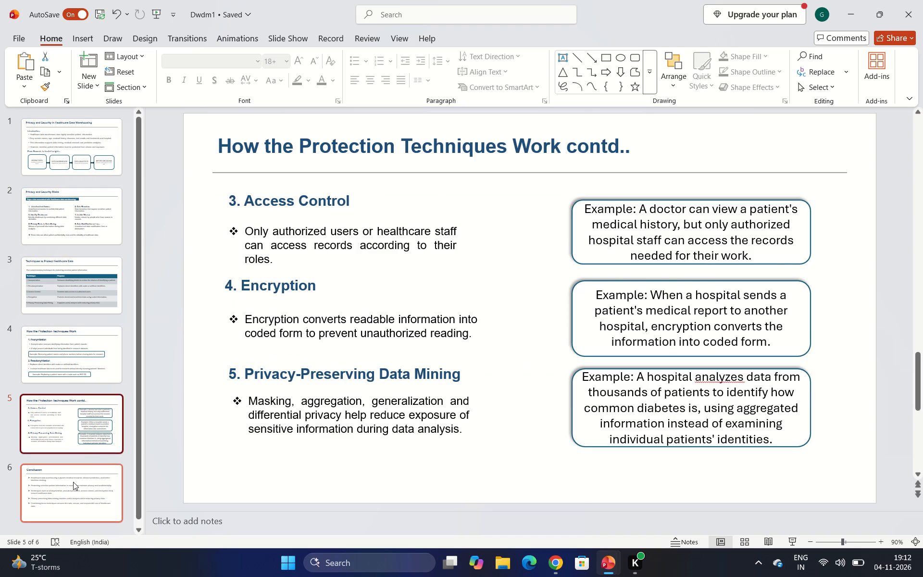
pyautogui.click(73, 485)
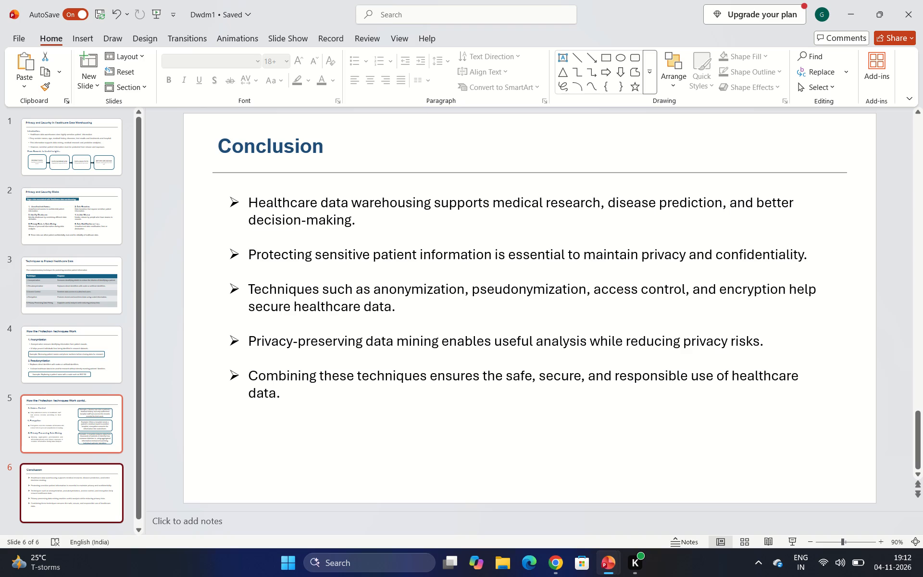
pyautogui.moveTo(246, 202); pyautogui.dragTo(482, 420)
pyautogui.click(373, 408)
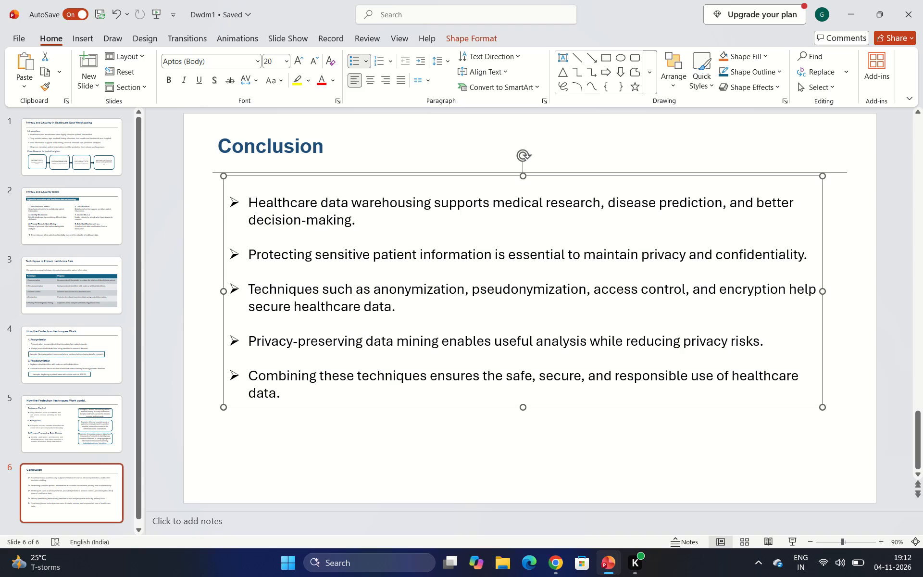
pyautogui.click(349, 424)
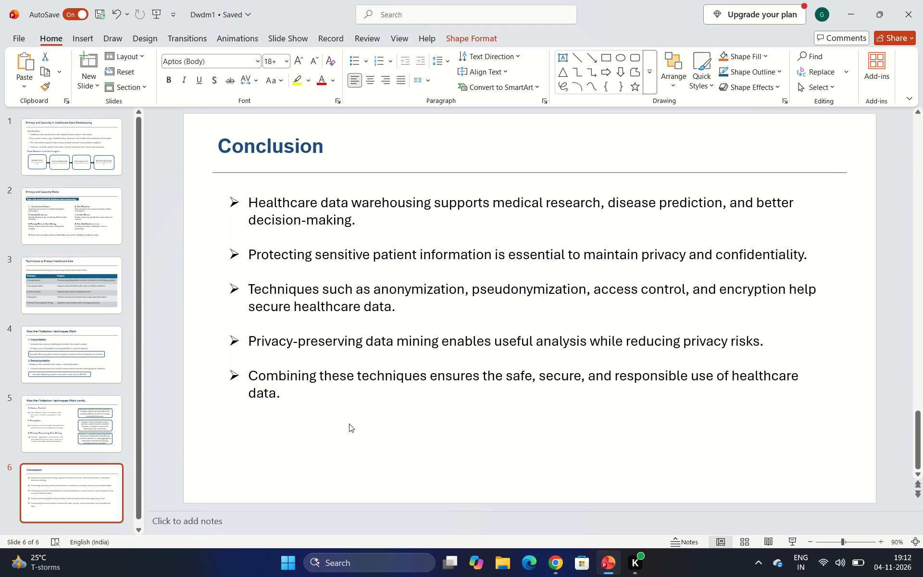
pyautogui.click(282, 420)
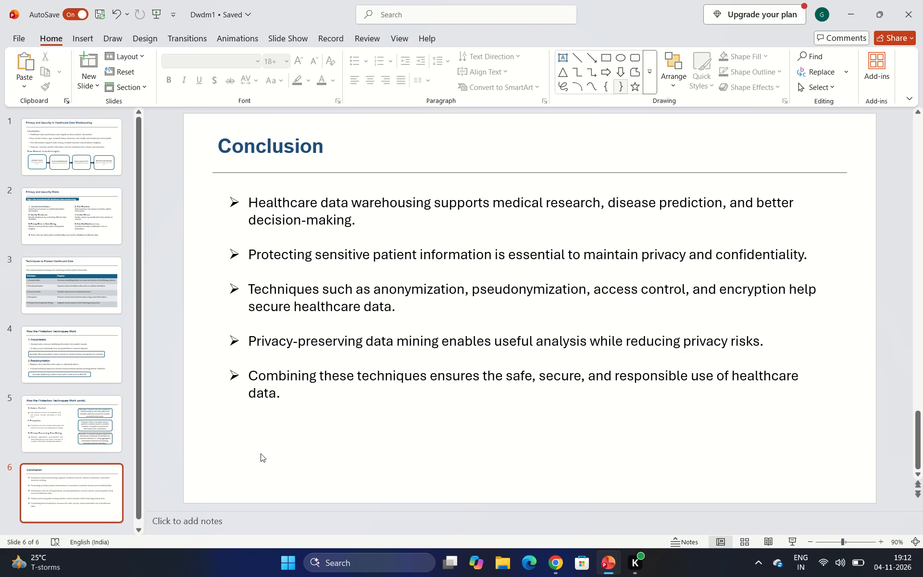
pyautogui.click(47, 163)
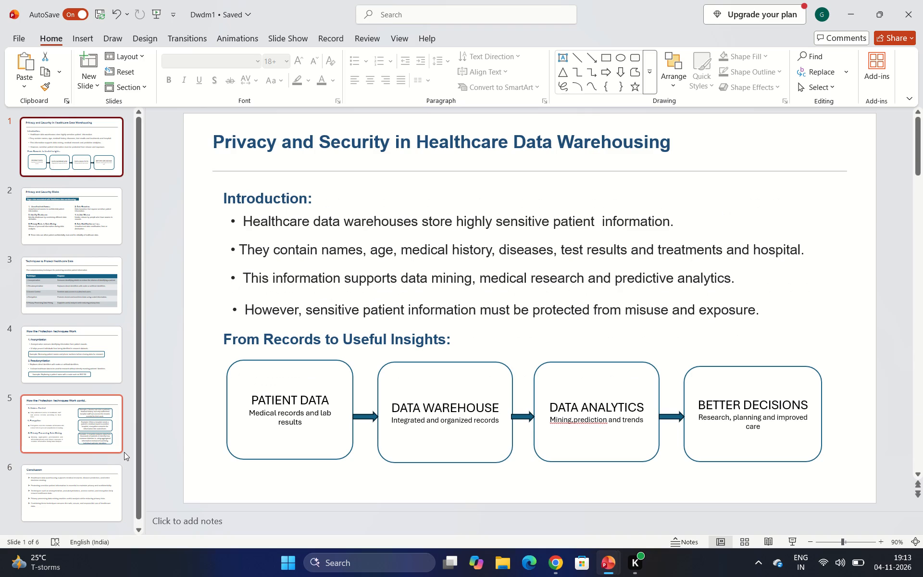
# On the Conclusion slide, narrow the bullet text box from its right edge to about half the slide's width.
pyautogui.click(58, 493)
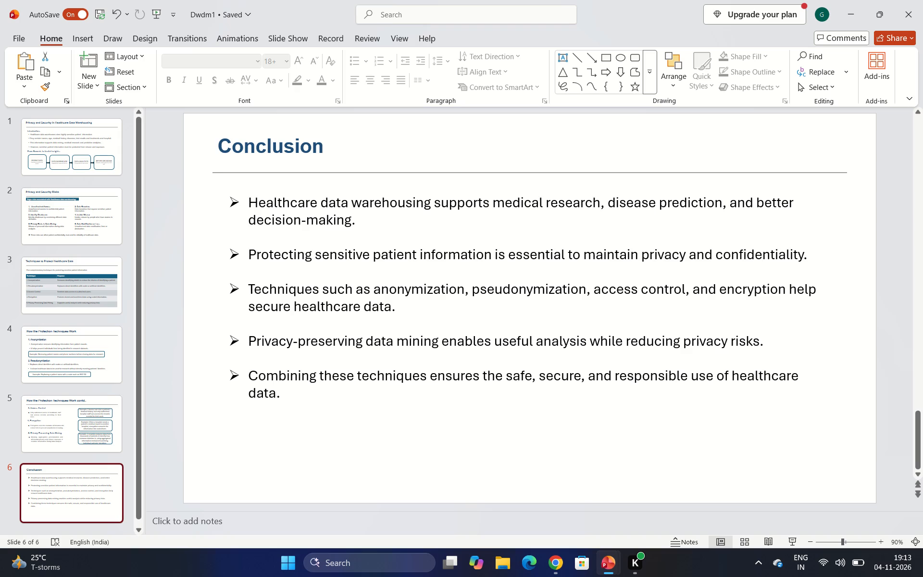
pyautogui.moveTo(248, 203); pyautogui.dragTo(610, 480)
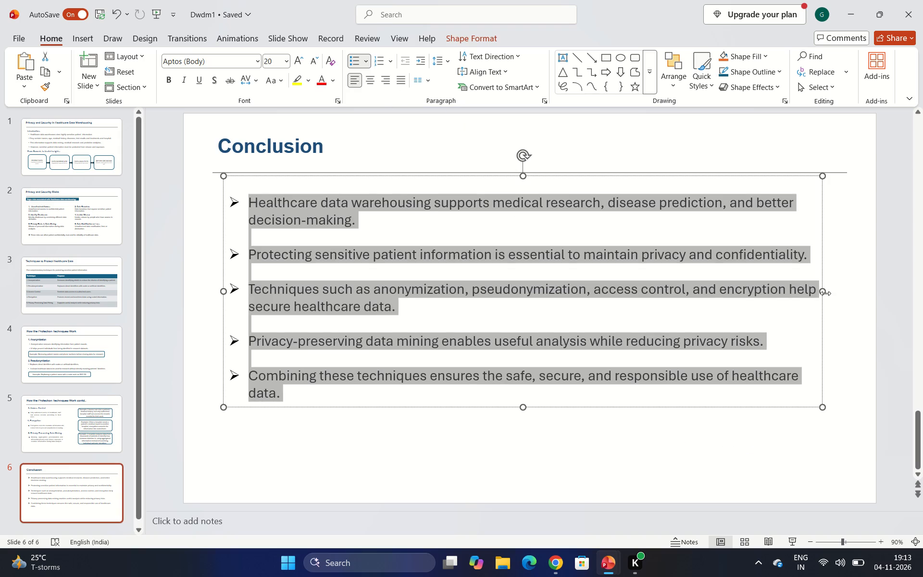
pyautogui.moveTo(823, 291); pyautogui.dragTo(639, 321, button='right')
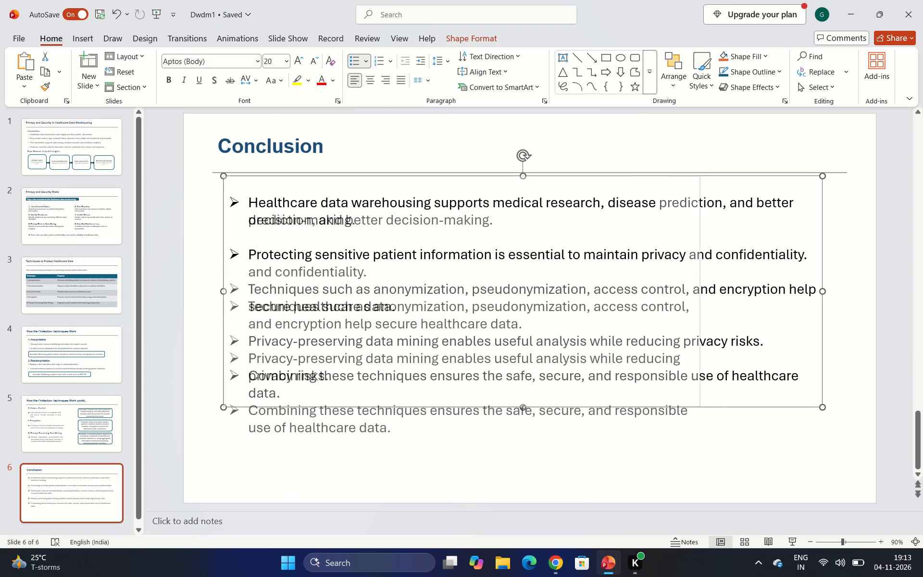
pyautogui.moveTo(639, 321); pyautogui.dragTo(538, 351, button='right')
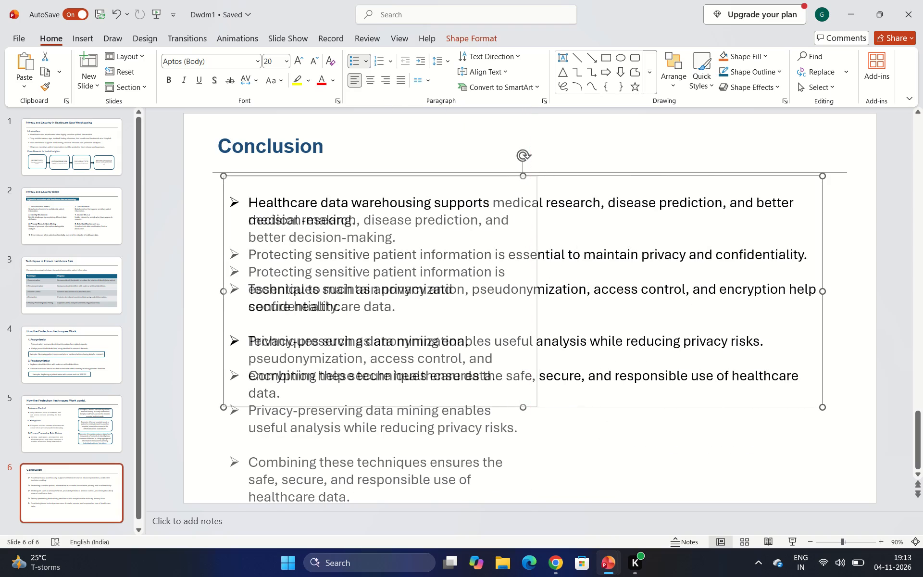
pyautogui.moveTo(538, 351); pyautogui.dragTo(548, 371, button='right')
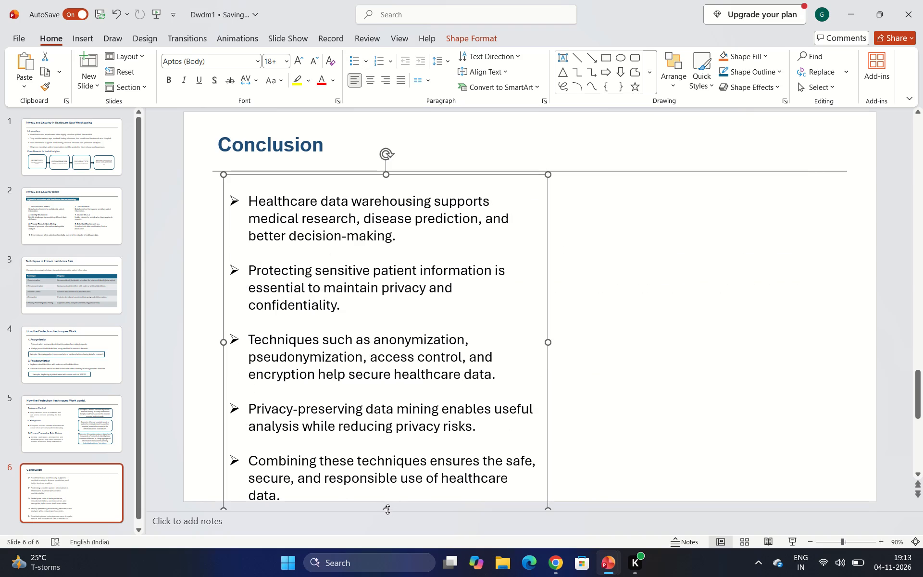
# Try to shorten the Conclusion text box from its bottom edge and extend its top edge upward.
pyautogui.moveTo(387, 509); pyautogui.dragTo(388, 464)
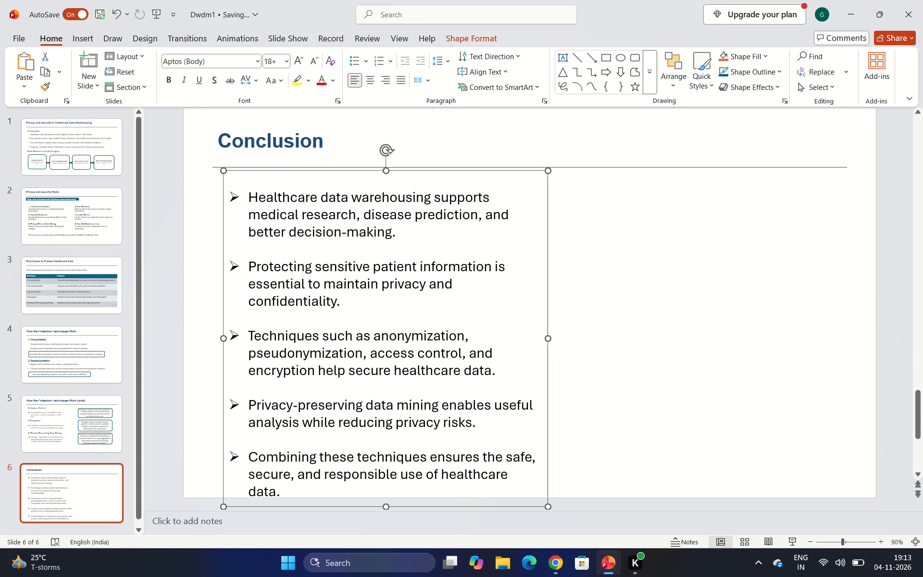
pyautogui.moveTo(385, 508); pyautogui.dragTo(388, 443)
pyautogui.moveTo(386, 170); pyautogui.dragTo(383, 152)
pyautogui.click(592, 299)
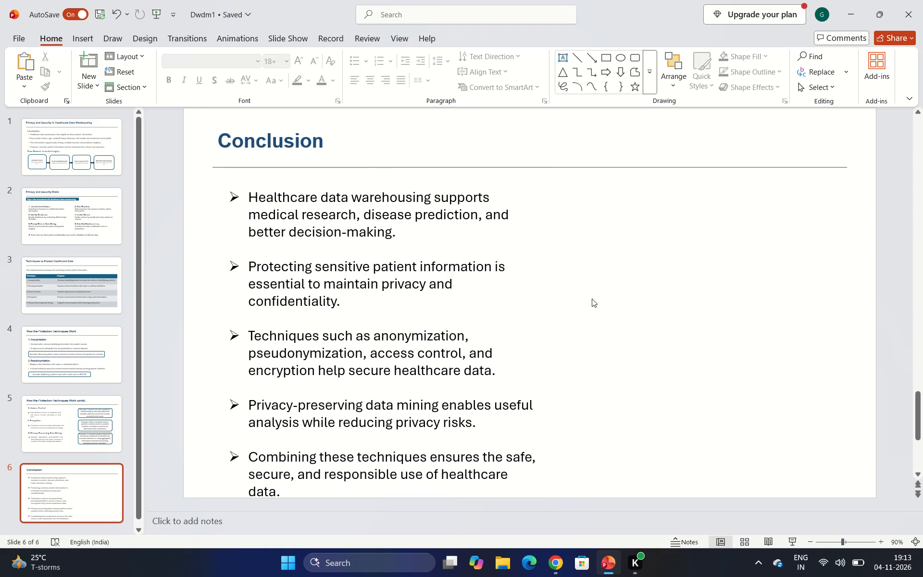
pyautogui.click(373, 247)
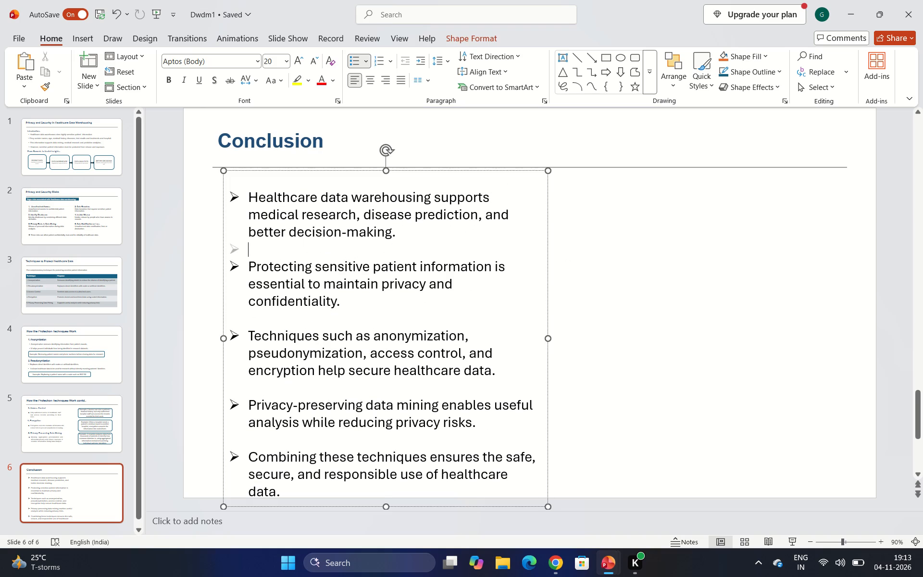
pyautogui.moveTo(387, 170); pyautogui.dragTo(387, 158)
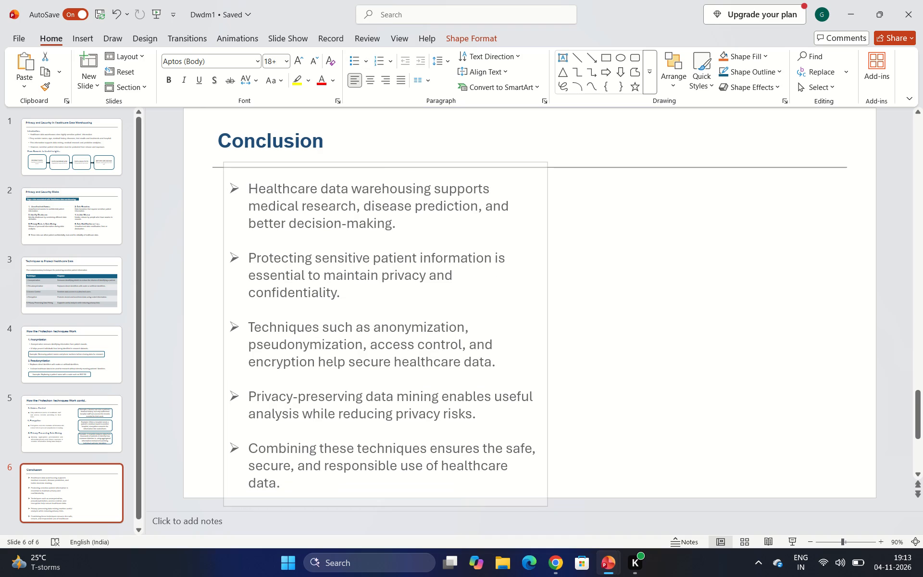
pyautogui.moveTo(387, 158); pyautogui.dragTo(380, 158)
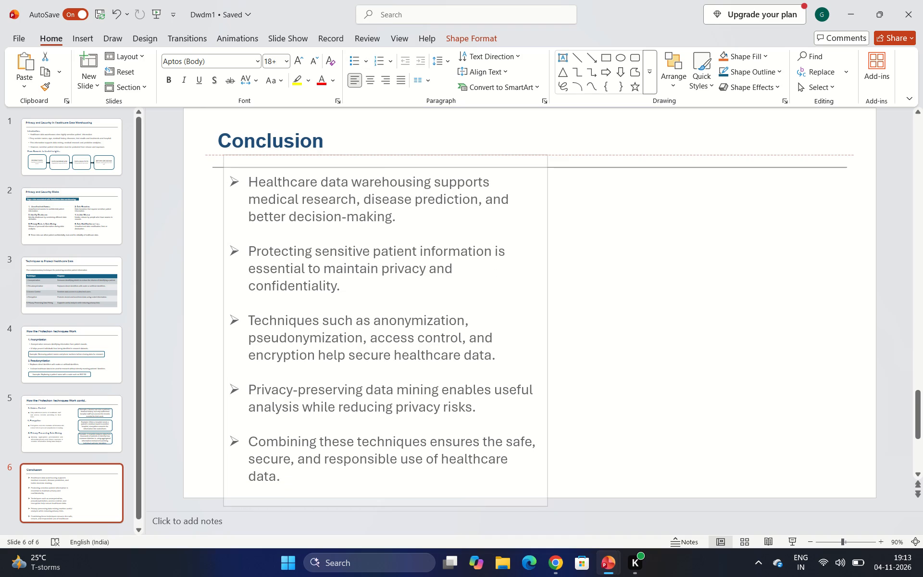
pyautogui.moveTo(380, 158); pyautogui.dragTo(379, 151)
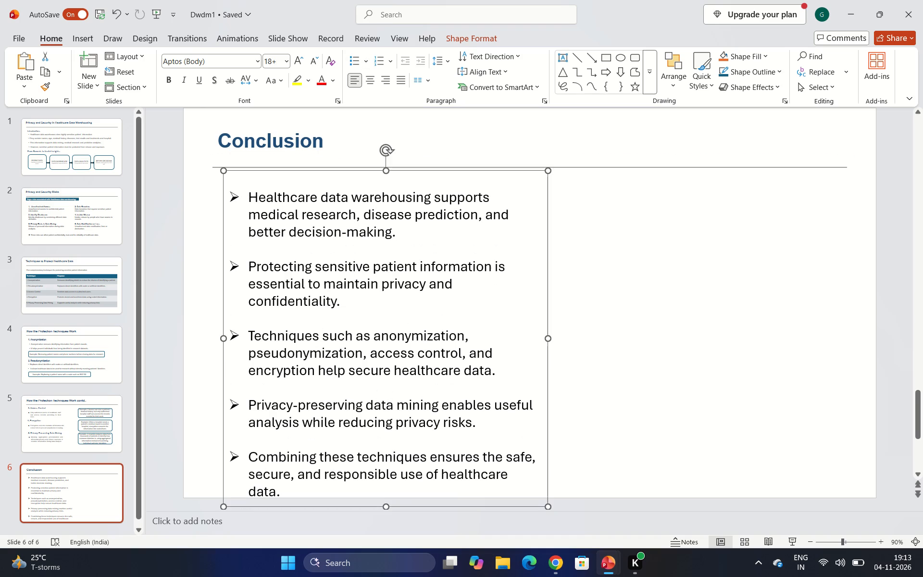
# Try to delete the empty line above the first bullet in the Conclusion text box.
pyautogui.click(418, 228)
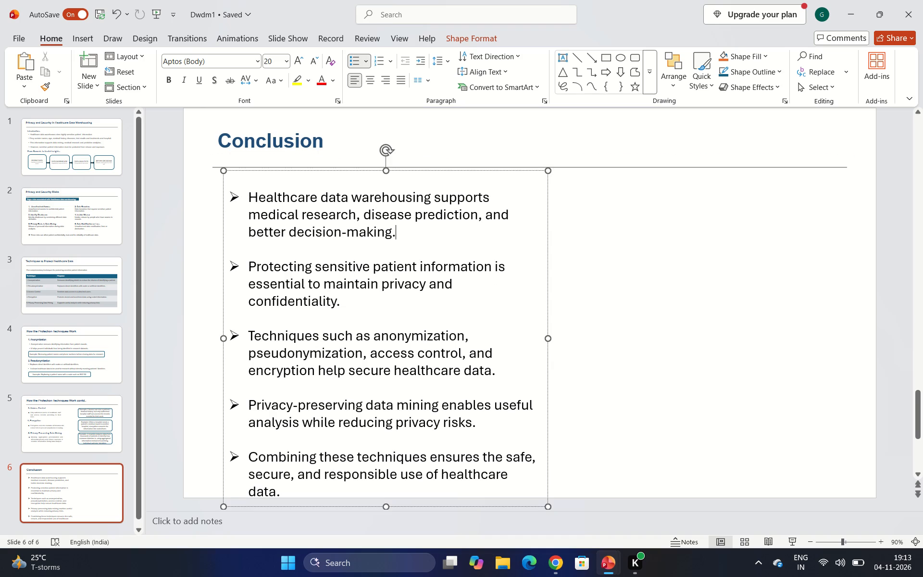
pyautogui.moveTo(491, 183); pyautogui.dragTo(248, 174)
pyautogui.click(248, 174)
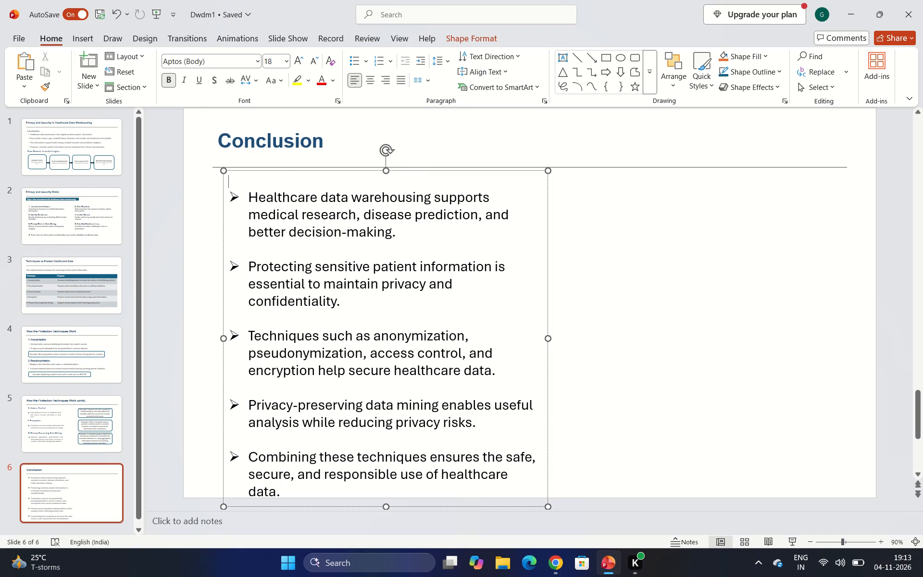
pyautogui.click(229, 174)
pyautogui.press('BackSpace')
# Move the Conclusion text box slightly upward to fit all five bullets on the slide.
pyautogui.moveTo(351, 170); pyautogui.dragTo(353, 162)
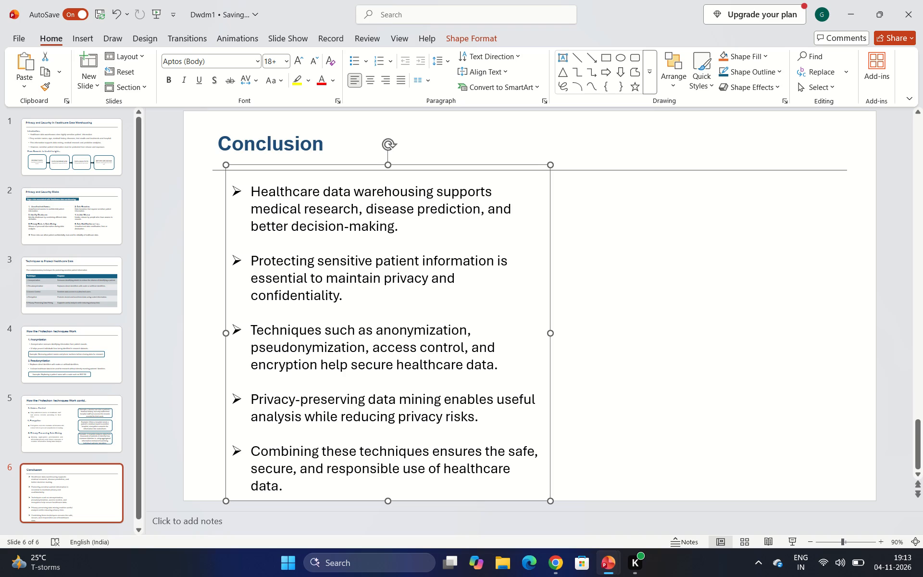
pyautogui.click(556, 227)
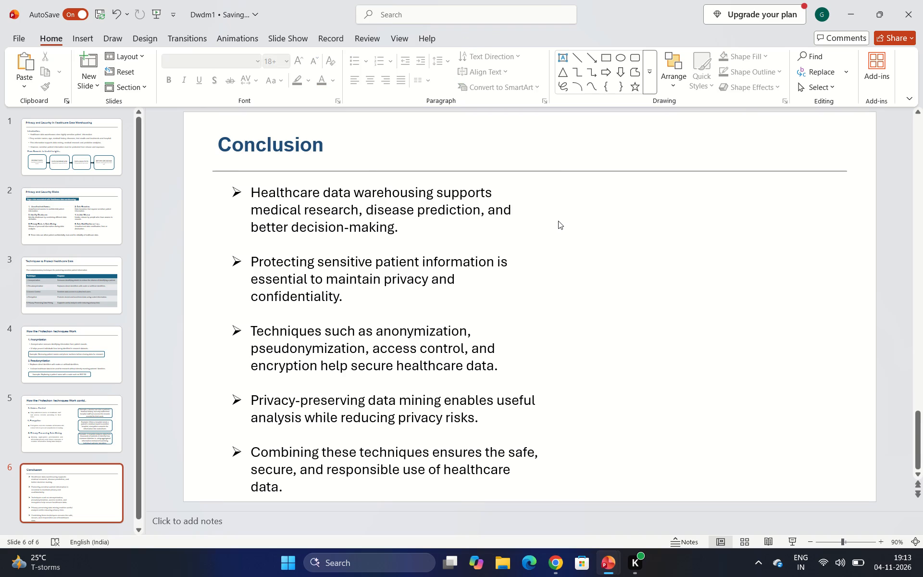
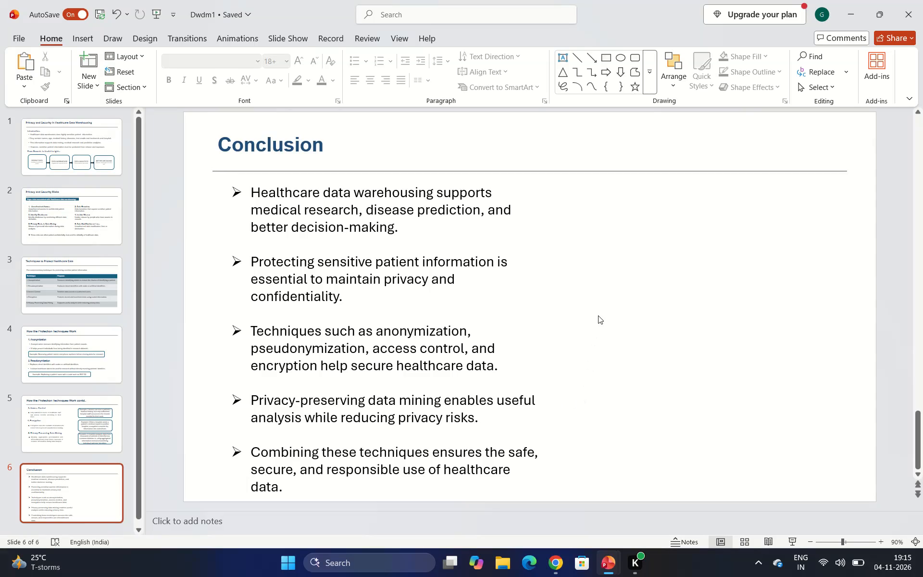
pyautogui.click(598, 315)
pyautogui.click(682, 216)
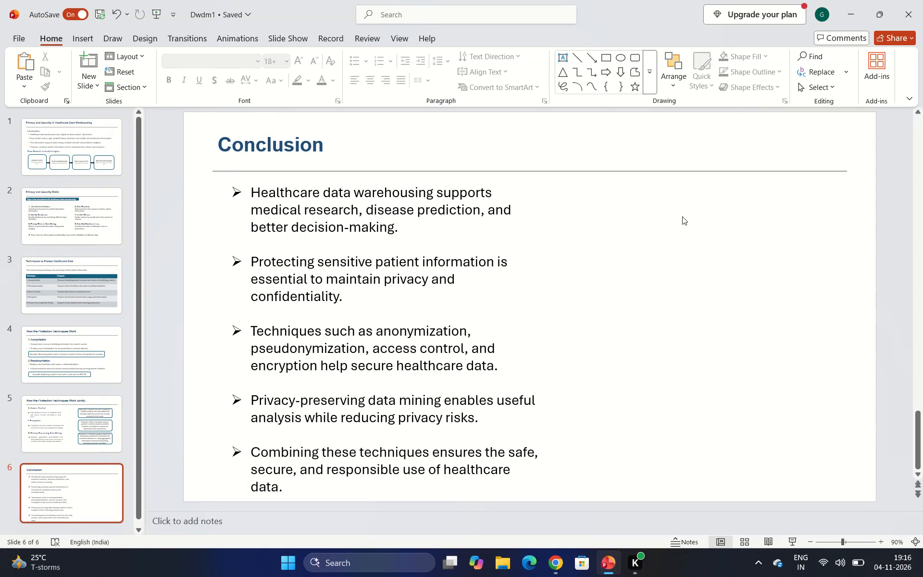
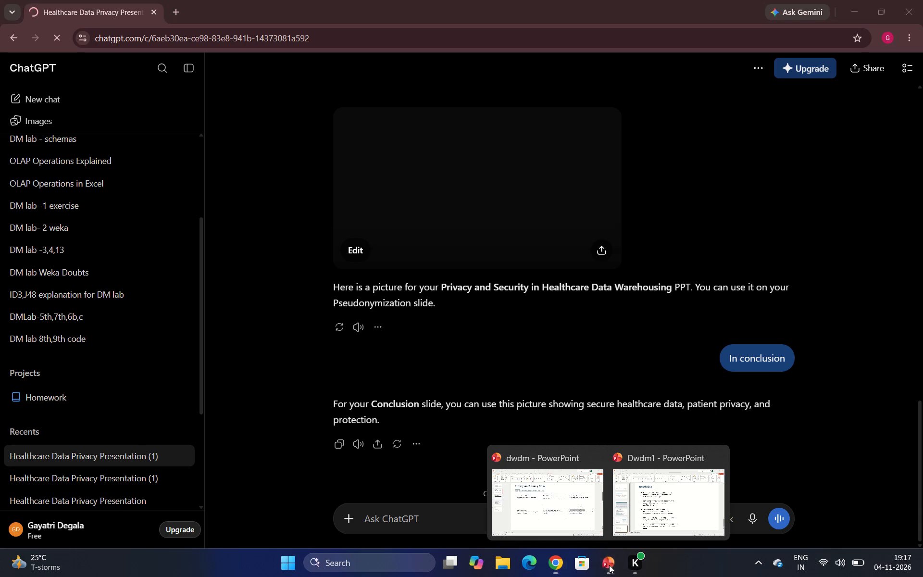
pyautogui.click(566, 516)
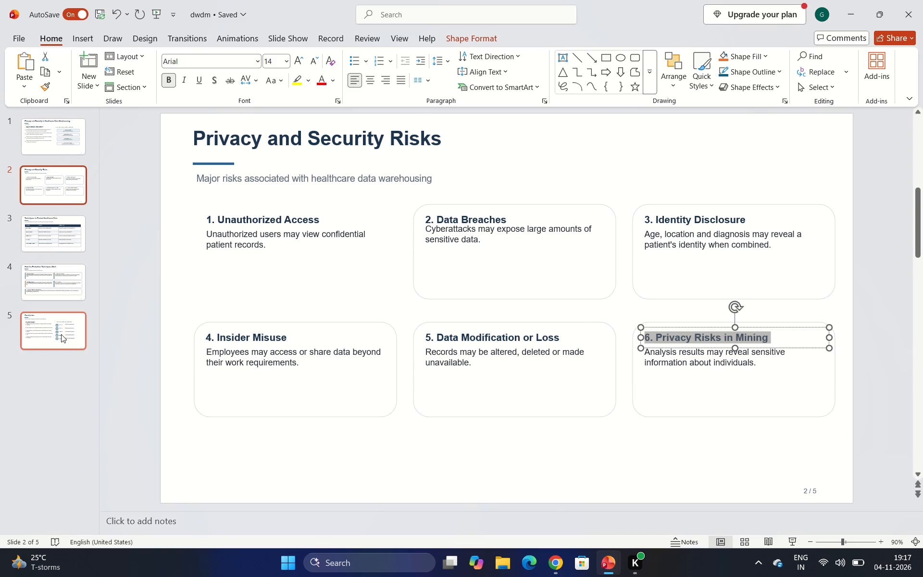
pyautogui.click(61, 334)
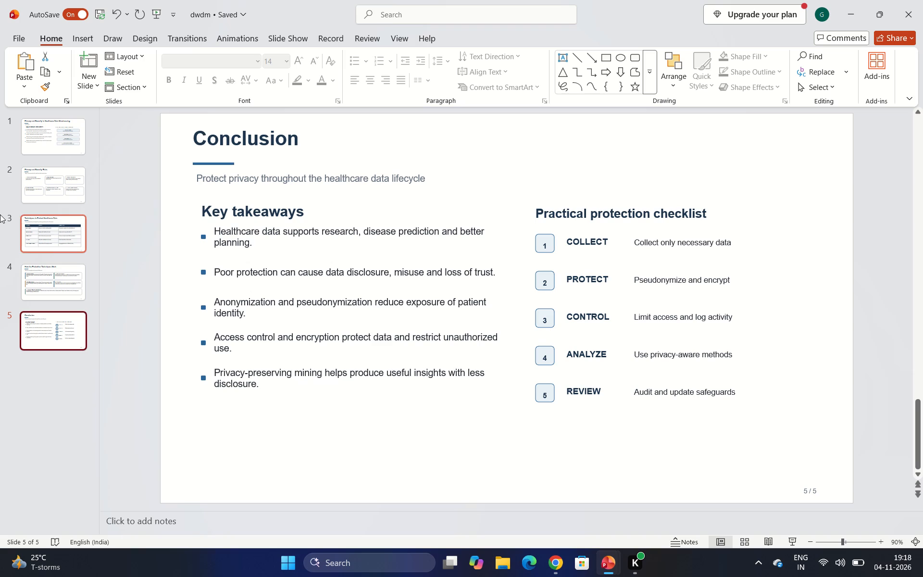
pyautogui.click(45, 152)
pyautogui.scroll(4, 45, 152)
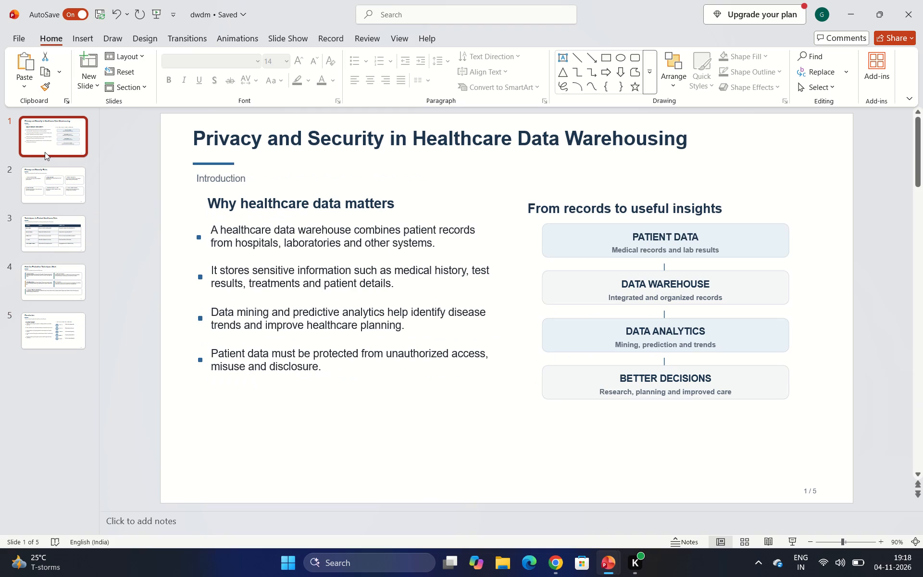
pyautogui.click(45, 152)
pyautogui.click(70, 195)
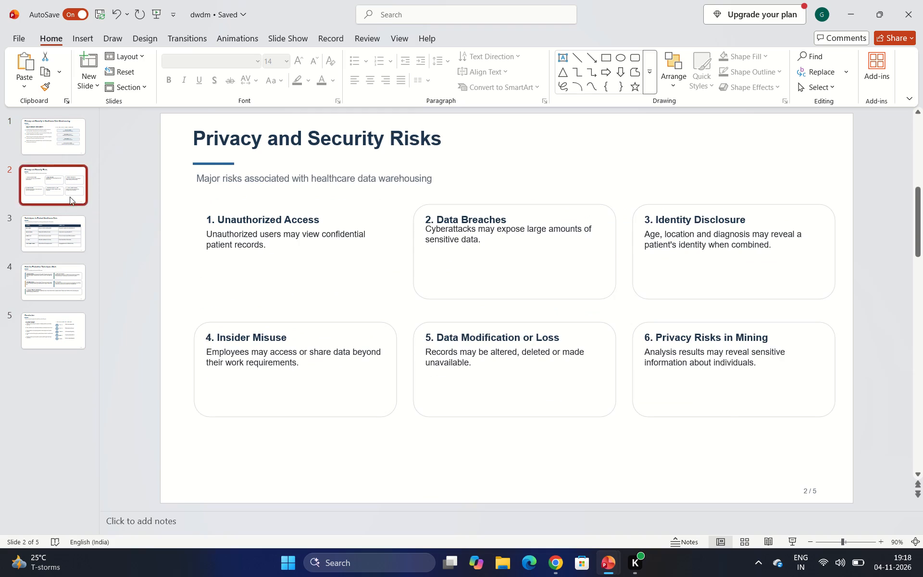
pyautogui.click(75, 246)
pyautogui.click(74, 285)
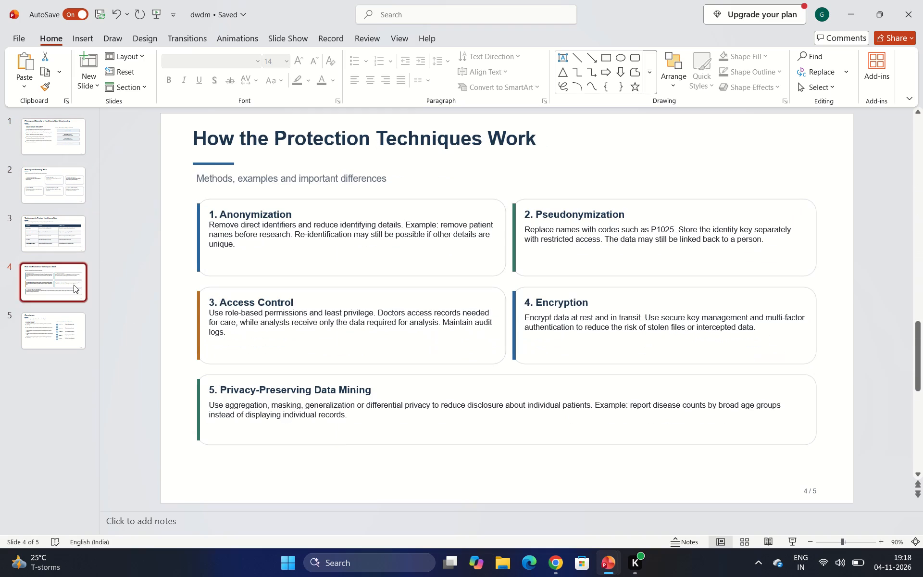
pyautogui.click(74, 333)
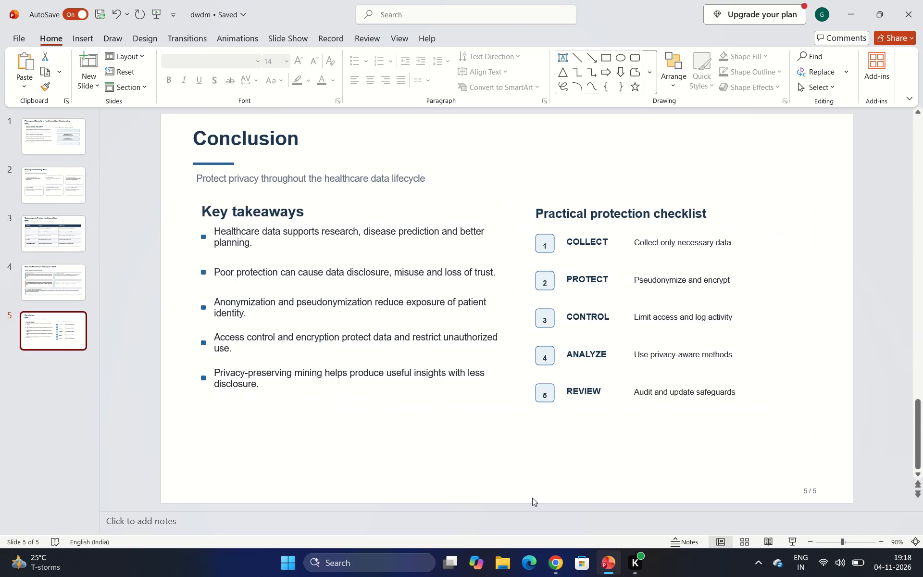
# Switch back to the Dwdm1 presentation and view slide 5, How the Protection Techniques Work contd.
pyautogui.click(642, 525)
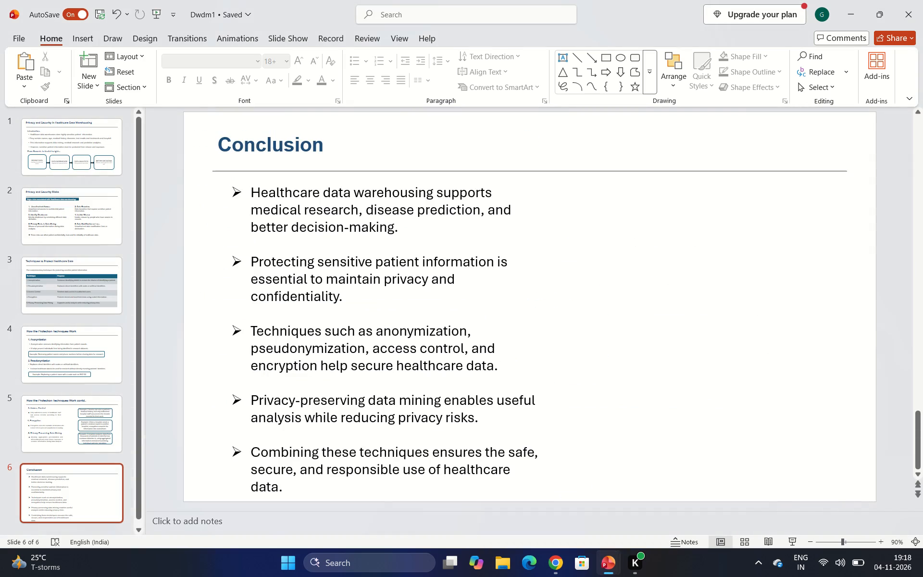
pyautogui.click(616, 569)
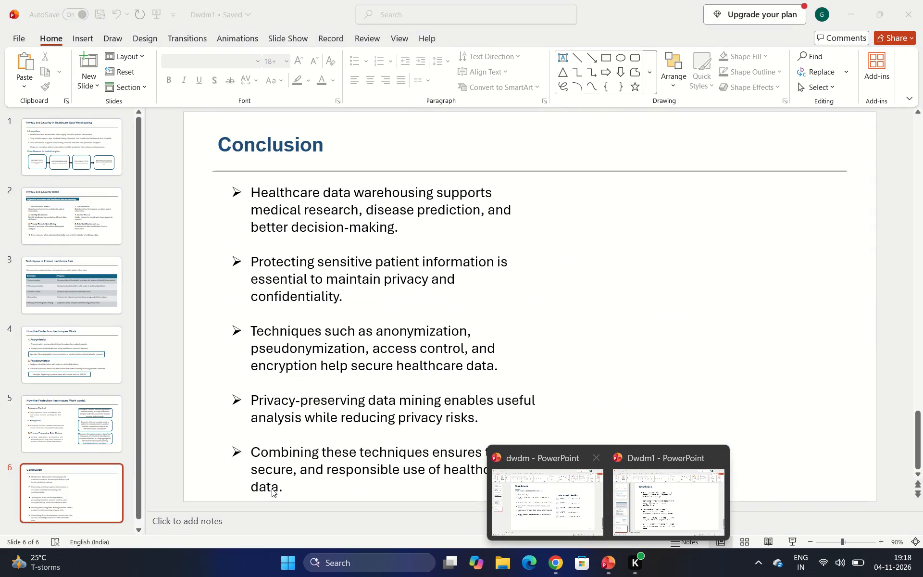
pyautogui.click(98, 432)
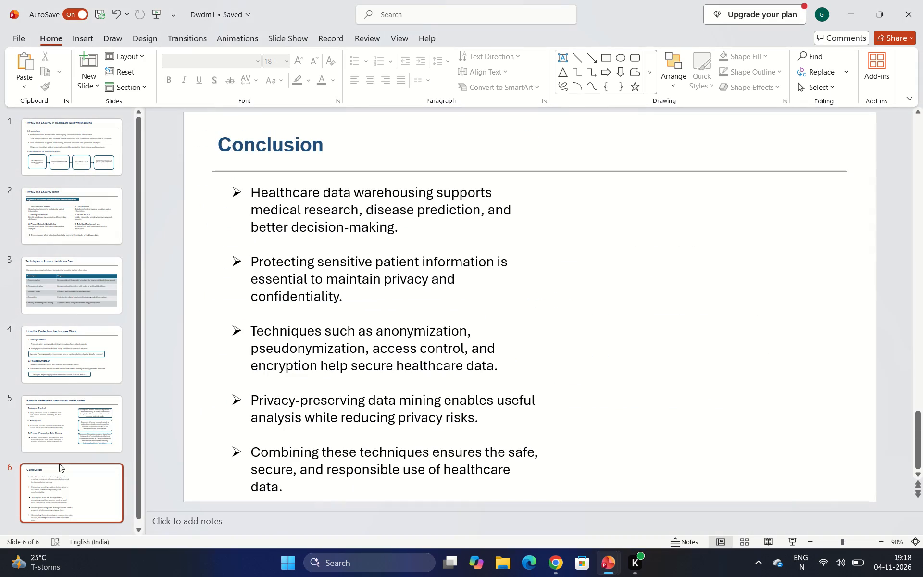
pyautogui.moveTo(59, 464); pyautogui.dragTo(76, 432)
pyautogui.click(76, 432)
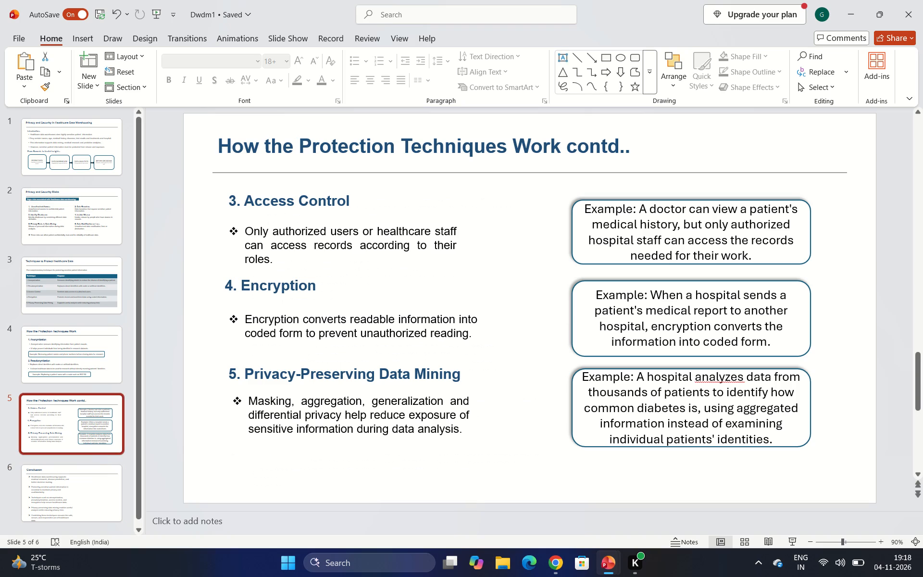
# Browse the available shapes and the stock icon library from slide 5 without inserting anything.
pyautogui.click(669, 244)
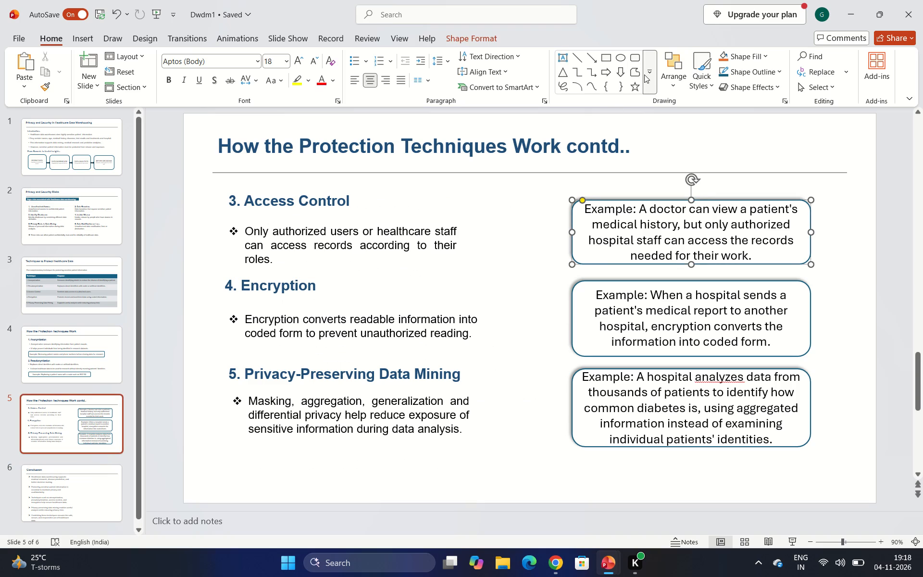
pyautogui.click(649, 78)
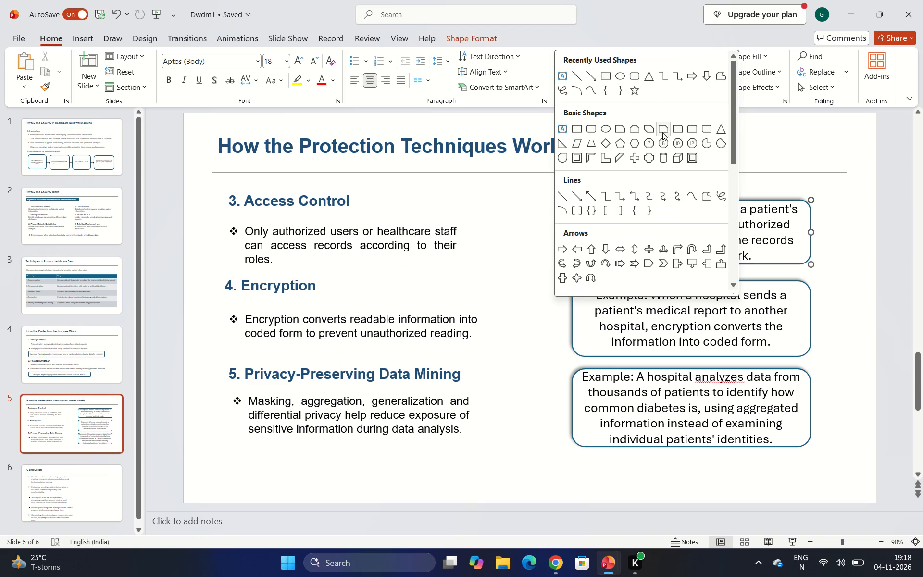
pyautogui.click(365, 115)
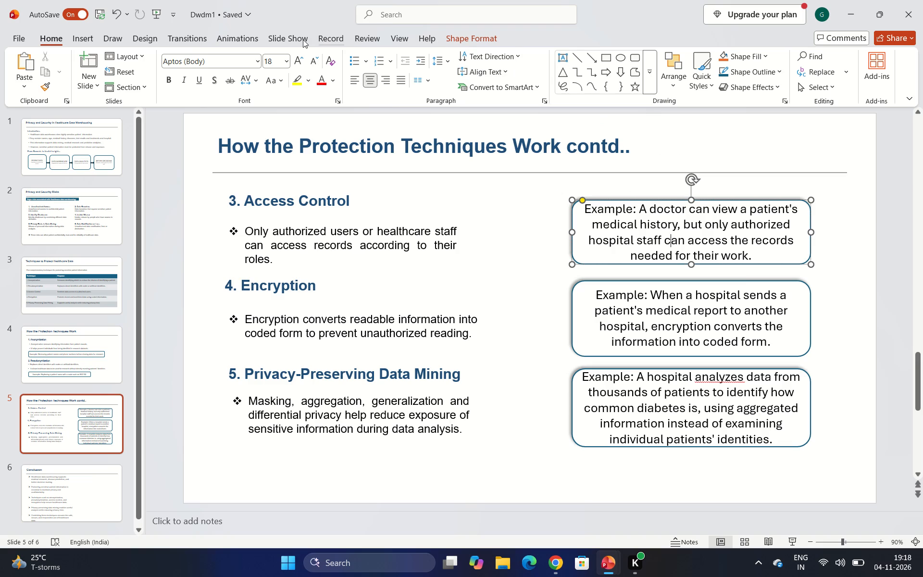
pyautogui.click(287, 40)
pyautogui.click(248, 38)
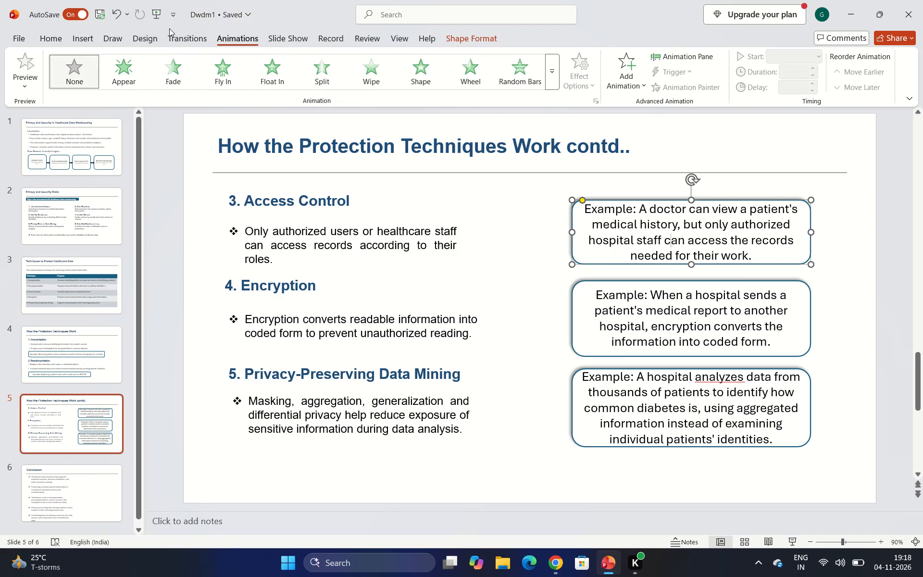
pyautogui.click(118, 41)
pyautogui.click(75, 40)
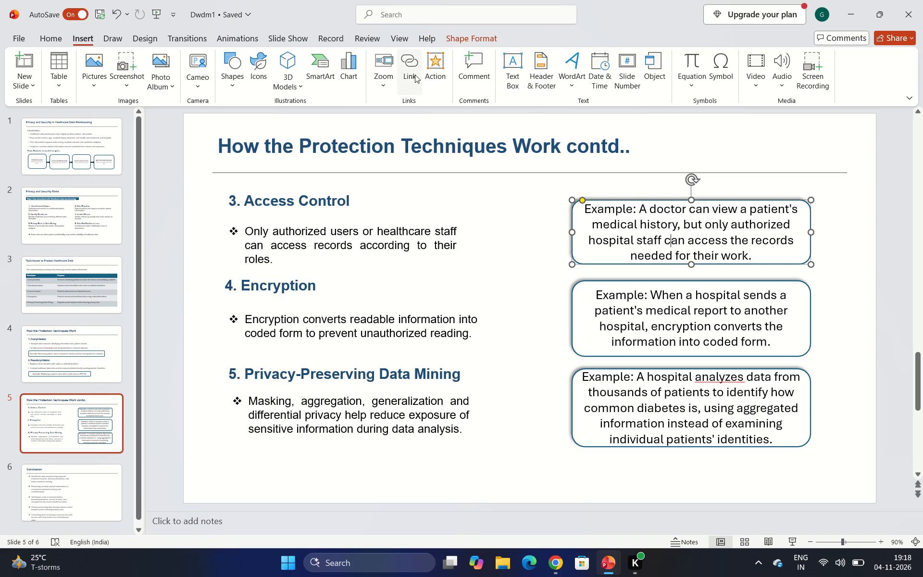
pyautogui.click(226, 87)
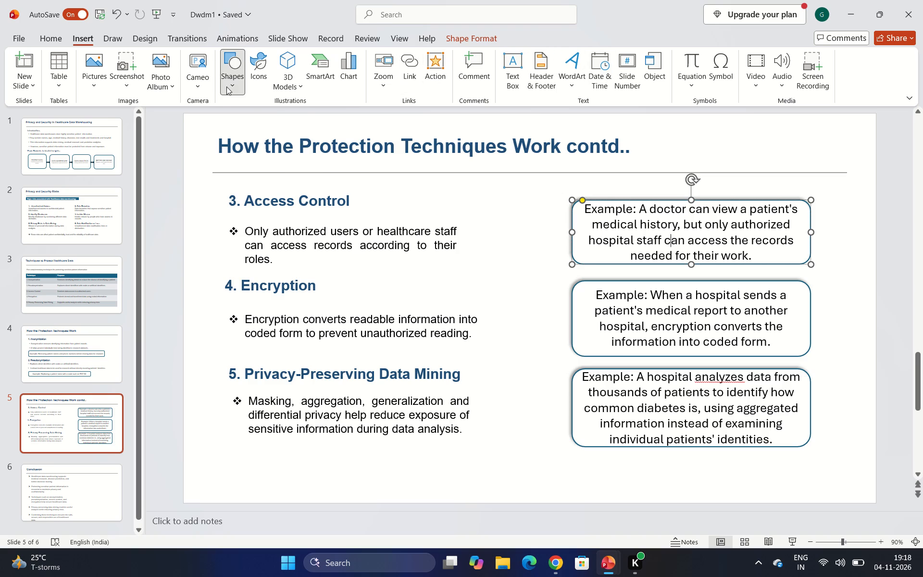
pyautogui.click(262, 81)
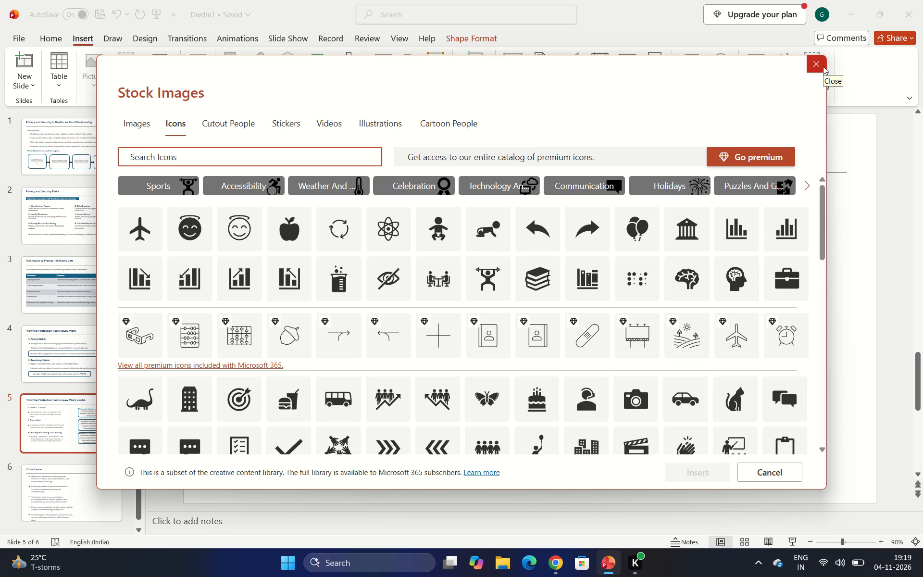
pyautogui.click(823, 66)
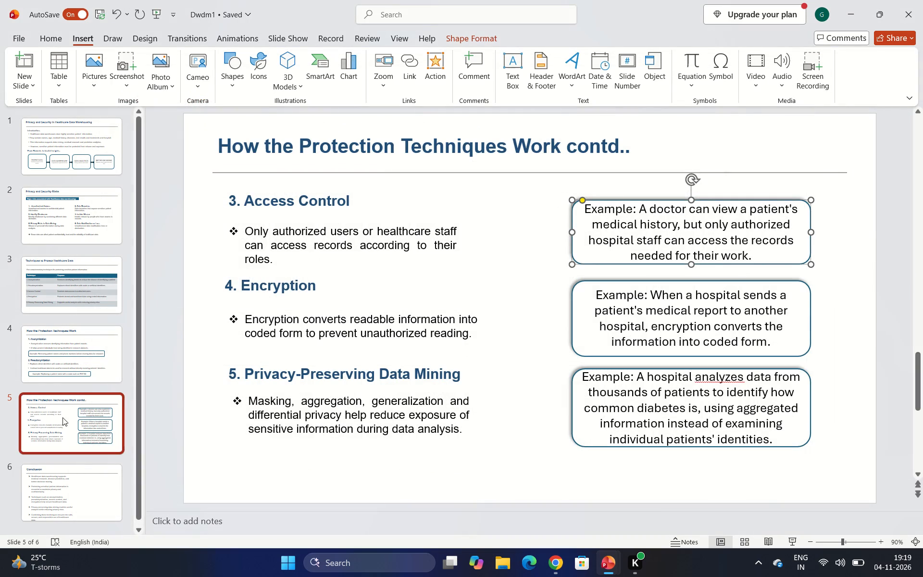
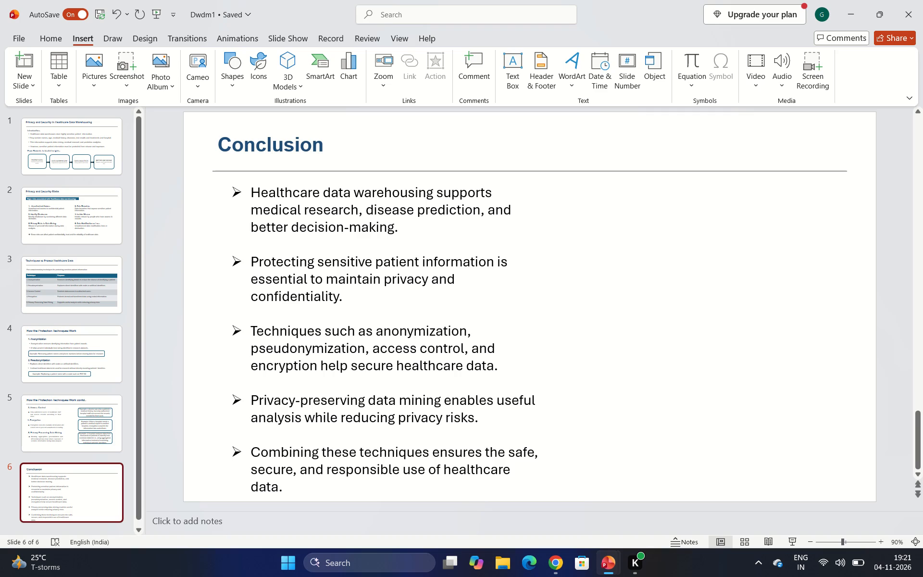
pyautogui.click(645, 201)
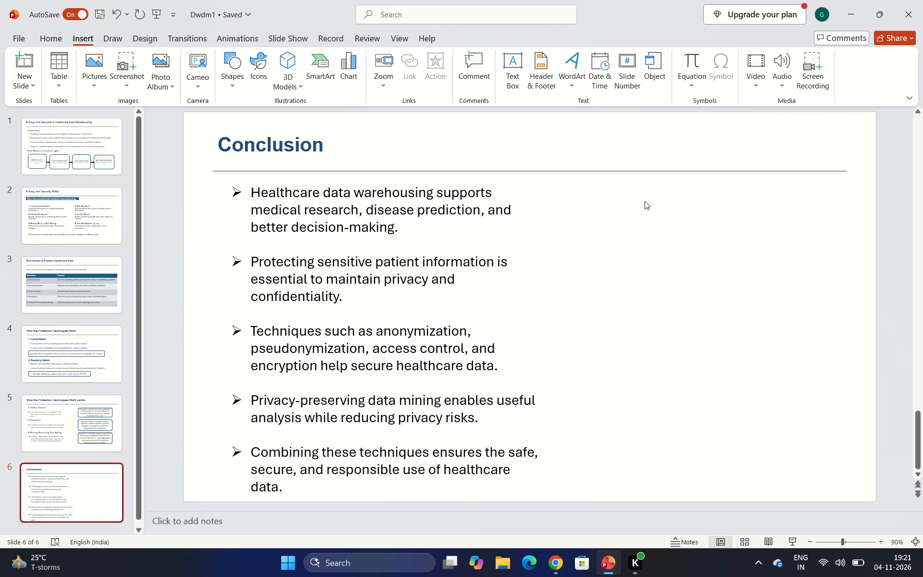
pyautogui.click(558, 206)
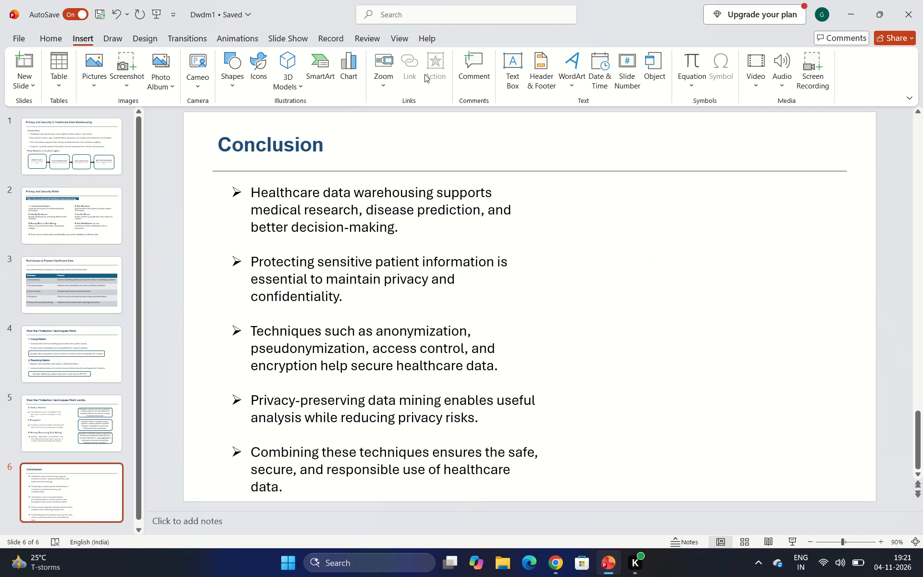
pyautogui.click(101, 40)
pyautogui.click(73, 41)
pyautogui.click(291, 82)
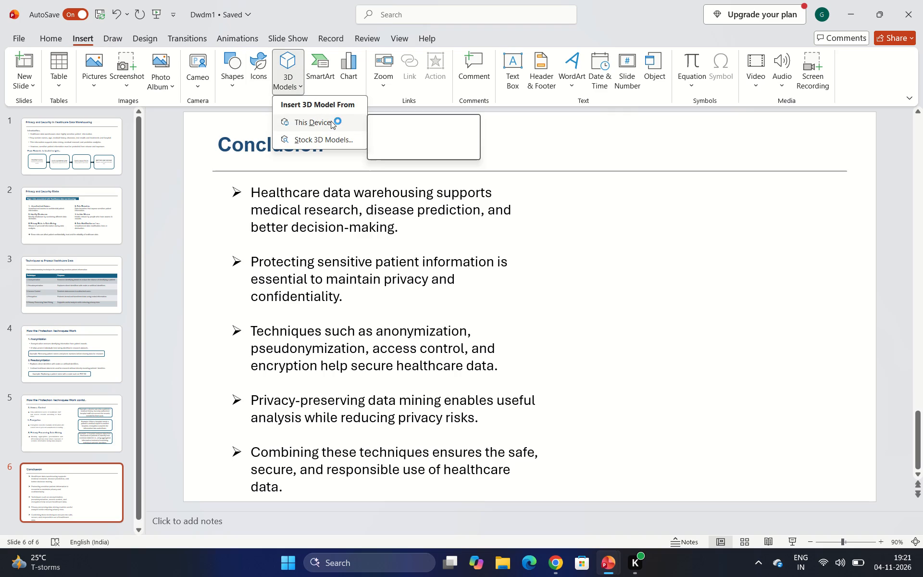
# Draw an ellipse beside the Conclusion slide's upper bullets and widen it to about 6.42 cm by 2.54 cm.
pyautogui.click(57, 38)
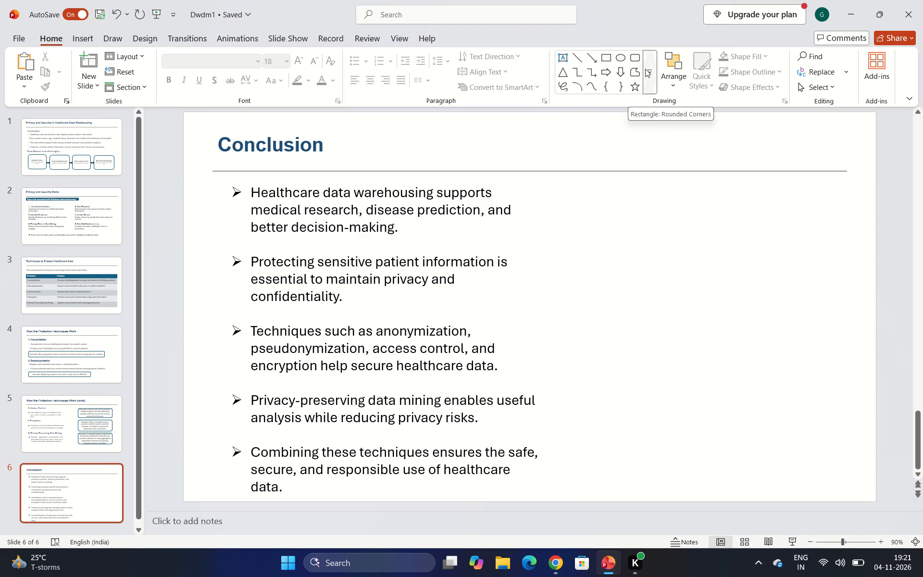
pyautogui.click(619, 55)
pyautogui.moveTo(613, 195); pyautogui.dragTo(712, 229, button='right')
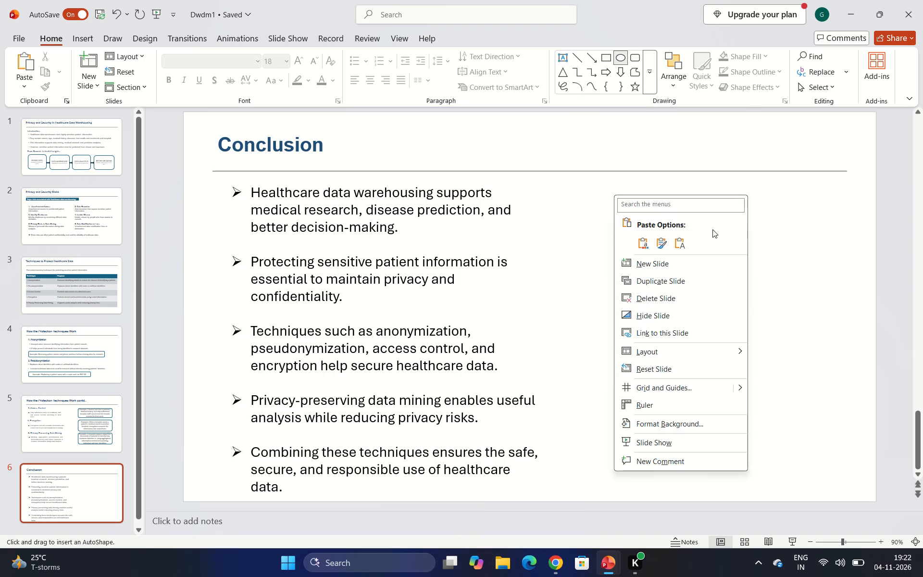
pyautogui.moveTo(712, 229); pyautogui.dragTo(750, 234, button='right')
pyautogui.click(611, 224)
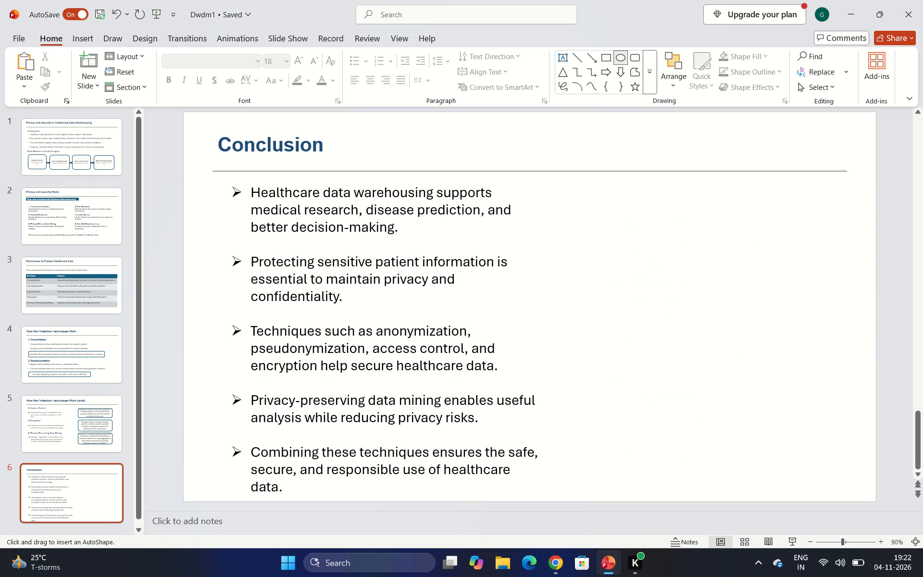
pyautogui.moveTo(609, 190); pyautogui.dragTo(785, 232, button='right')
pyautogui.click(785, 232)
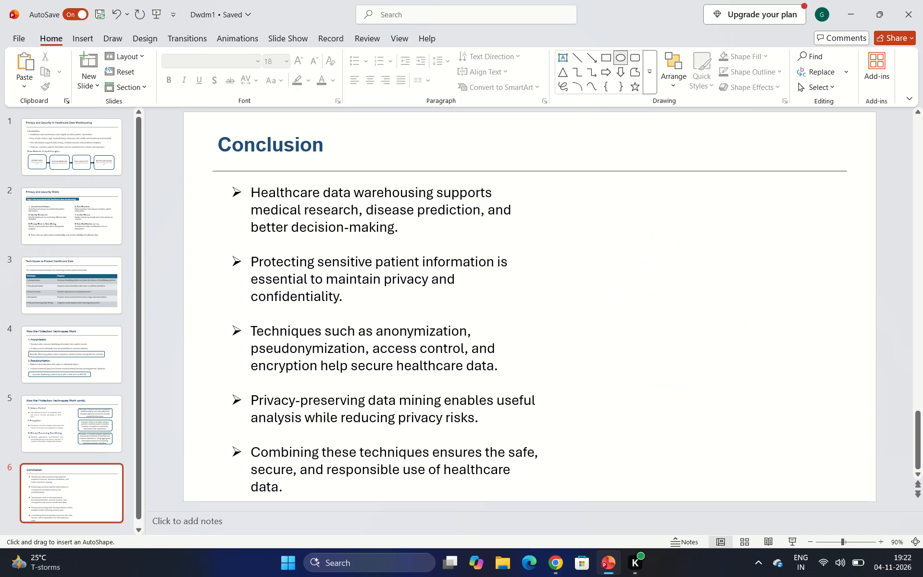
pyautogui.click(650, 197)
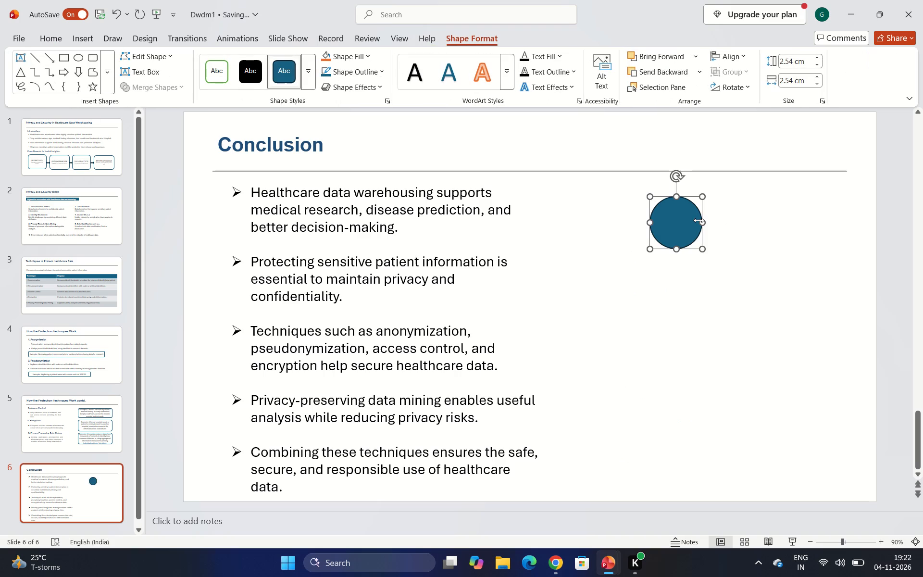
pyautogui.moveTo(701, 223); pyautogui.dragTo(787, 251, button='right')
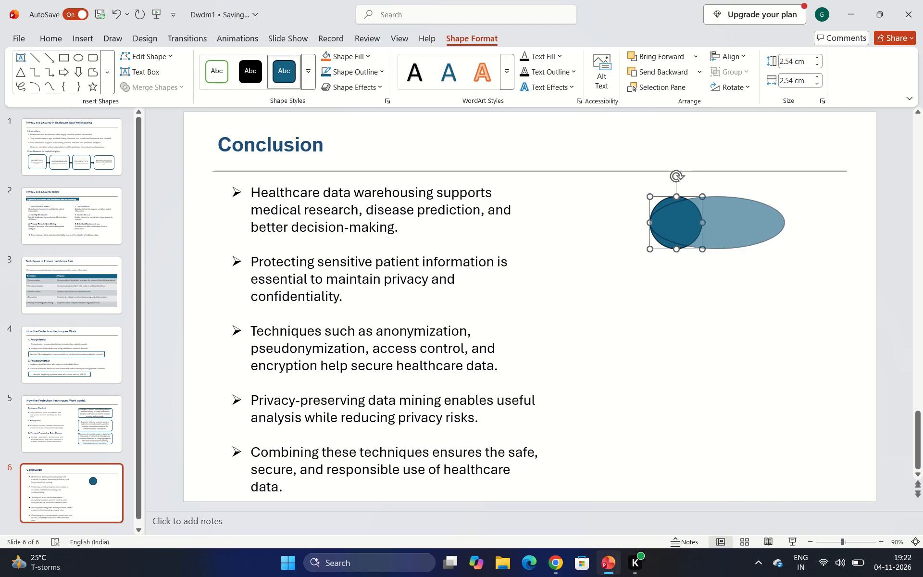
pyautogui.moveTo(787, 251); pyautogui.dragTo(781, 250, button='right')
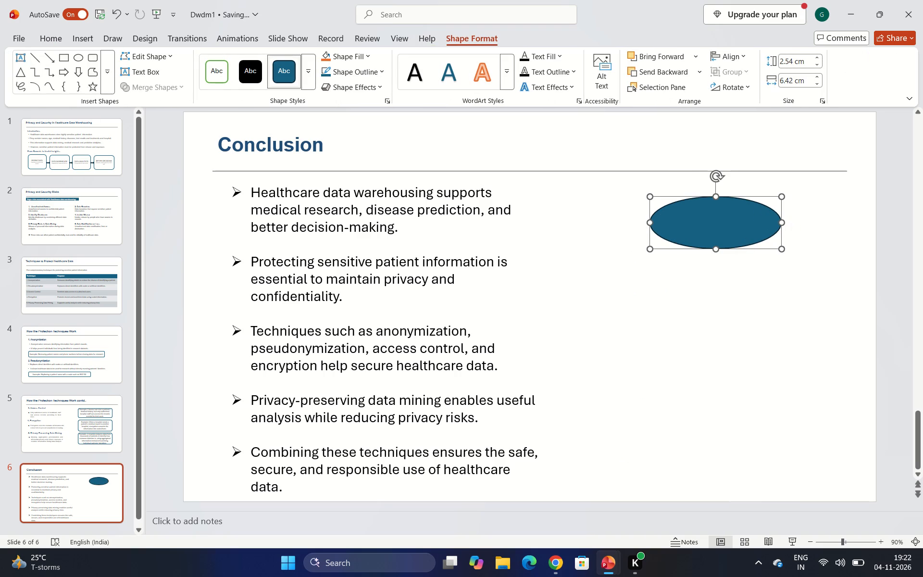
# Apply the unfilled theme style with a dark blue outline to the ellipse.
pyautogui.click(703, 233)
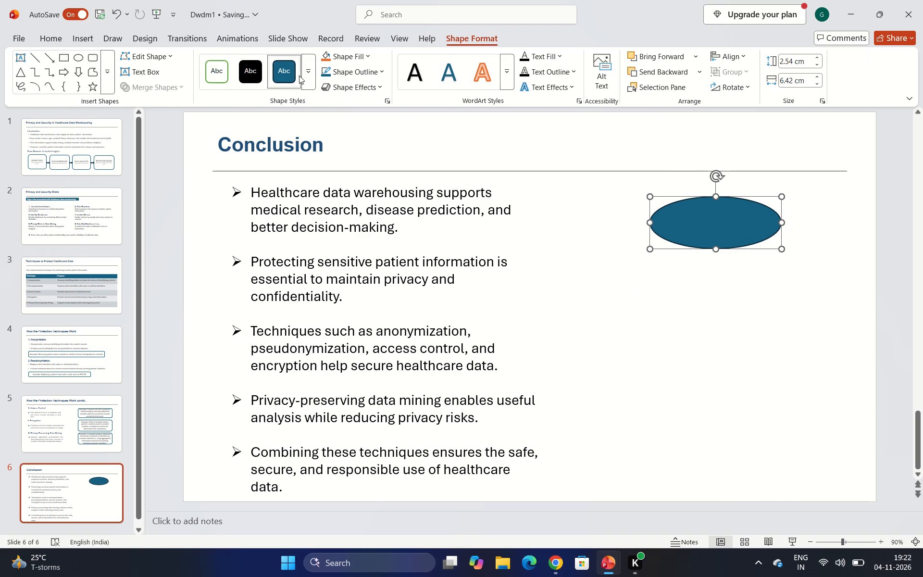
pyautogui.click(310, 76)
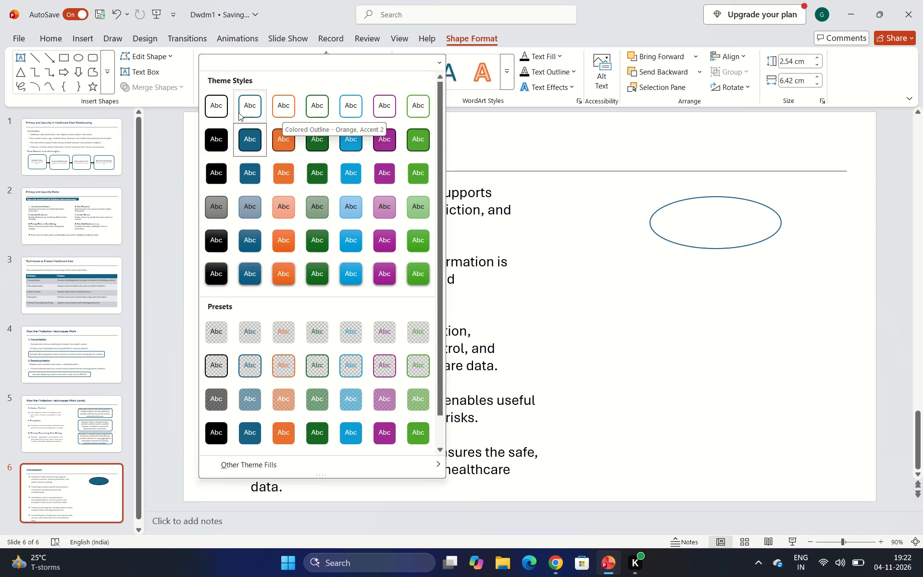
pyautogui.click(247, 113)
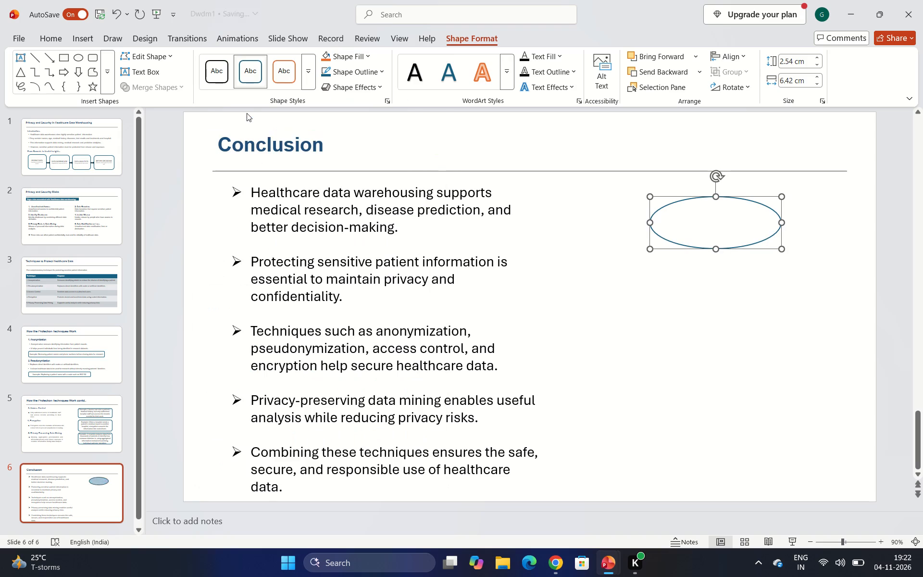
pyautogui.click(693, 210)
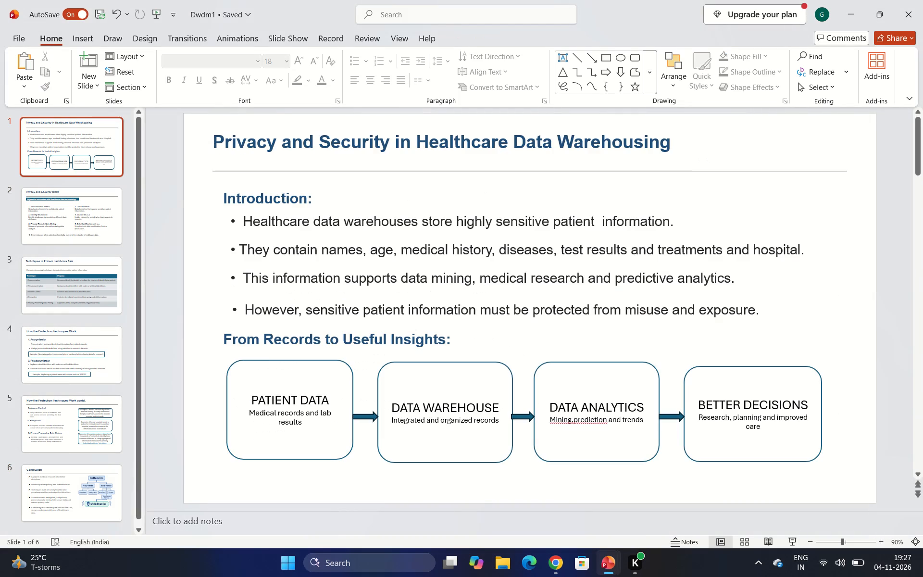
pyautogui.scroll(14, 449, 329)
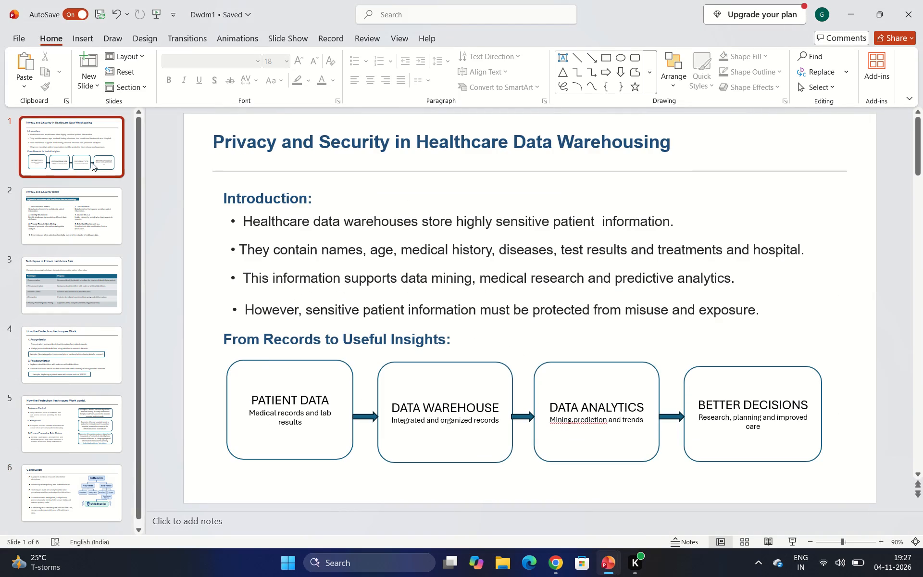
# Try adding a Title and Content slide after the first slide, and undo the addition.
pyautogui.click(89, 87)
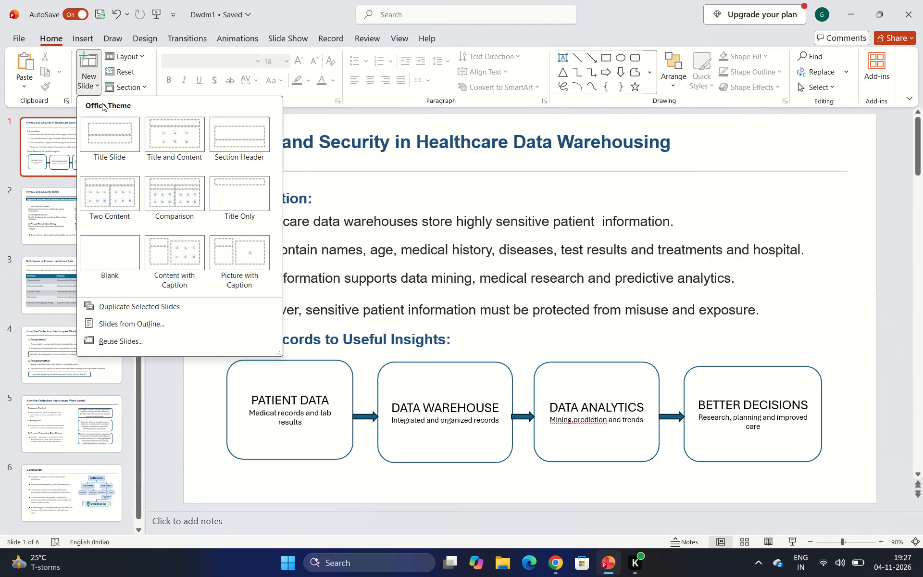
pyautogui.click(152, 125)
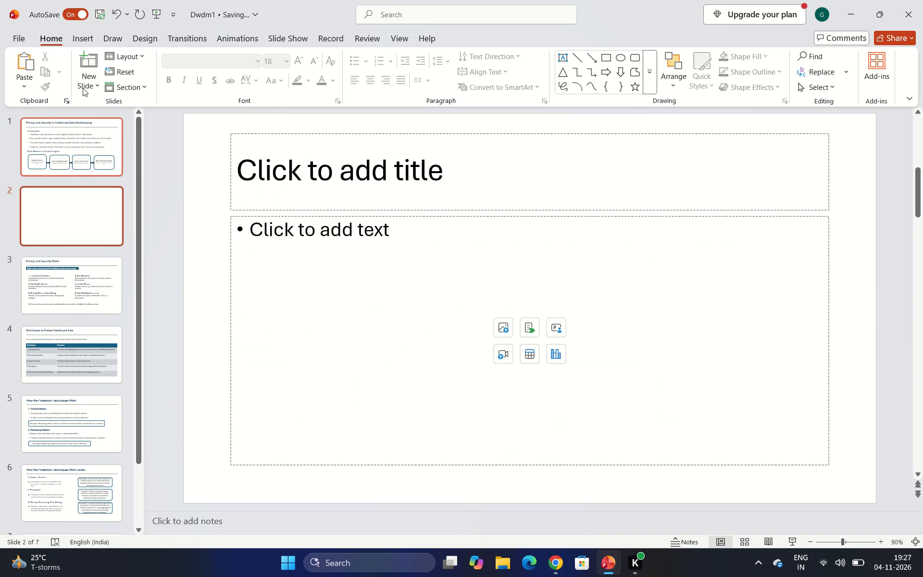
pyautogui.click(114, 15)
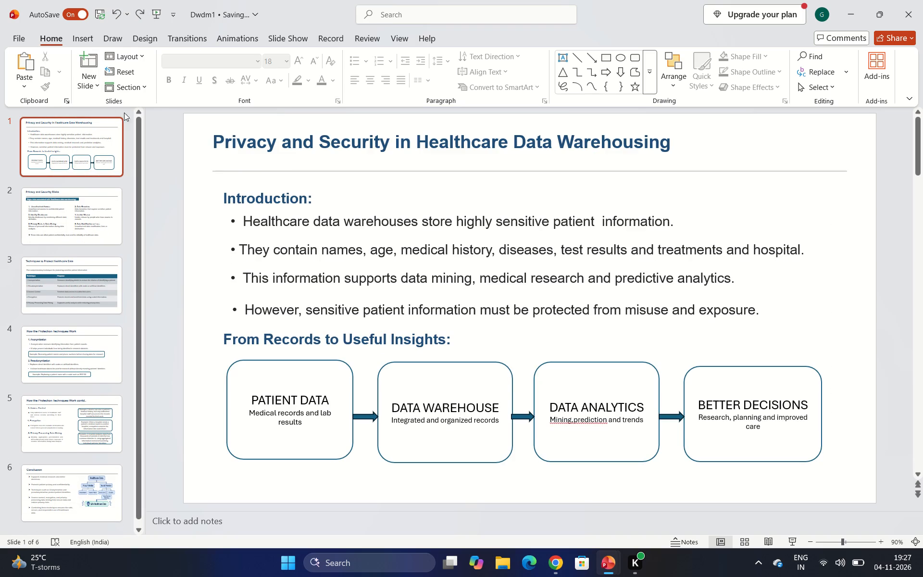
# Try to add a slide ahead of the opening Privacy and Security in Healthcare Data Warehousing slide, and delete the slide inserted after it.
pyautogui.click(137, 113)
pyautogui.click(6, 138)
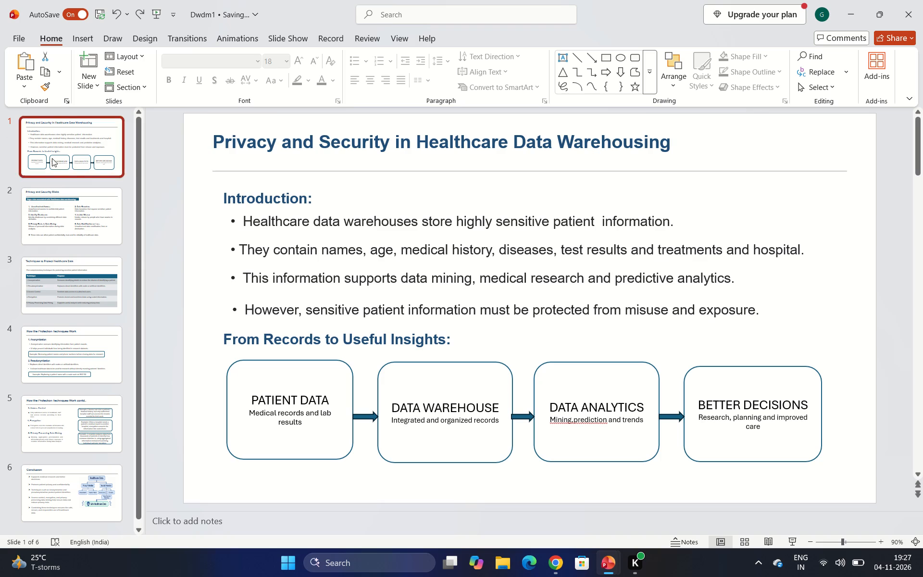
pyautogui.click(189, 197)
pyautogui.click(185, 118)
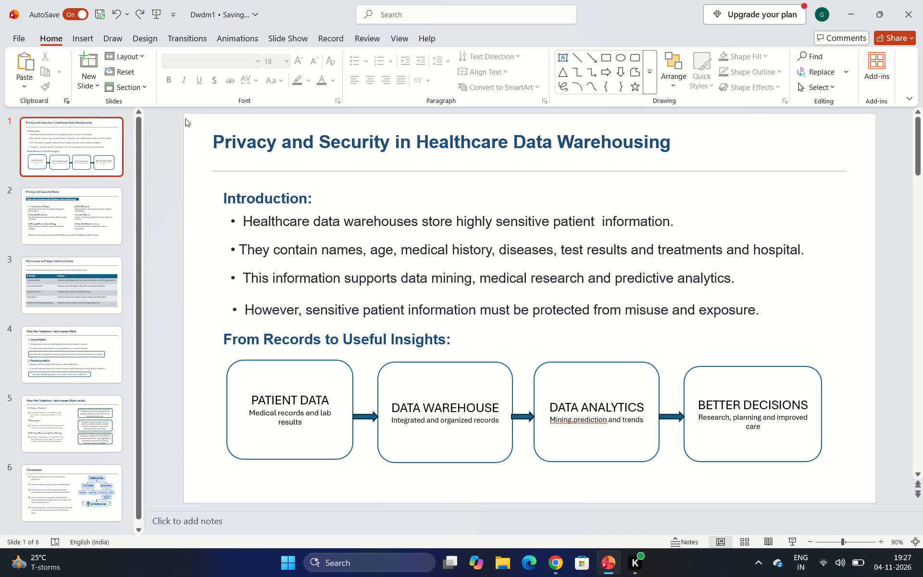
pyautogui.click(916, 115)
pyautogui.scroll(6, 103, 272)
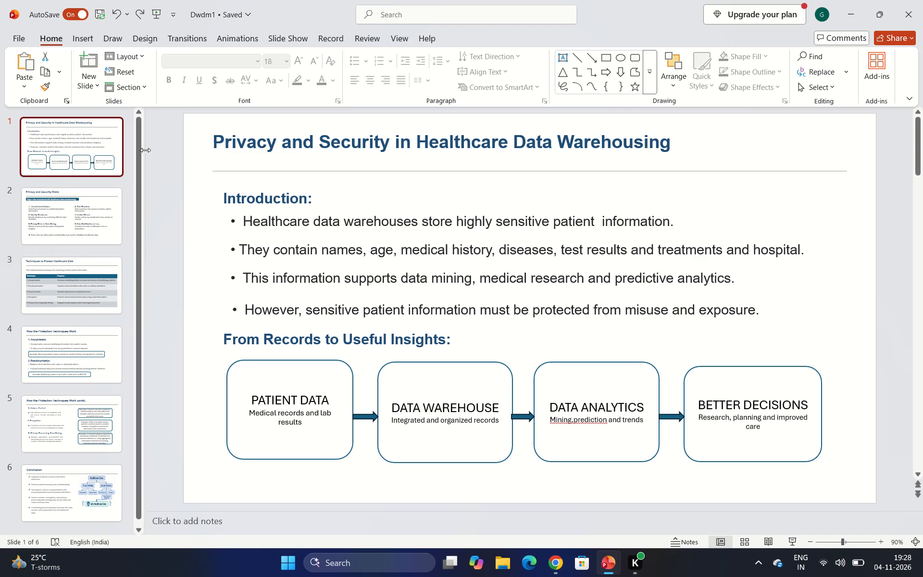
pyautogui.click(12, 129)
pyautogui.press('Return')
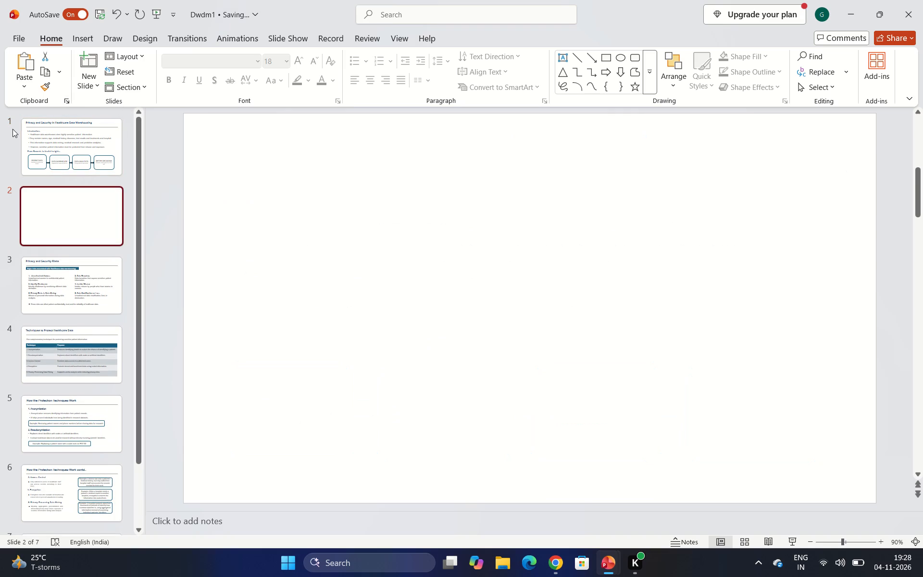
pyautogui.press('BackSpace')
# Insert a new title slide before the Privacy and Security in Healthcare Data Warehousing slide.
pyautogui.click(100, 117)
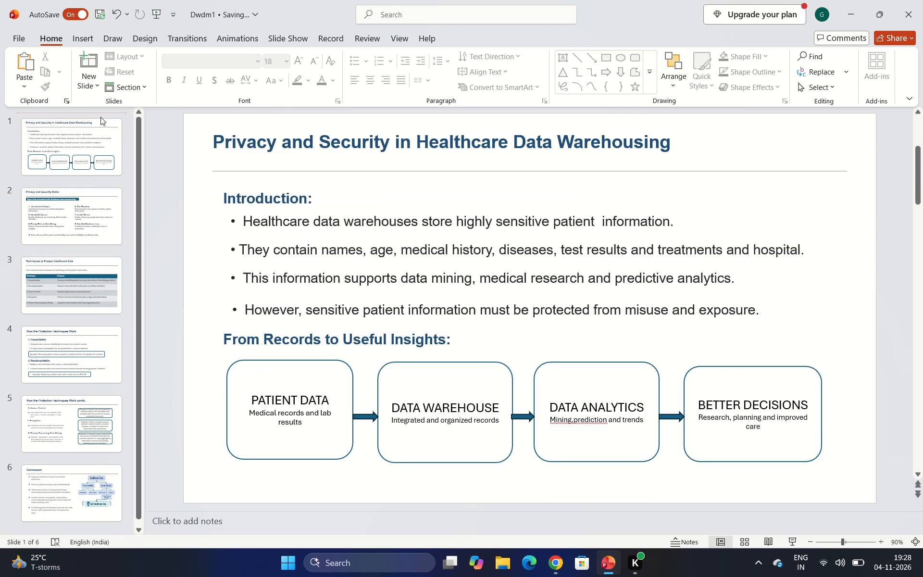
pyautogui.click(100, 117)
pyautogui.rightClick(100, 117)
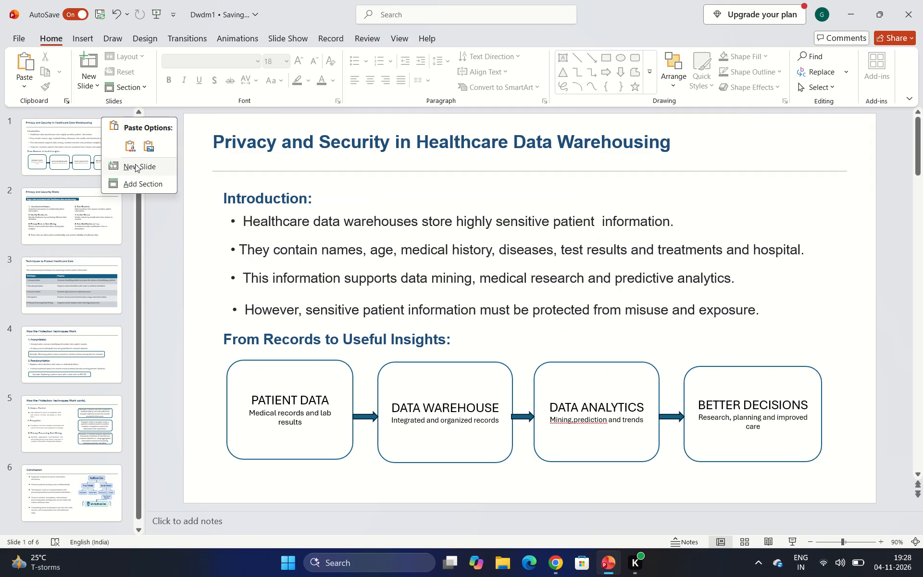
pyautogui.click(136, 164)
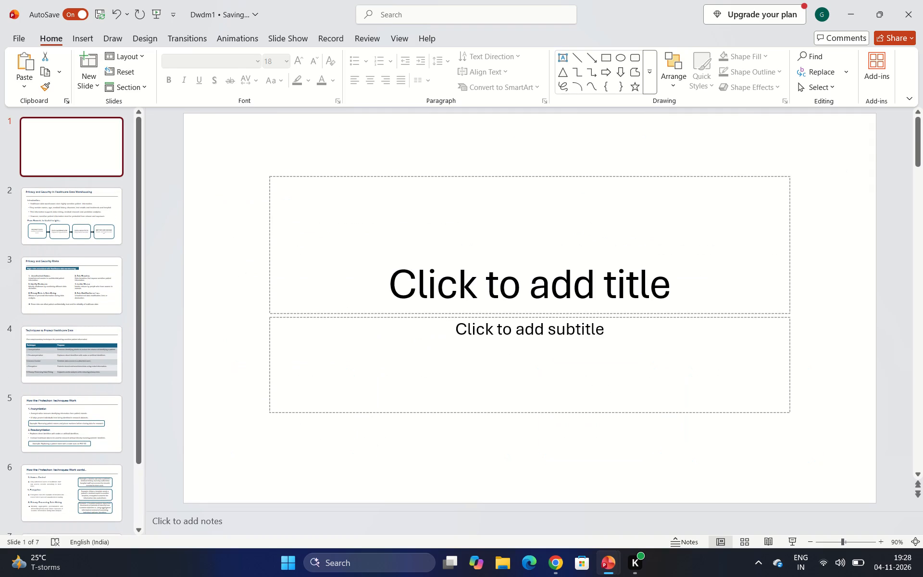
# Add a Title and Content slide directly after the empty title slide at the start of the presentation.
pyautogui.click(397, 276)
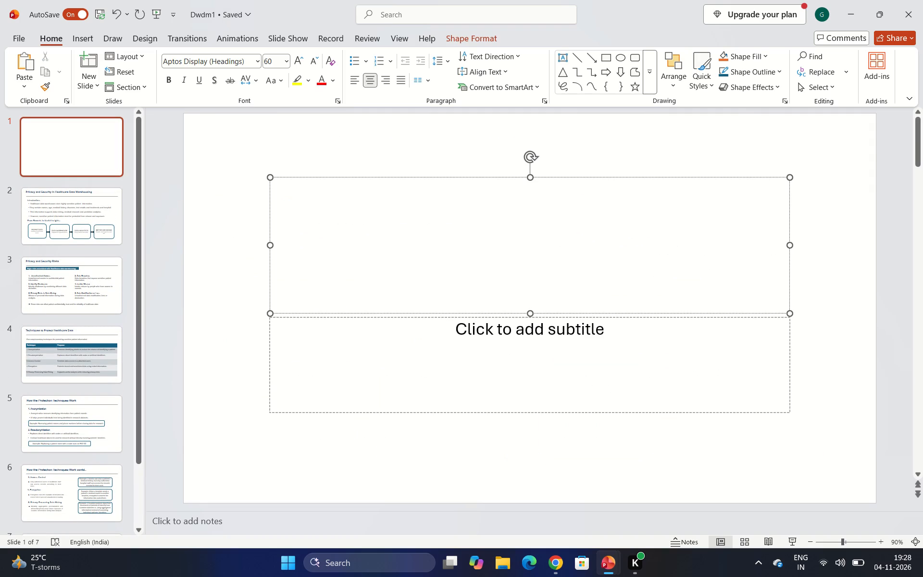
pyautogui.click(96, 84)
pyautogui.click(167, 141)
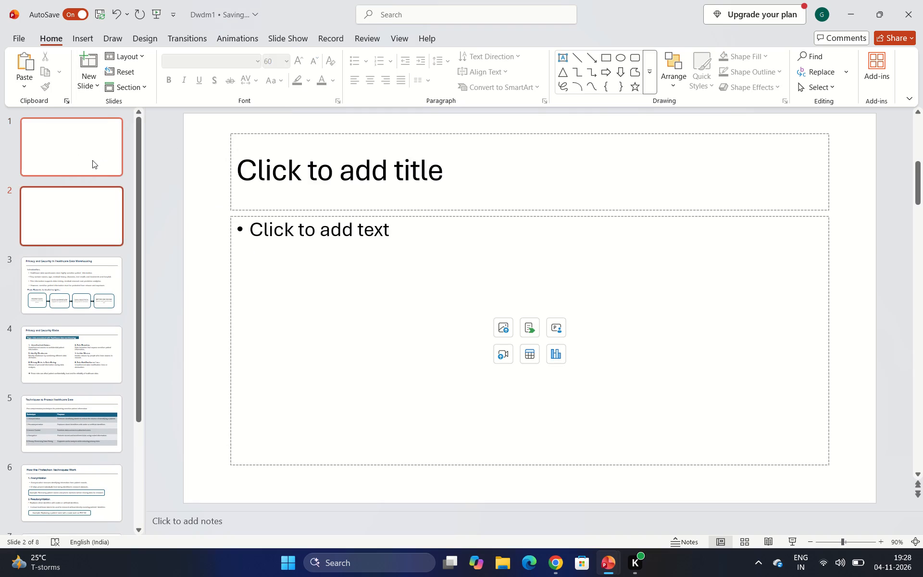
# Select the empty title slide at the start of the presentation and open its slide options.
pyautogui.click(92, 160)
pyautogui.rightClick(92, 160)
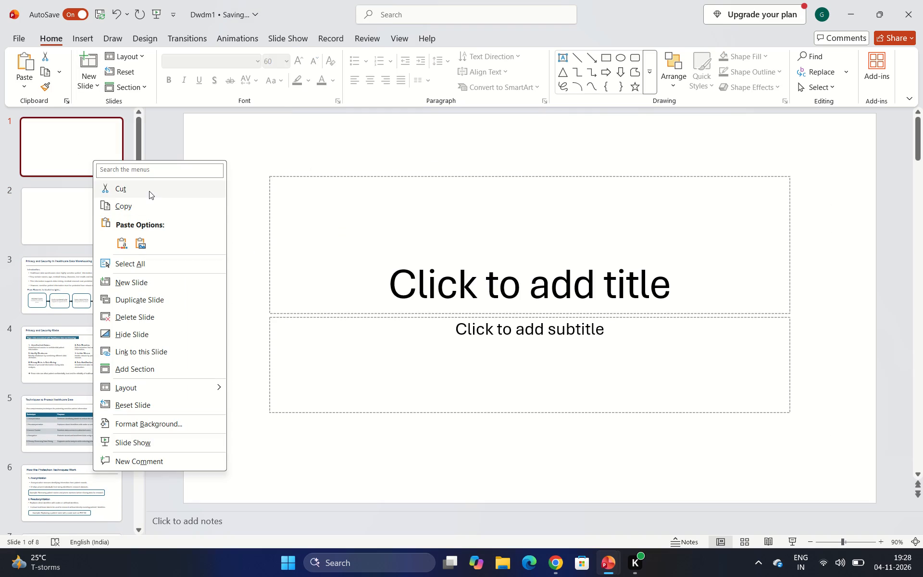
# Cut the empty title slide at the start of the presentation and activate the title placeholder on the blank Title and Content slide.
pyautogui.click(149, 191)
pyautogui.click(437, 187)
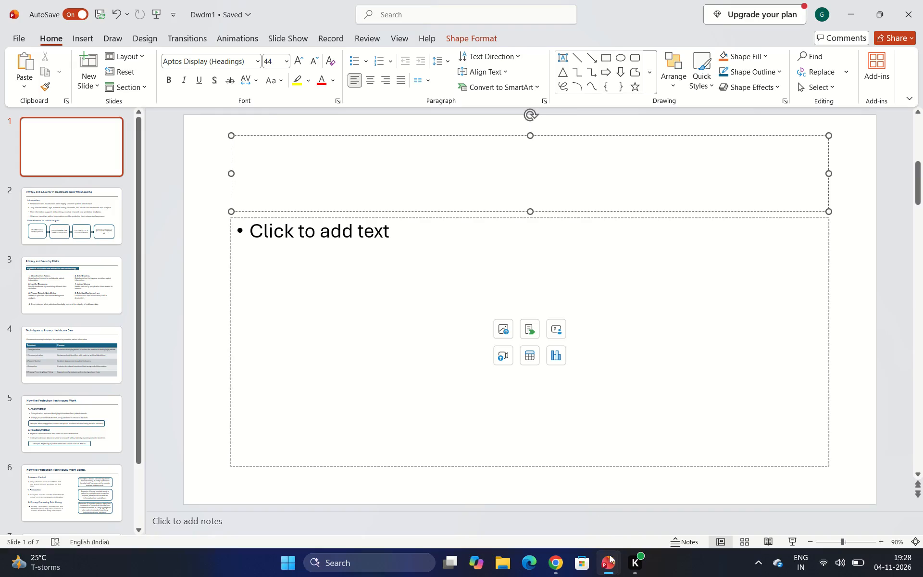
# Search the computer for WhatsApp and open the app.
pyautogui.click(394, 564)
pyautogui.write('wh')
pyautogui.doubleClick(423, 187)
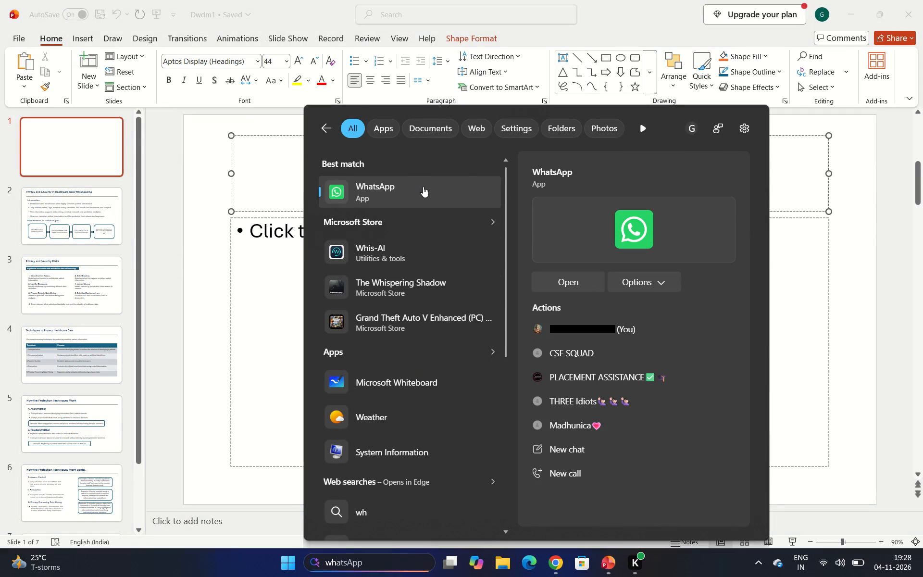
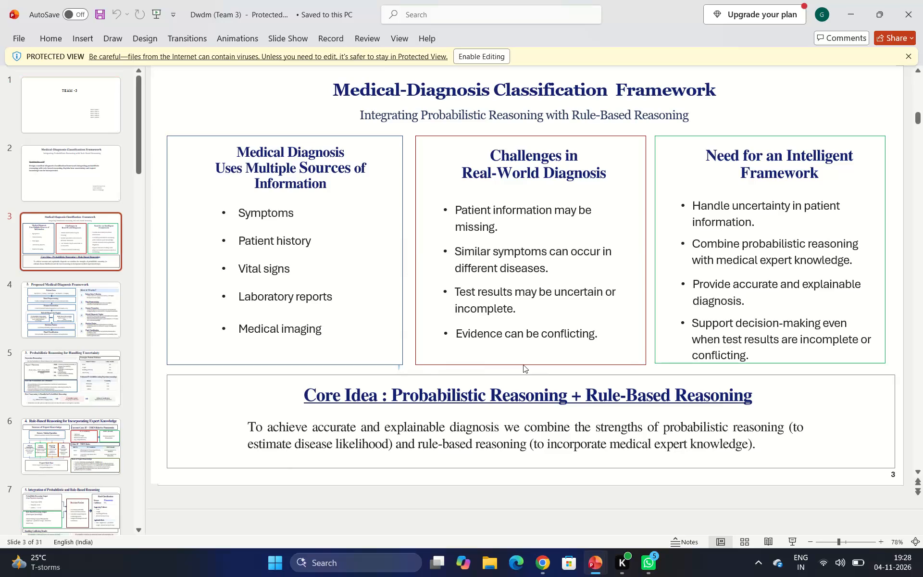
# Go back to the second slide, Medical-Diagnosis Classification Framework, in the Dwdm (Team 3) presentation to view it.
pyautogui.scroll(1, 523, 364)
pyautogui.click(22, 198)
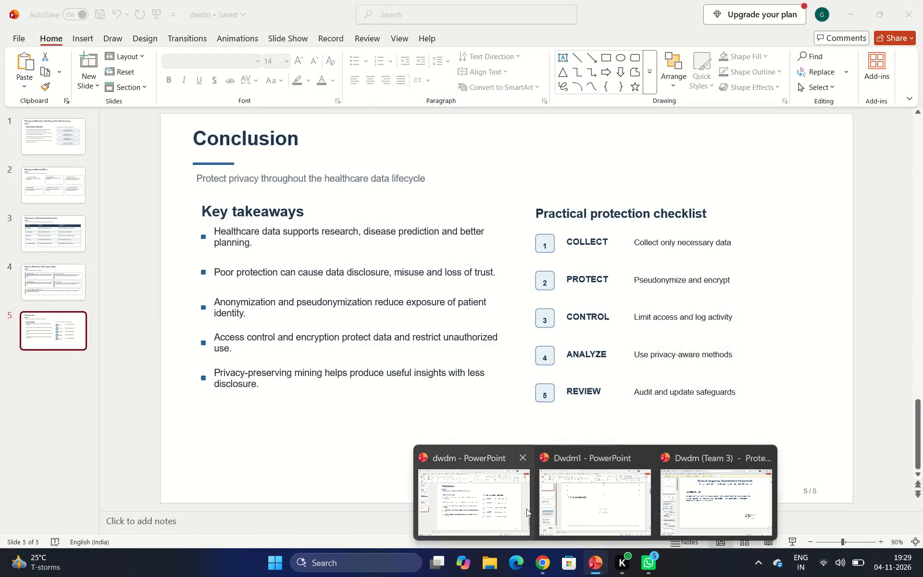
# Close the dwdm presentation and switch to the Dwdm1 presentation.
pyautogui.click(523, 462)
pyautogui.click(555, 489)
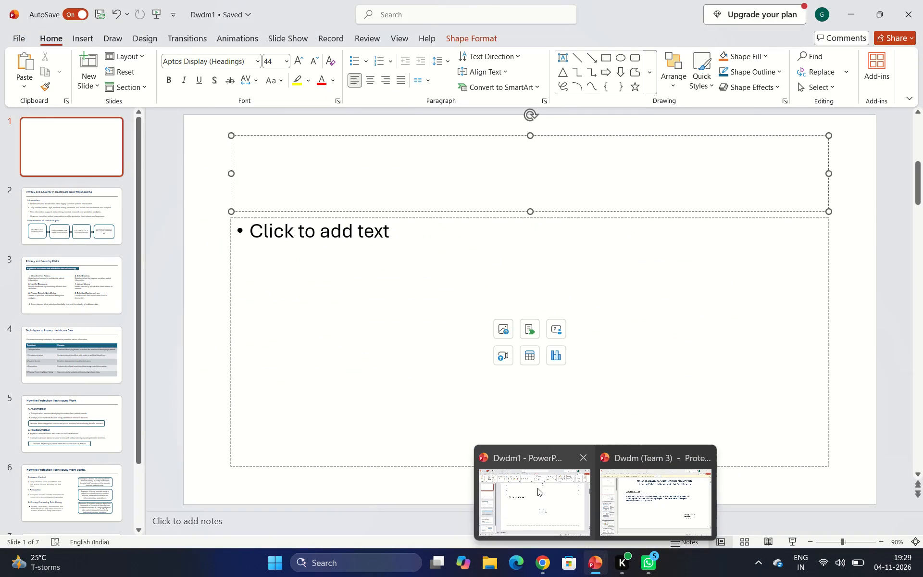
# Switch to the Dwdm (Team 3) presentation to consult its Medical-Diagnosis Classification Framework opening slide.
pyautogui.click(537, 488)
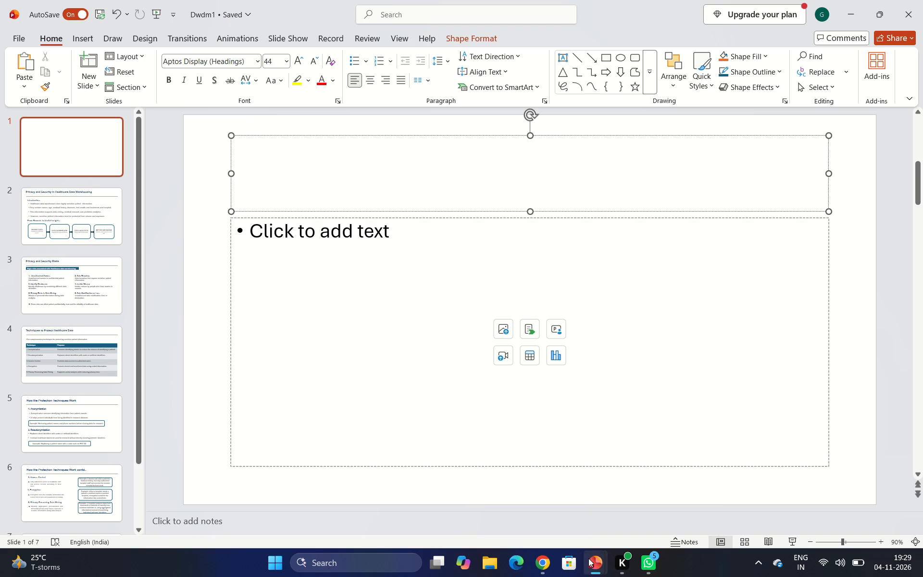
pyautogui.click(641, 507)
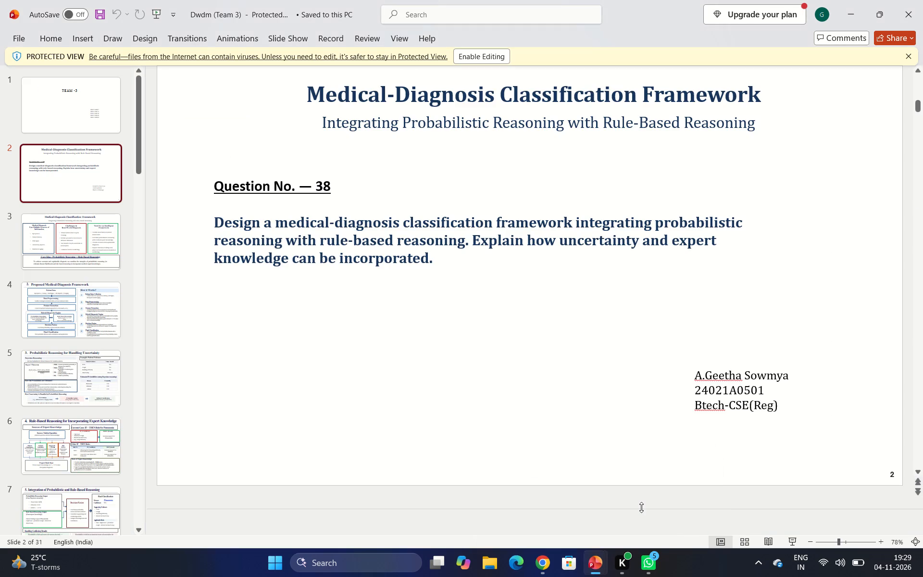
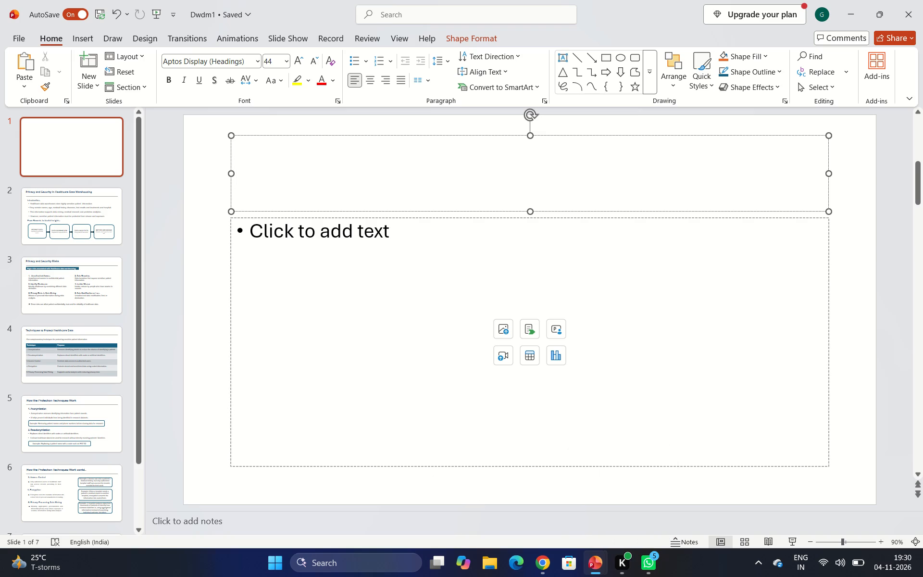
# Paste the copied healthcare data warehouse question into the new opening slide's body placeholder and remove its bullet.
pyautogui.click(382, 245)
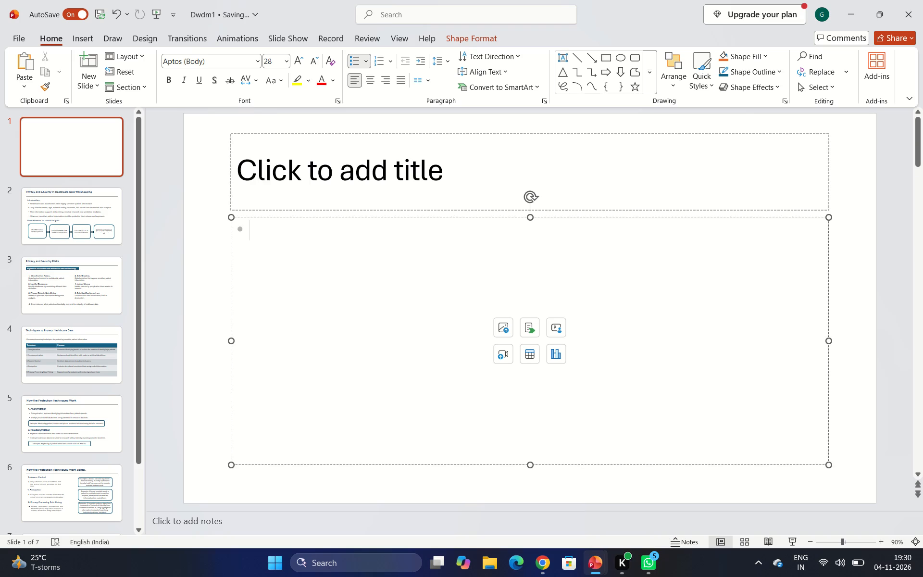
pyautogui.hotkey('ctrl', 'v')
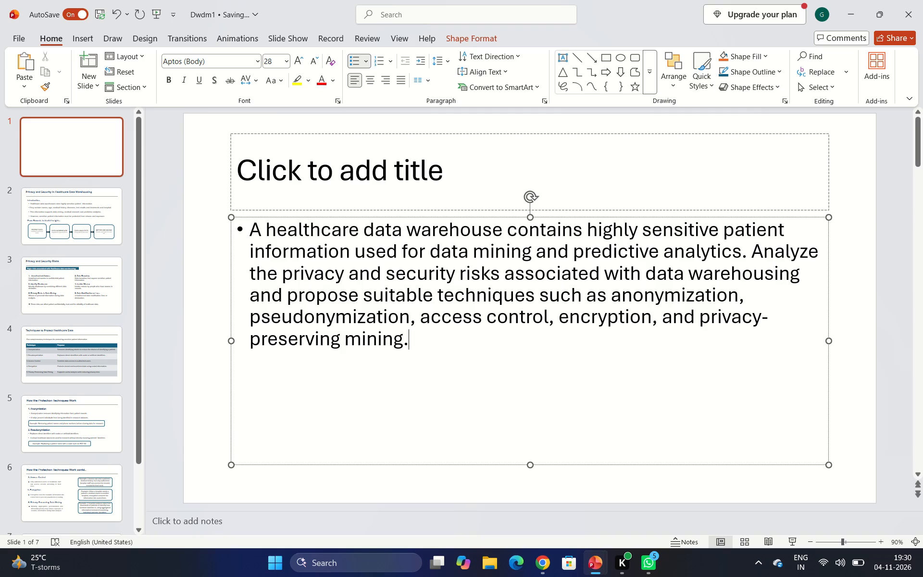
pyautogui.click(239, 227)
pyautogui.click(239, 243)
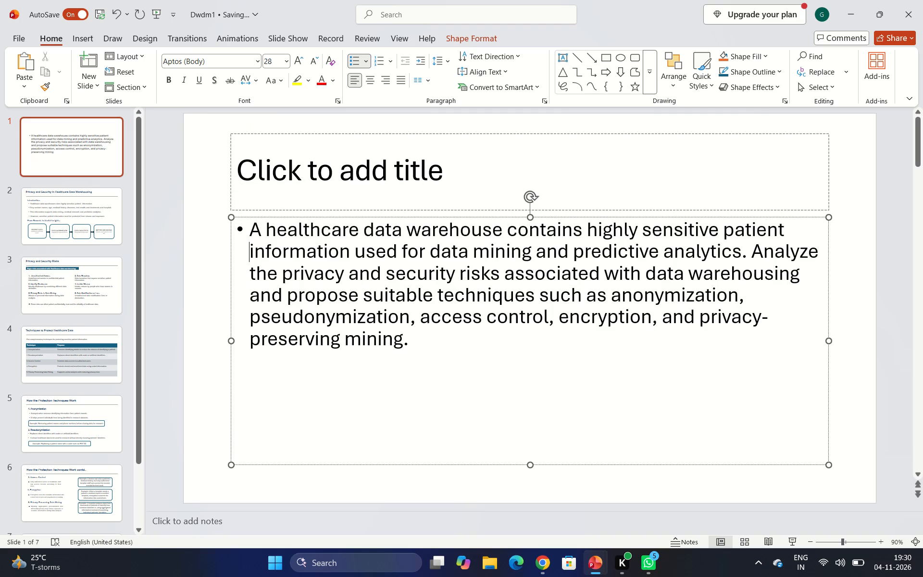
pyautogui.click(236, 229)
pyautogui.press('BackSpace')
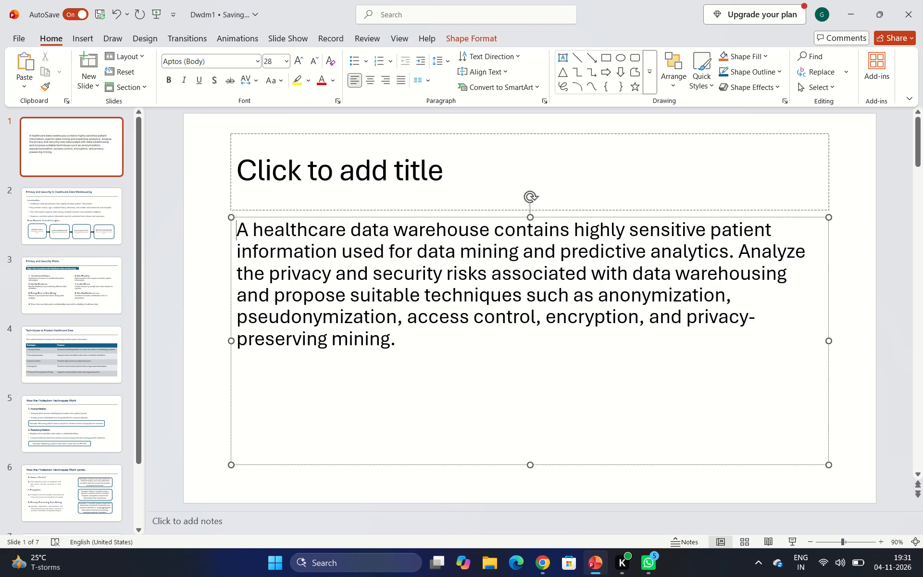
pyautogui.press('BackSpace')
# Insert two blank lines above the question paragraph in the body placeholder.
pyautogui.press('Return')
pyautogui.press('Return')
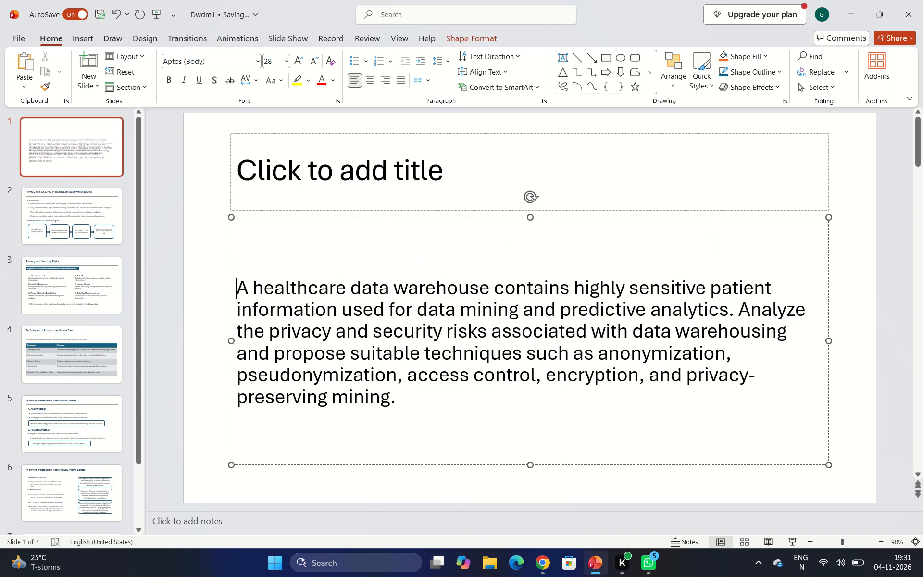
pyautogui.click(111, 14)
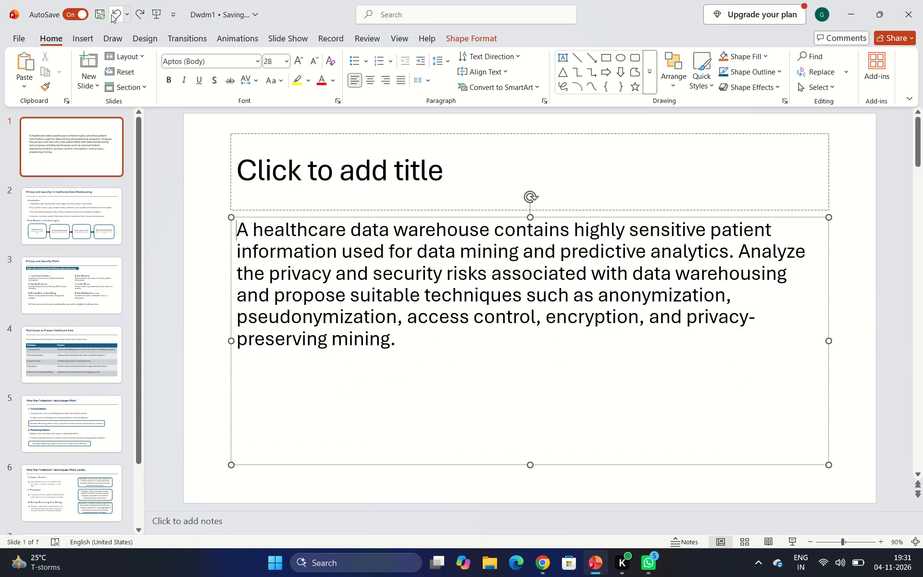
pyautogui.press('Return')
pyautogui.press('Return')
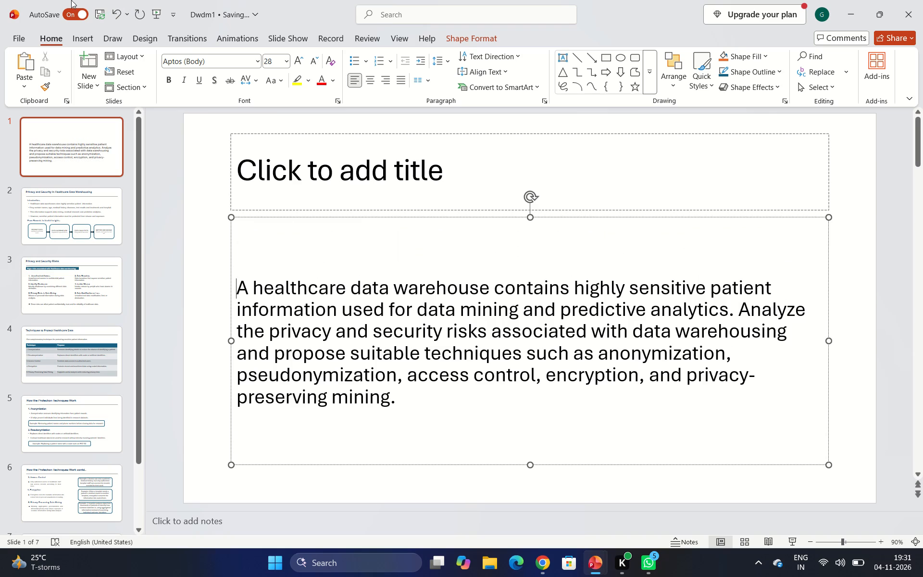
pyautogui.click(0, 184)
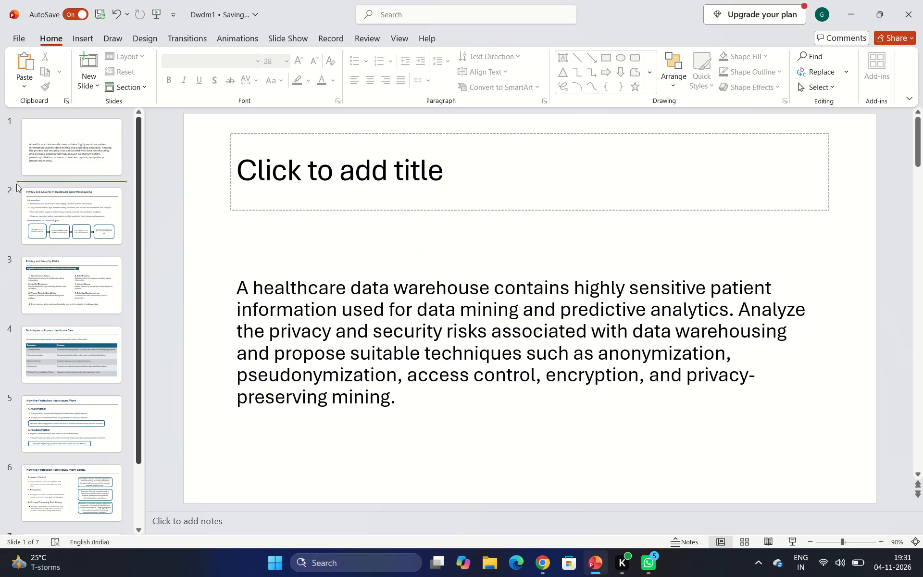
# Enter the heading "Question No. – 71" on the blank line directly above the question paragraph.
pyautogui.click(257, 243)
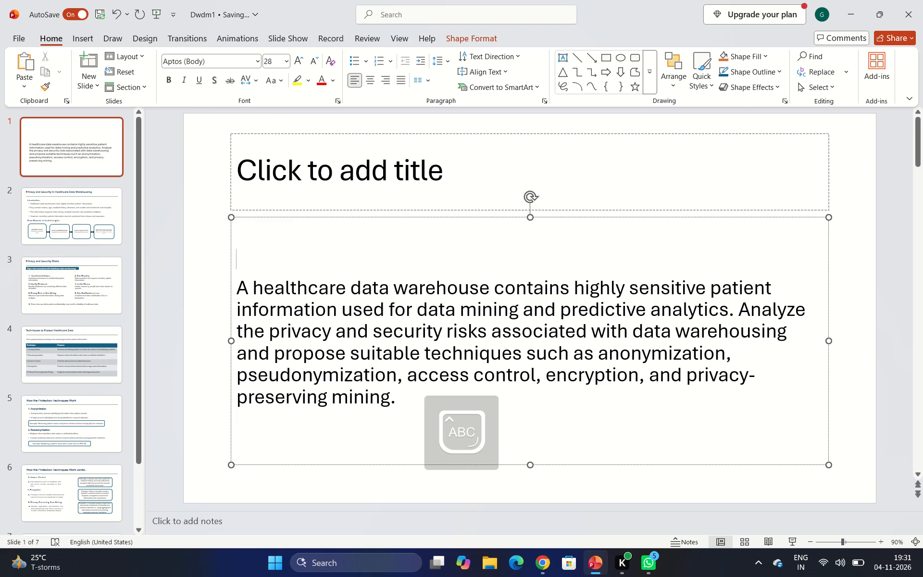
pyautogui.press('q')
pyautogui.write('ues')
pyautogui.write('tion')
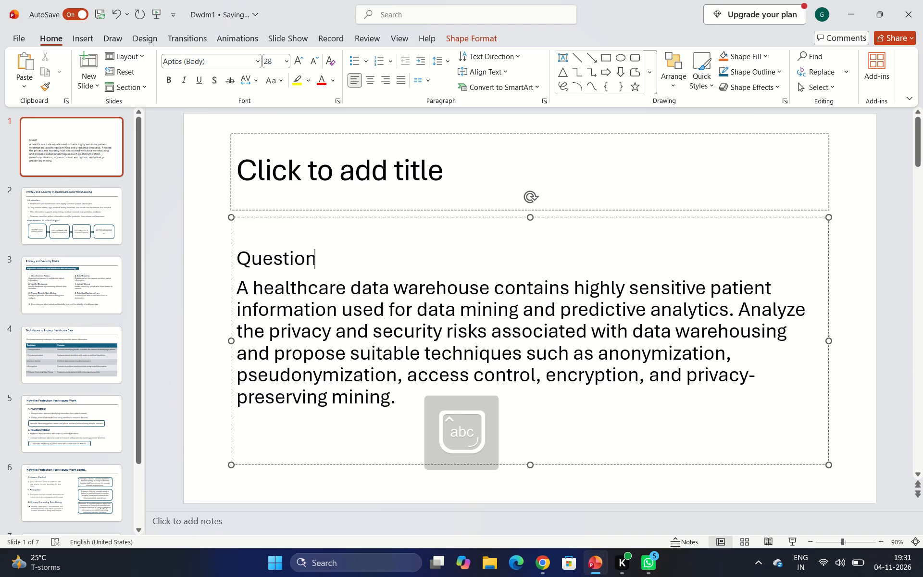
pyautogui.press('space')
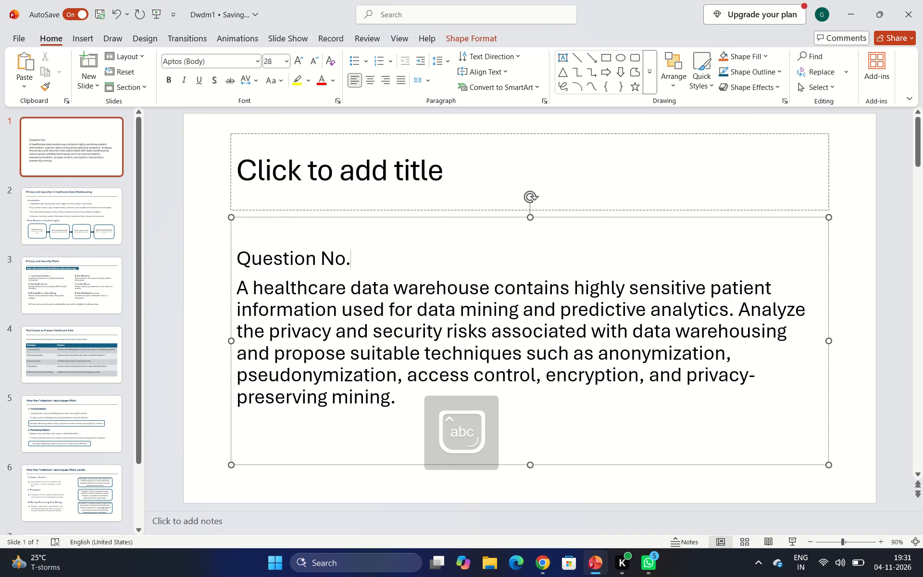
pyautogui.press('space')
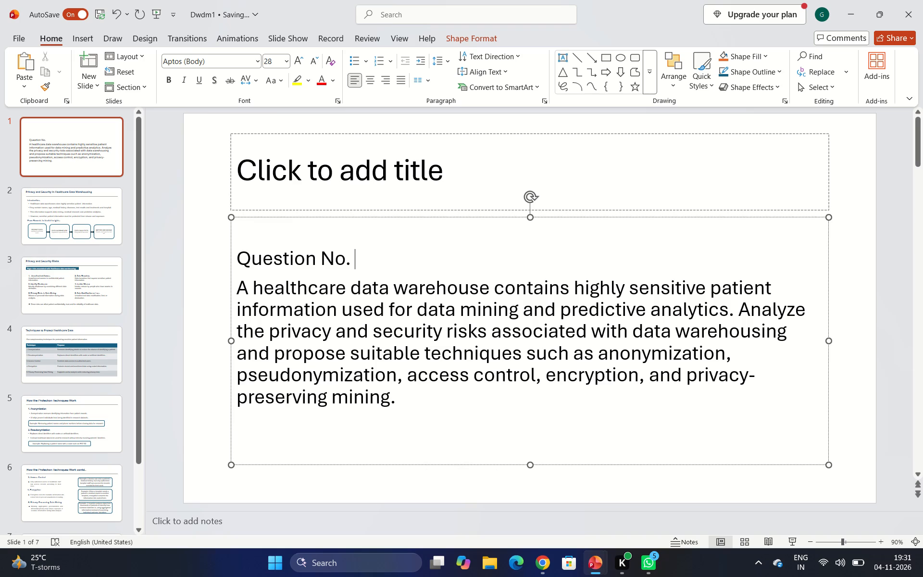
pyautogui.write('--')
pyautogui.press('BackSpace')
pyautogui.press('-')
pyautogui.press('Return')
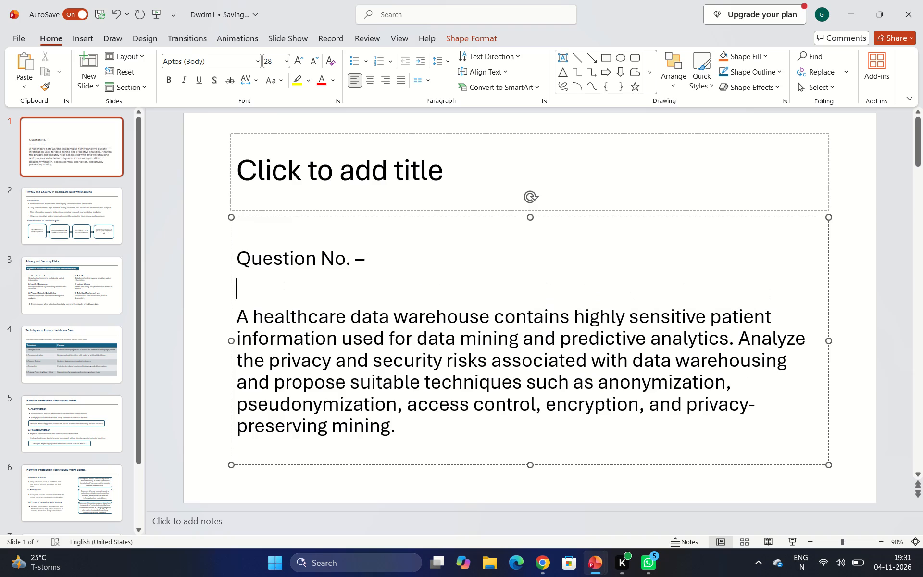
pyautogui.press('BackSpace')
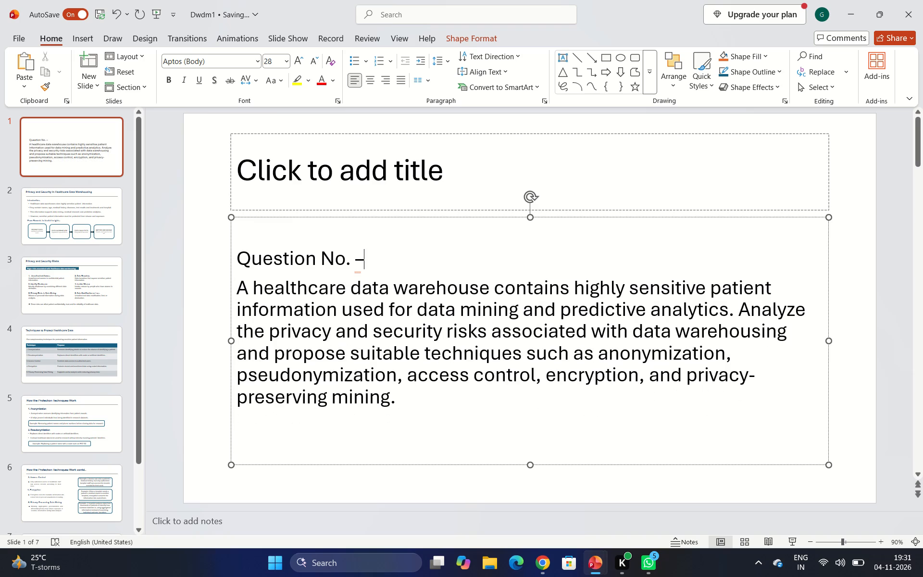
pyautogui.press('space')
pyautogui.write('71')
# Make the "Question No. – 71" heading bold and underlined.
pyautogui.moveTo(237, 256); pyautogui.dragTo(396, 243)
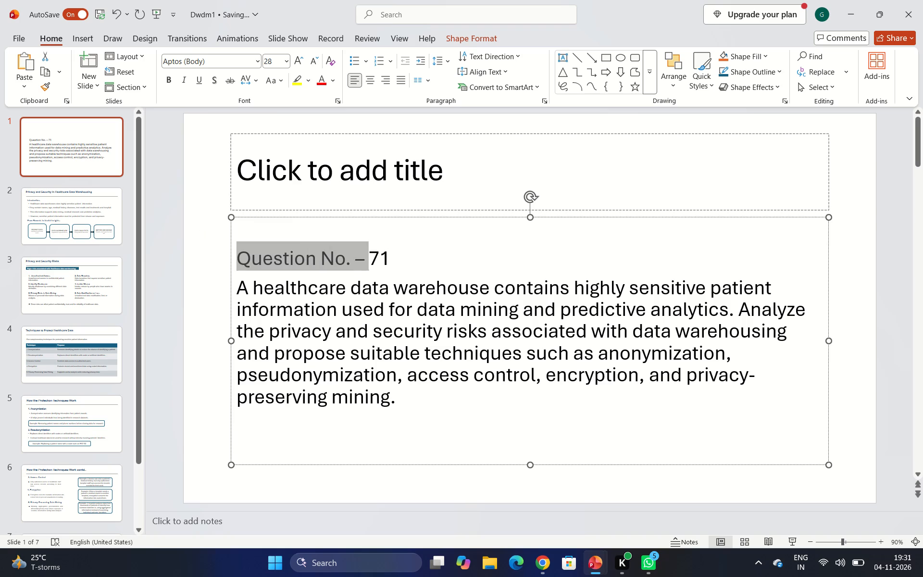
pyautogui.moveTo(396, 243); pyautogui.dragTo(421, 245)
pyautogui.click(171, 84)
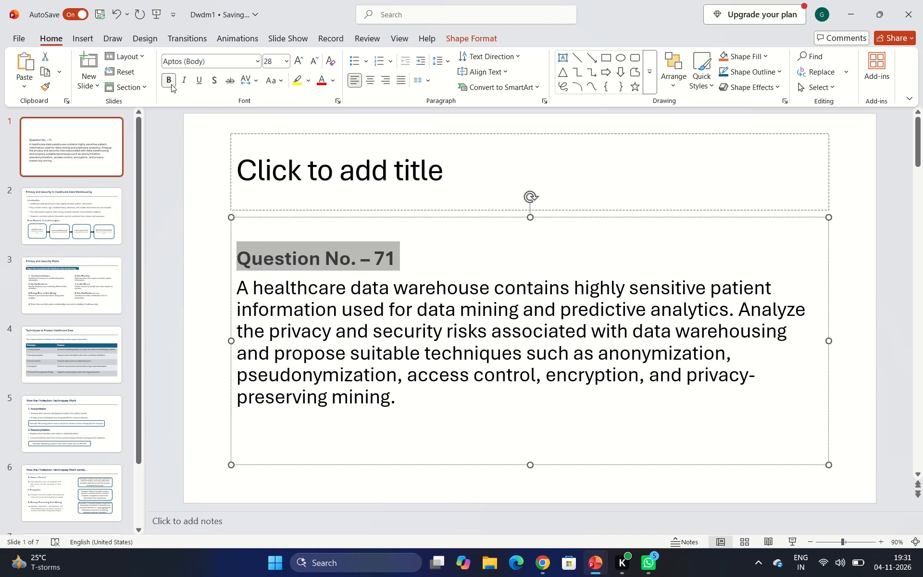
pyautogui.click(200, 82)
# Format the question paragraph with font size 18 and a dark blue theme font colour.
pyautogui.moveTo(237, 286); pyautogui.dragTo(423, 412)
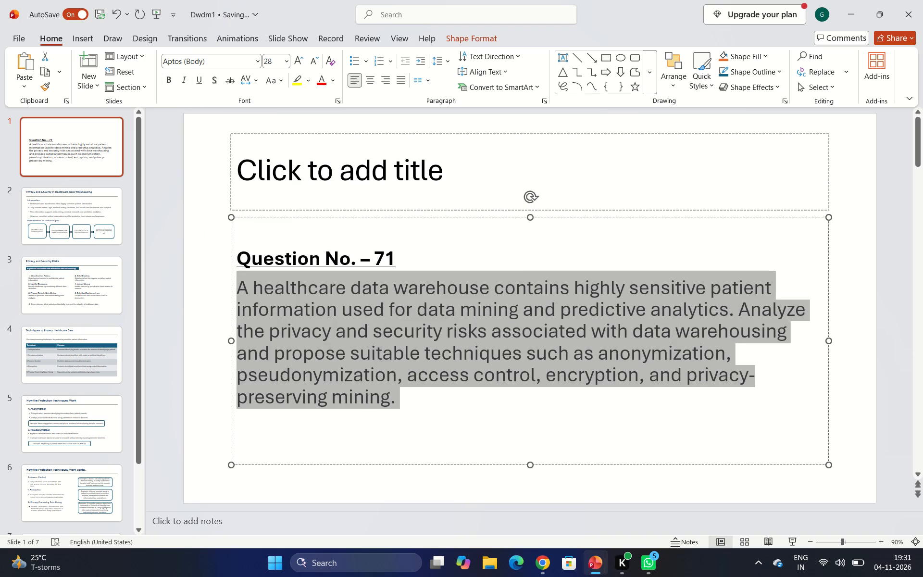
pyautogui.moveTo(423, 412); pyautogui.dragTo(422, 411)
pyautogui.click(283, 64)
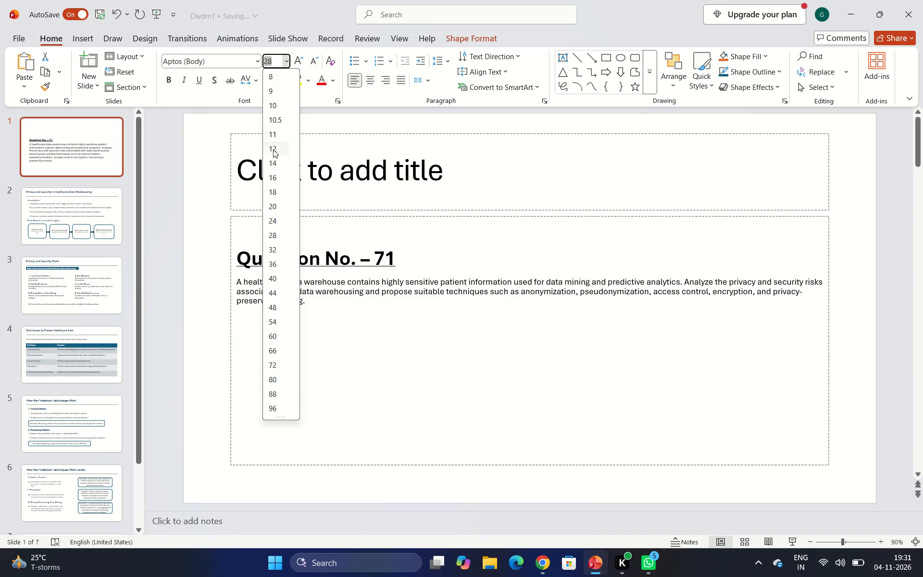
pyautogui.click(283, 188)
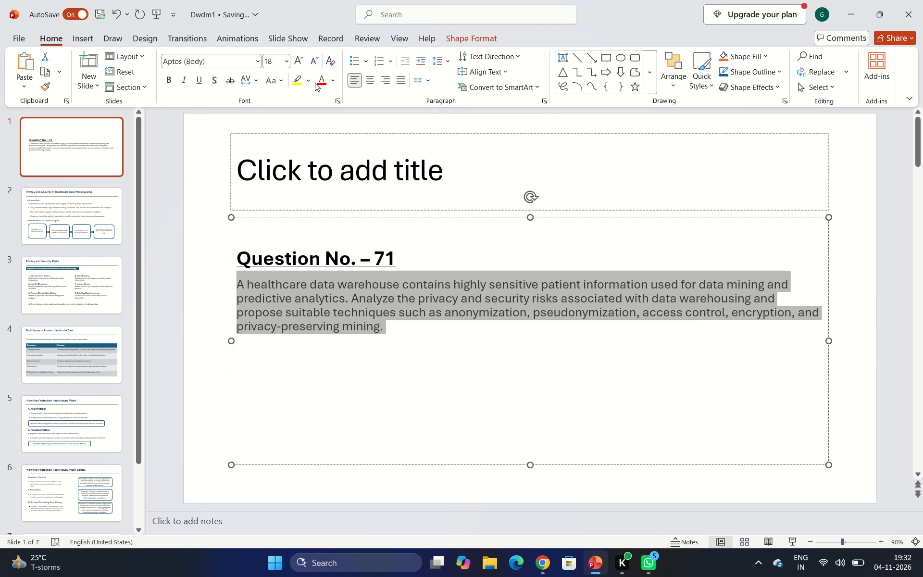
pyautogui.click(332, 86)
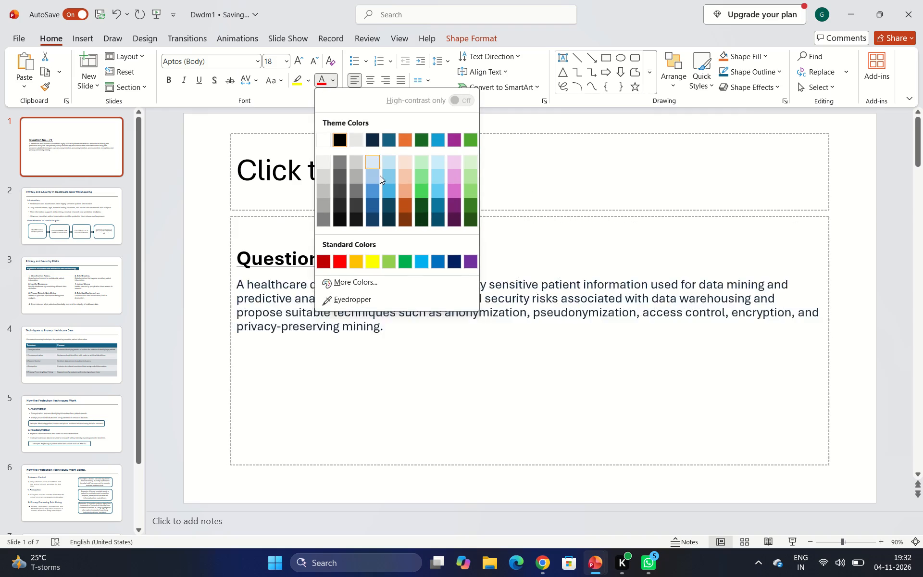
pyautogui.click(372, 218)
pyautogui.click(411, 376)
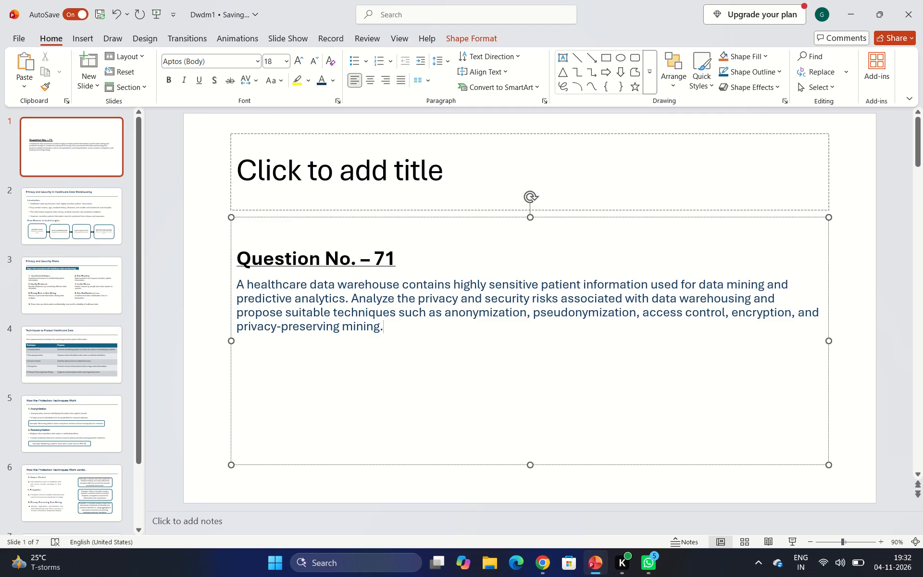
# Pick black as the font colour and enter the presenter's name on a far-indented line a few lines below the question paragraph.
pyautogui.click(334, 82)
pyautogui.click(336, 135)
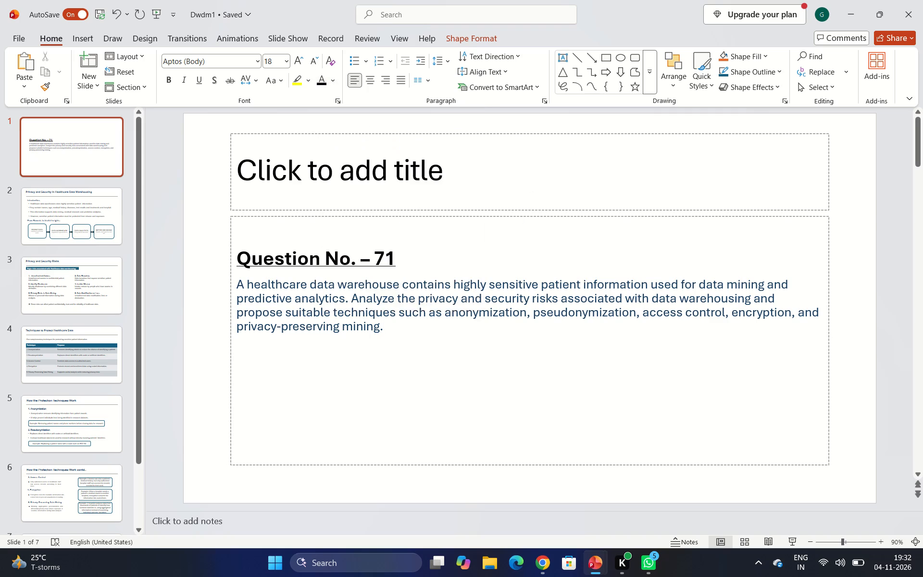
pyautogui.click(626, 369)
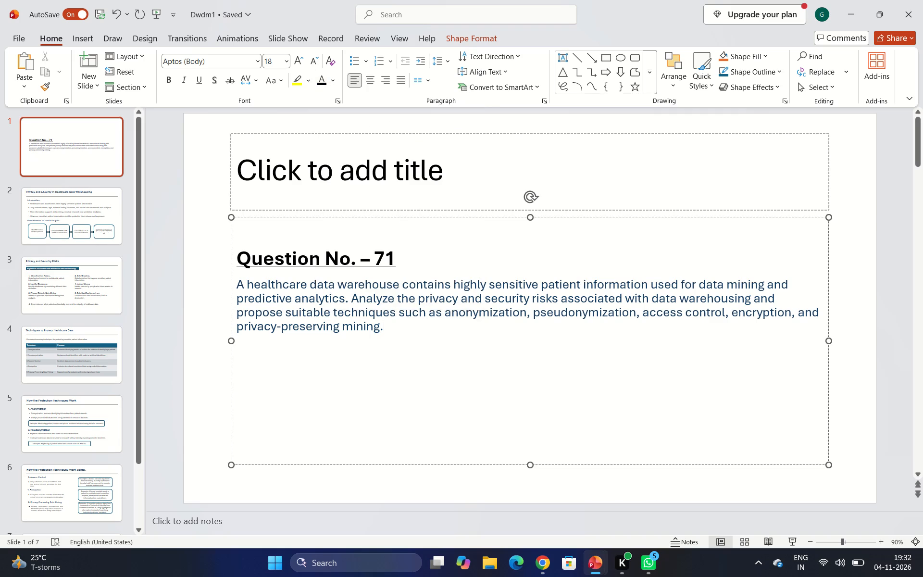
pyautogui.click(617, 413)
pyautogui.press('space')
pyautogui.press('Return')
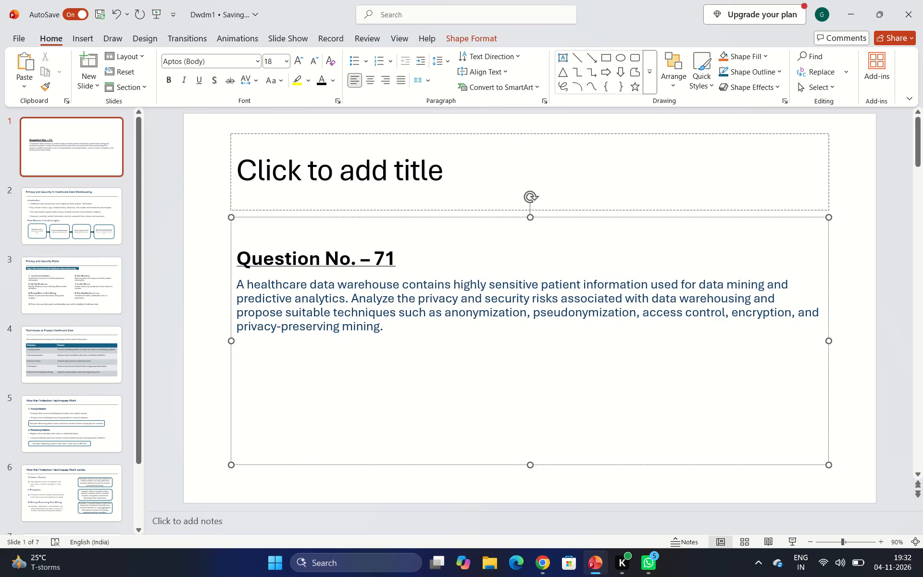
pyautogui.press('Return')
pyautogui.press('Return')
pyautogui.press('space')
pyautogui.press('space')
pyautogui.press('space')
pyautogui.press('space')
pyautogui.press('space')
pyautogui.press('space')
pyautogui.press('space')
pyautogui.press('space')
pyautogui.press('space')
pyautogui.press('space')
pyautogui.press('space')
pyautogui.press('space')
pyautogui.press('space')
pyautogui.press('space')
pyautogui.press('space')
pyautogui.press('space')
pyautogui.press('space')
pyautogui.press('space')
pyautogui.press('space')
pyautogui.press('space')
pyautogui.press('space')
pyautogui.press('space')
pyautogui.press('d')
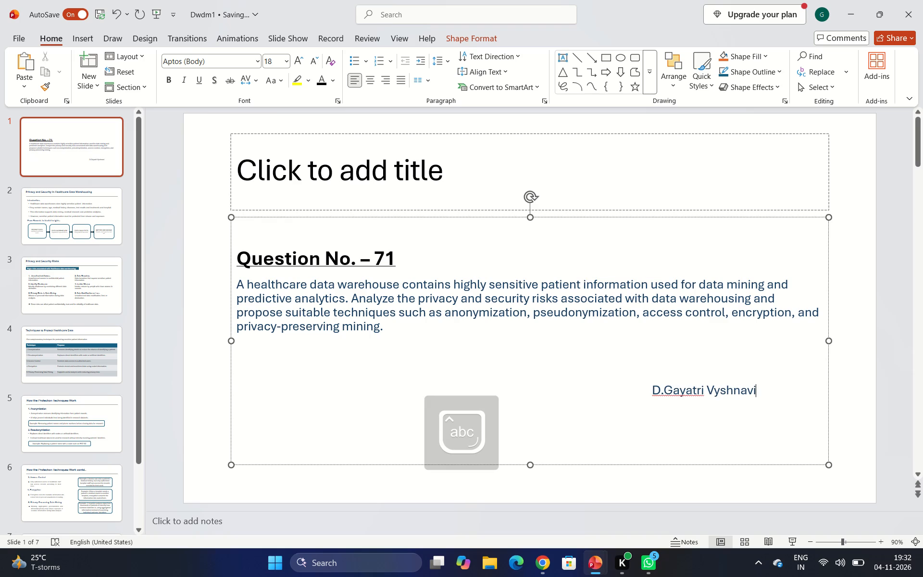
# Enter the presenter's roll number on a new far-indented line beneath the presenter's name.
pyautogui.press('Return')
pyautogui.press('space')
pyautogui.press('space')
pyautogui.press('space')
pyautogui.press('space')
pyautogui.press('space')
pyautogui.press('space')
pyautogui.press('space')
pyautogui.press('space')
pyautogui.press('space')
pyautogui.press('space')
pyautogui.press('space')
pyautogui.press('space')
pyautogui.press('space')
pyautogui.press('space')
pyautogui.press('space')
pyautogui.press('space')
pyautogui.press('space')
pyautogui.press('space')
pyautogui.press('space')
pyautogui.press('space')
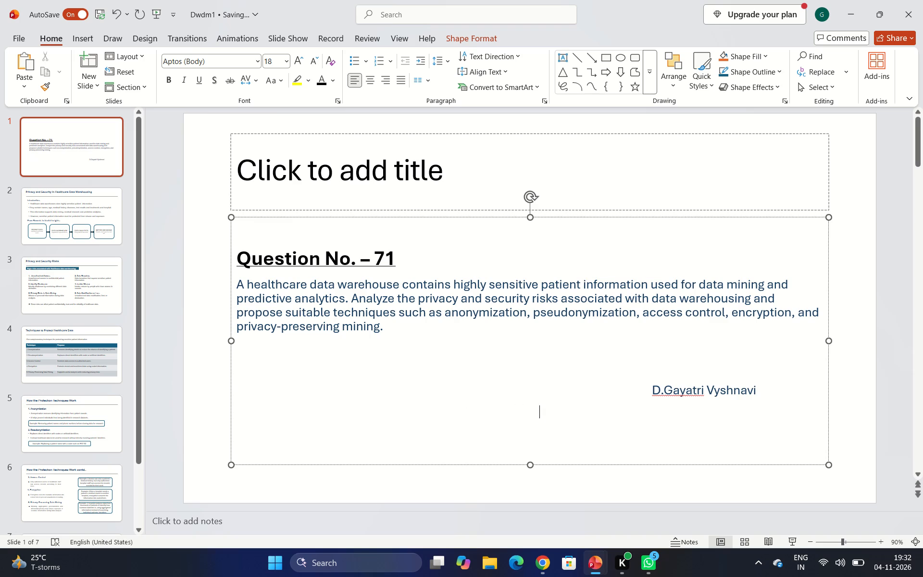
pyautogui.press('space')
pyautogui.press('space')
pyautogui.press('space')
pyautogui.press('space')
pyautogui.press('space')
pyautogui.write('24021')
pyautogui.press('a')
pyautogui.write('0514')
# Enter "Btech-CSE(Reg)" on a new far-indented line beneath the roll number.
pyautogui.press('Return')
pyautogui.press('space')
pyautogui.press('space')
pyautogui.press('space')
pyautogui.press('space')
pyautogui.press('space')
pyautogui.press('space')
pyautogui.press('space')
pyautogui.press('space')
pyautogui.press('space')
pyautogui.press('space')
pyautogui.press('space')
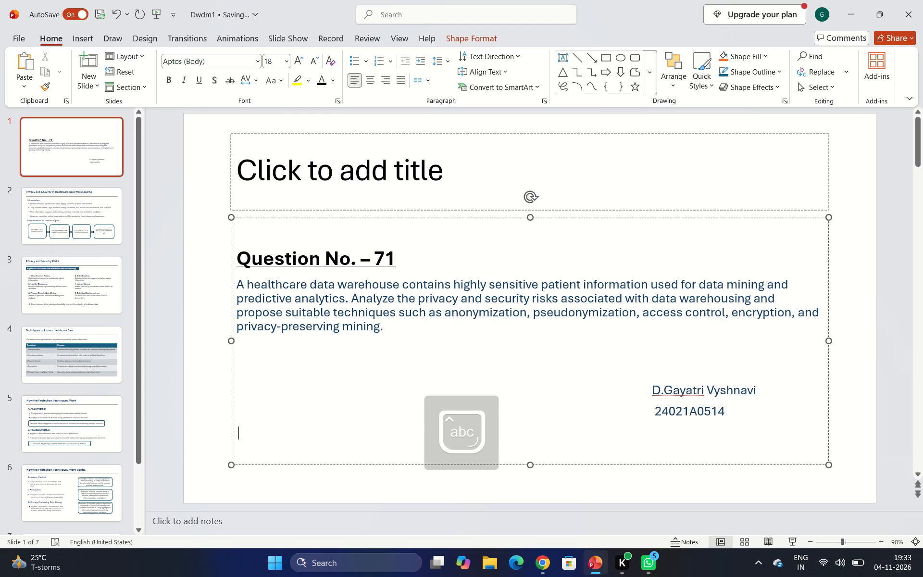
pyautogui.click(652, 434)
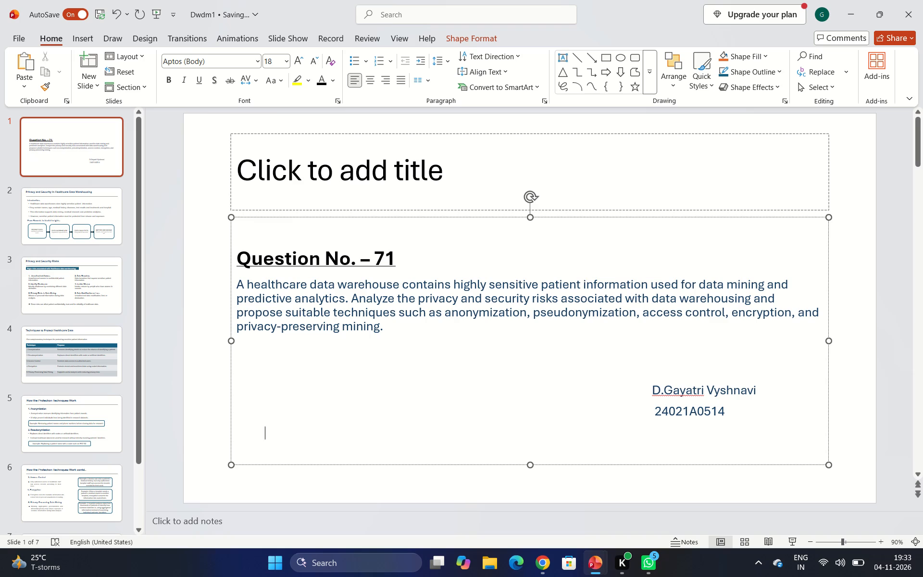
pyautogui.click(652, 434)
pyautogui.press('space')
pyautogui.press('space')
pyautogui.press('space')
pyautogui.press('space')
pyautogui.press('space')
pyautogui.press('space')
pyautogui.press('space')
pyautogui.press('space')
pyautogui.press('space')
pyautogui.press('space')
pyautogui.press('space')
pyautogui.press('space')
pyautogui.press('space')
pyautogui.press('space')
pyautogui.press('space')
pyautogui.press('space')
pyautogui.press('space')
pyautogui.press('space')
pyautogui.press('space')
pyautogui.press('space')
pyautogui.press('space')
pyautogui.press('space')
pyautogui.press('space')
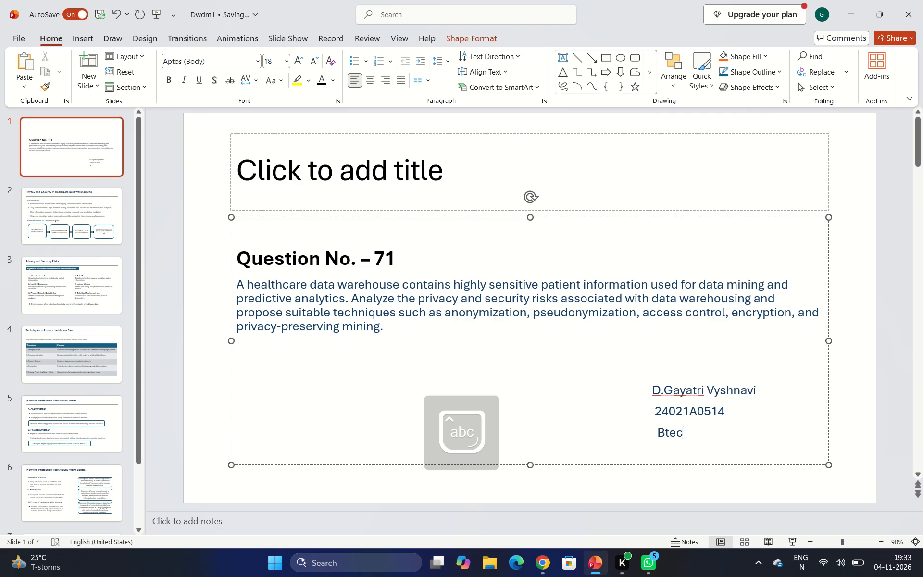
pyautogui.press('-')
pyautogui.hotkey('shift', '(')
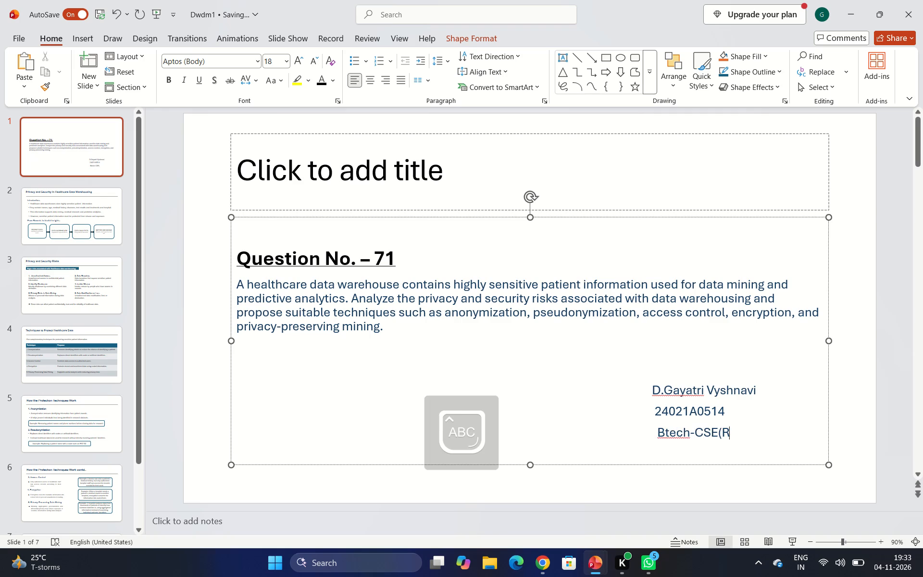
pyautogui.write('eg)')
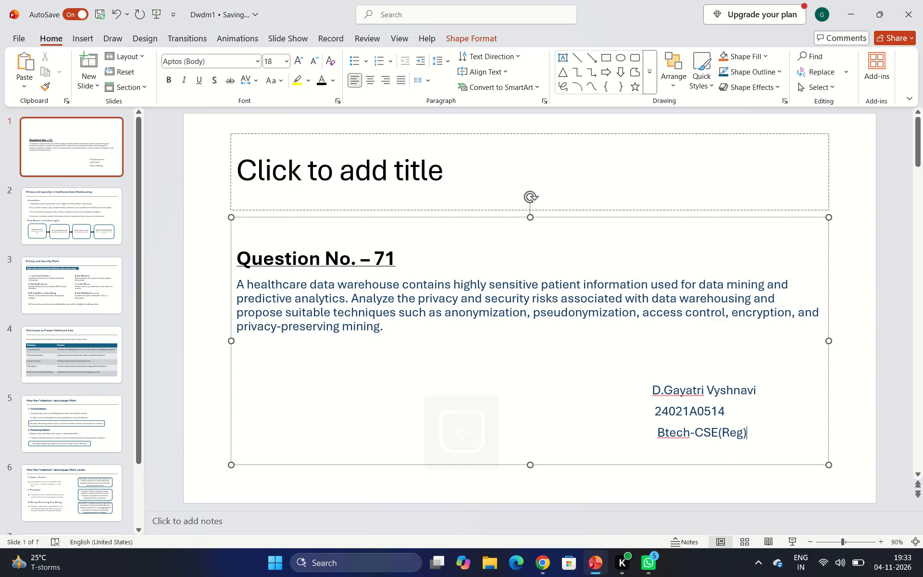
# Change the font colour of the three presenter detail lines to the darkest black theme shade.
pyautogui.moveTo(653, 389); pyautogui.dragTo(770, 453)
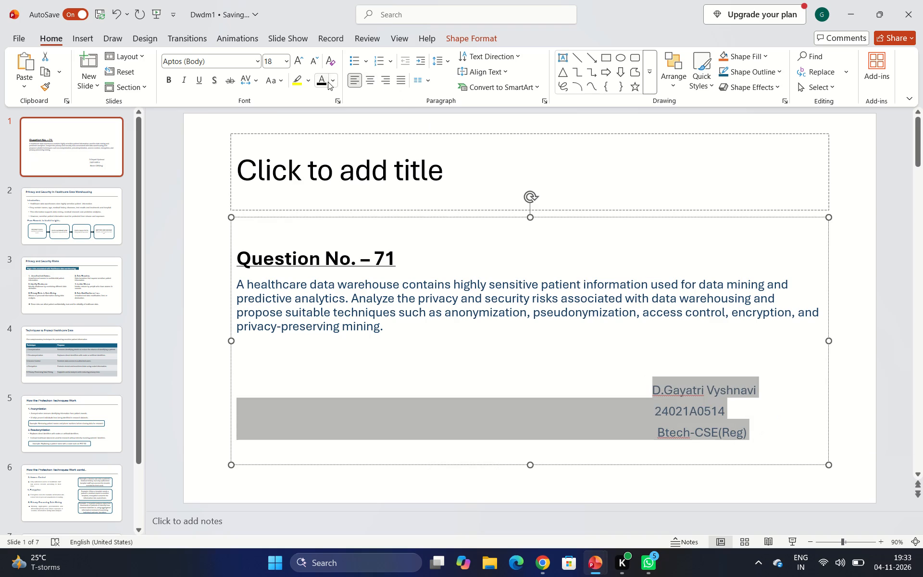
pyautogui.click(328, 81)
pyautogui.click(335, 81)
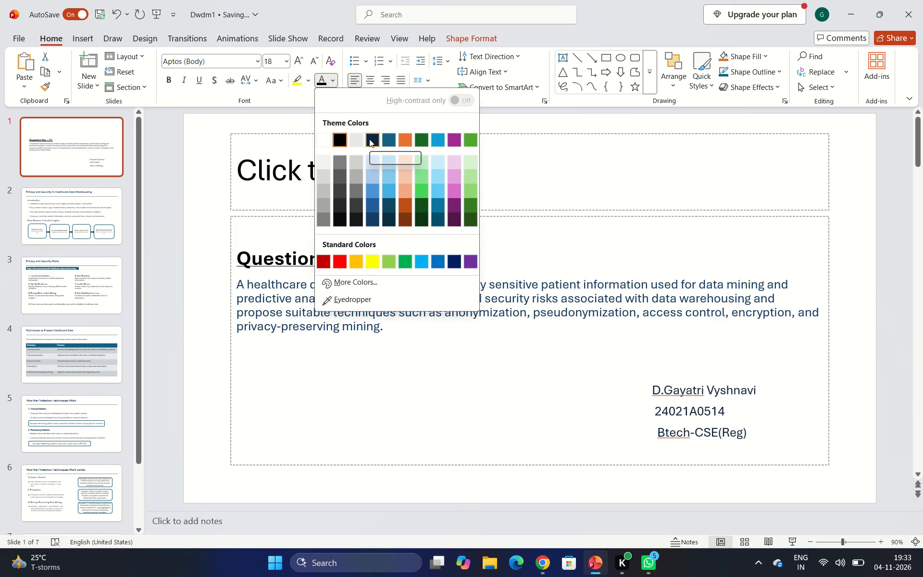
pyautogui.click(339, 219)
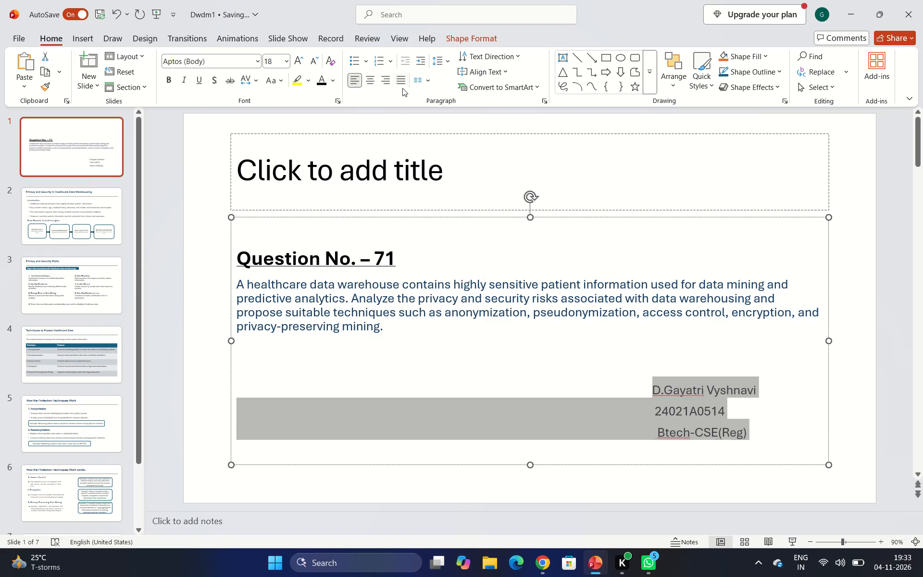
# Justify the three presenter detail lines.
pyautogui.click(401, 87)
pyautogui.click(401, 81)
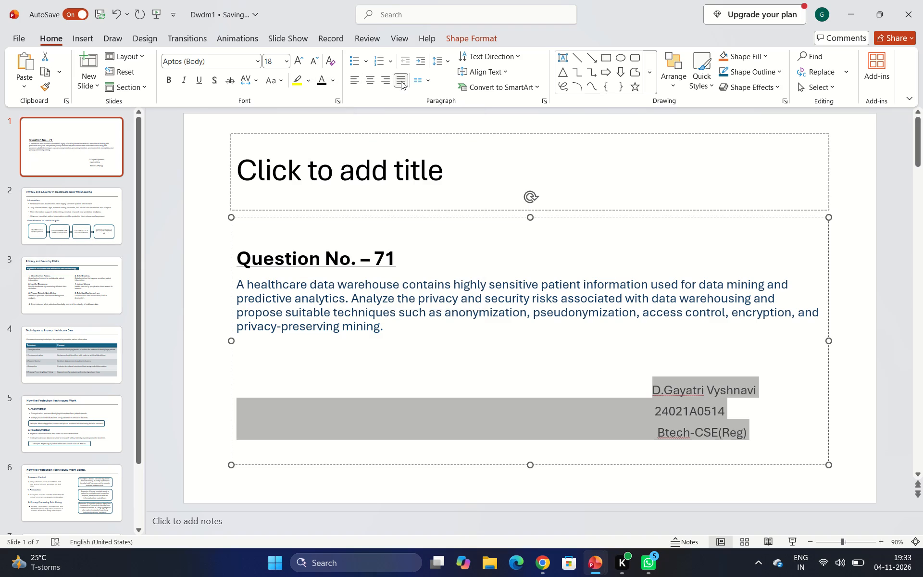
pyautogui.click(401, 81)
# Remove the extra leading spaces before the roll number and "Btech-CSE(Reg)" so both lines start level with the presenter's name.
pyautogui.click(645, 416)
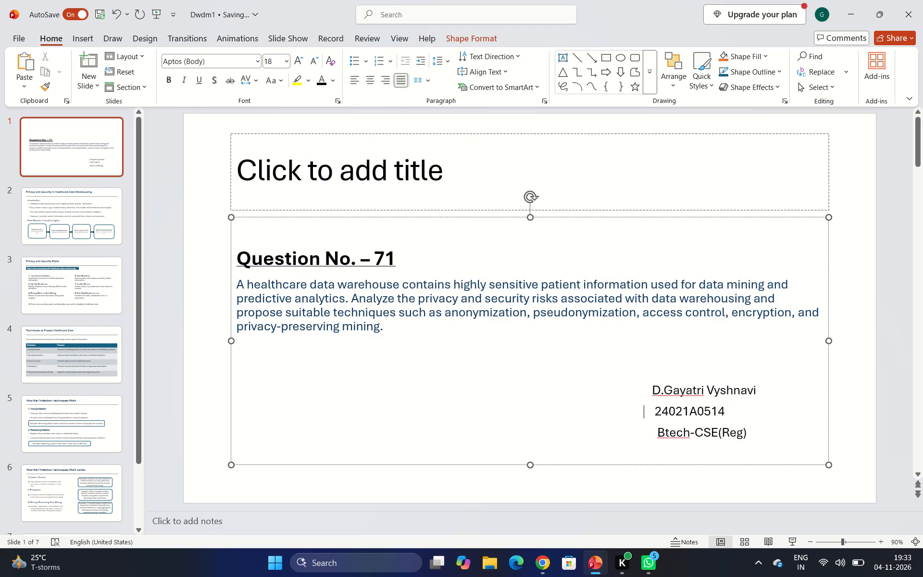
pyautogui.click(654, 412)
pyautogui.press('BackSpace')
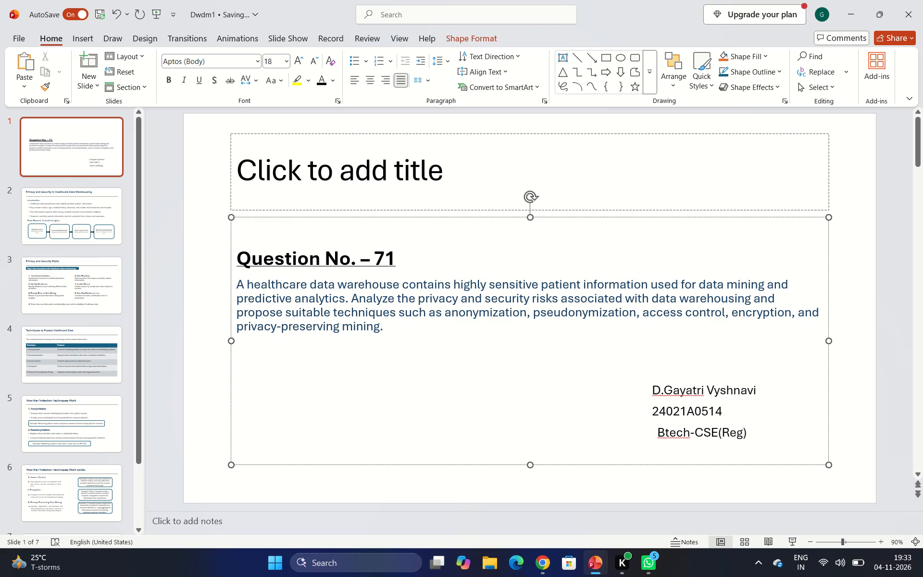
pyautogui.click(655, 434)
pyautogui.press('Right')
pyautogui.press('BackSpace')
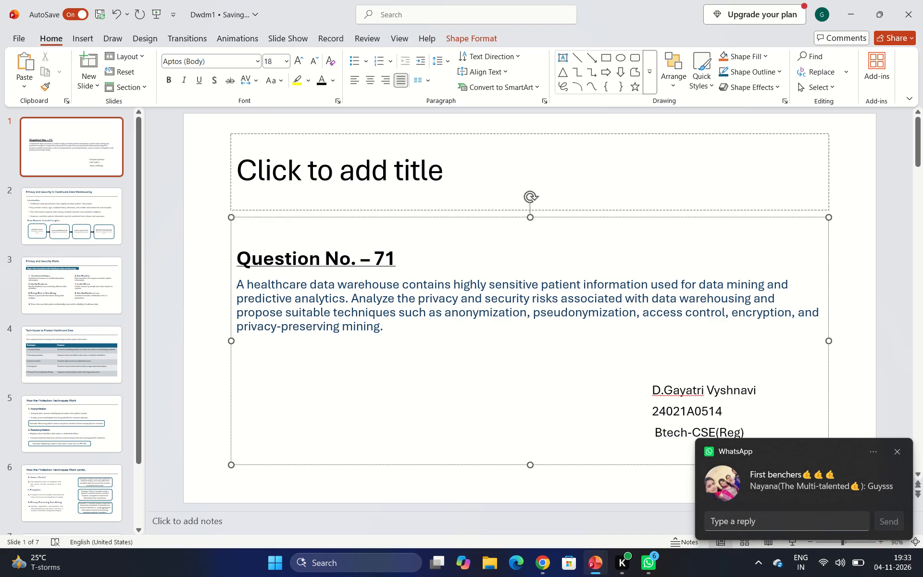
pyautogui.press('BackSpace')
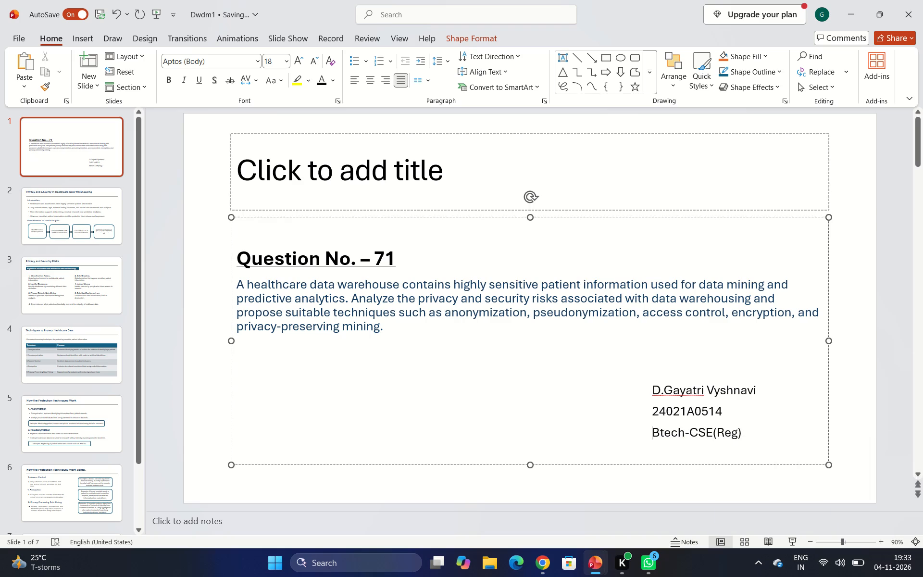
pyautogui.click(632, 420)
# Set the font size of the "Question No. – 71" heading to 24.
pyautogui.moveTo(242, 259); pyautogui.dragTo(414, 258)
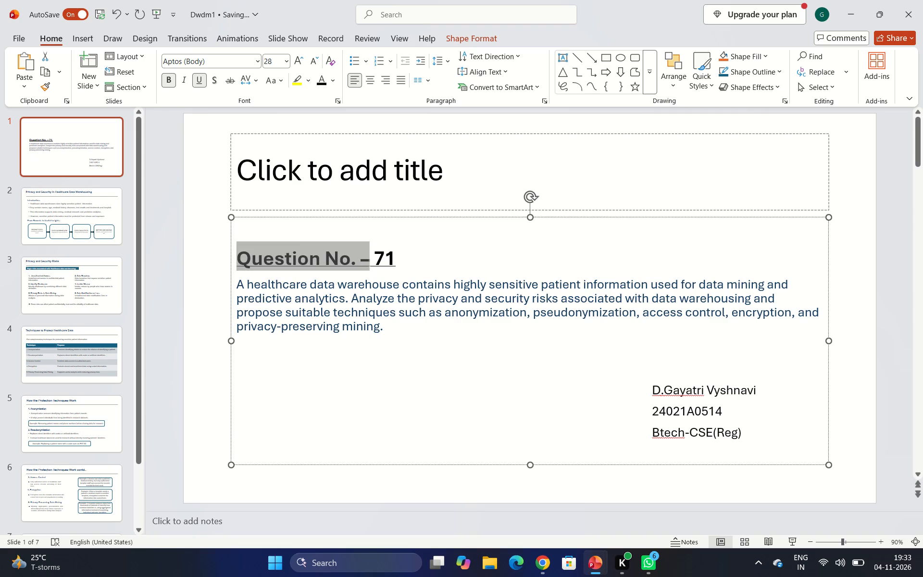
pyautogui.moveTo(414, 258); pyautogui.dragTo(420, 257)
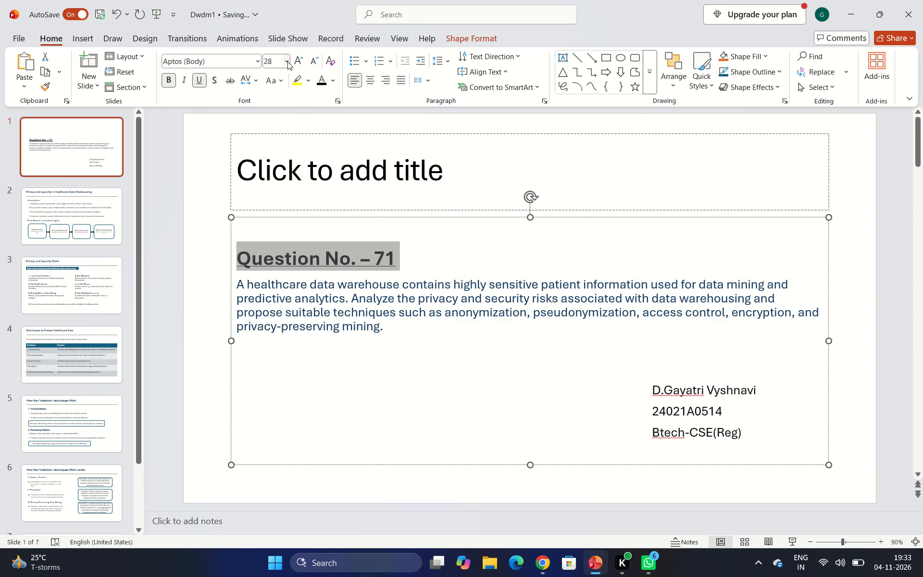
pyautogui.click(287, 62)
pyautogui.click(279, 216)
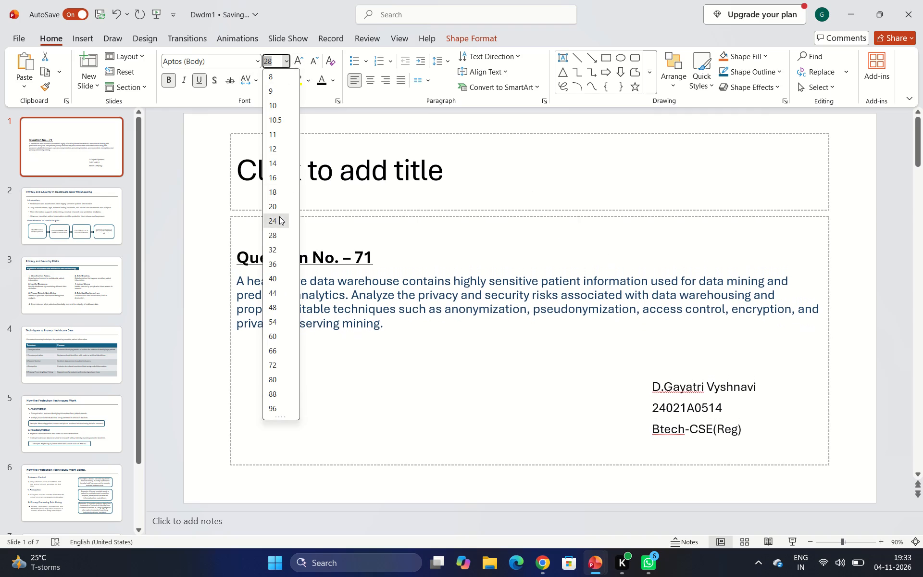
# Copy the title "Privacy and Security in Healthcare Data Warehousing" from slide 2 into slide 1's empty title placeholder, indented by leading spaces.
pyautogui.click(285, 169)
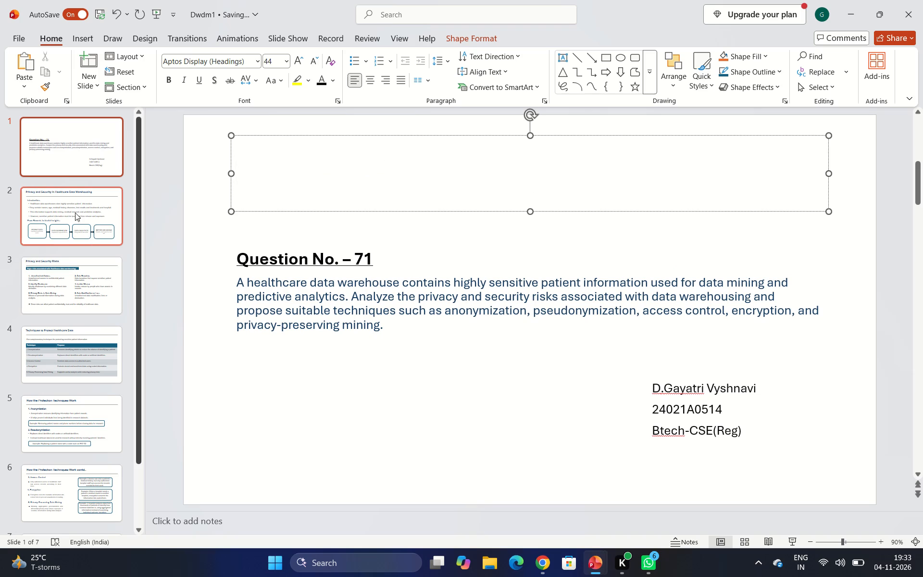
pyautogui.click(75, 210)
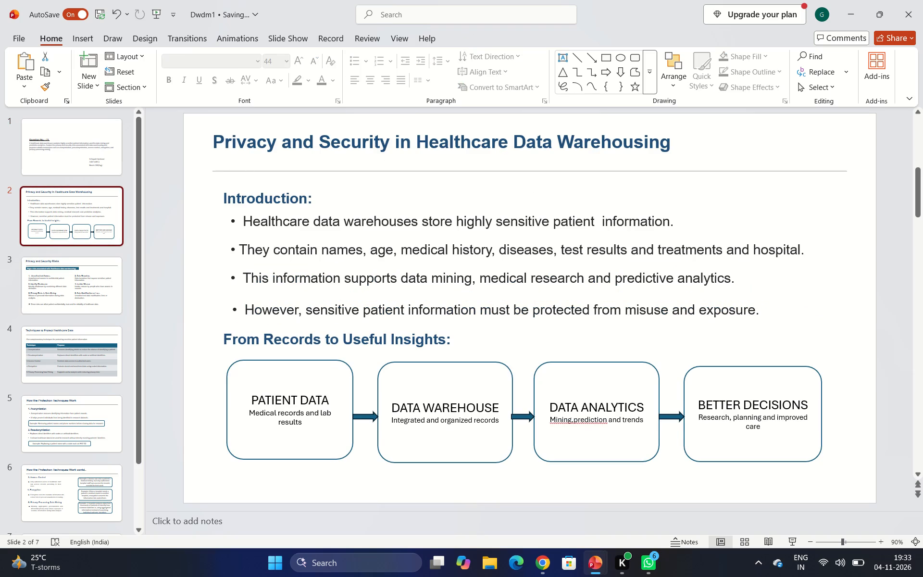
pyautogui.moveTo(216, 141); pyautogui.dragTo(493, 151)
pyautogui.click(493, 151)
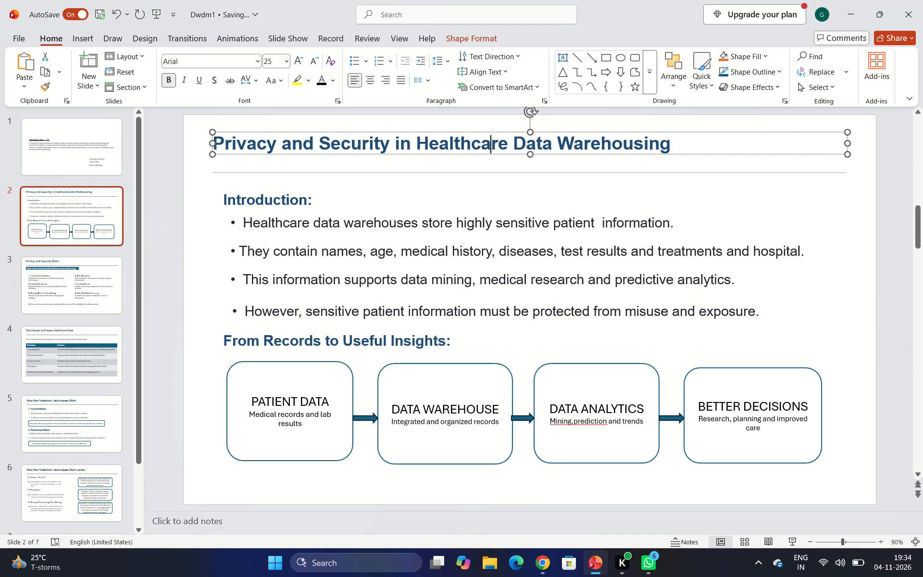
pyautogui.moveTo(218, 141); pyautogui.dragTo(605, 173)
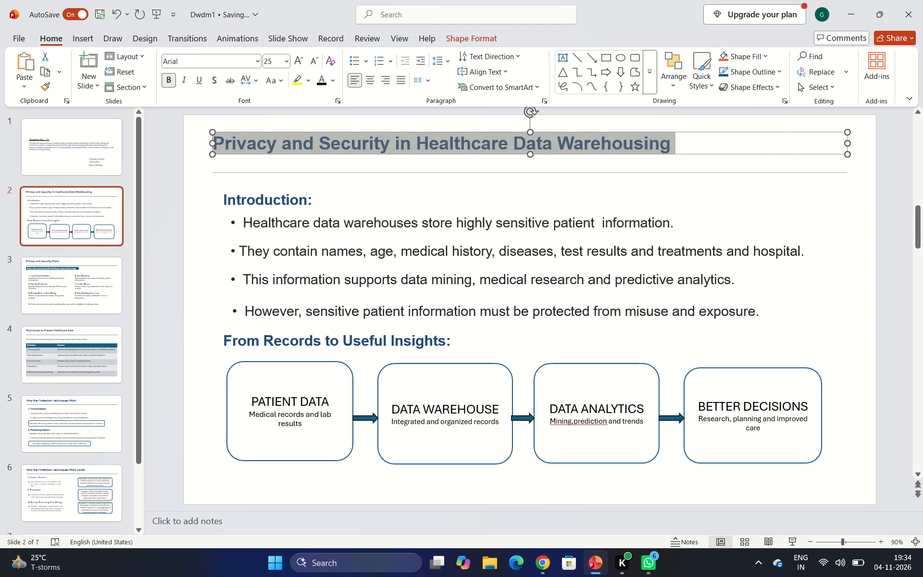
pyautogui.moveTo(605, 173); pyautogui.dragTo(605, 172)
pyautogui.hotkey('ctrl', 'c')
pyautogui.click(75, 148)
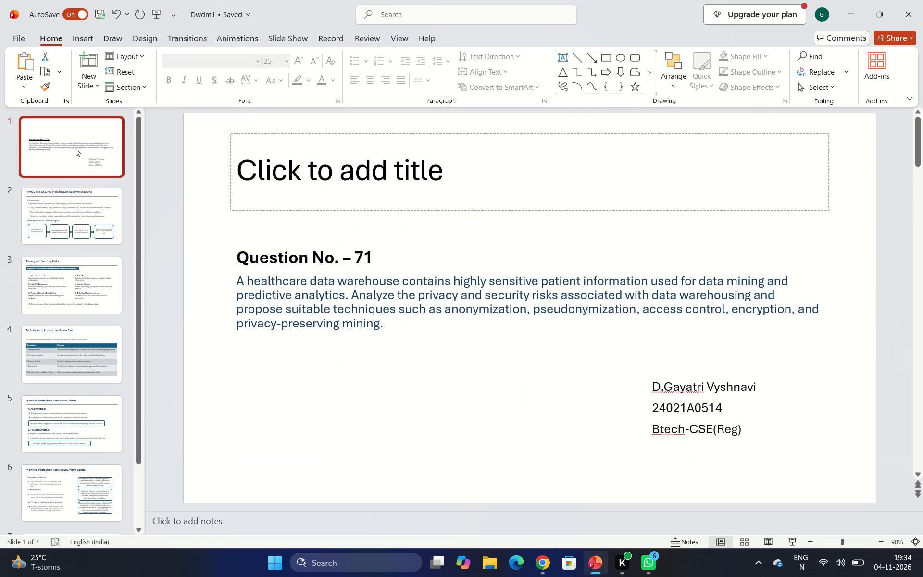
pyautogui.click(407, 163)
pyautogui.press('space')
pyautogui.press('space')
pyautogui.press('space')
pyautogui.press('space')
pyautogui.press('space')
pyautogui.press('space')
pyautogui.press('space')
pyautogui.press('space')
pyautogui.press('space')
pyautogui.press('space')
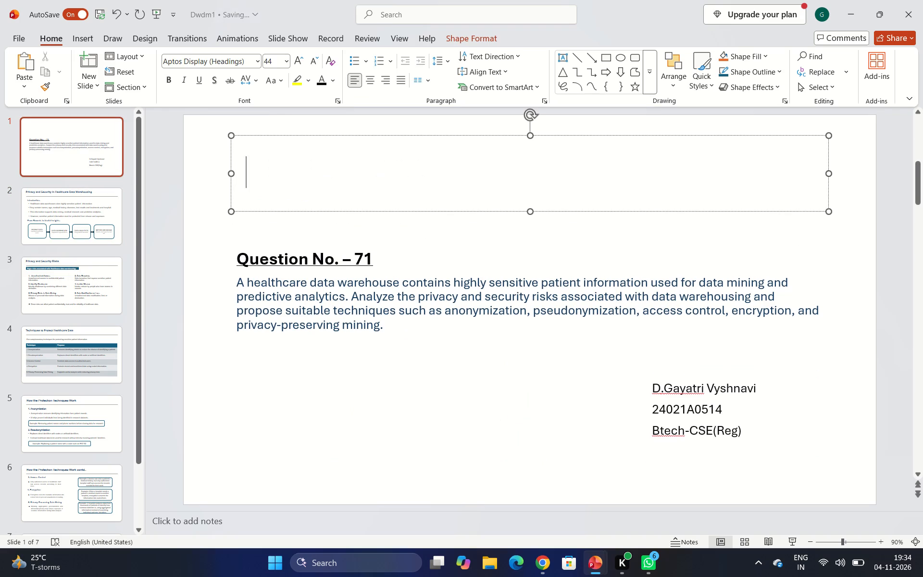
pyautogui.hotkey('ctrl', 'v')
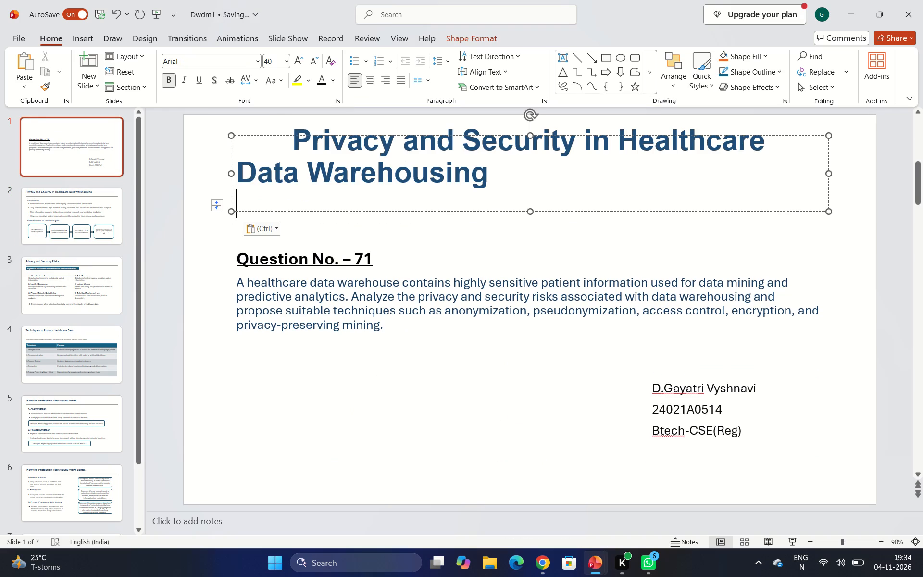
# Set the font size of slide 1's title "Privacy and Security in Healthcare Data Warehousing" to 28.
pyautogui.click(289, 58)
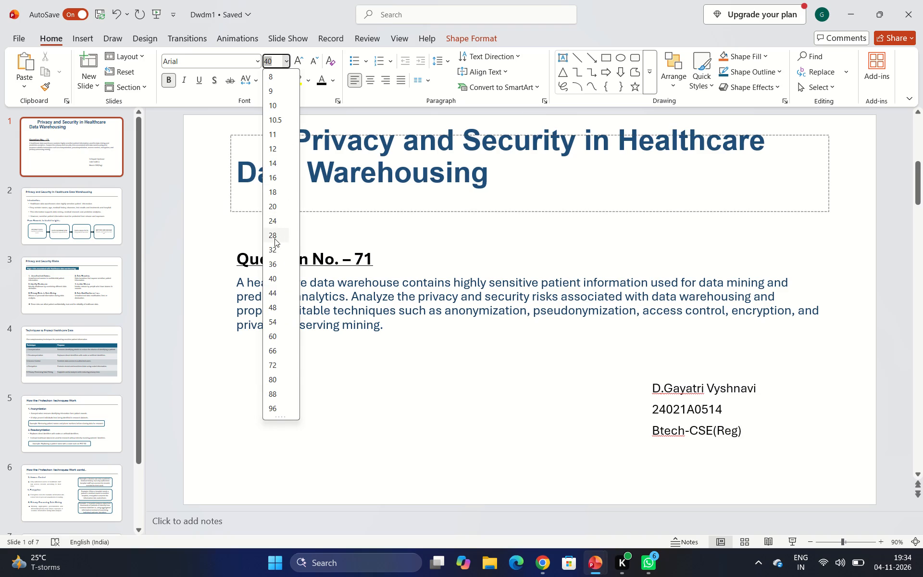
pyautogui.click(274, 238)
pyautogui.moveTo(291, 141); pyautogui.dragTo(466, 192)
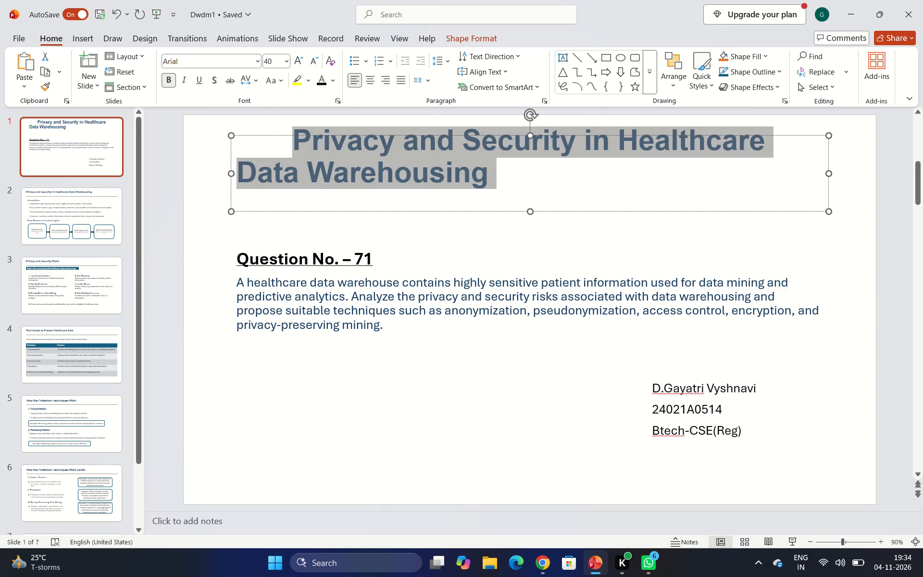
pyautogui.moveTo(466, 192); pyautogui.dragTo(488, 193)
pyautogui.click(289, 63)
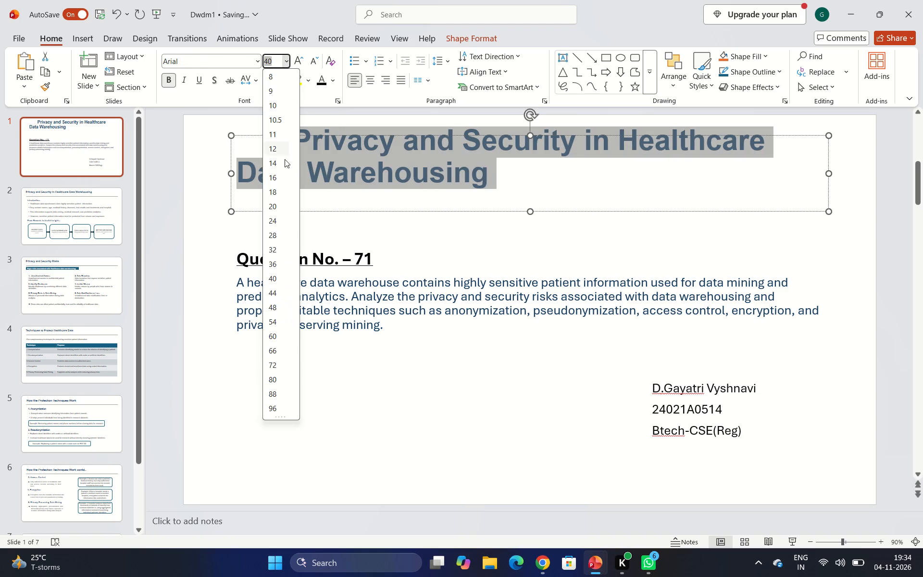
pyautogui.click(276, 233)
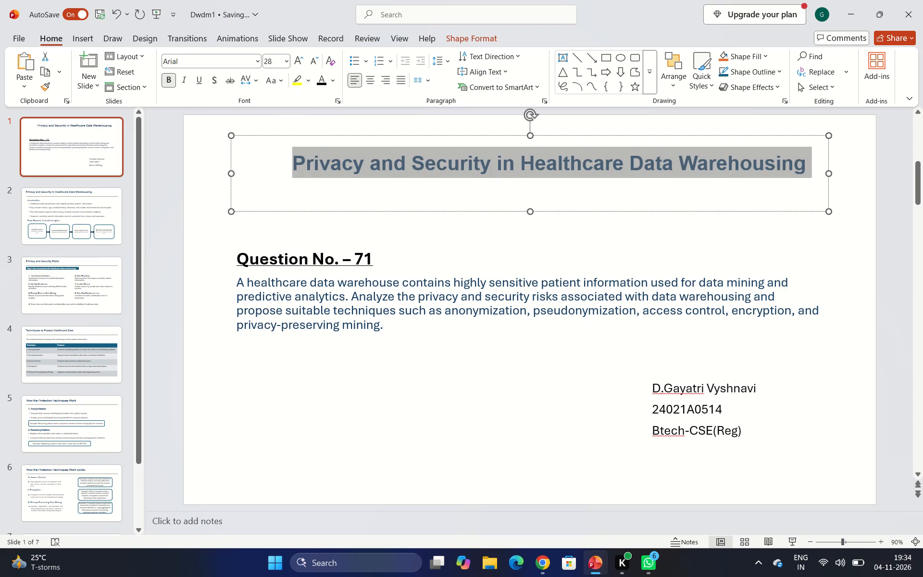
# Remove four of the leading spaces before slide 1's title so that it sits roughly centred on the slide.
pyautogui.click(282, 166)
pyautogui.click(287, 164)
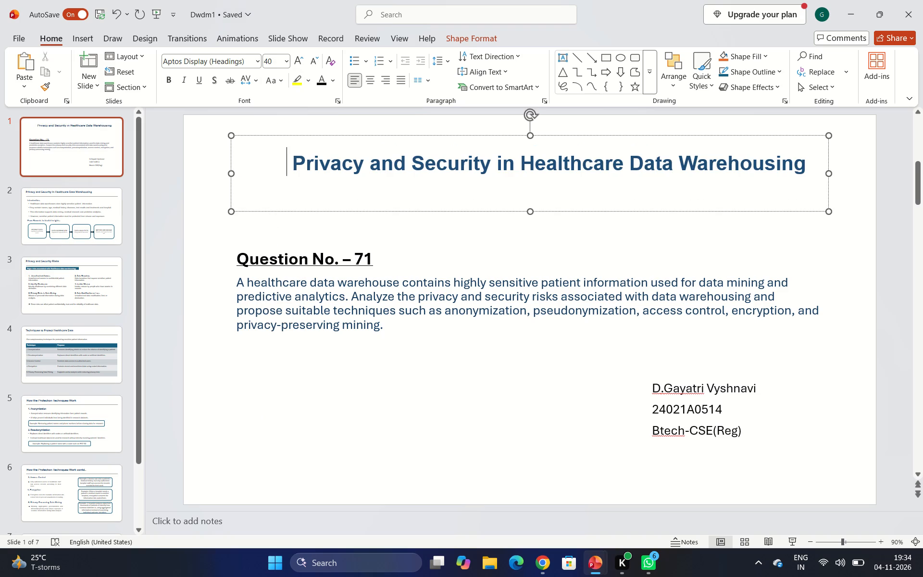
pyautogui.press('BackSpace')
pyautogui.press('BackSpace')
pyautogui.press('BackSpace')
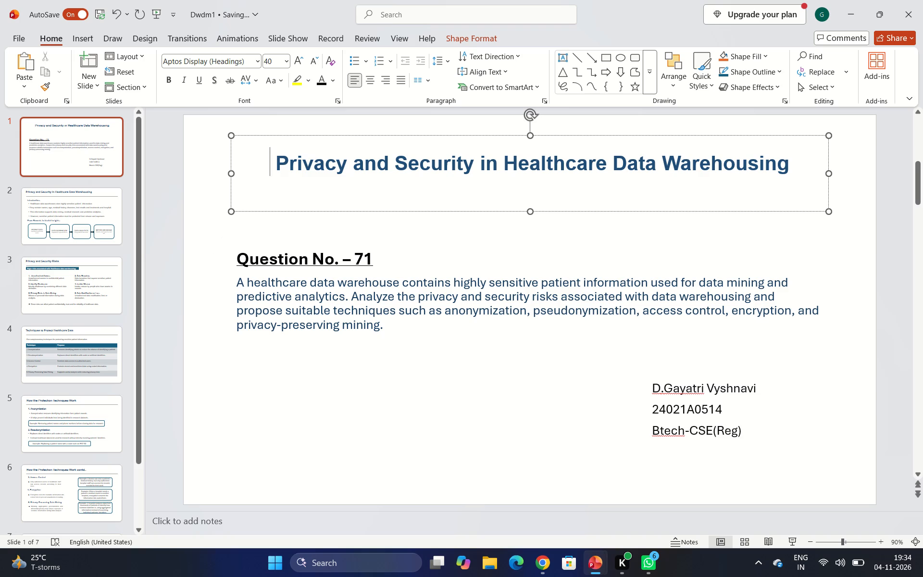
pyautogui.press('Right')
pyautogui.press('BackSpace')
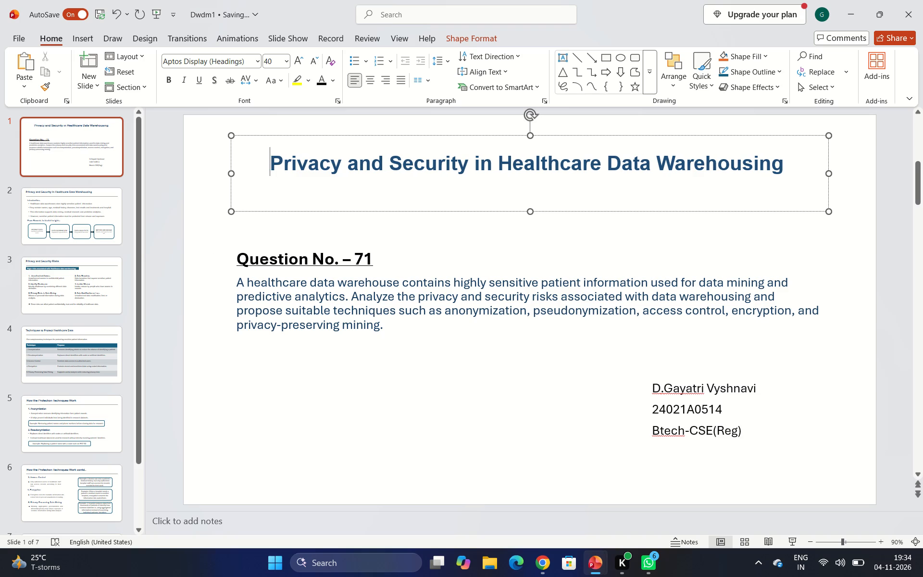
# Insert a Title Only slide after slide 1 and start editing its empty title placeholder.
pyautogui.click(58, 219)
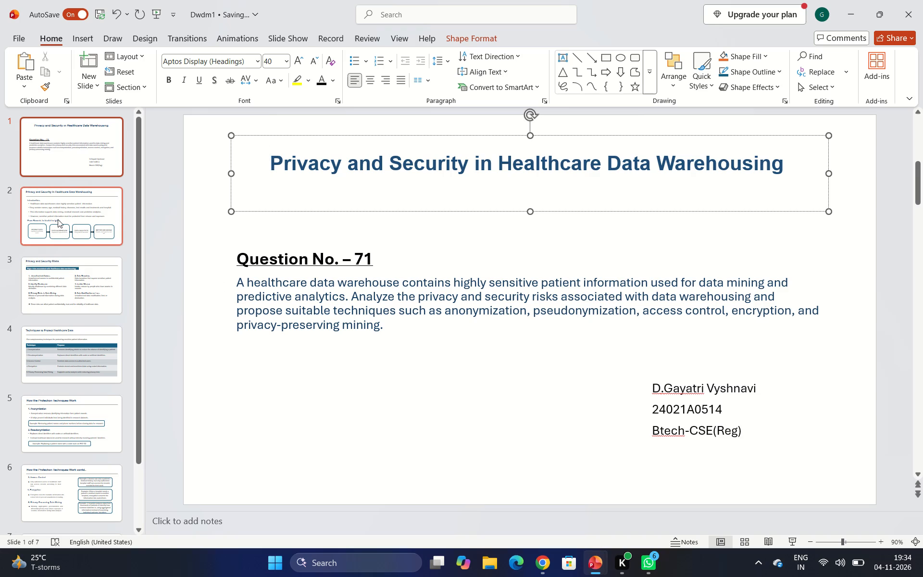
pyautogui.click(64, 293)
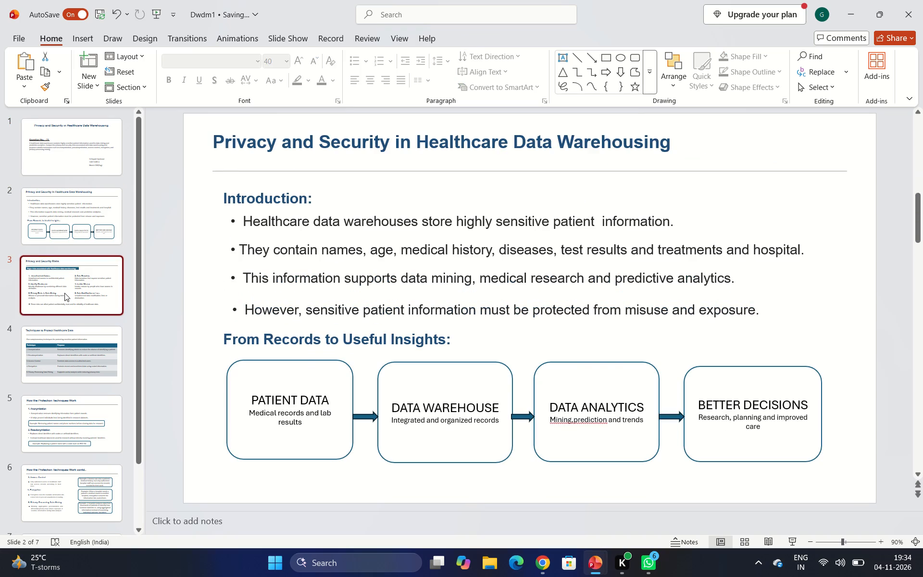
pyautogui.click(60, 374)
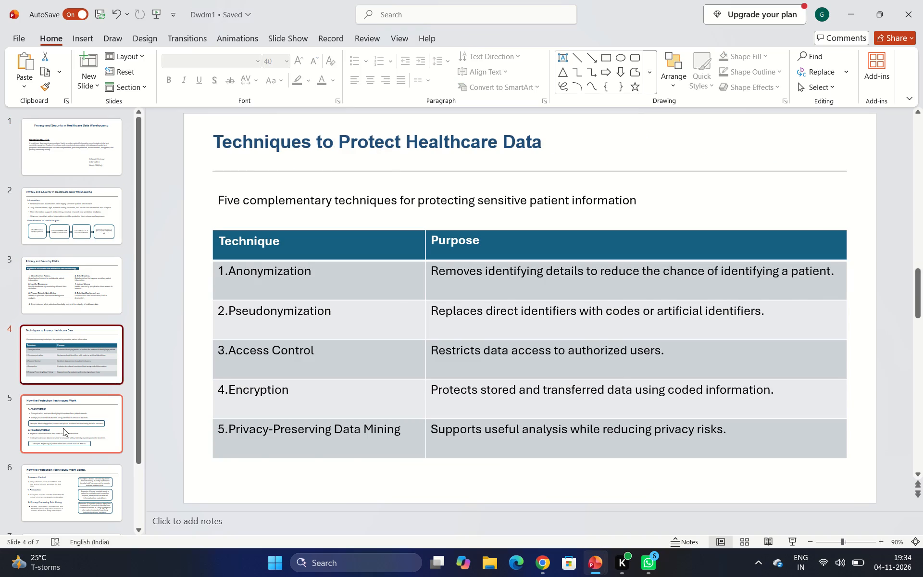
pyautogui.click(63, 428)
pyautogui.click(68, 165)
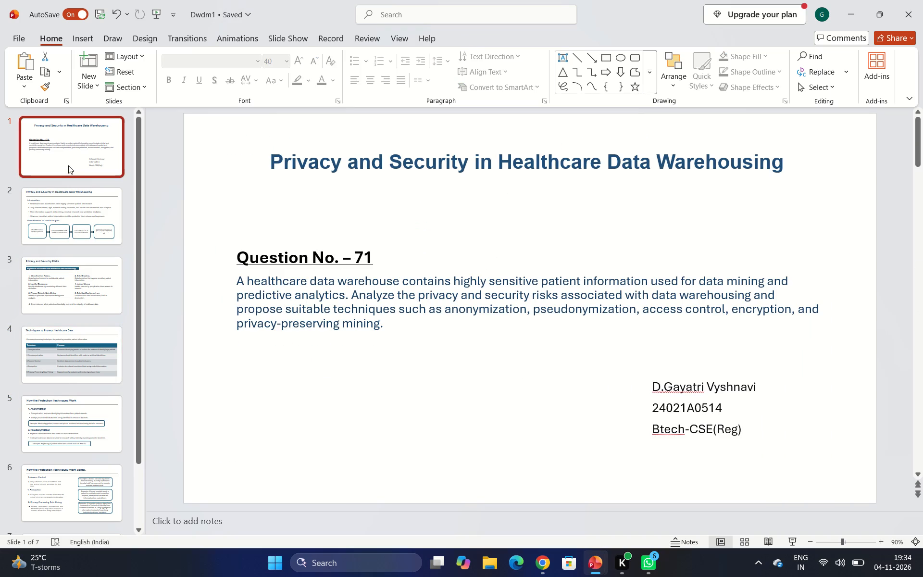
pyautogui.click(88, 87)
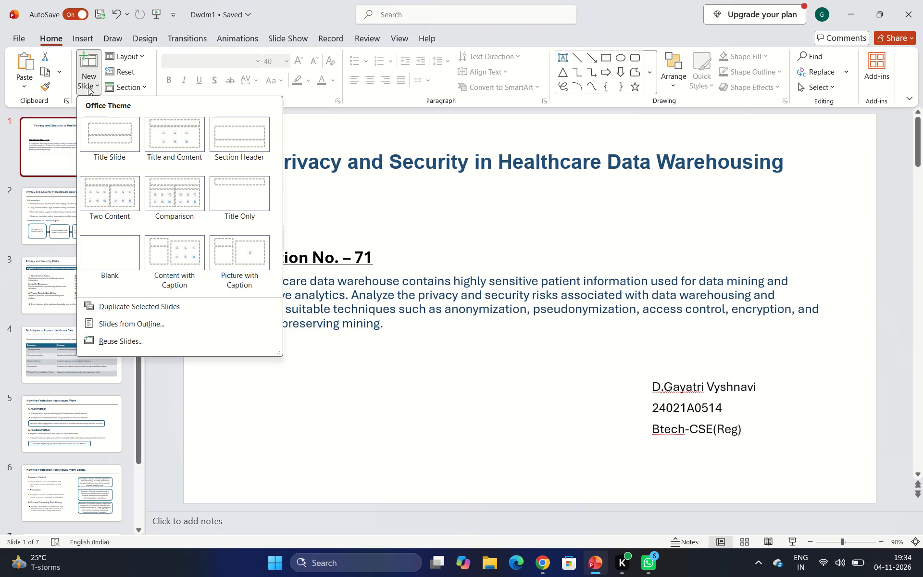
pyautogui.click(221, 196)
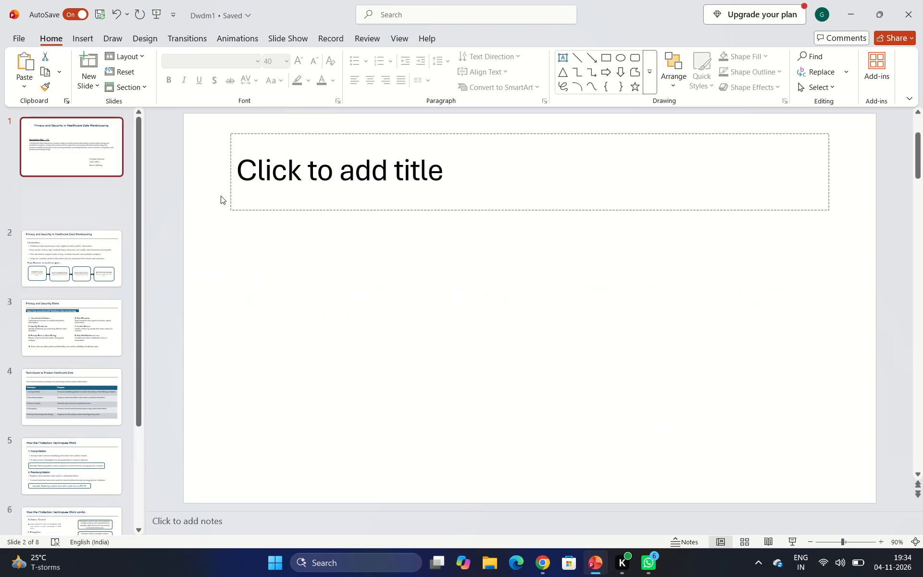
pyautogui.click(305, 169)
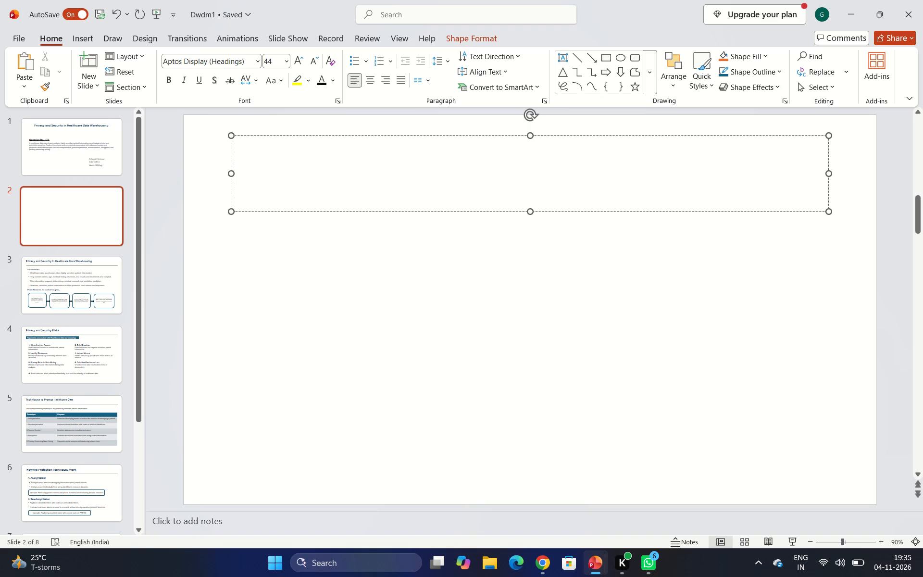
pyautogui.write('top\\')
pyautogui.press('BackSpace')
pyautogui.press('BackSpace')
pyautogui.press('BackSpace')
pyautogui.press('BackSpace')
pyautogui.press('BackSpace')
# Set the text colour to blue and the font size to 24 for the new slide's empty title.
pyautogui.click(324, 76)
pyautogui.click(335, 89)
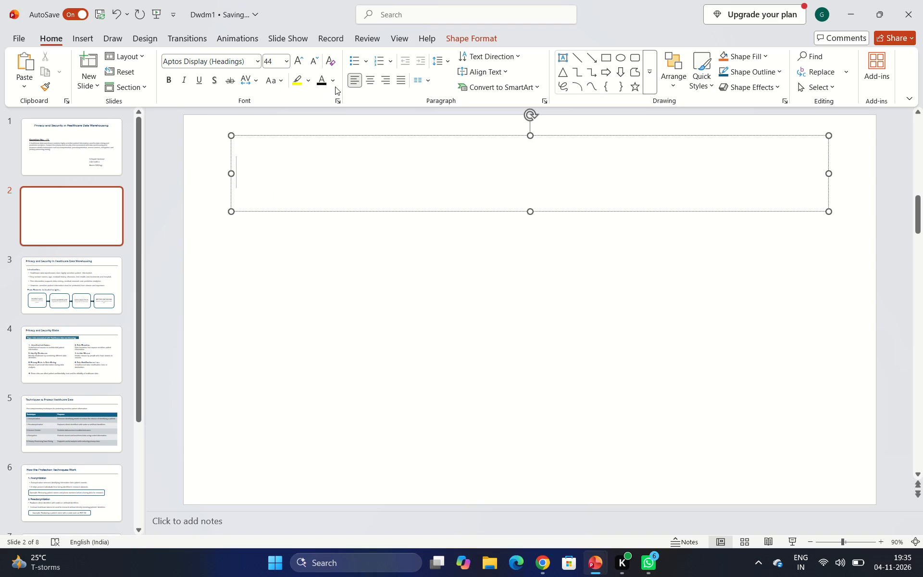
pyautogui.click(335, 87)
pyautogui.click(375, 212)
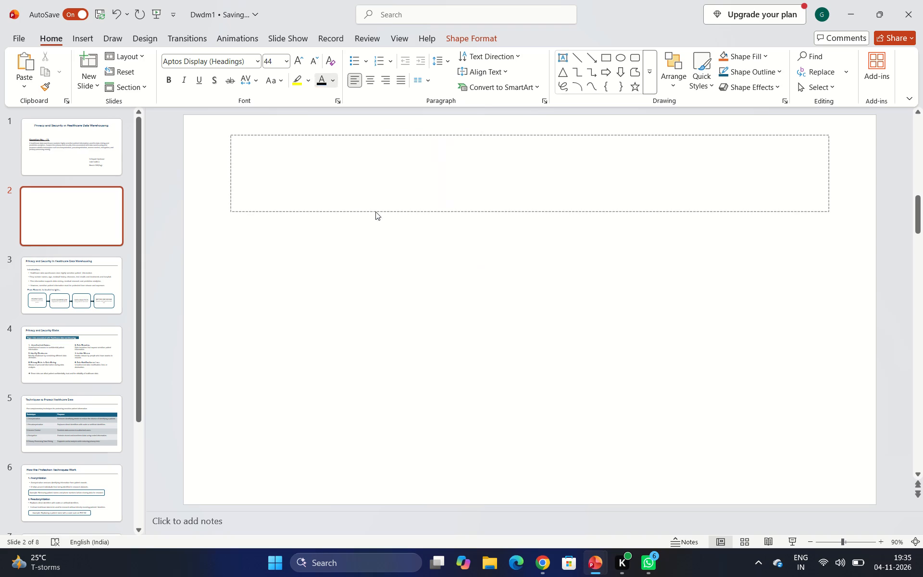
pyautogui.click(285, 60)
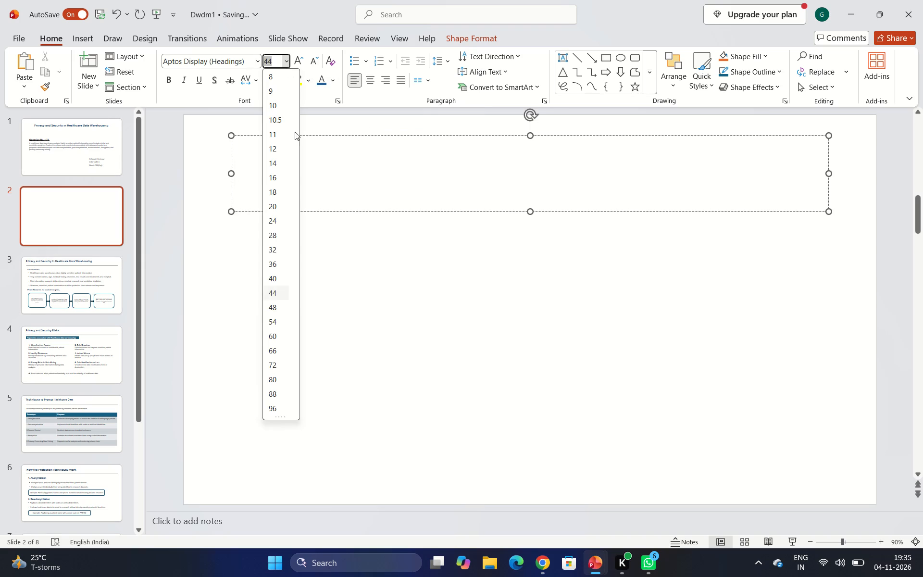
pyautogui.click(276, 192)
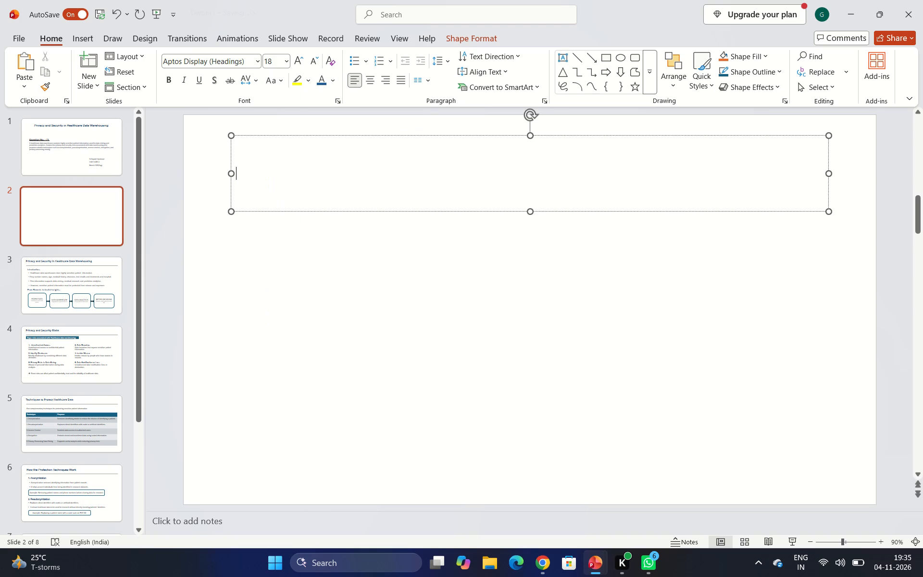
pyautogui.click(288, 63)
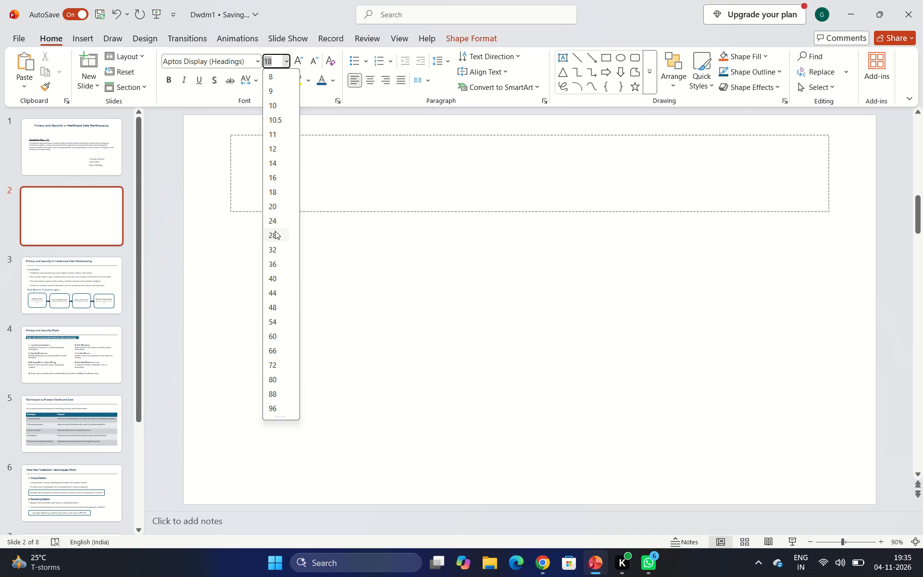
pyautogui.click(275, 224)
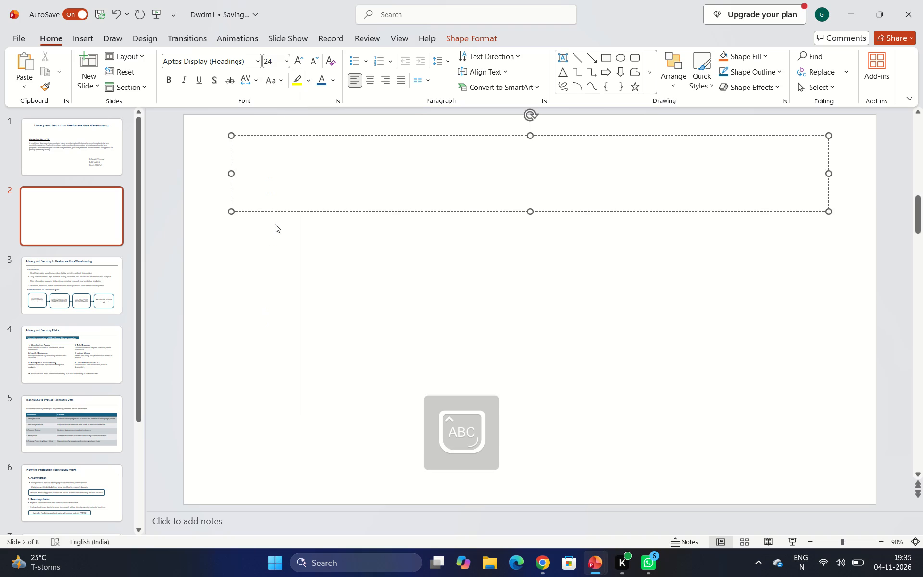
# Enter "Topics Outline:" as the title of slide 2.
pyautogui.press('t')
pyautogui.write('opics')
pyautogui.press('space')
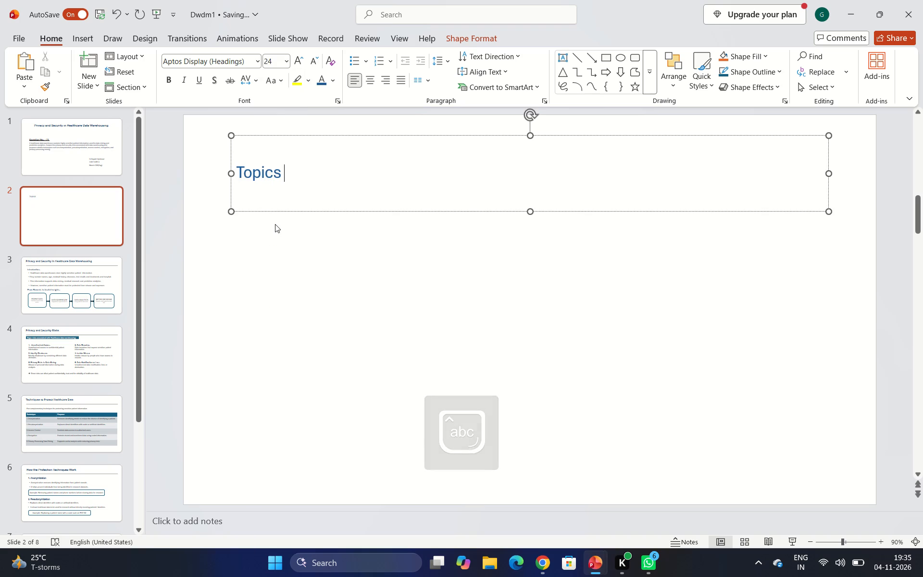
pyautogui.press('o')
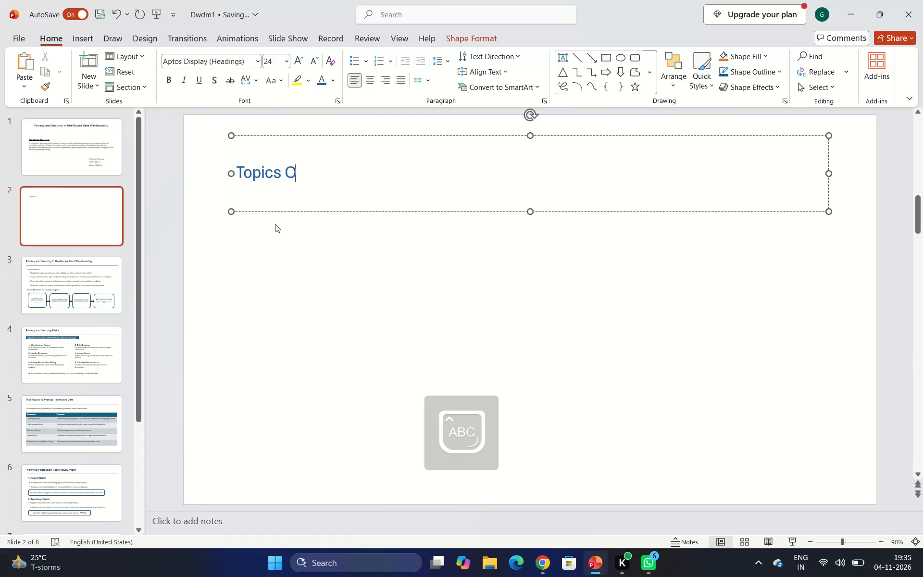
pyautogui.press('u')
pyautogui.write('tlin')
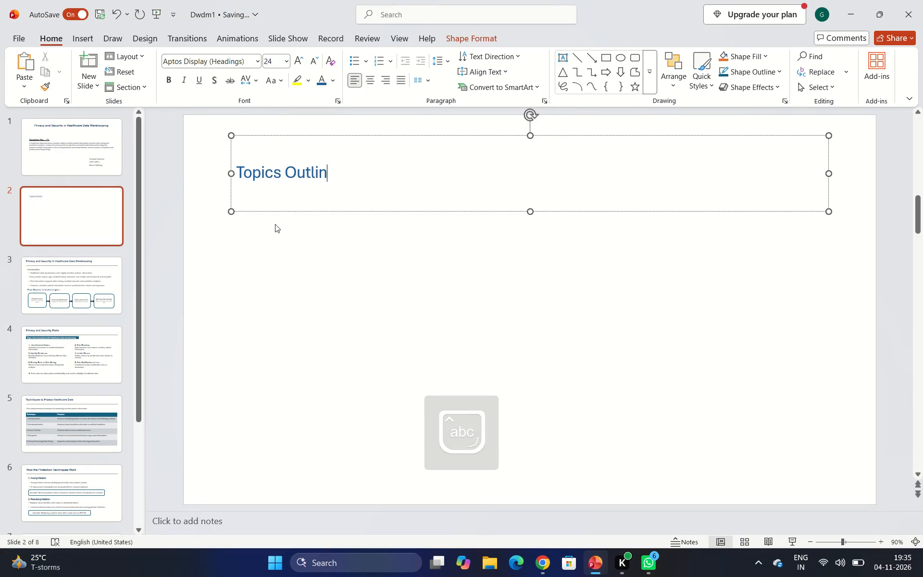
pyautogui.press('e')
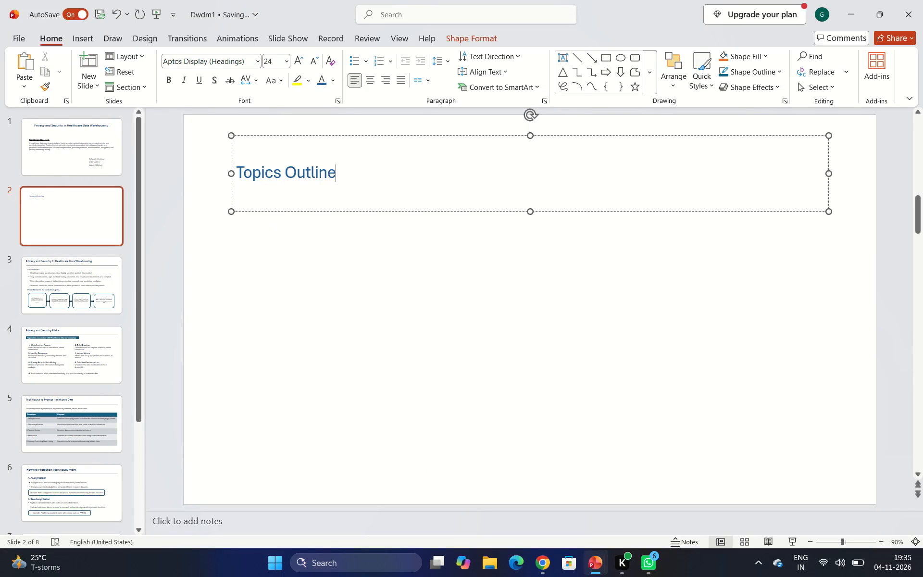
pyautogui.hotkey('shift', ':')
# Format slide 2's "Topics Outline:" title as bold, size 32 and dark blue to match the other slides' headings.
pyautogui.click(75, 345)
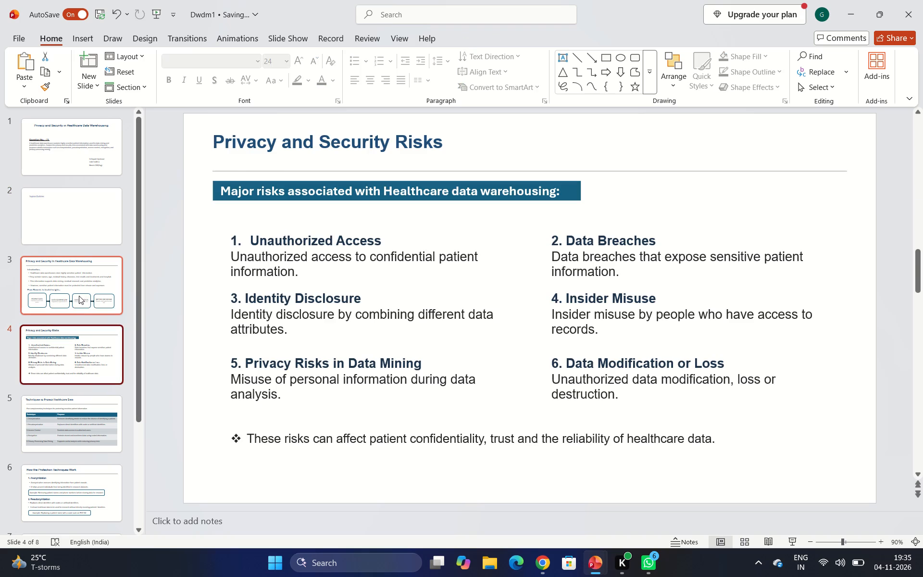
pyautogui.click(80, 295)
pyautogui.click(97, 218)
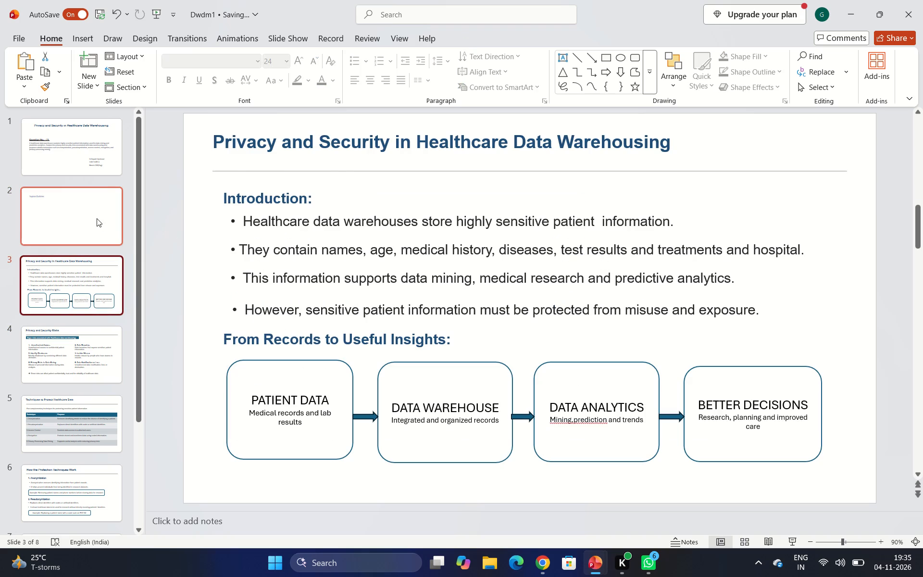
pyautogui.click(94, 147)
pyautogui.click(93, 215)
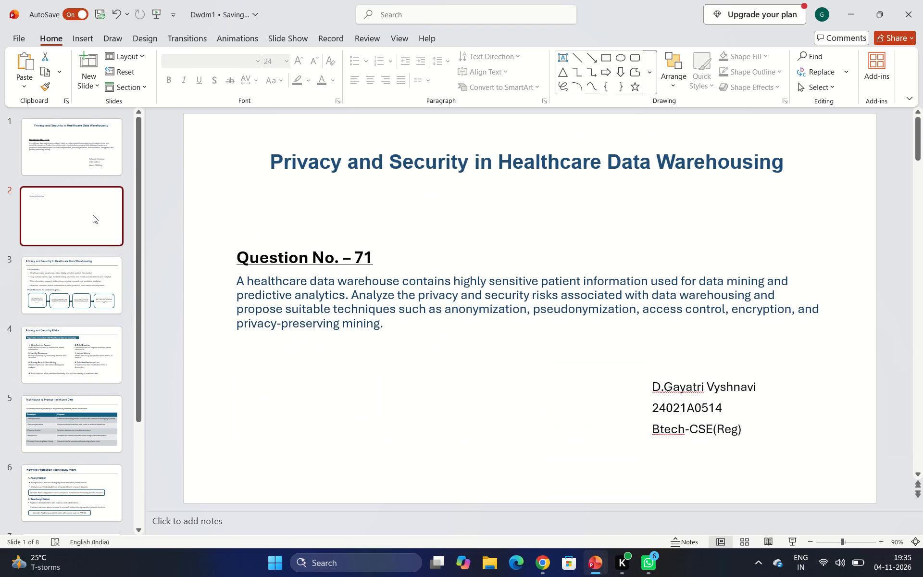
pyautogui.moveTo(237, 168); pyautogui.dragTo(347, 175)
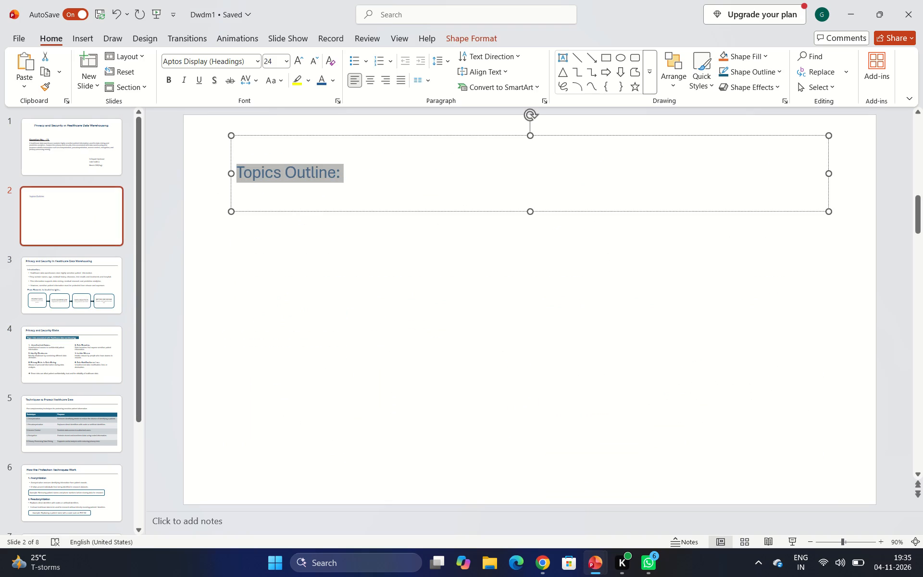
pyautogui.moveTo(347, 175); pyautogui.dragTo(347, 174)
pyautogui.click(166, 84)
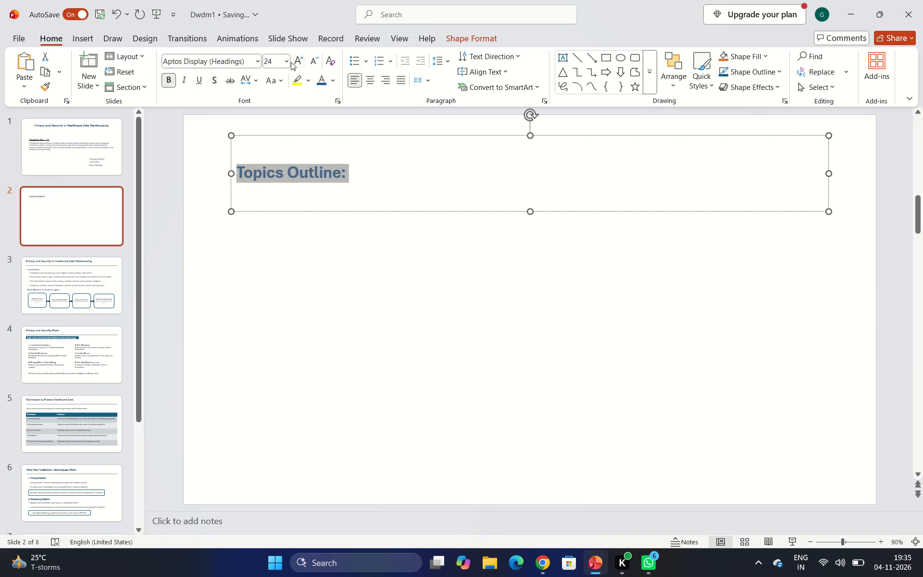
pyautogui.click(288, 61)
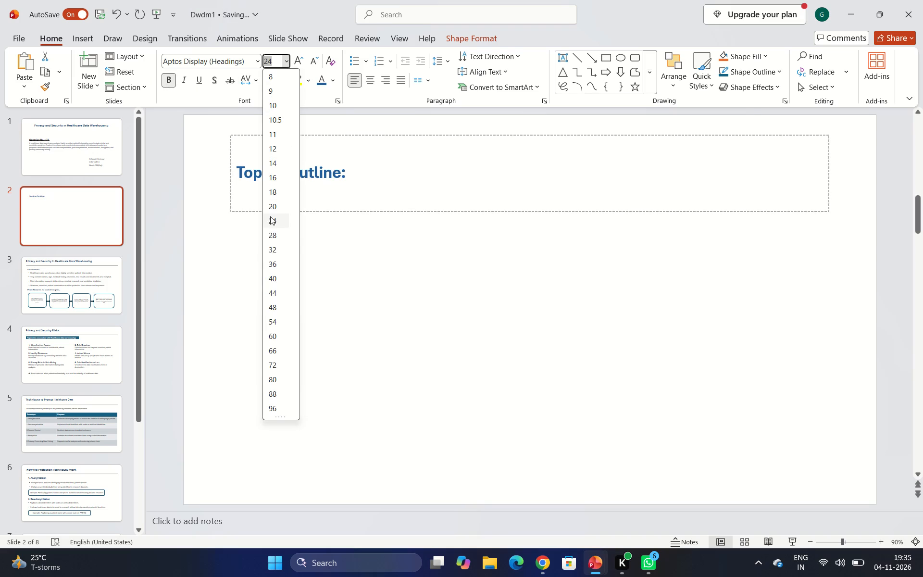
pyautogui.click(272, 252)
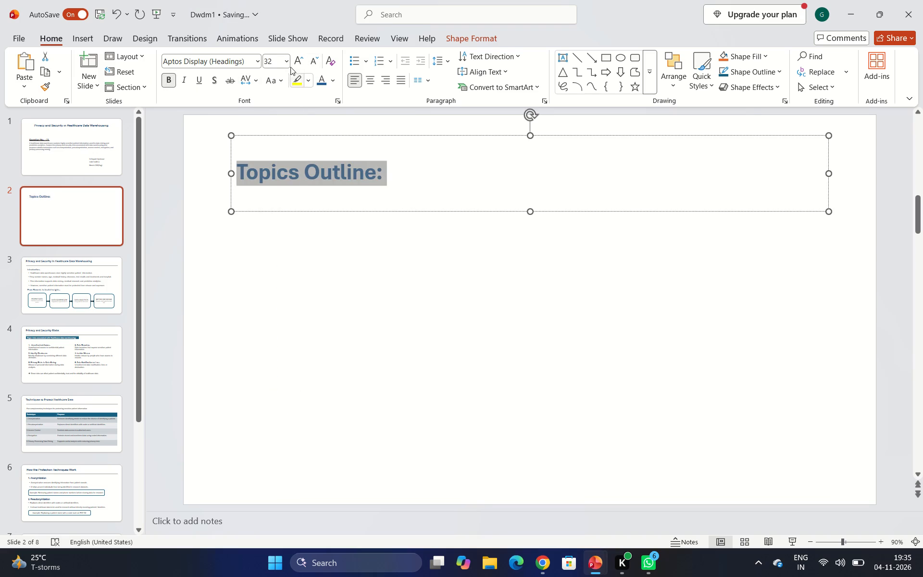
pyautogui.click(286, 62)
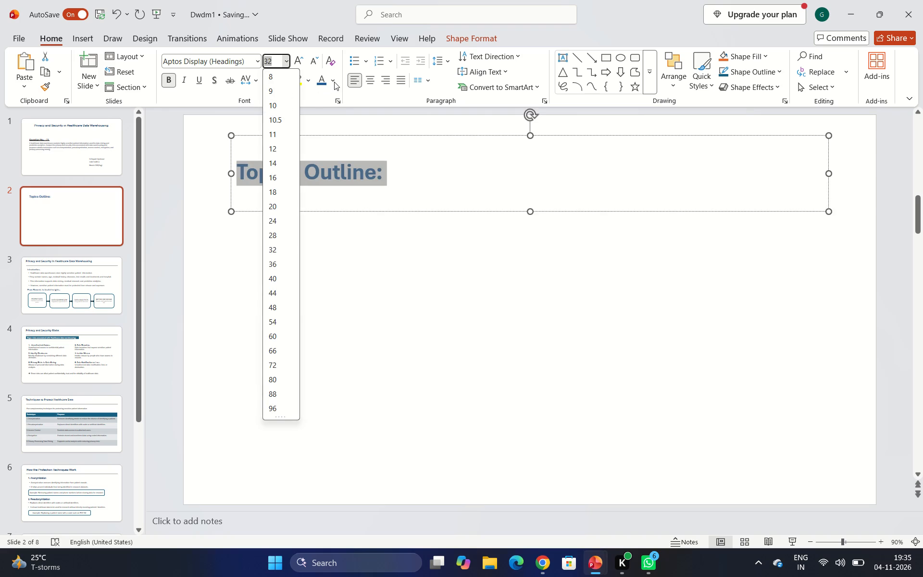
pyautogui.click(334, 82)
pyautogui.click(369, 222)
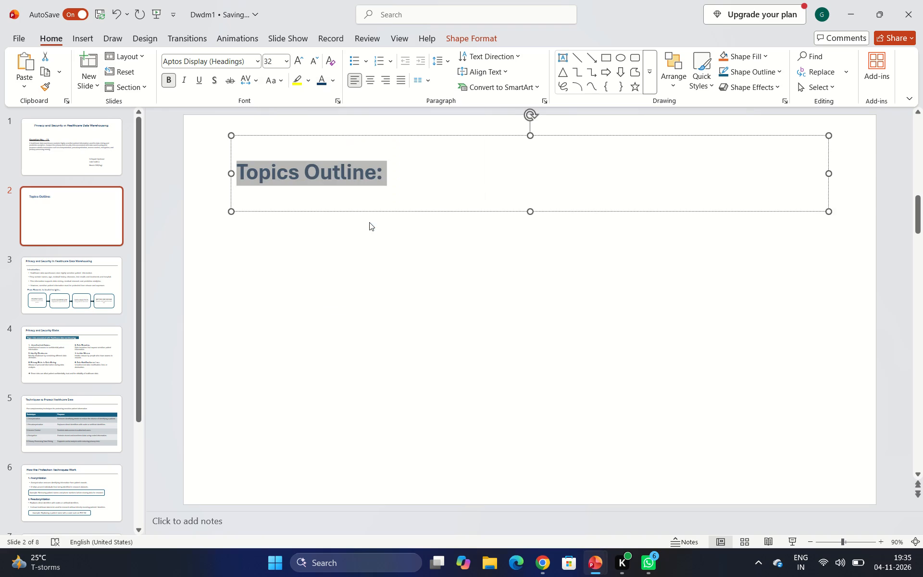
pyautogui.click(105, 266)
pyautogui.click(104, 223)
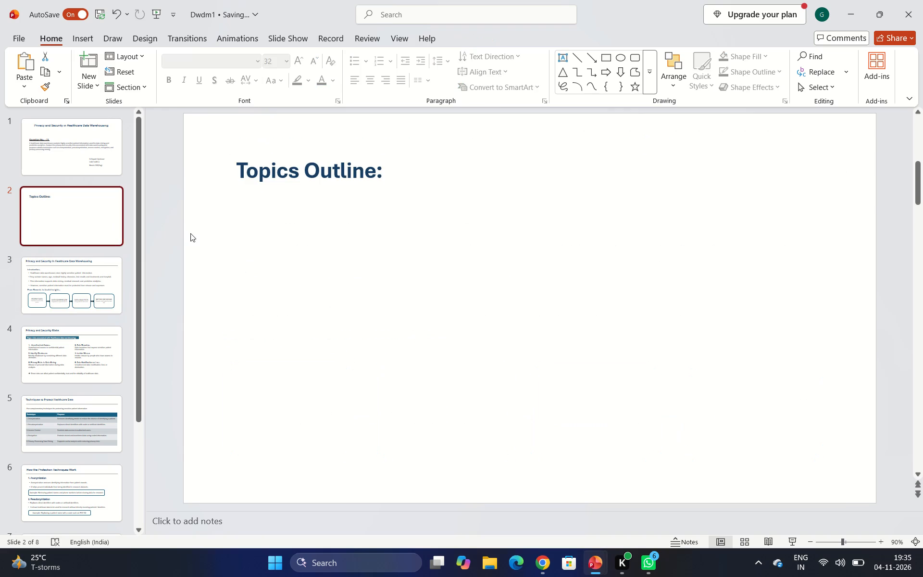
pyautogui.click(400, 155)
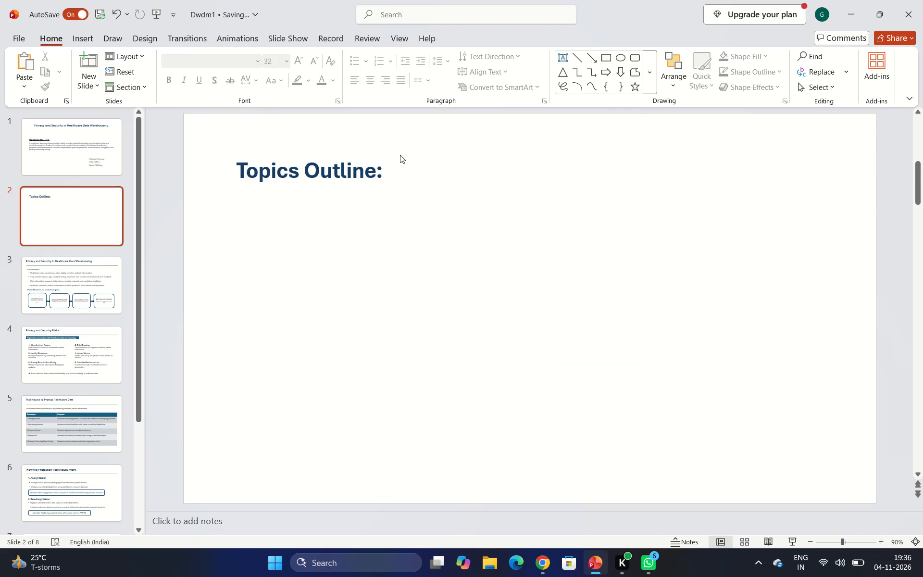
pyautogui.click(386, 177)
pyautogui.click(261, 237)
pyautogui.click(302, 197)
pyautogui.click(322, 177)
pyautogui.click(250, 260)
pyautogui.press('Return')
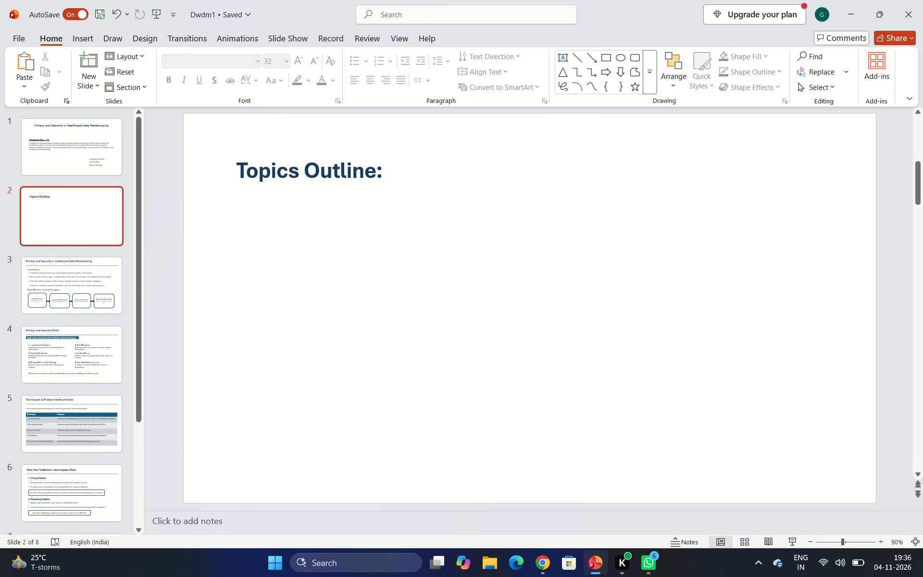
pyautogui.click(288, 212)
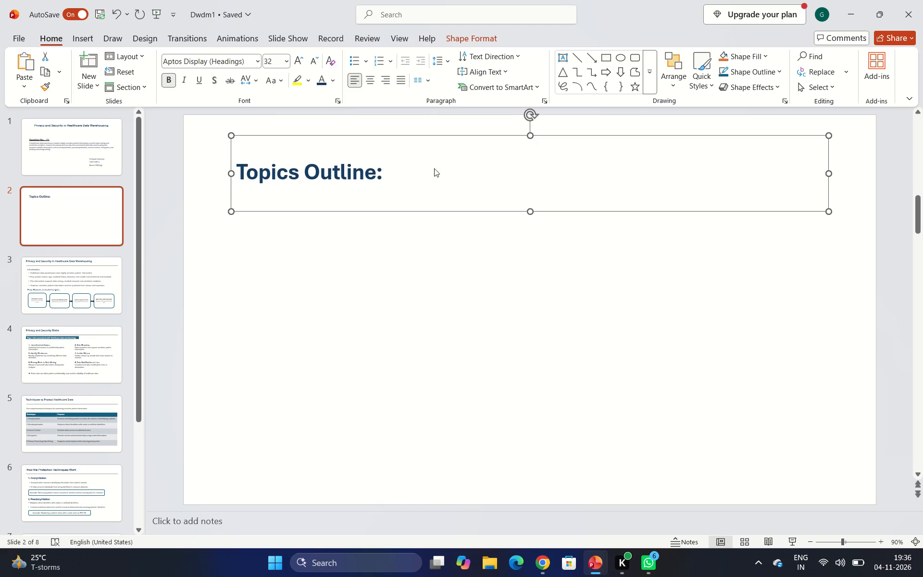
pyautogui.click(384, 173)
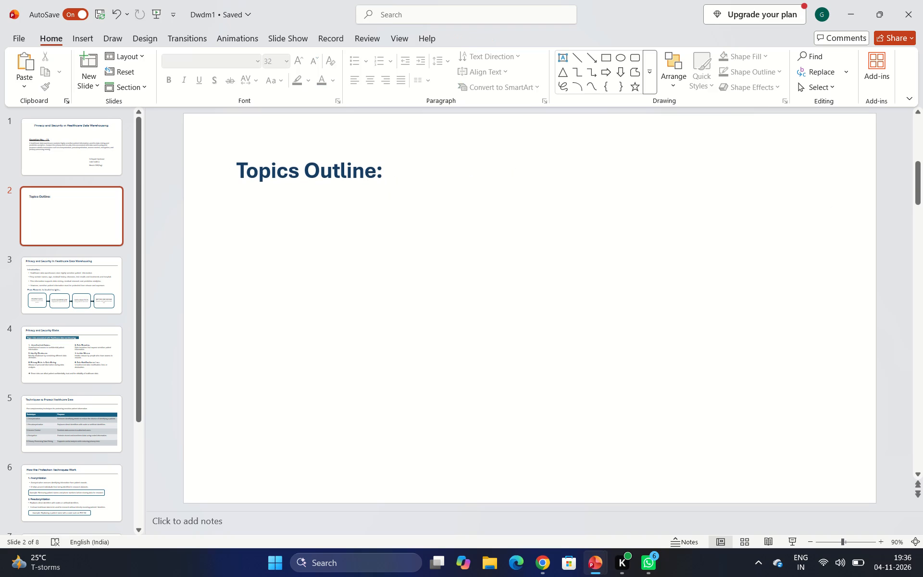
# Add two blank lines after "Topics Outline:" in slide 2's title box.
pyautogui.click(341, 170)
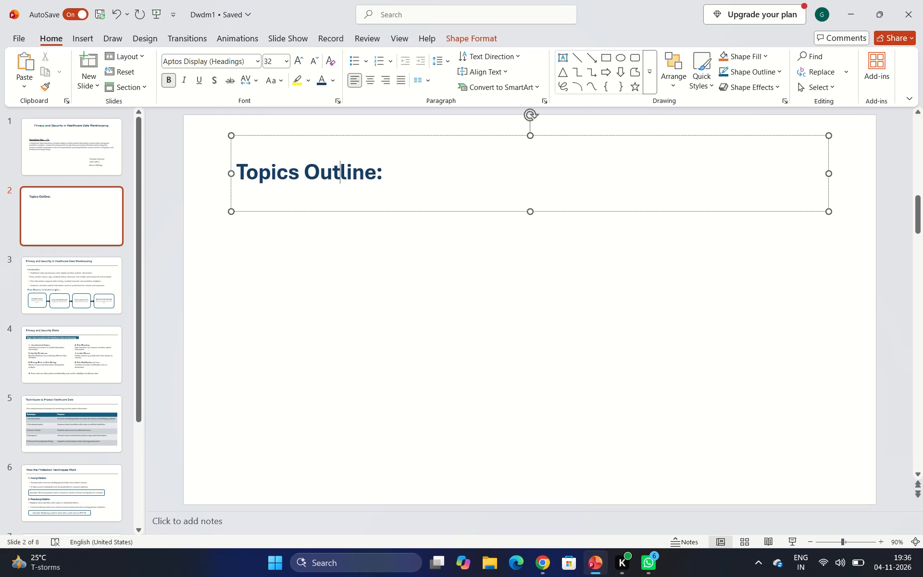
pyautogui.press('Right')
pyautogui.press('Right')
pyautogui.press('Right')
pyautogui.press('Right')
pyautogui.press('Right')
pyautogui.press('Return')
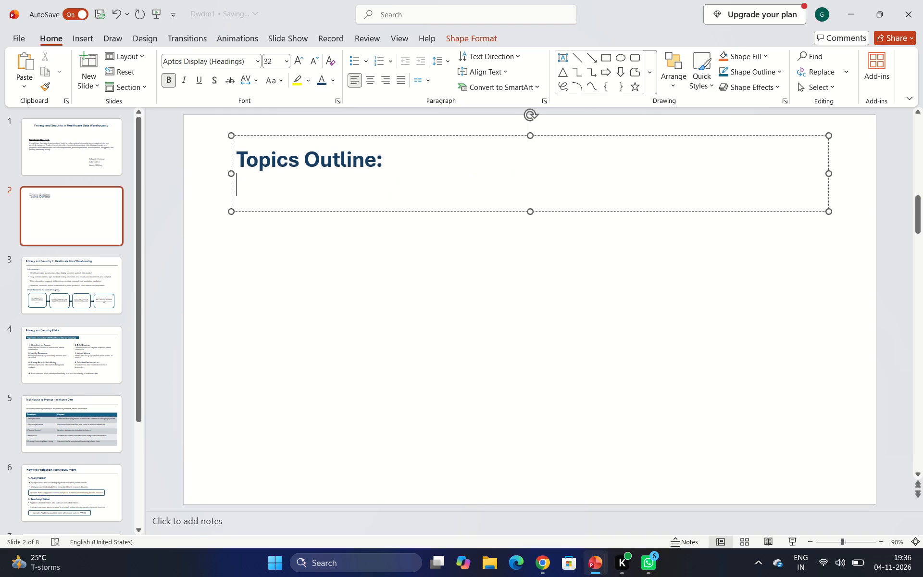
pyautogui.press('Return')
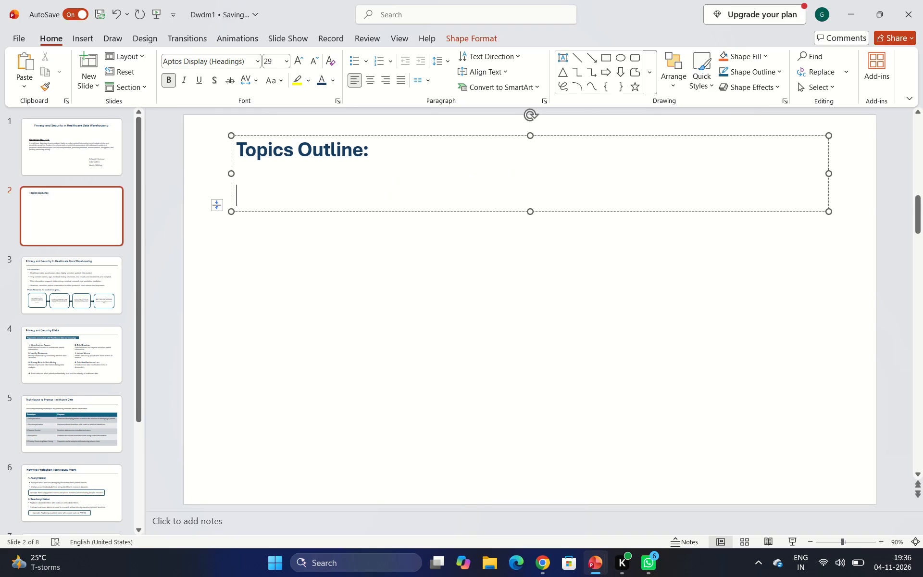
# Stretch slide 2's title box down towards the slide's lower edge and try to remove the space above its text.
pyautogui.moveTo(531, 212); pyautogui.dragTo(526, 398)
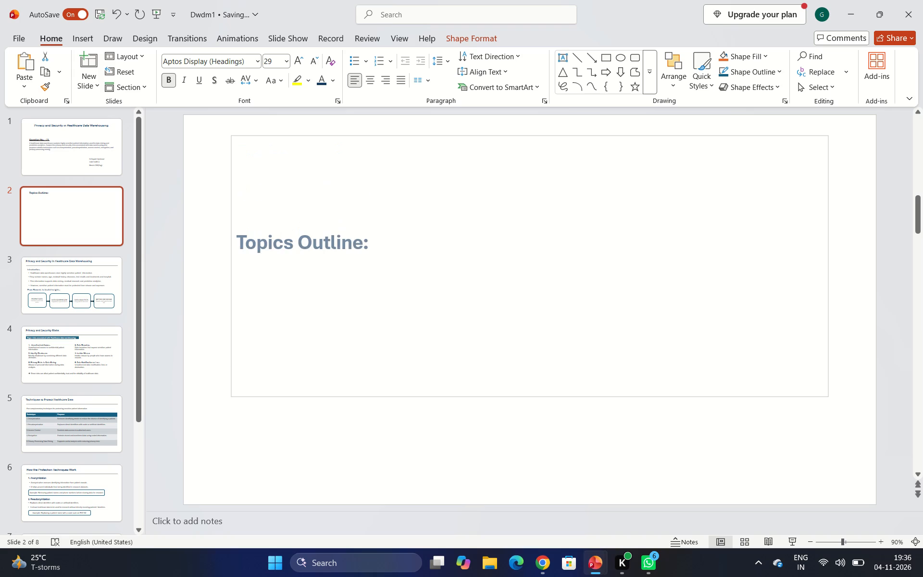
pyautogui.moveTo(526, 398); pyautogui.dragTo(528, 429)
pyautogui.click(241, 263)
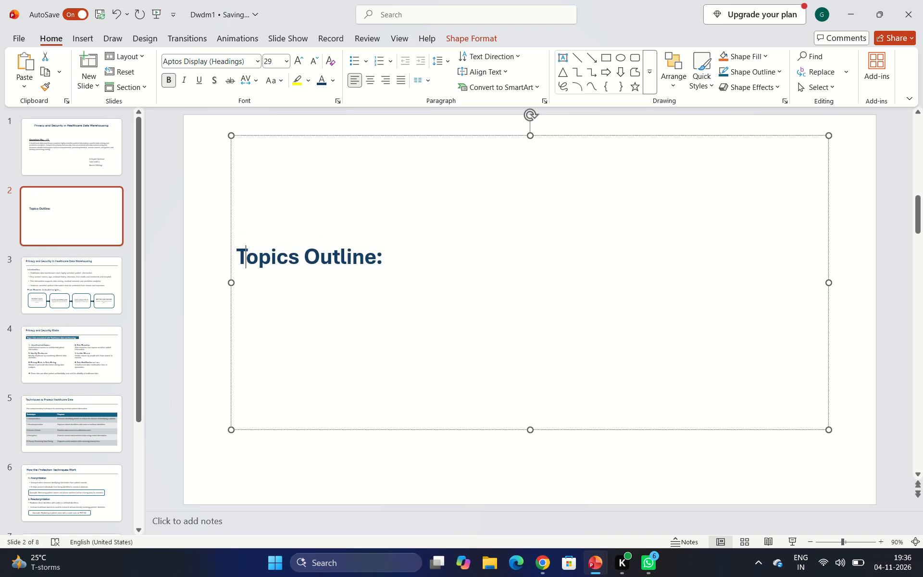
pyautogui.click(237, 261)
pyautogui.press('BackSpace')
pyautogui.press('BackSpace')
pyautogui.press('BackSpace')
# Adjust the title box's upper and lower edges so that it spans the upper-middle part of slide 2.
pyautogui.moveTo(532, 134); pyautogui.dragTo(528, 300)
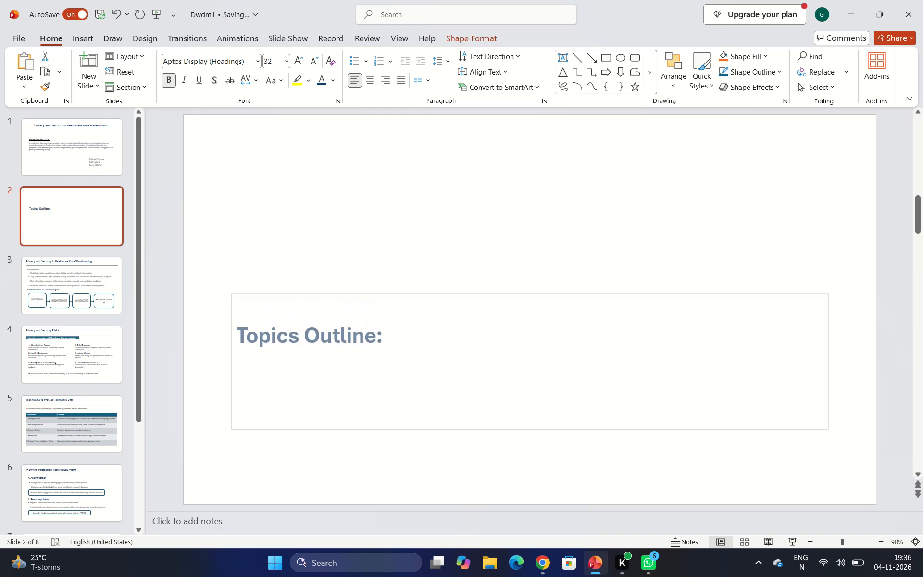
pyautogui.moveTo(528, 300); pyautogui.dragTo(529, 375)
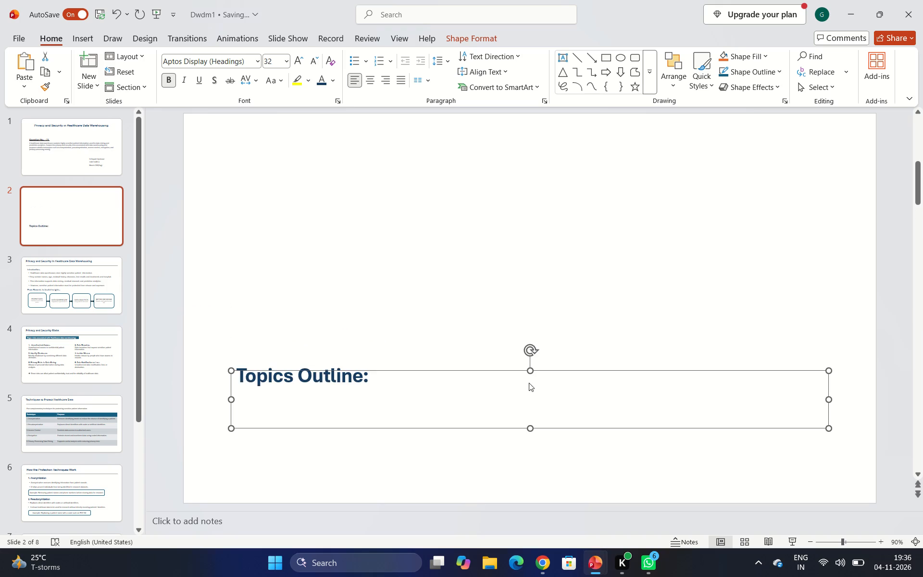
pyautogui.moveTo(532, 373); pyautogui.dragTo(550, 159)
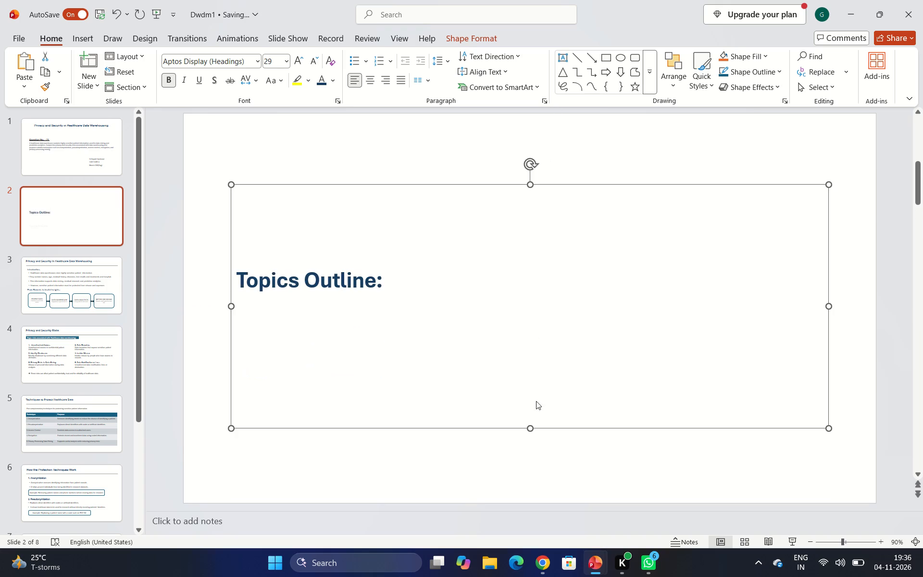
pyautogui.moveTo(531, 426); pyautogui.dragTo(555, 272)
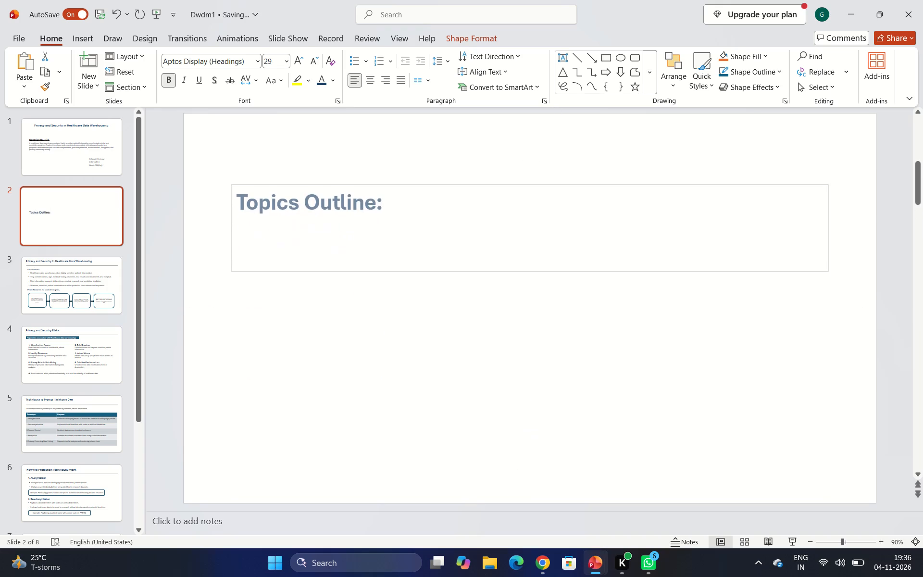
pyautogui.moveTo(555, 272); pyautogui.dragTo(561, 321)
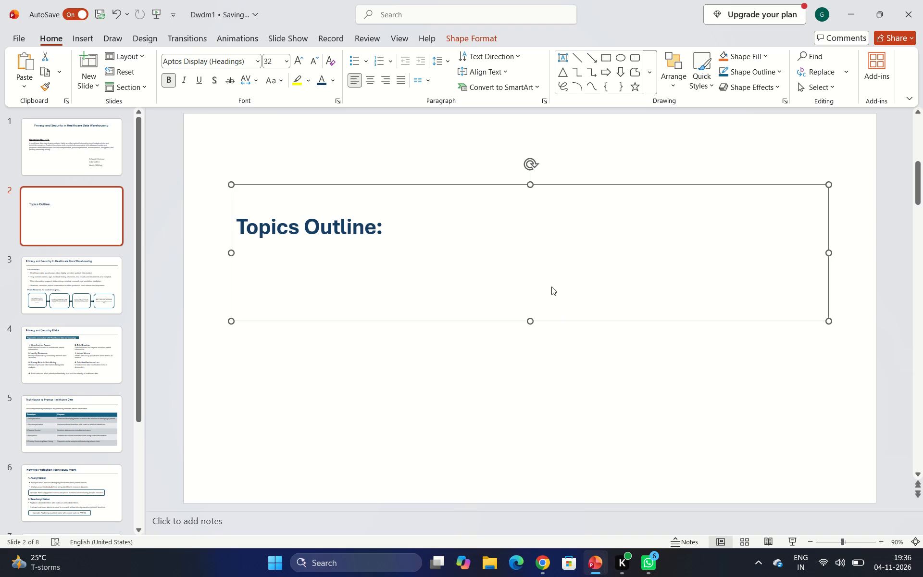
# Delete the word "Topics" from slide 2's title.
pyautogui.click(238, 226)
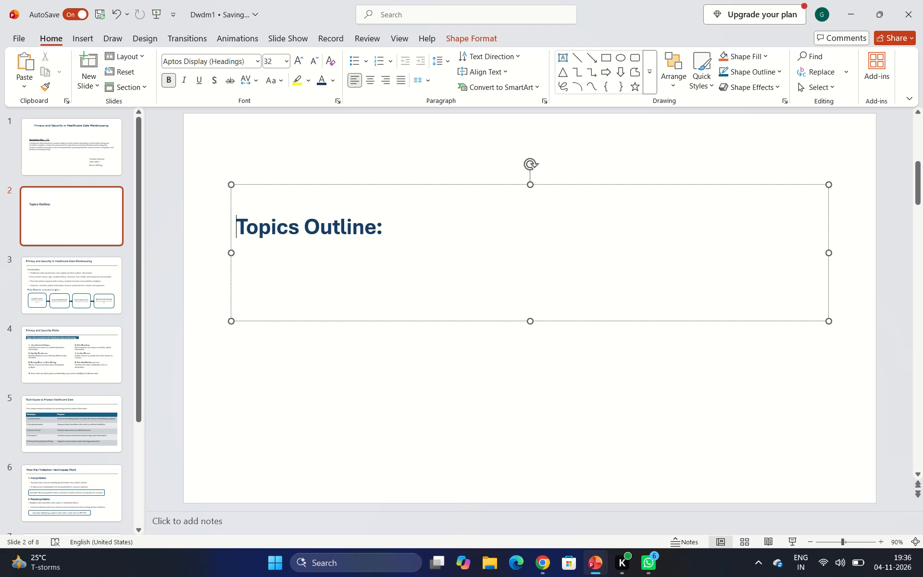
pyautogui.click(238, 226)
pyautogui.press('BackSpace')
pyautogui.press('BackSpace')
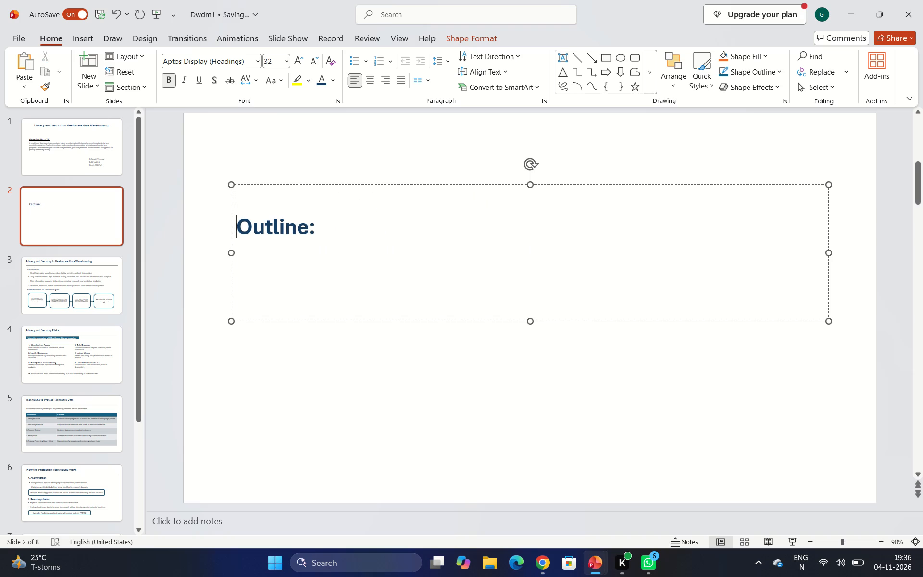
# Cut the outline slide, slide 2, out of the presentation.
pyautogui.click(121, 213)
pyautogui.click(89, 205)
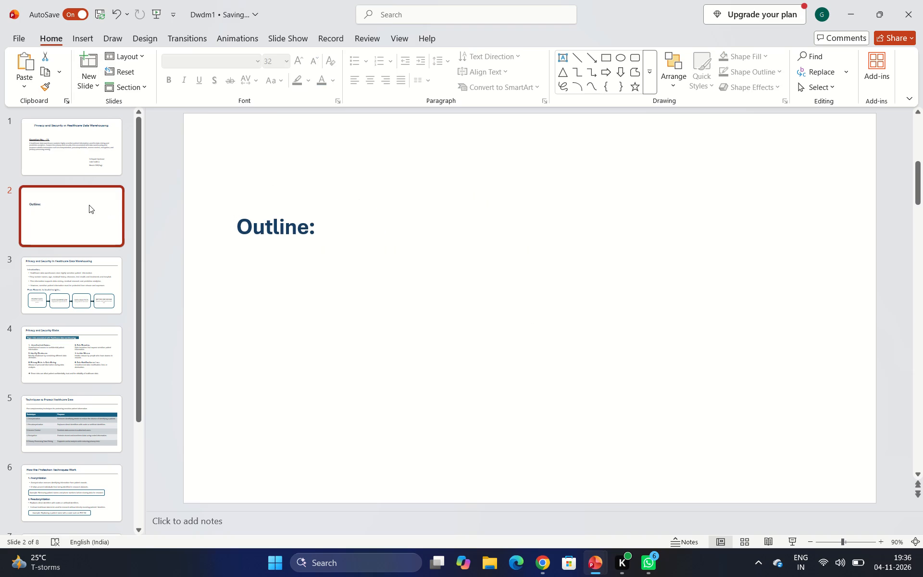
pyautogui.click(51, 57)
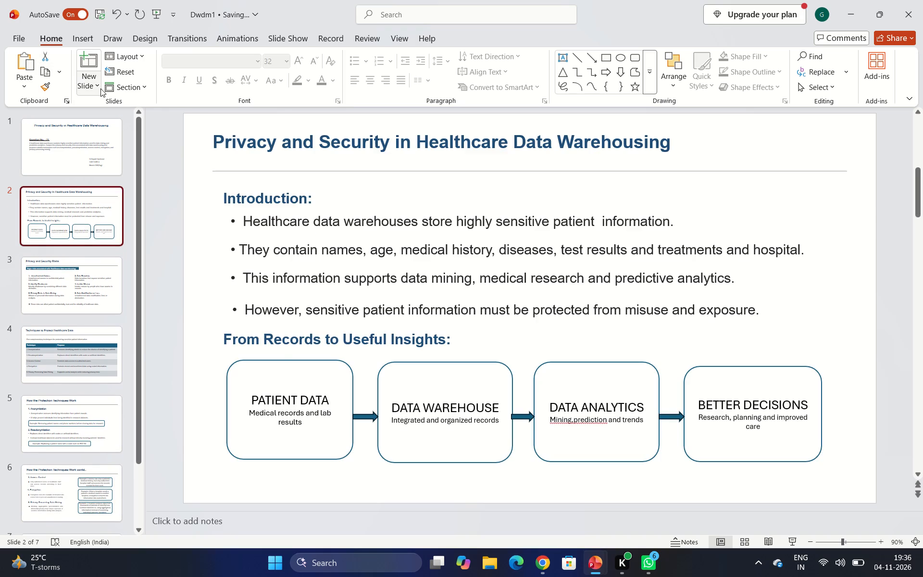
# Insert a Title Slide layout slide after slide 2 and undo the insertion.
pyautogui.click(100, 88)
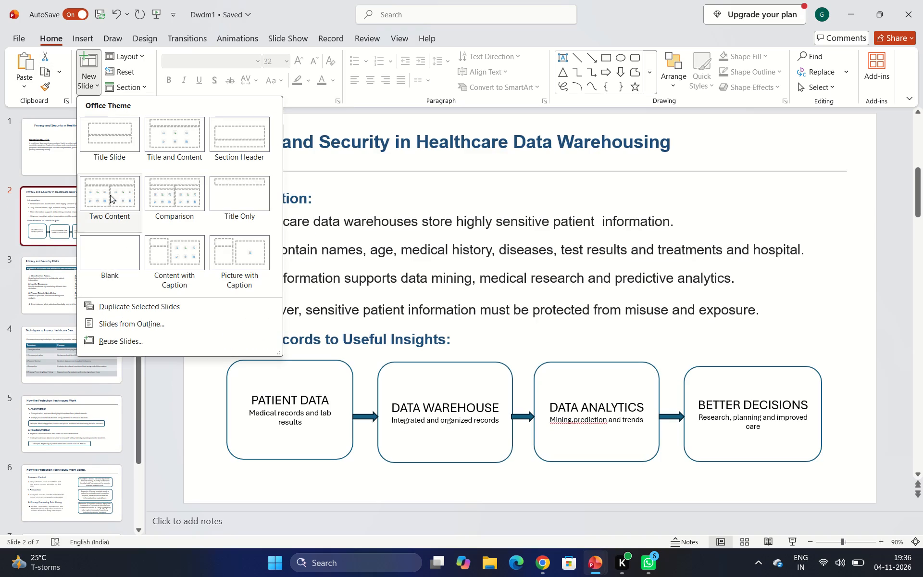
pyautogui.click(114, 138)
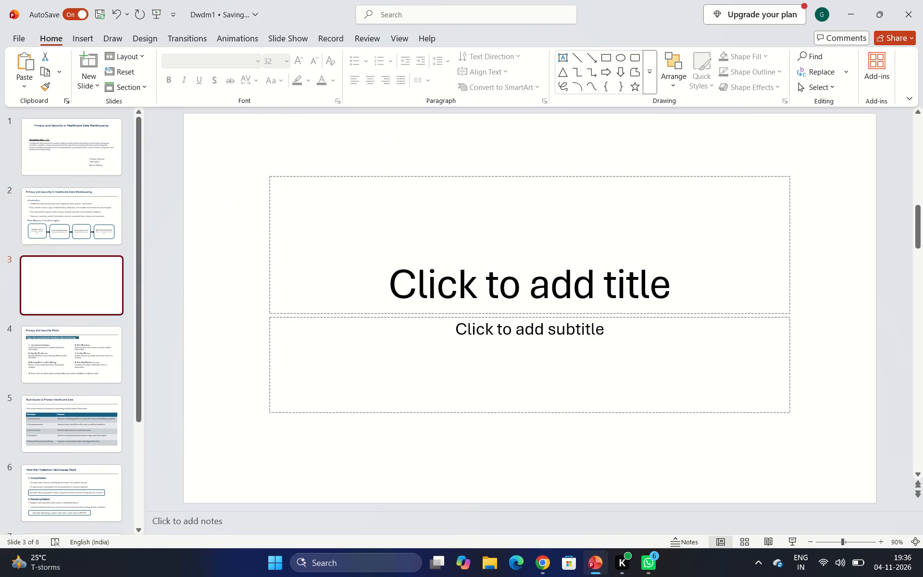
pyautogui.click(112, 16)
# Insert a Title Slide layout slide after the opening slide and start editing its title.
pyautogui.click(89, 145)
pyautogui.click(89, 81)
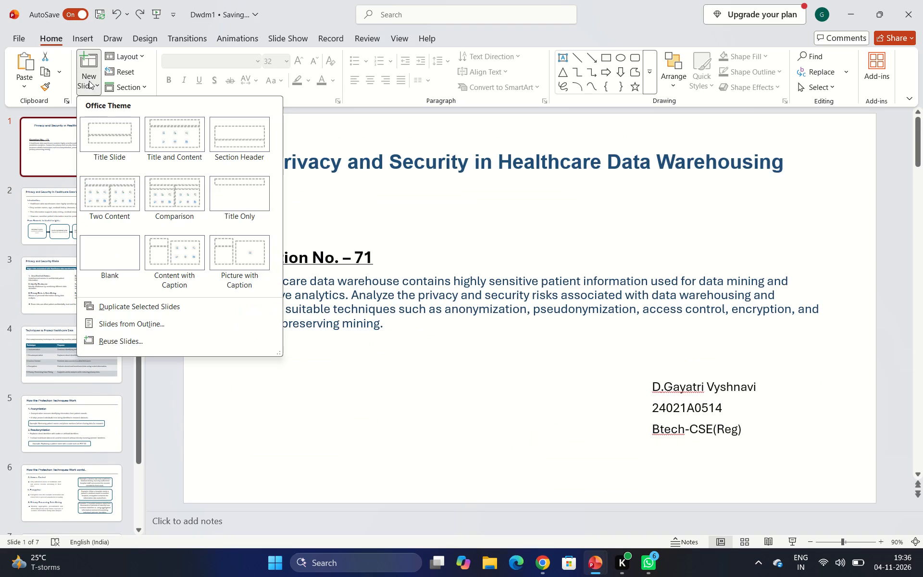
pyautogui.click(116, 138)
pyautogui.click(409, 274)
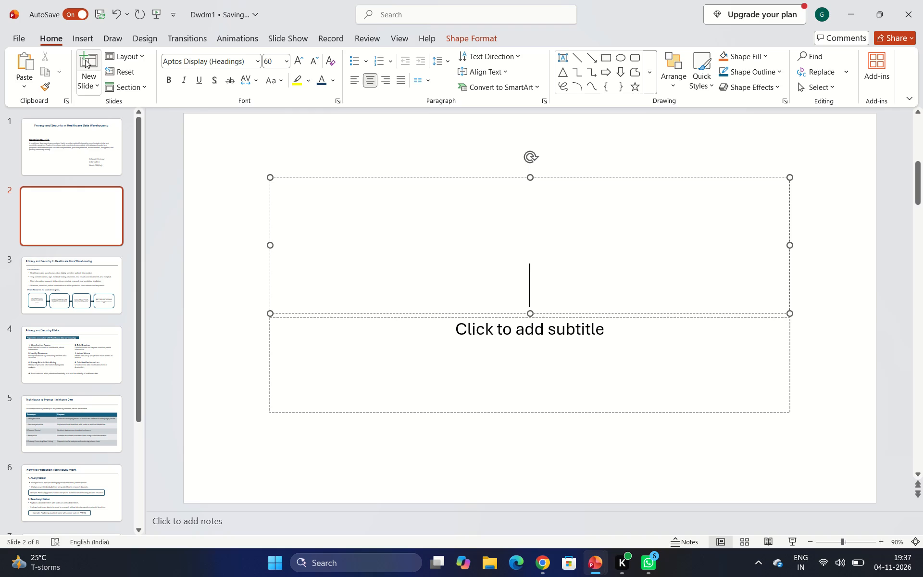
# Insert a Title and Content layout slide after the empty slide 2.
pyautogui.click(88, 72)
pyautogui.click(166, 146)
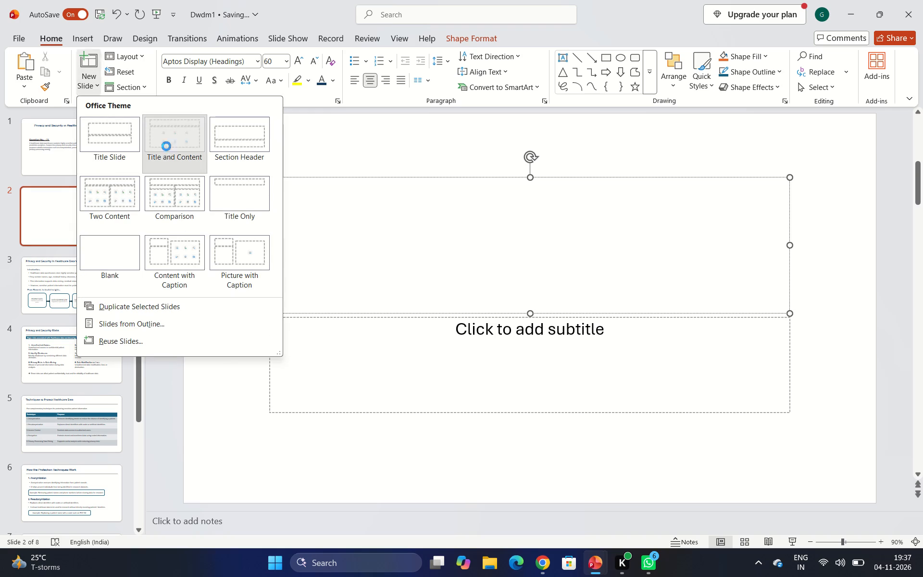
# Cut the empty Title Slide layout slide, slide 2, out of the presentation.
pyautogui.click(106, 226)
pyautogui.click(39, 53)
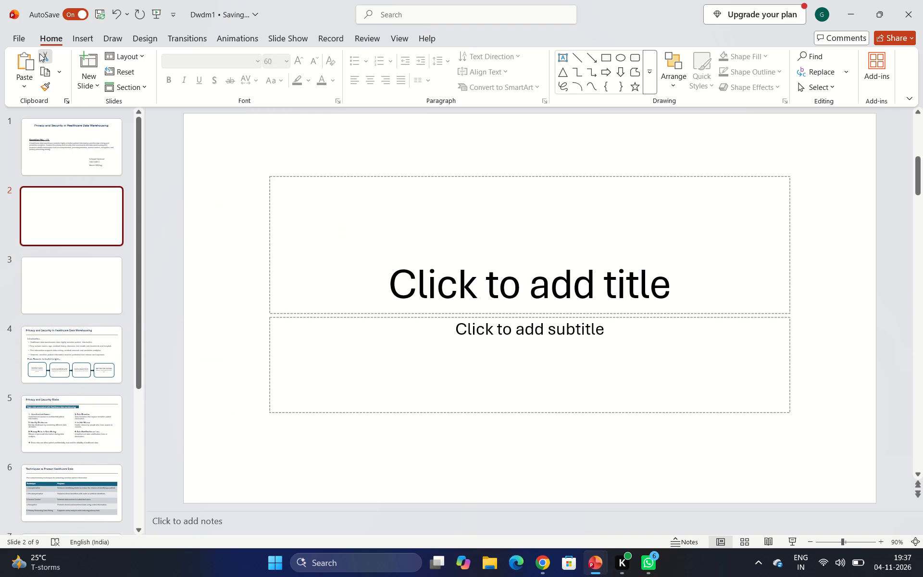
# Enter "Topics covered" as the title of the new Title and Content slide.
pyautogui.click(295, 151)
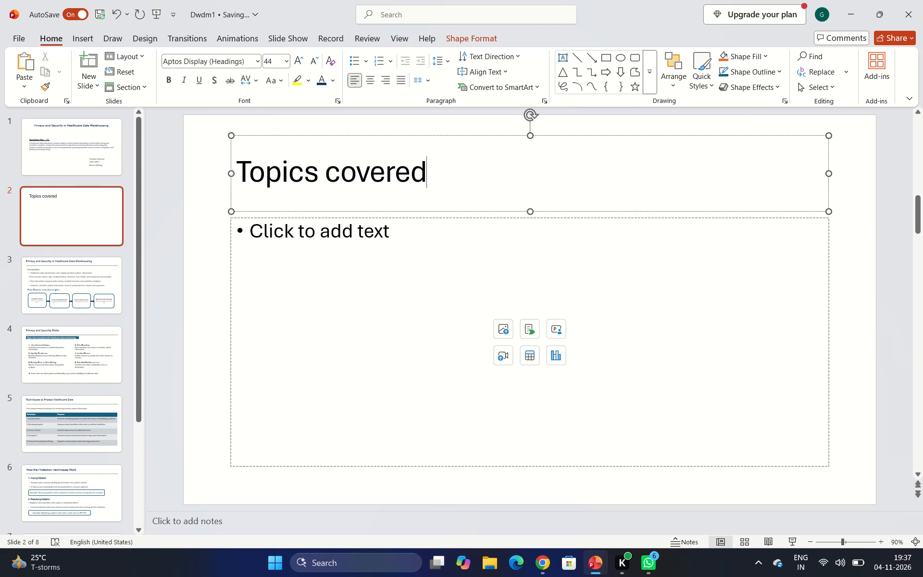
# Format the "Topics covered" title at size 32, in dark blue and bold.
pyautogui.moveTo(239, 173); pyautogui.dragTo(433, 168, button='right')
pyautogui.click(285, 61)
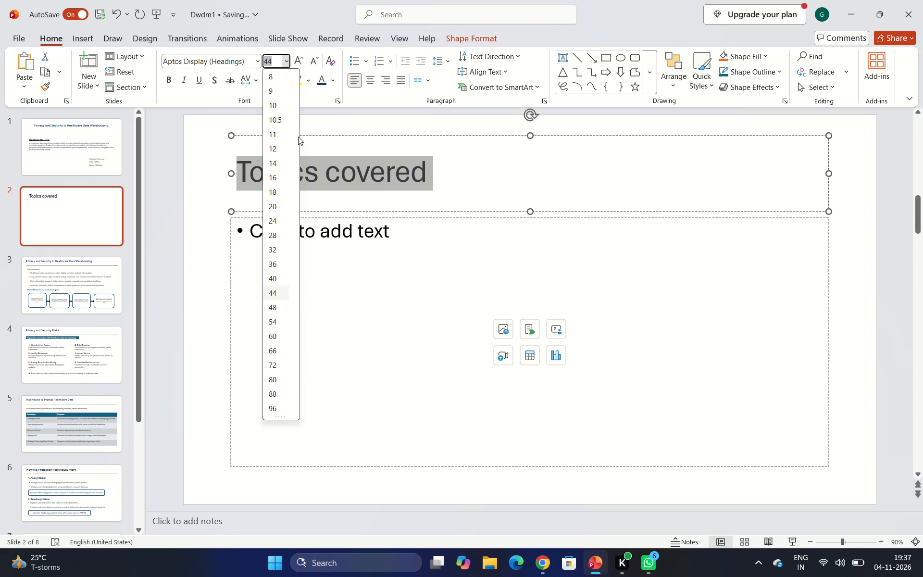
pyautogui.click(274, 249)
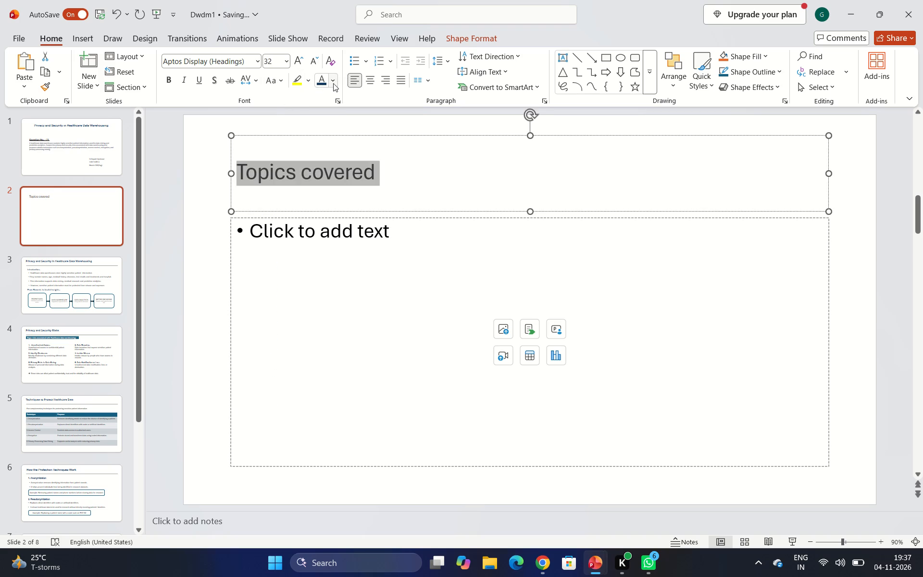
pyautogui.click(333, 83)
pyautogui.click(371, 221)
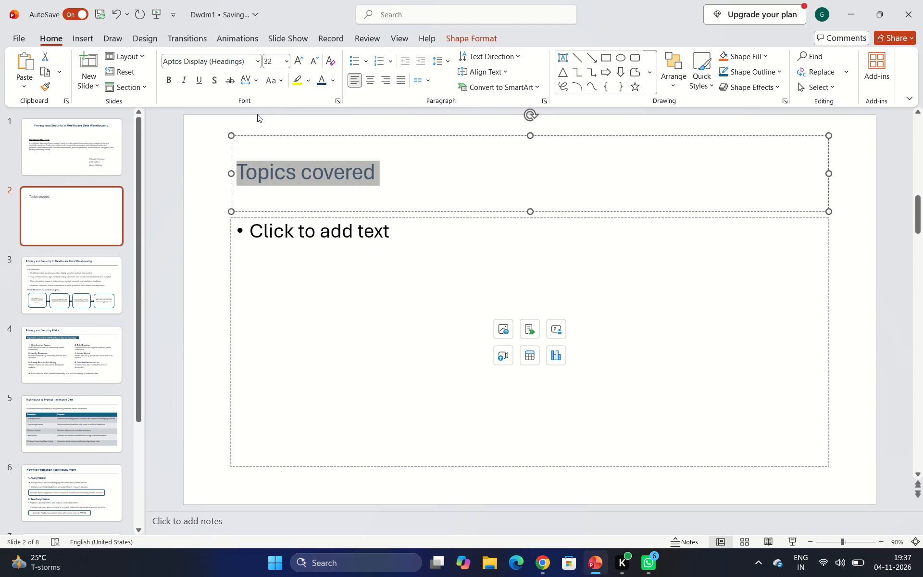
pyautogui.click(170, 84)
pyautogui.click(354, 292)
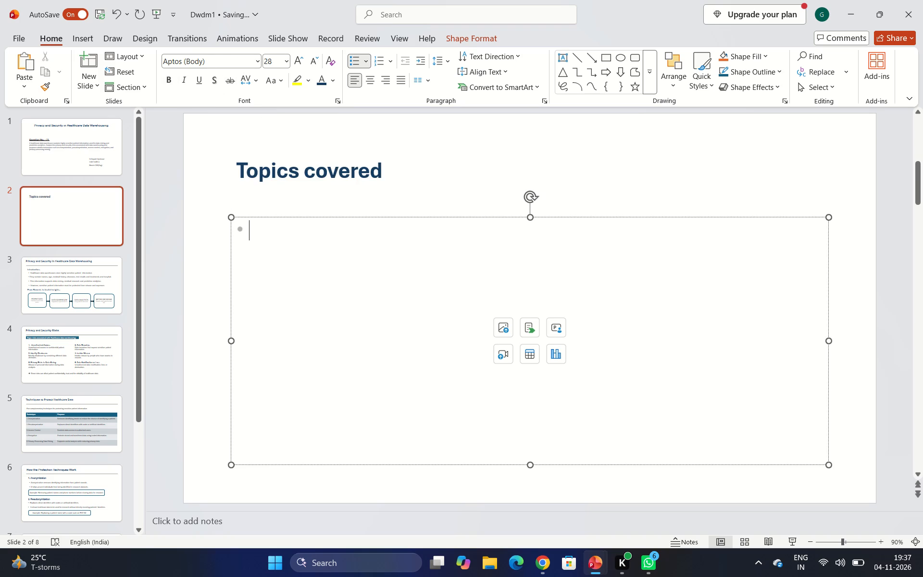
# Underline the whole "Topics covered" title on slide 2.
pyautogui.click(241, 173)
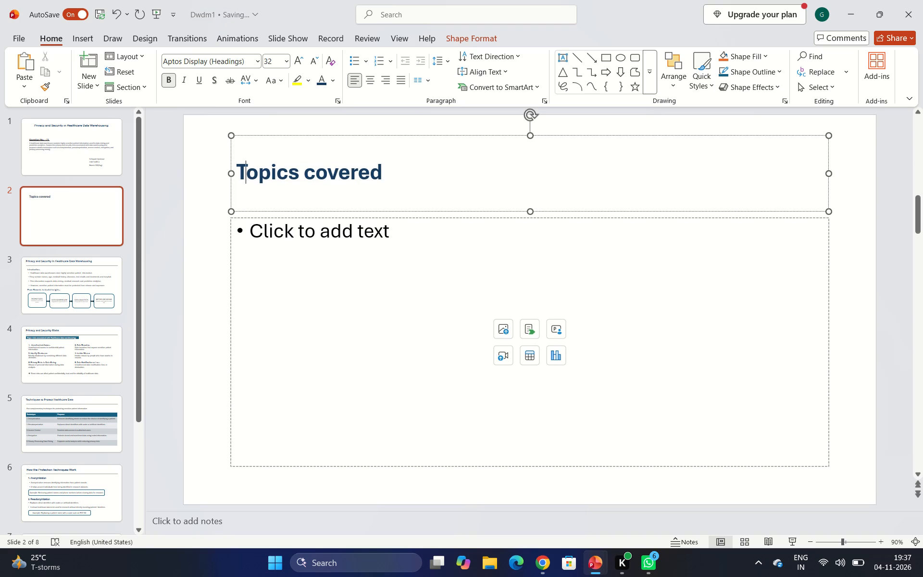
pyautogui.moveTo(240, 173); pyautogui.dragTo(361, 175)
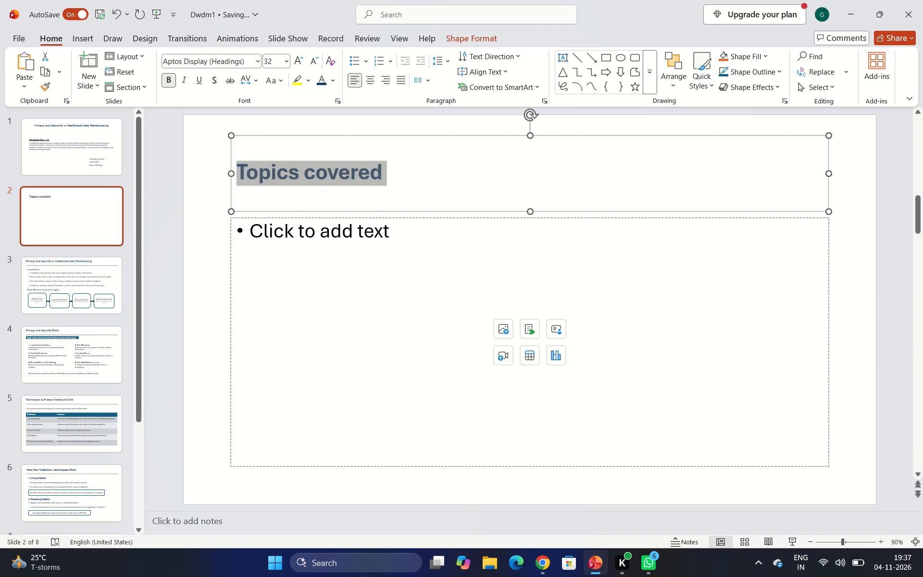
pyautogui.moveTo(361, 175); pyautogui.dragTo(360, 175)
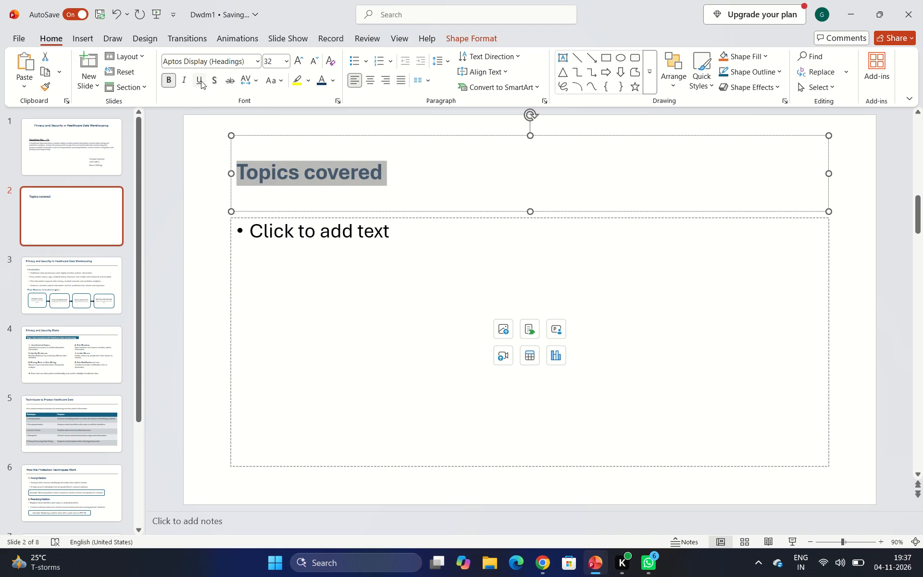
pyautogui.click(201, 81)
pyautogui.click(295, 249)
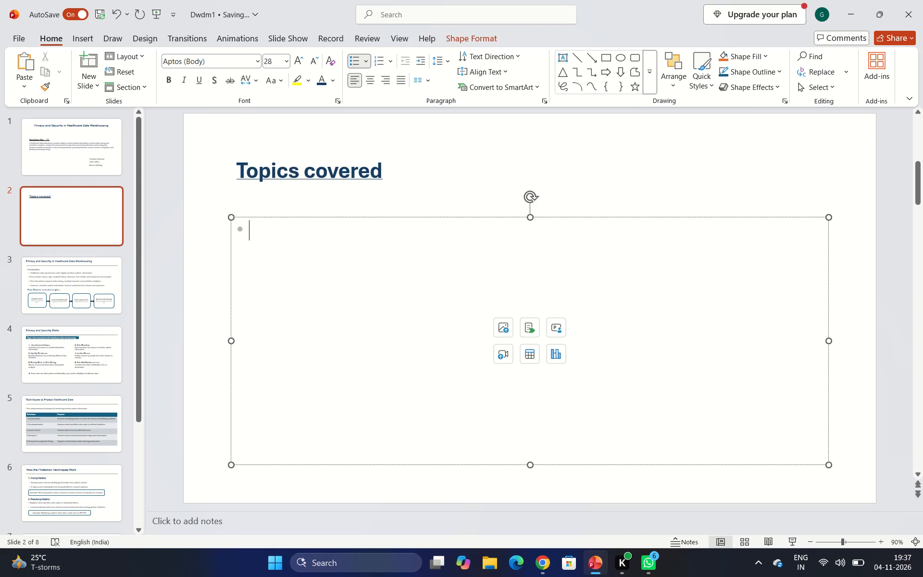
pyautogui.click(552, 564)
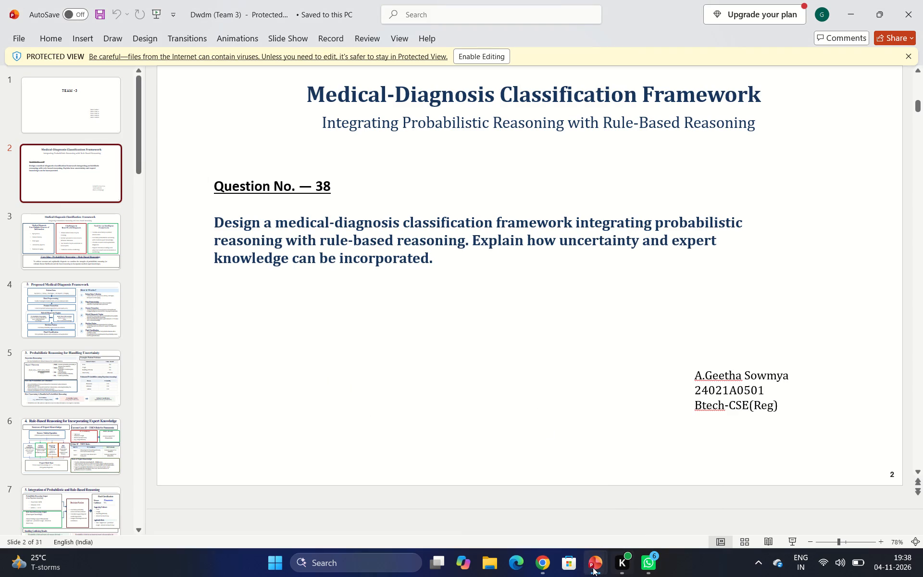
pyautogui.click(571, 518)
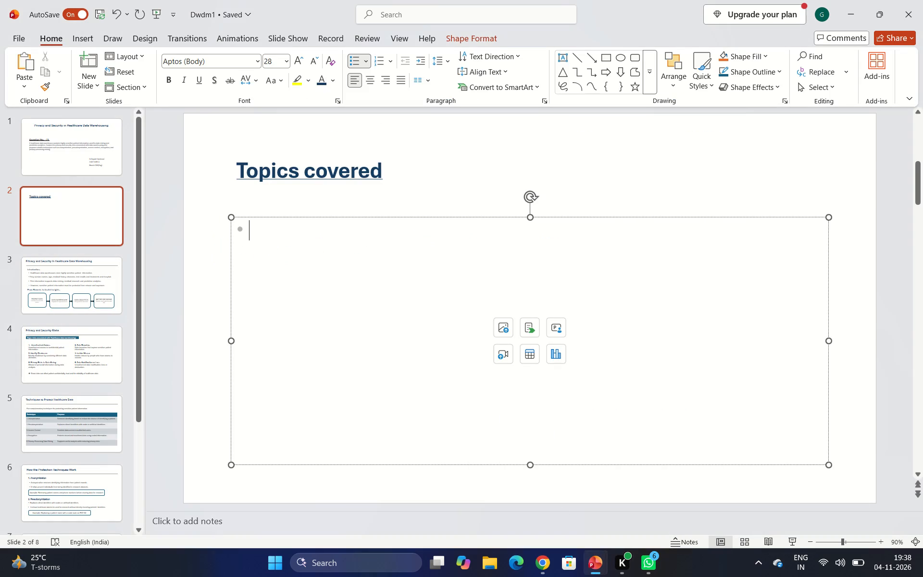
pyautogui.click(329, 306)
pyautogui.hotkey('ctrl', 'v')
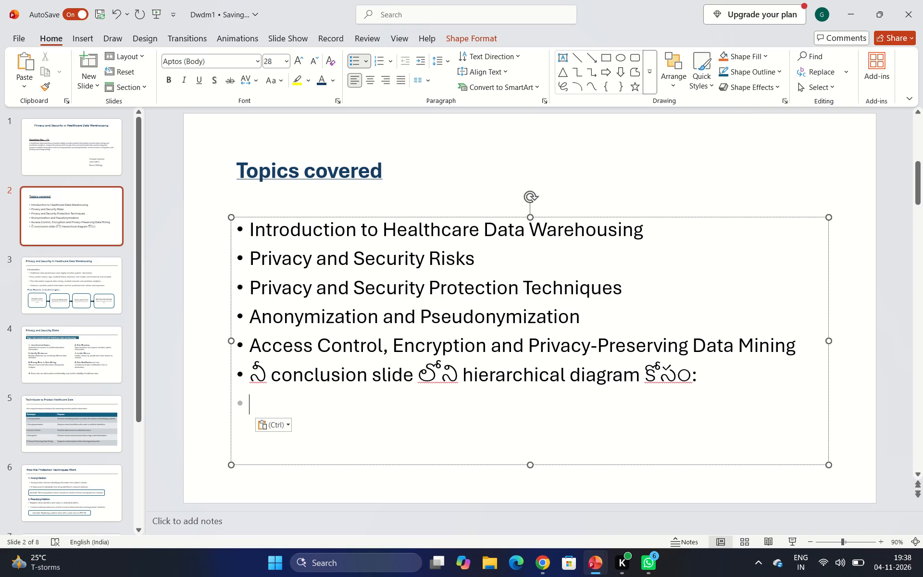
# Delete the extra last line about the conclusion slide's hierarchical diagram from the pasted list, including its bullet.
pyautogui.click(700, 372)
pyautogui.press('BackSpace')
pyautogui.press('BackSpace')
pyautogui.press('BackSpace')
pyautogui.press('BackSpace')
pyautogui.press('BackSpace')
pyautogui.press('BackSpace')
pyautogui.press('BackSpace')
pyautogui.press('BackSpace')
pyautogui.press('BackSpace')
pyautogui.press('BackSpace')
pyautogui.press('BackSpace')
pyautogui.press('BackSpace')
pyautogui.press('BackSpace')
pyautogui.press('BackSpace')
pyautogui.press('BackSpace')
pyautogui.press('BackSpace')
pyautogui.press('BackSpace')
pyautogui.press('BackSpace')
pyautogui.press('BackSpace')
pyautogui.press('BackSpace')
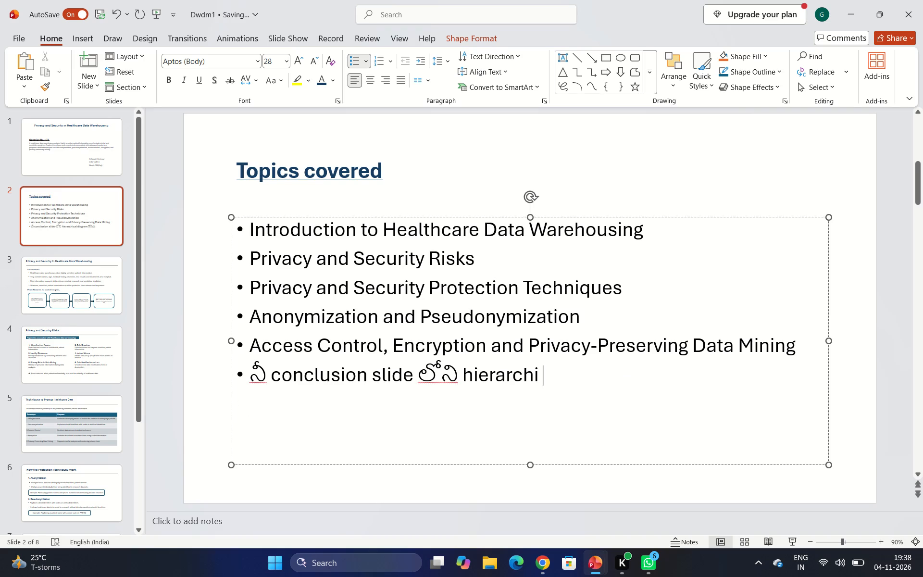
pyautogui.press('BackSpace')
pyautogui.press('BackSpace')
pyautogui.press('BackSpace')
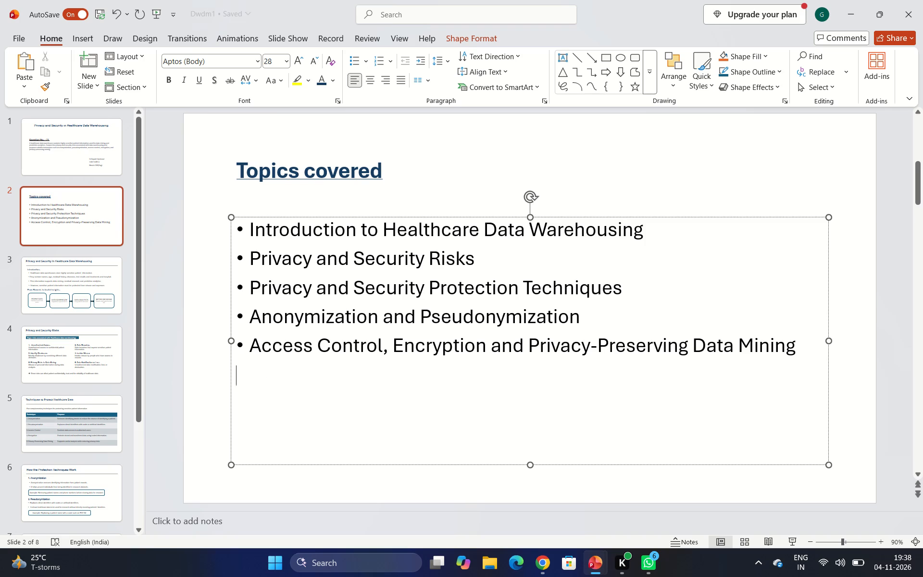
# Set the font size of the whole topics list on slide 2 to 18.
pyautogui.moveTo(247, 229); pyautogui.dragTo(734, 365)
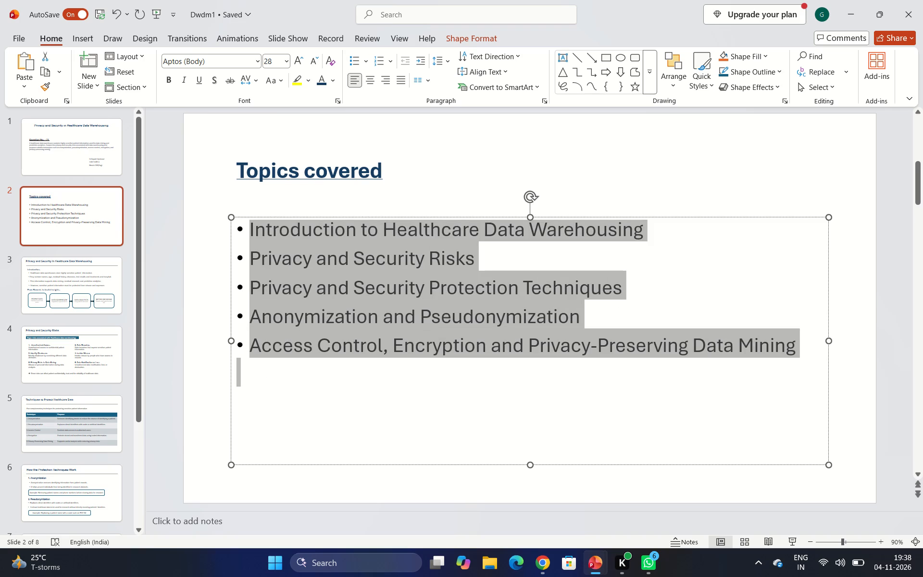
pyautogui.moveTo(734, 365); pyautogui.dragTo(762, 359)
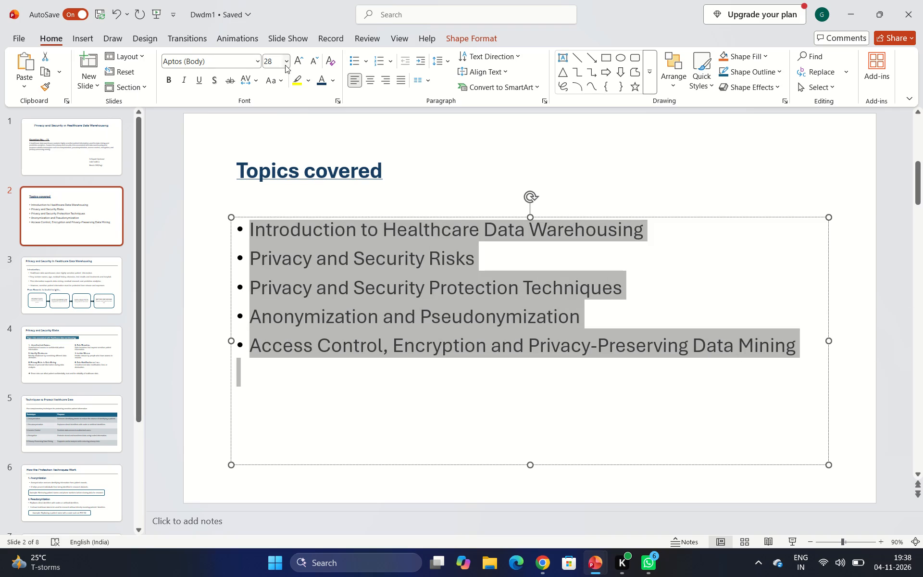
pyautogui.click(285, 65)
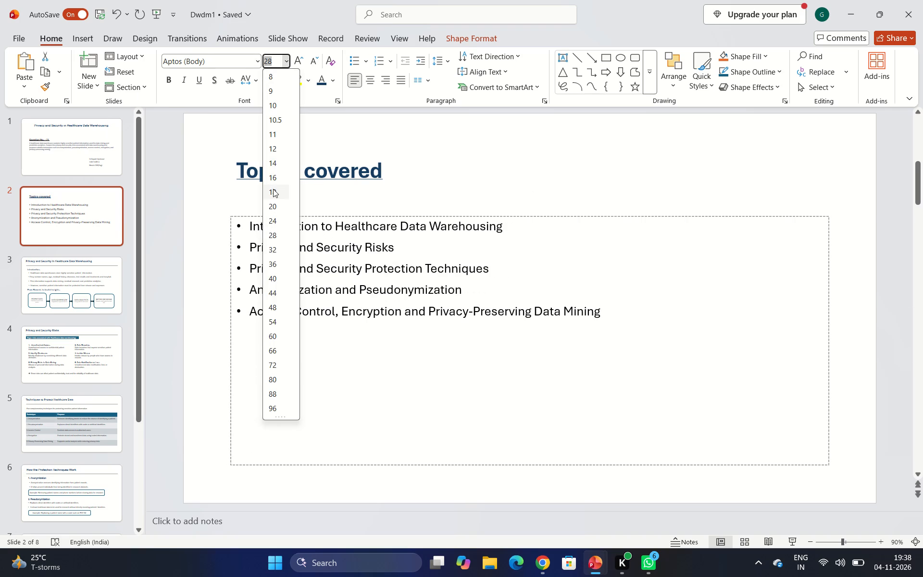
pyautogui.click(271, 194)
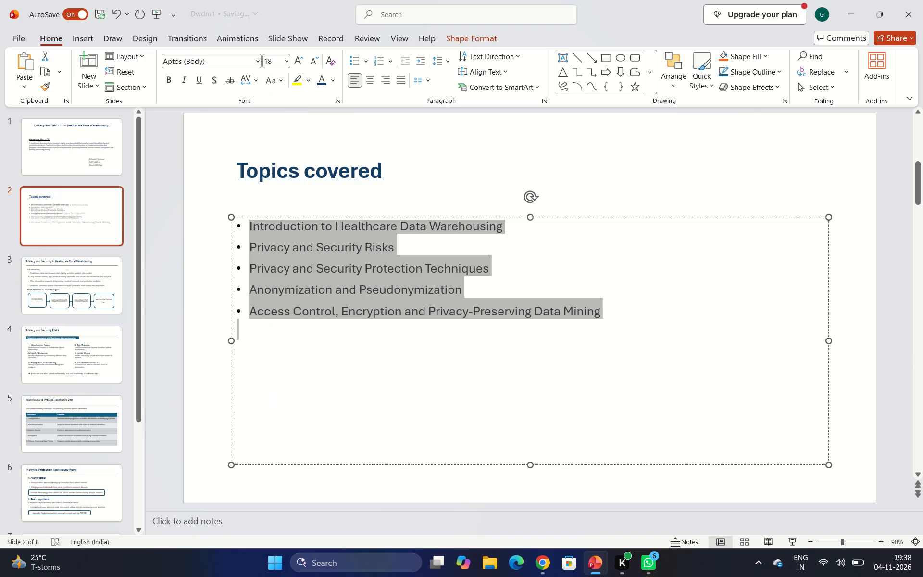
pyautogui.click(414, 402)
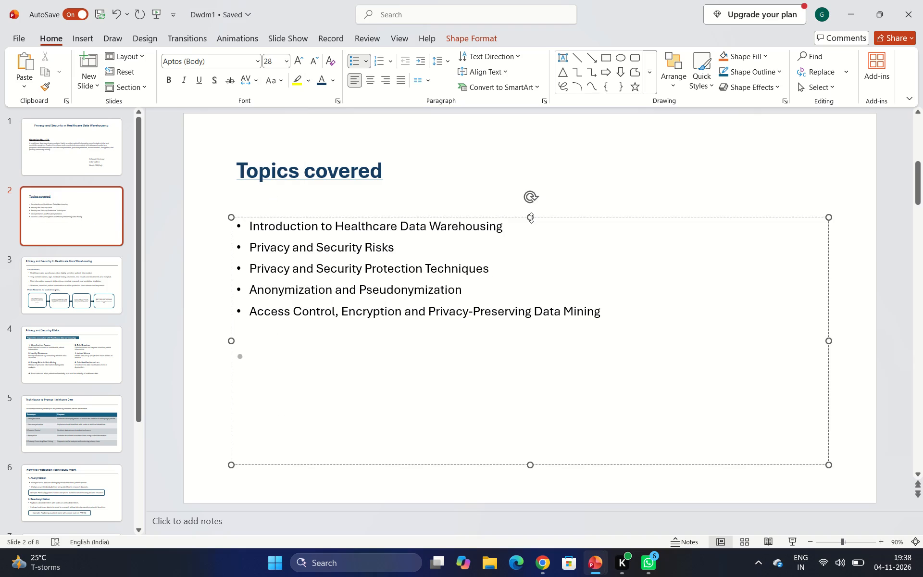
# Extend the topics list box upward so that its upper edge lies just beneath the title.
pyautogui.moveTo(530, 217); pyautogui.dragTo(533, 195)
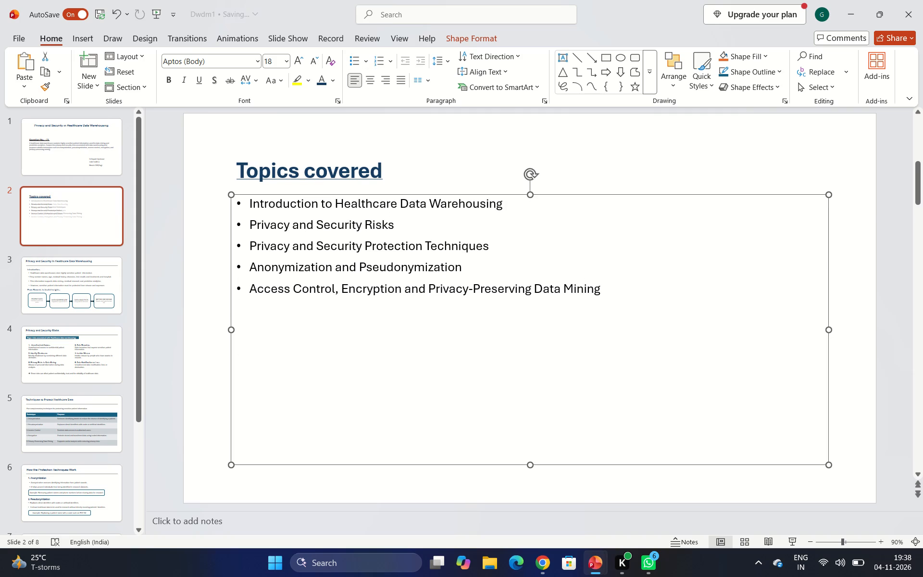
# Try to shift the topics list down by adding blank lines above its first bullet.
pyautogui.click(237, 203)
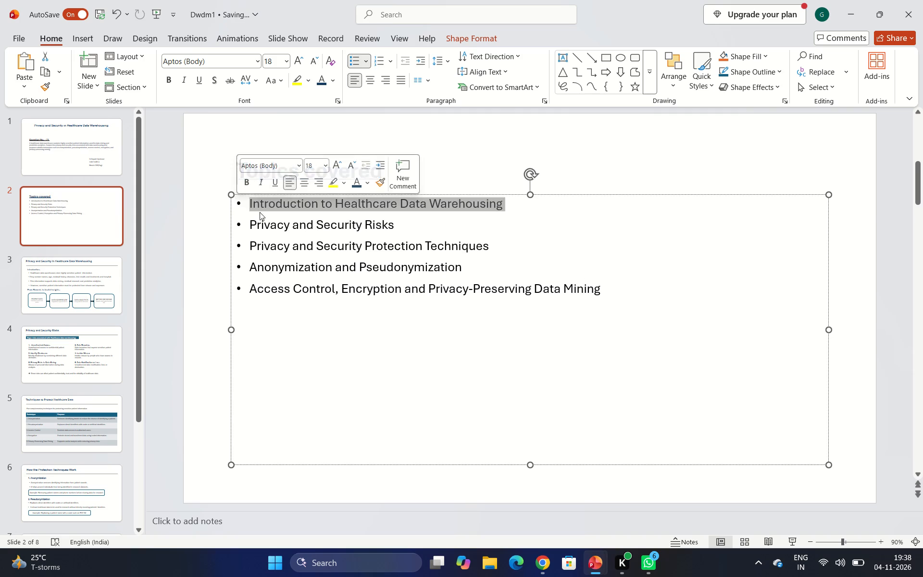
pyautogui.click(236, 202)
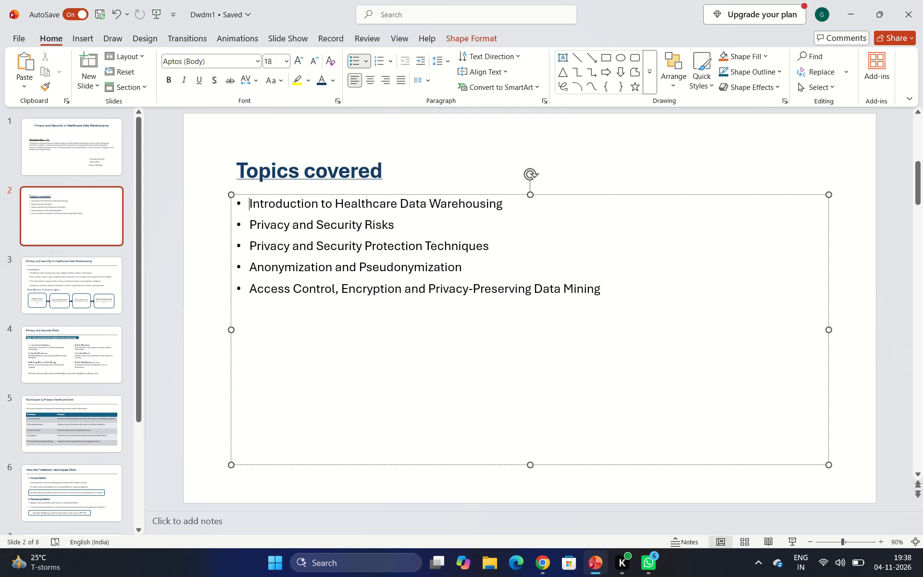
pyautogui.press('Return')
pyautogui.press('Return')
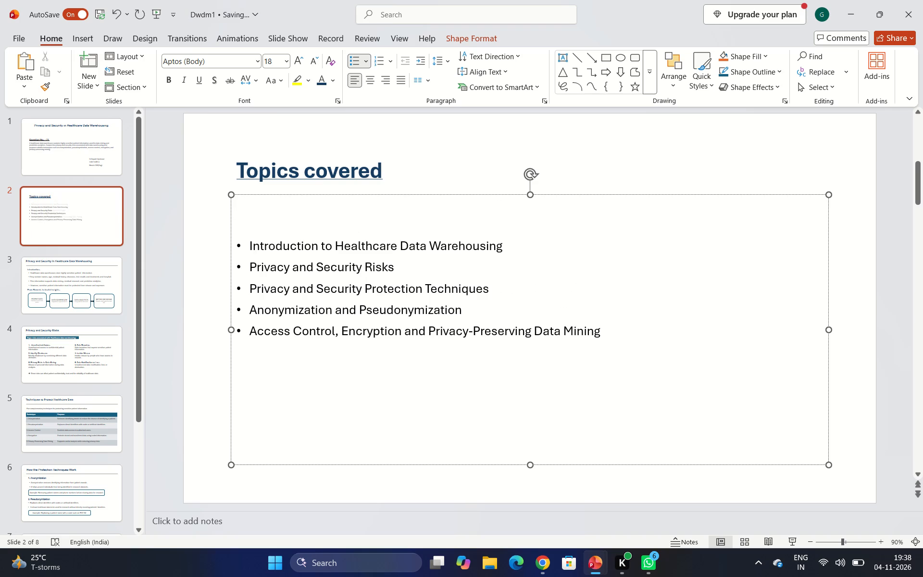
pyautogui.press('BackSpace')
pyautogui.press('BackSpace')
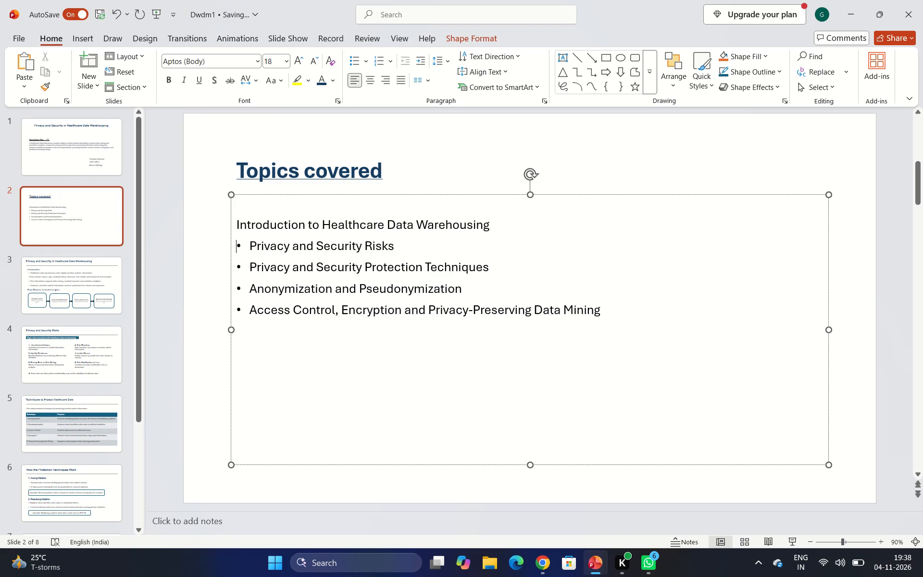
# Undo the blank-line edits and the upward extension of the topics list box.
pyautogui.click(110, 14)
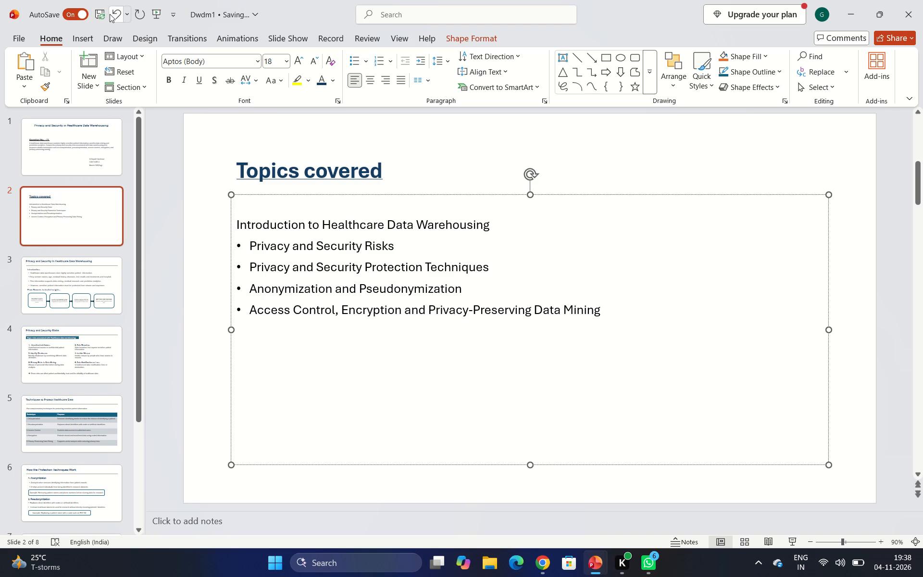
pyautogui.click(110, 14)
pyautogui.click(110, 14)
pyautogui.click(110, 14)
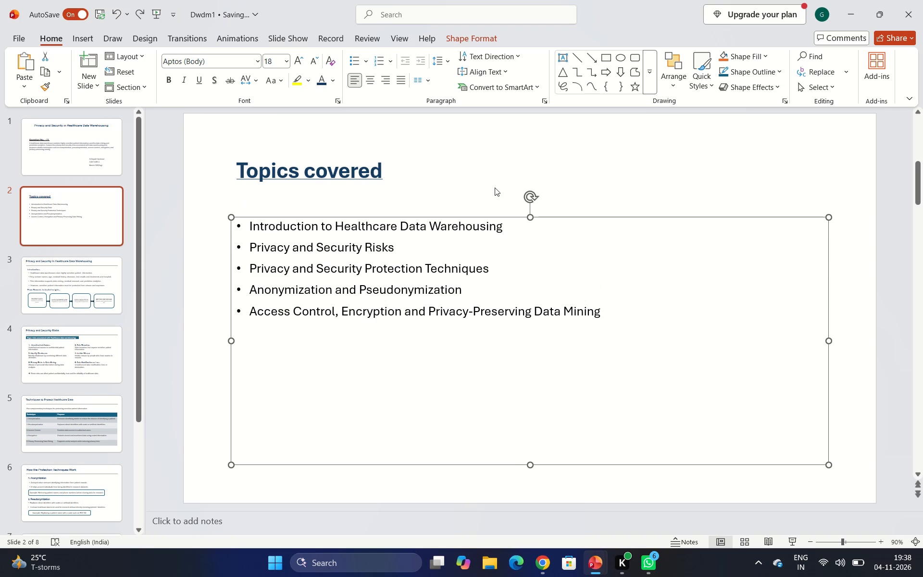
# Lower the upper edge of the title box on slide 2 so "Topics covered" sits closer to the list.
pyautogui.click(534, 227)
pyautogui.click(569, 187)
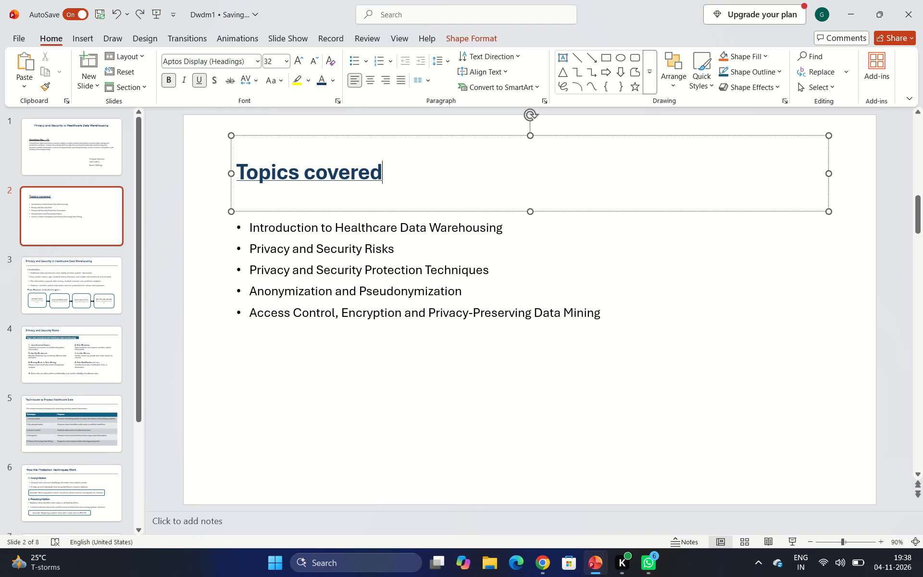
pyautogui.moveTo(530, 137); pyautogui.dragTo(534, 172)
pyautogui.click(608, 273)
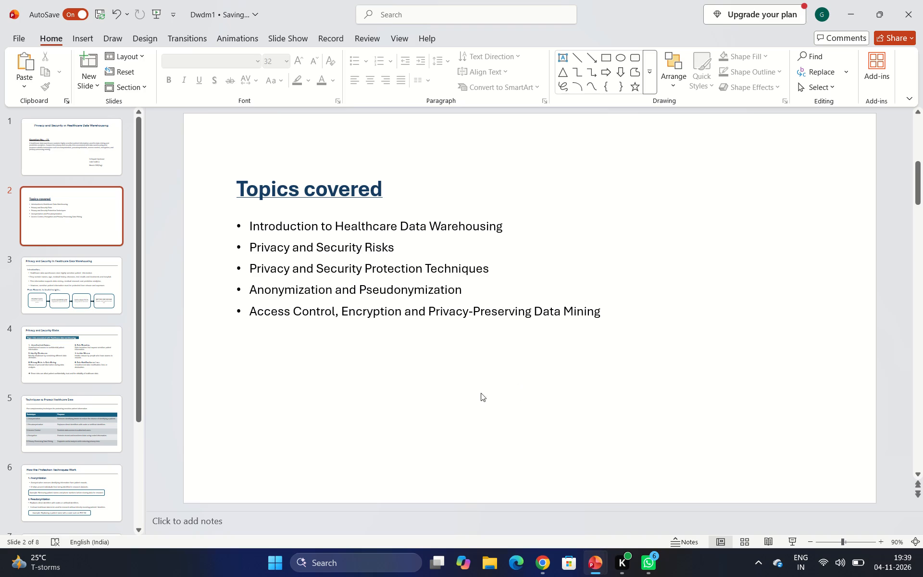
# Compare the topics listed on slide 2 with the titles of slides 3, 4 and 5.
pyautogui.click(98, 284)
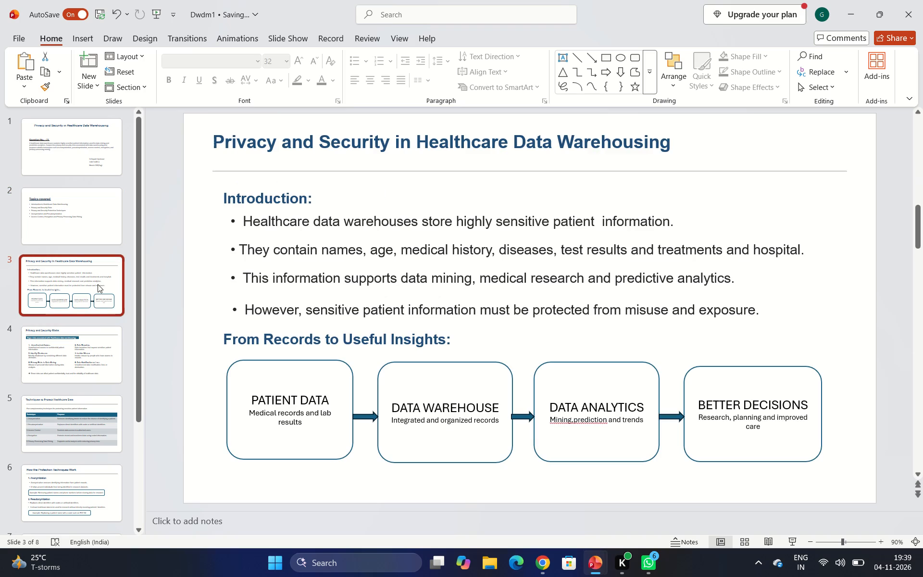
pyautogui.click(94, 234)
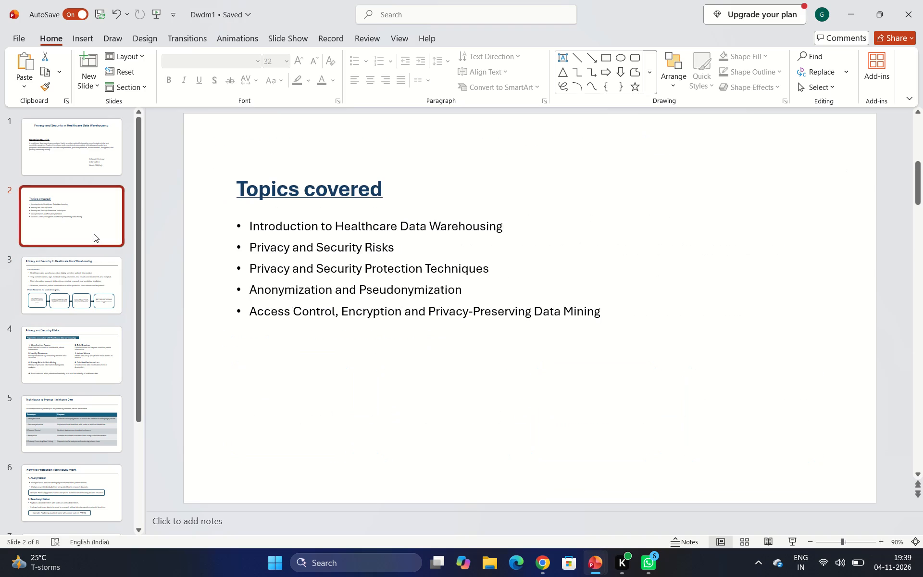
pyautogui.click(87, 296)
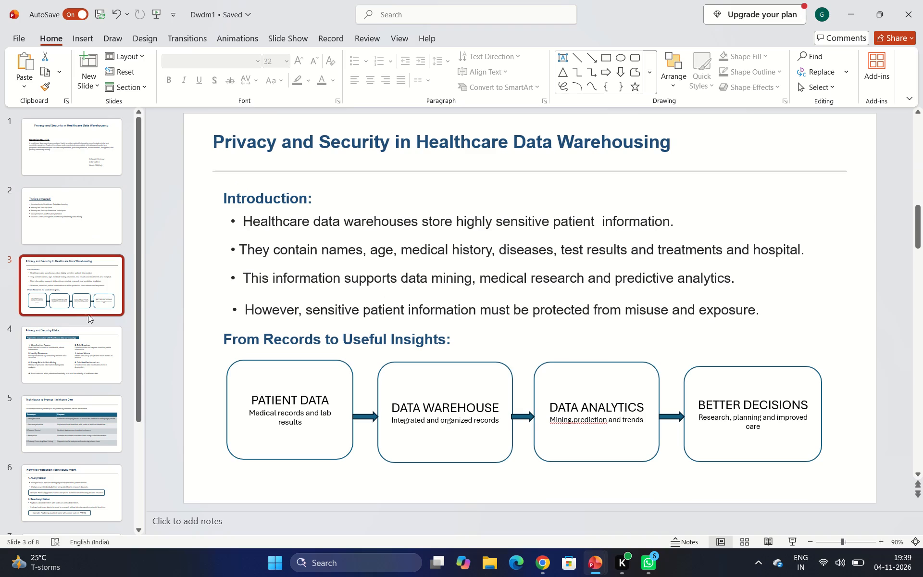
pyautogui.click(80, 356)
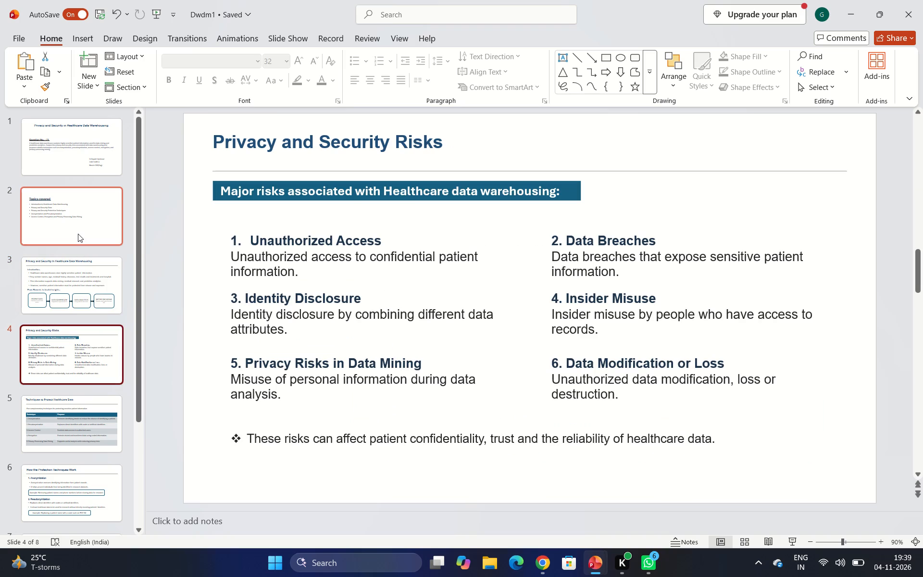
pyautogui.click(77, 233)
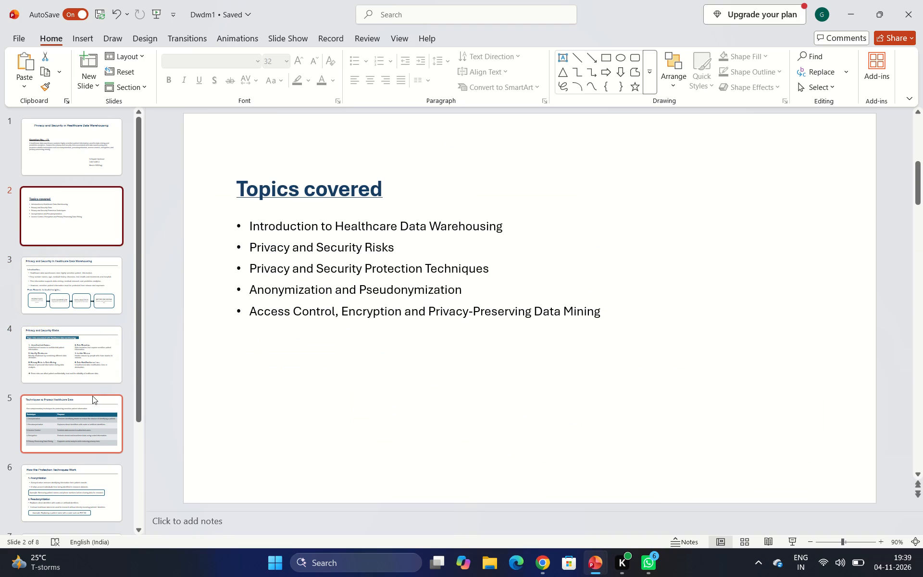
pyautogui.click(87, 420)
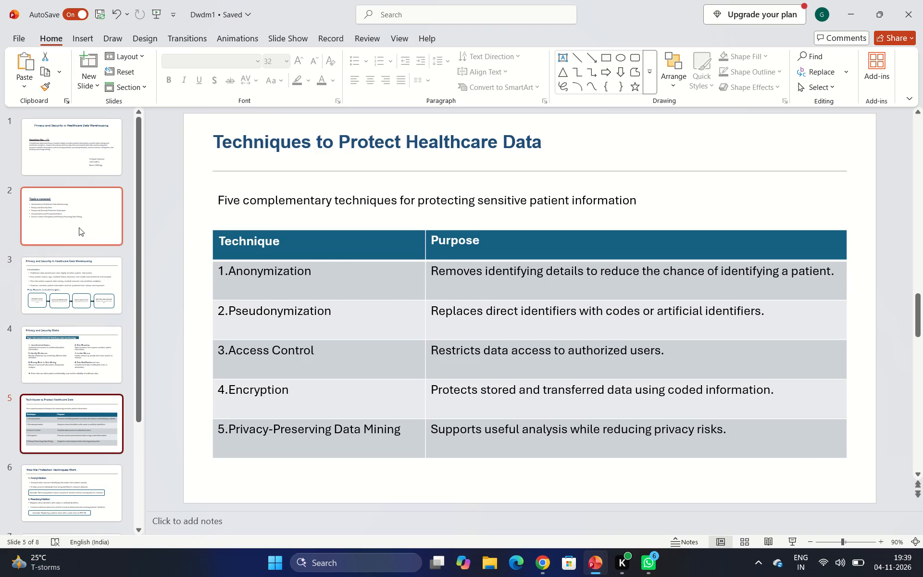
pyautogui.click(79, 227)
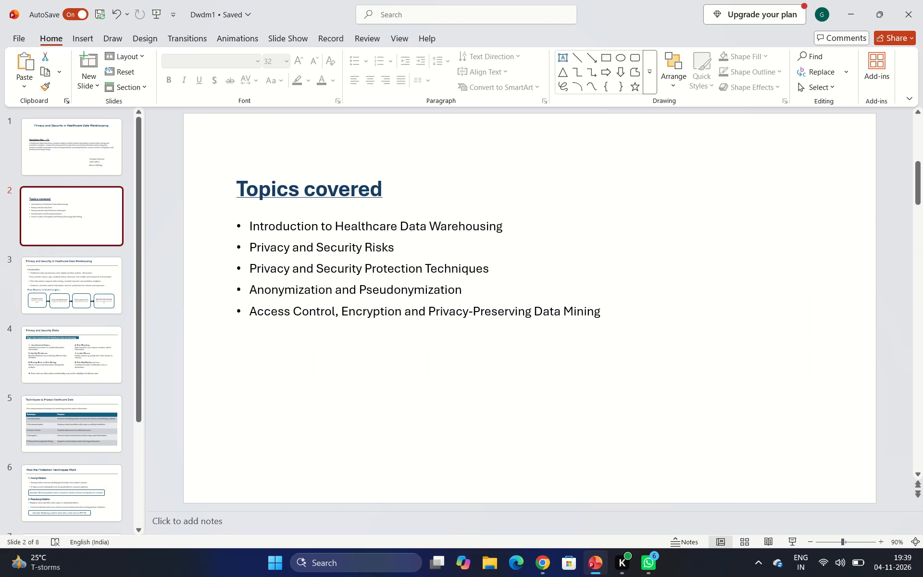
# Delete the "Privacy and Security Protection Techniques" bullet from the topics list on slide 2.
pyautogui.moveTo(252, 270); pyautogui.dragTo(474, 273)
pyautogui.press('BackSpace')
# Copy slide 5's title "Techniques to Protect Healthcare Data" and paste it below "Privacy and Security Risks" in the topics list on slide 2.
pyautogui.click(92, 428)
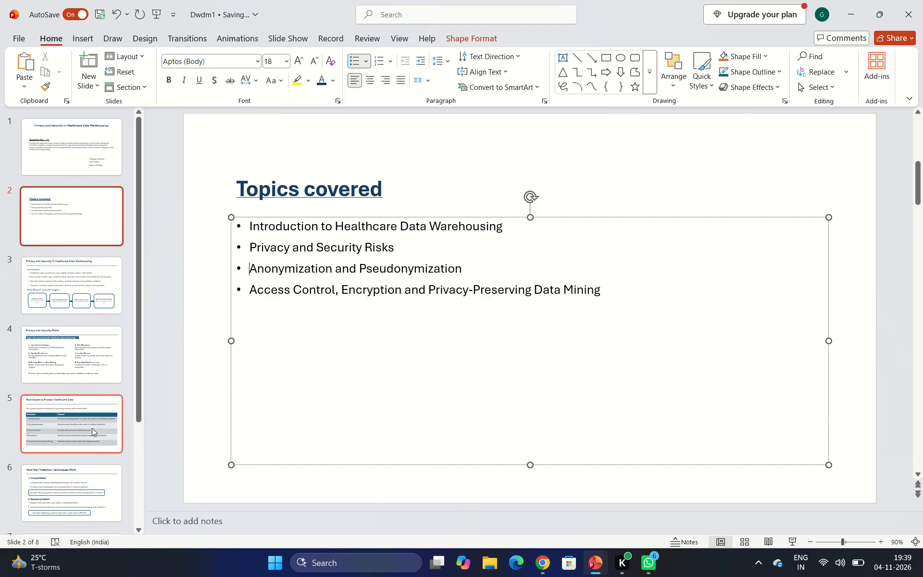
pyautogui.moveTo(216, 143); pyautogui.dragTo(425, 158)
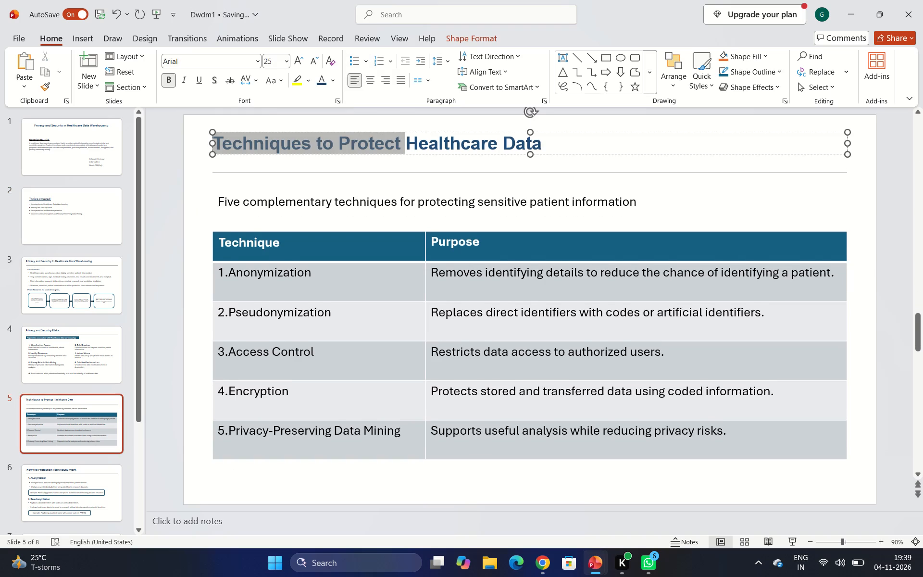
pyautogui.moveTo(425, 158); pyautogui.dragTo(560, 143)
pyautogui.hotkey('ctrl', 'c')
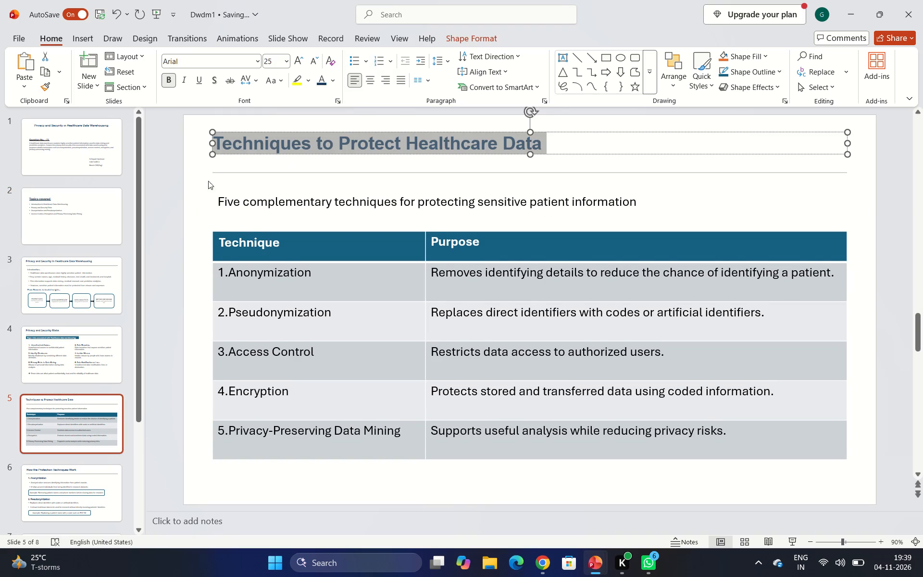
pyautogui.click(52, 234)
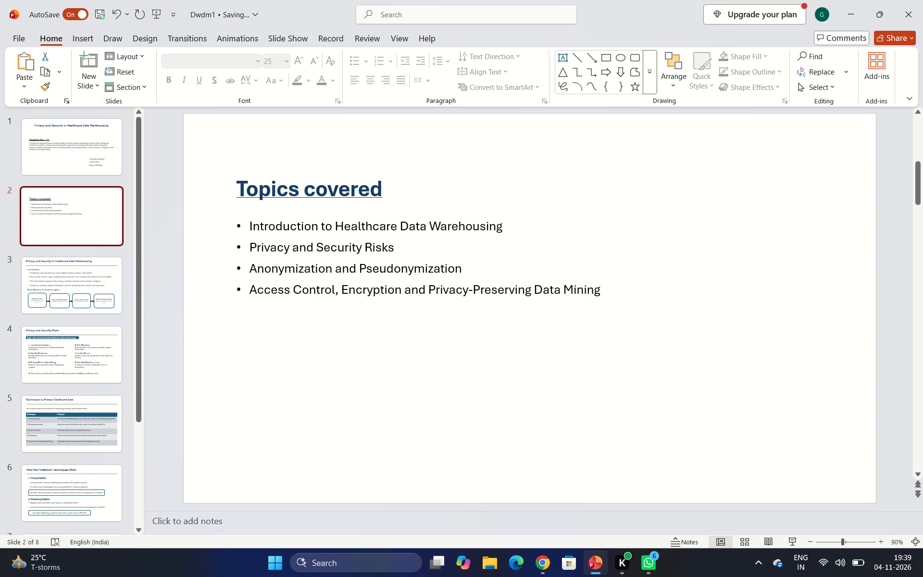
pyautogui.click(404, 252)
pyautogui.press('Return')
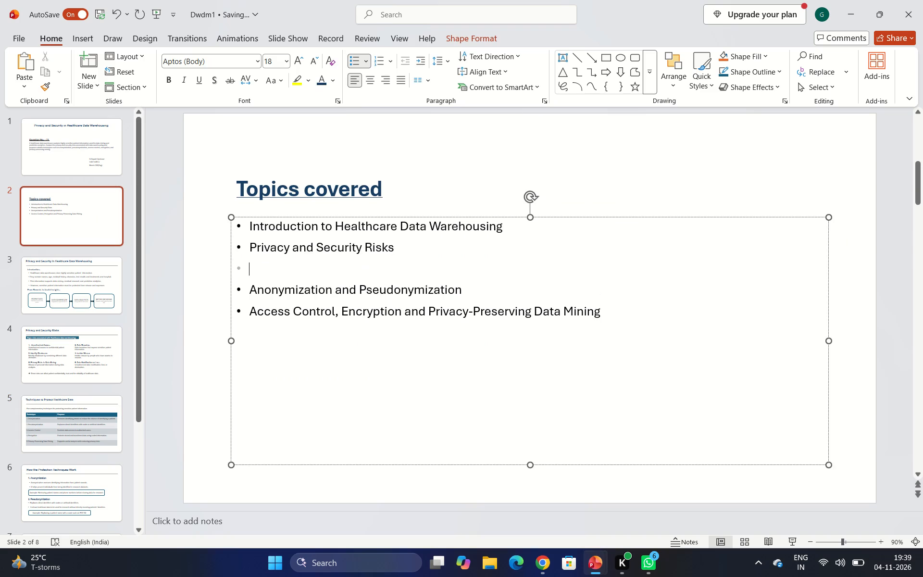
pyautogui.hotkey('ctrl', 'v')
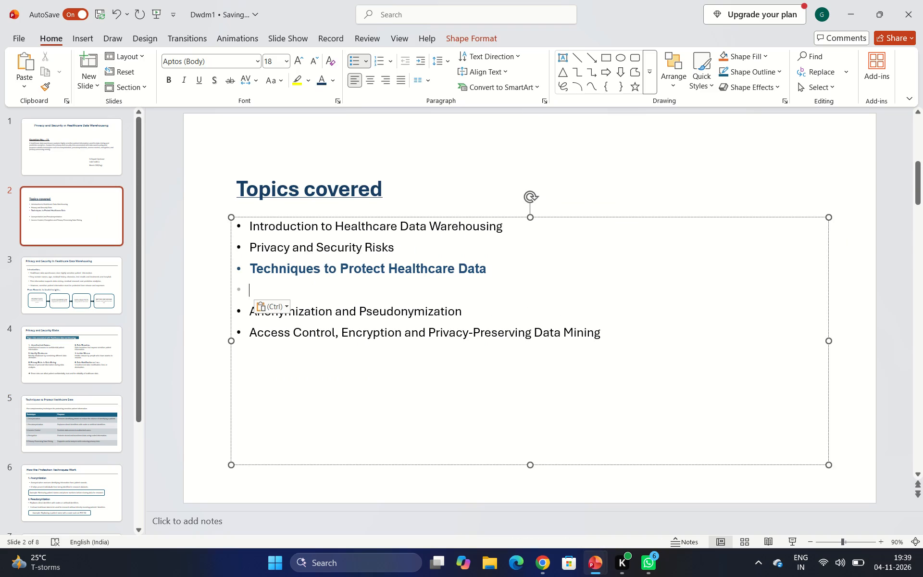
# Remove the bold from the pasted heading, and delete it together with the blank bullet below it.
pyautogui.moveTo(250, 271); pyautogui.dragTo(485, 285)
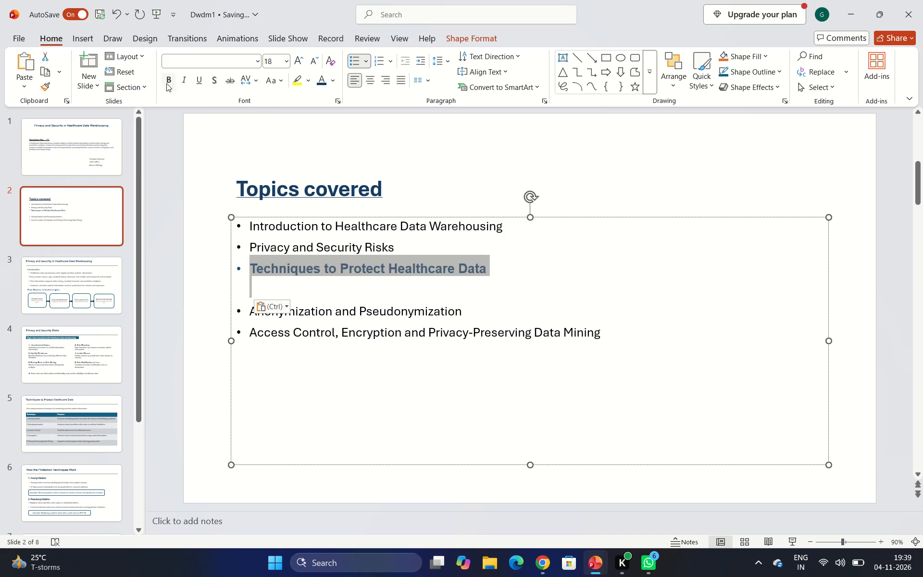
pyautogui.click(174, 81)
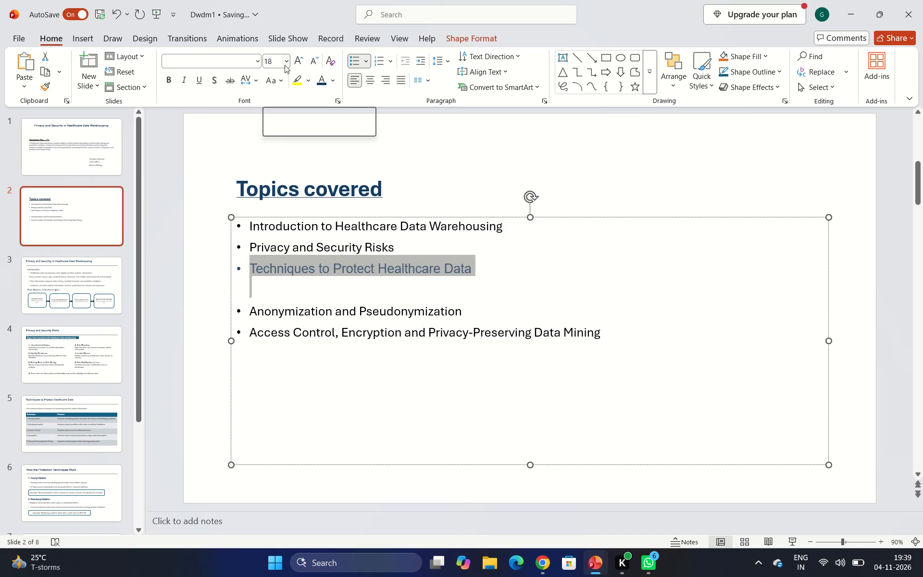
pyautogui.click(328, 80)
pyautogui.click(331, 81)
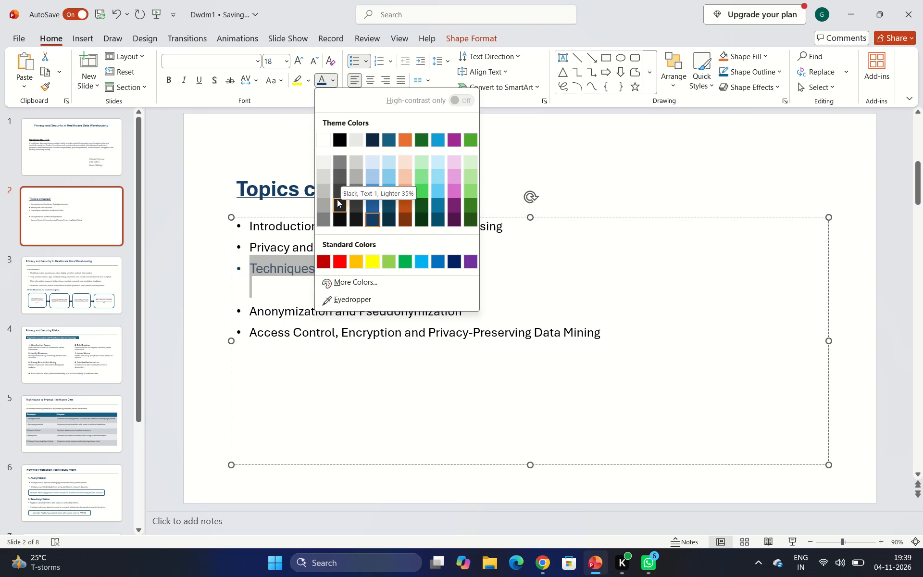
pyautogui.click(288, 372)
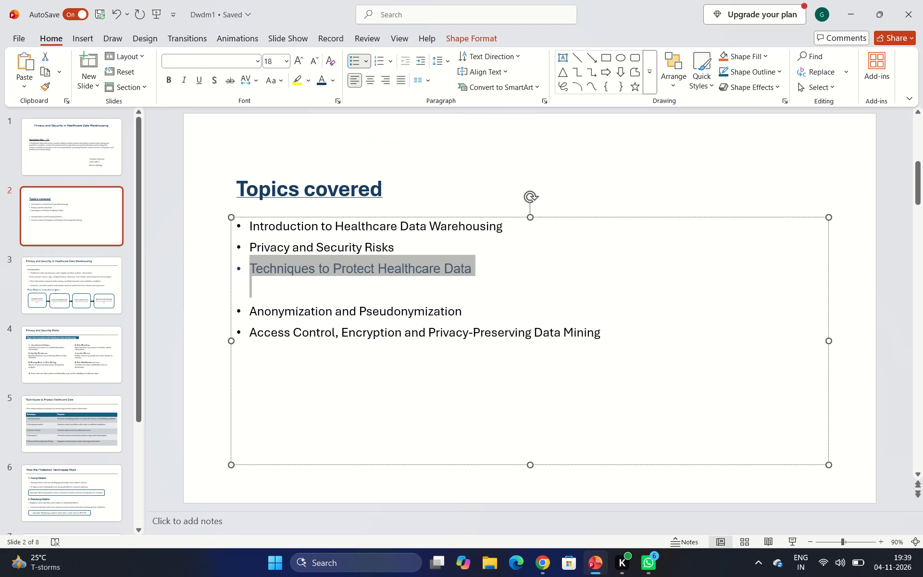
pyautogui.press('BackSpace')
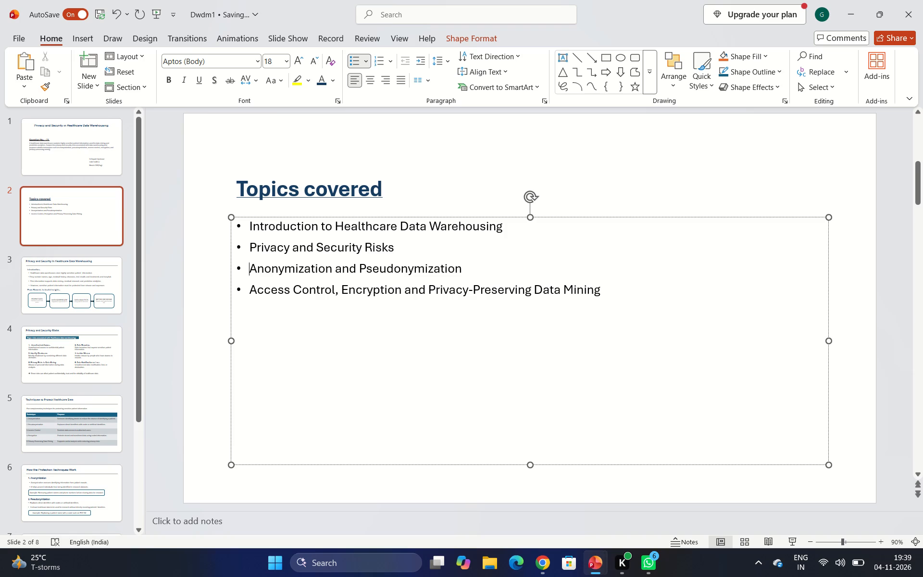
# Add a new bullet reading "Techniques" directly below "Privacy and Security Risks" in the topics list.
pyautogui.press('Up')
pyautogui.press('Right')
pyautogui.press('Right')
pyautogui.press('Right')
pyautogui.press('Right')
pyautogui.press('Right')
pyautogui.press('Right')
pyautogui.press('Right')
pyautogui.press('Right')
pyautogui.press('Right')
pyautogui.press('Right')
pyautogui.press('Right')
pyautogui.press('Right')
pyautogui.press('Right')
pyautogui.press('Right')
pyautogui.press('Right')
pyautogui.press('Right')
pyautogui.press('Right')
pyautogui.press('Right')
pyautogui.press('Right')
pyautogui.press('Right')
pyautogui.press('Right')
pyautogui.press('Right')
pyautogui.press('Right')
pyautogui.press('Right')
pyautogui.press('Right')
pyautogui.press('Right')
pyautogui.press('Return')
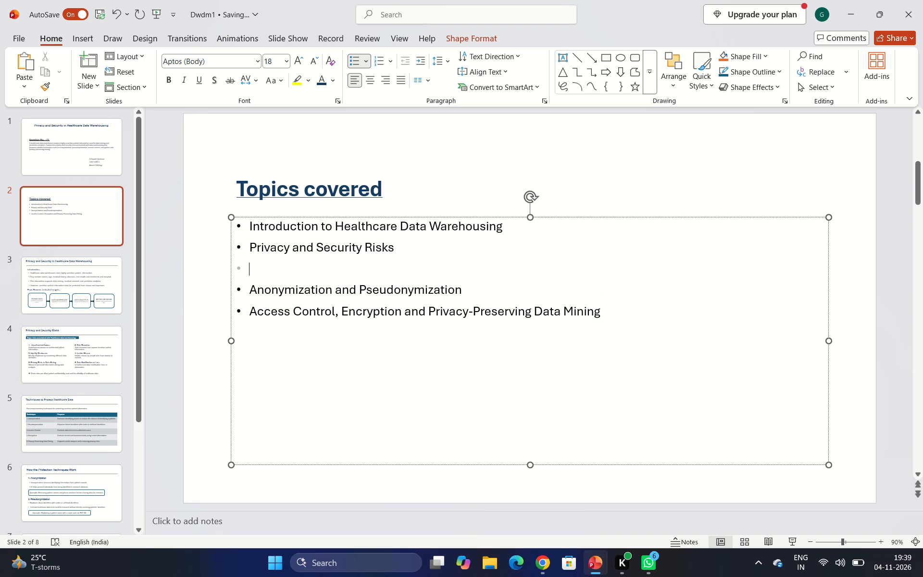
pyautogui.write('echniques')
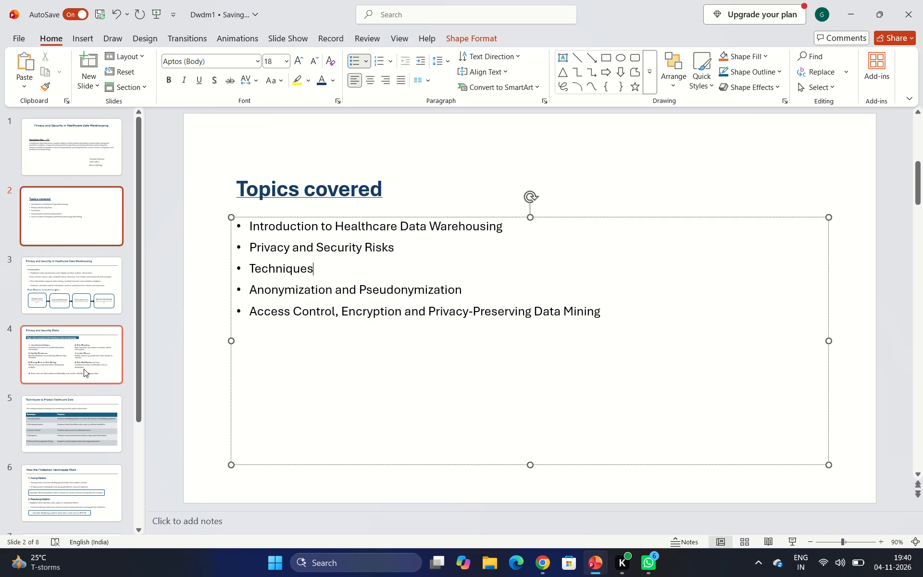
# Check slide 5's title wording and complete the new bullet on slide 2 as "Techniques to protect Healthcare Data".
pyautogui.click(67, 369)
pyautogui.click(67, 414)
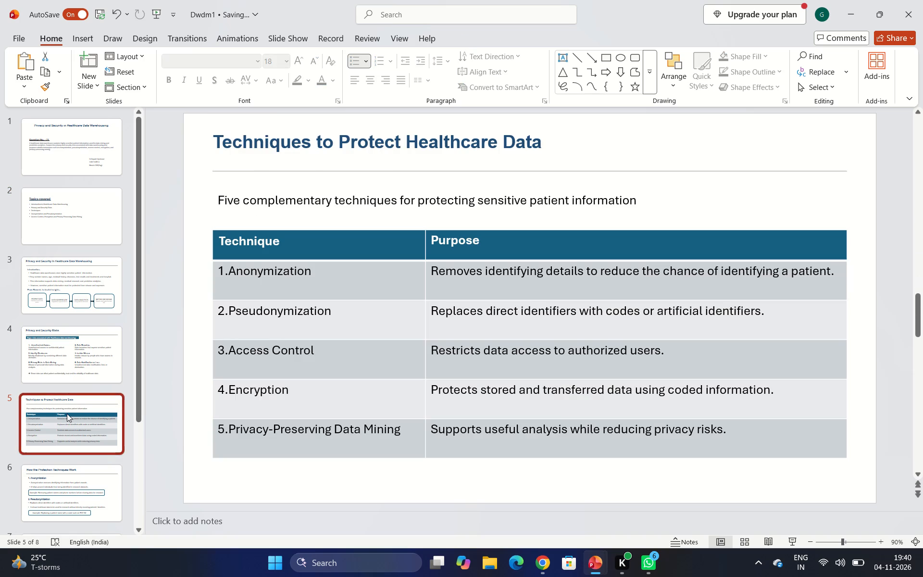
pyautogui.click(71, 234)
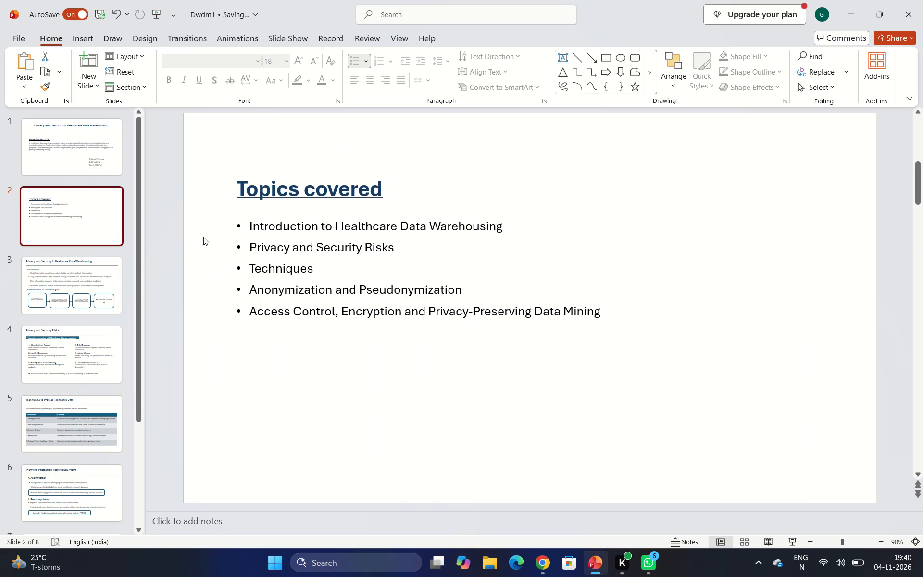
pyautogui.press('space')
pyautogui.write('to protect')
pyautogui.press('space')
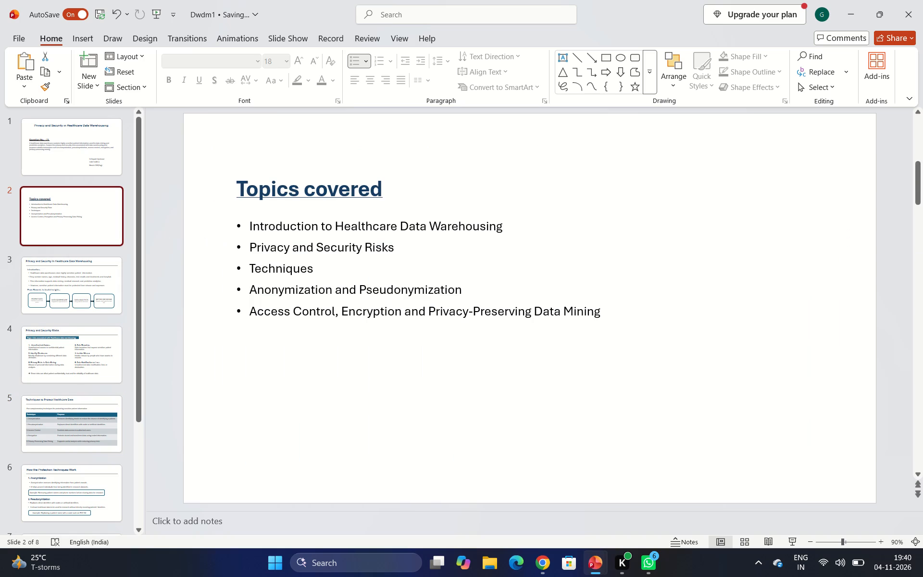
pyautogui.click(333, 274)
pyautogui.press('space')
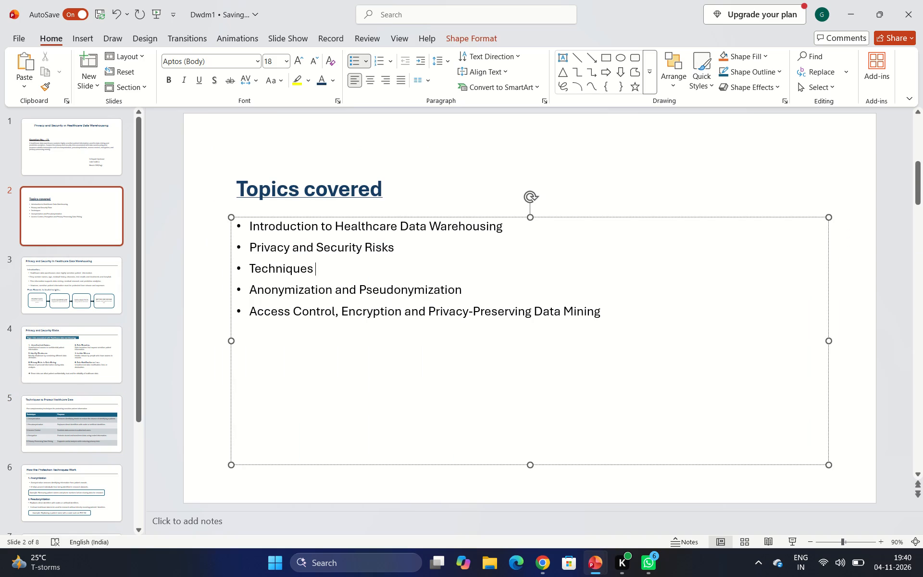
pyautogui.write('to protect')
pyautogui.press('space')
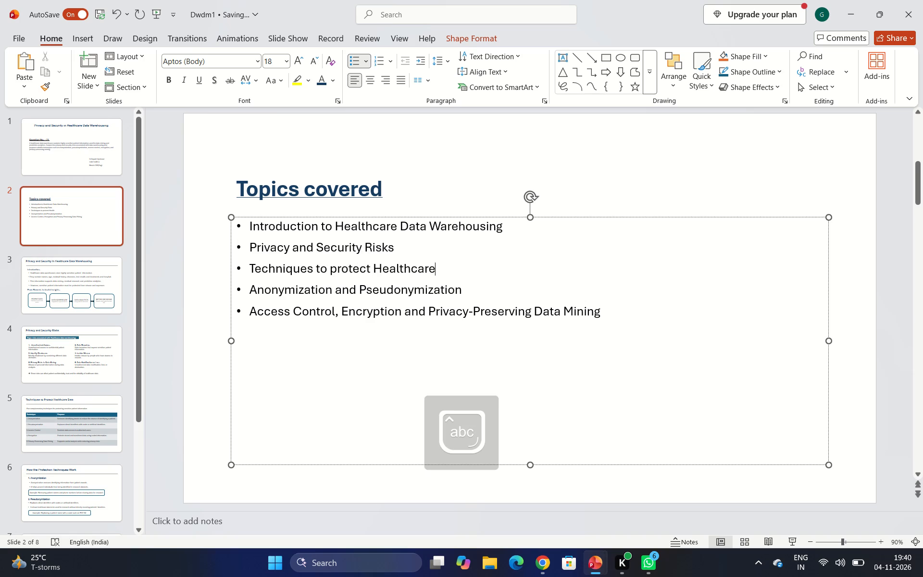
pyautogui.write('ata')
# Delete the "Anonymization and Pseudonymization" topic from the topics list on slide 2.
pyautogui.click(74, 496)
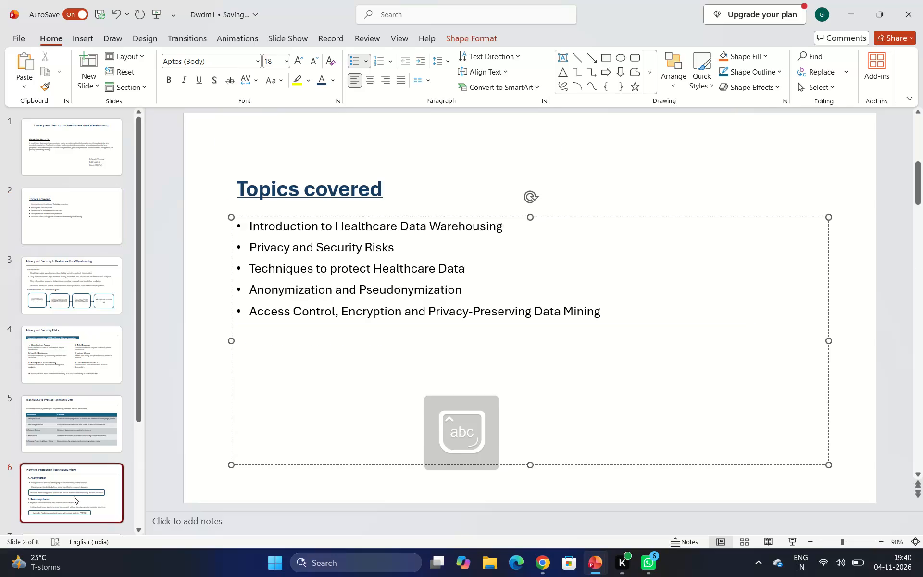
pyautogui.click(83, 367)
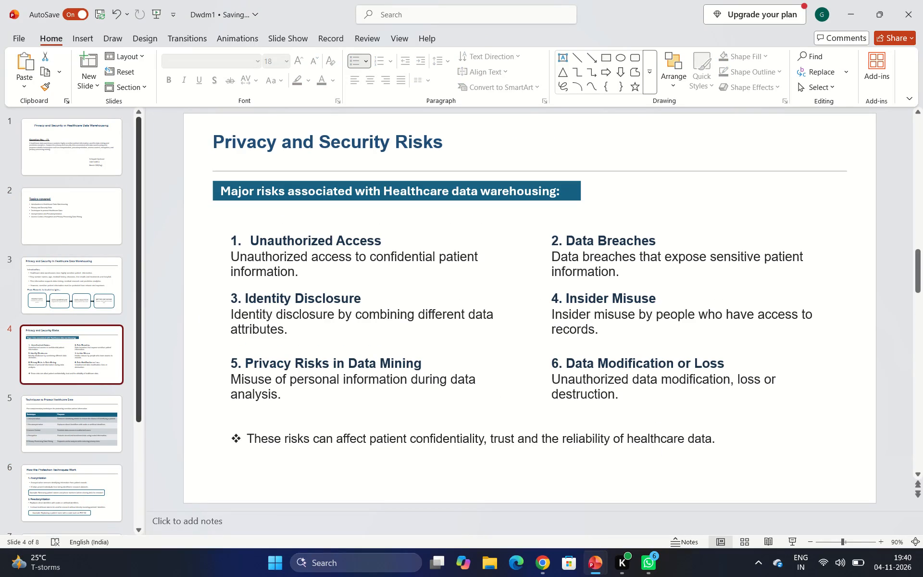
pyautogui.click(85, 221)
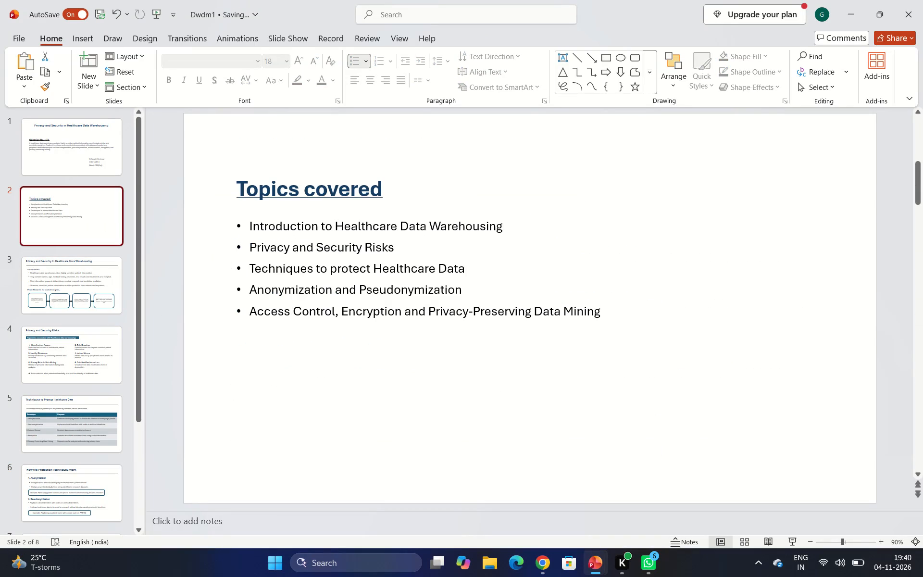
pyautogui.moveTo(249, 288); pyautogui.dragTo(459, 294)
pyautogui.press('BackSpace')
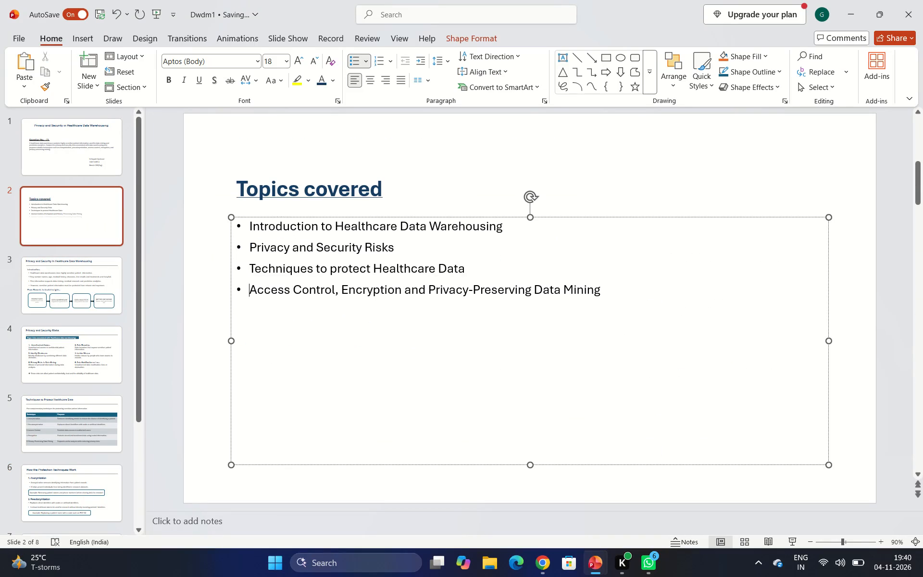
# Add a new bullet reading "How the Techniques Work" directly below "Techniques to protect Healthcare Data" in the topics list.
pyautogui.press('Return')
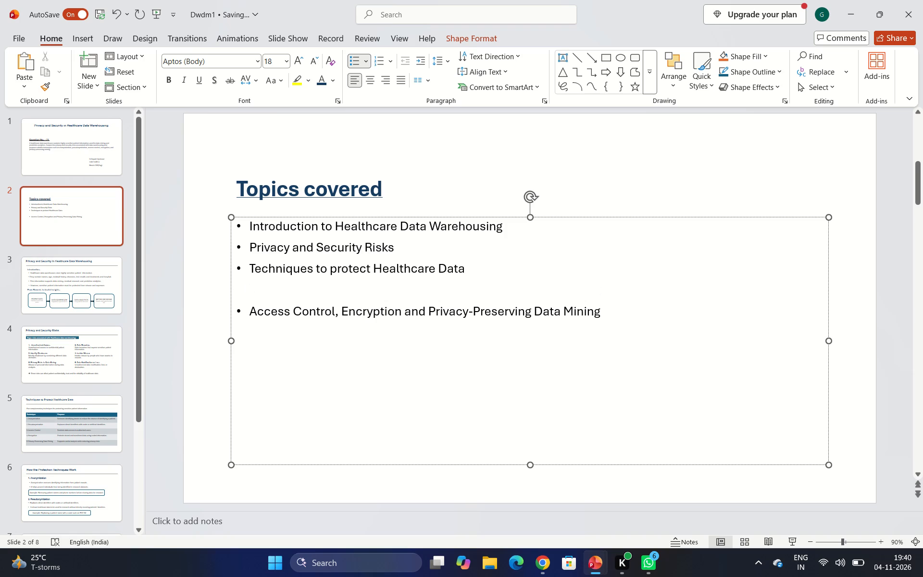
pyautogui.click(477, 274)
pyautogui.press('Return')
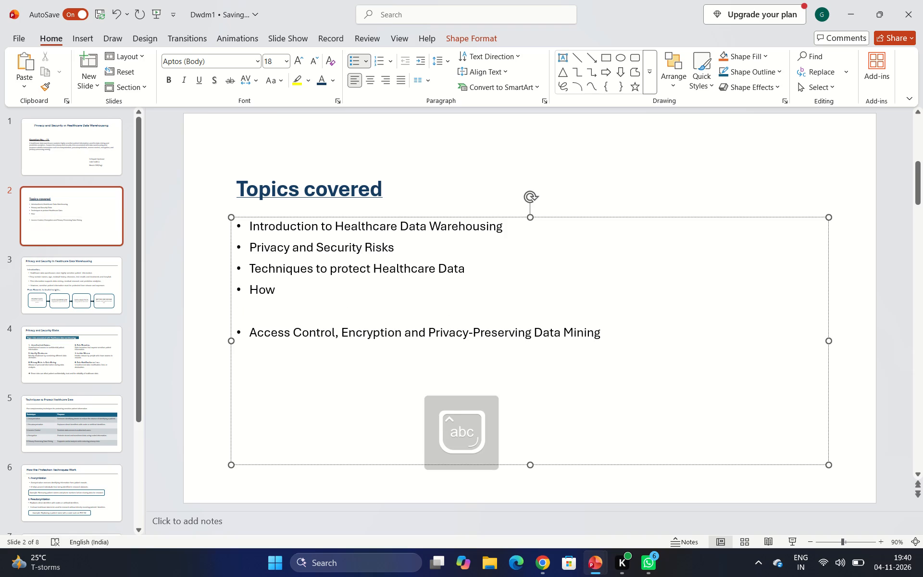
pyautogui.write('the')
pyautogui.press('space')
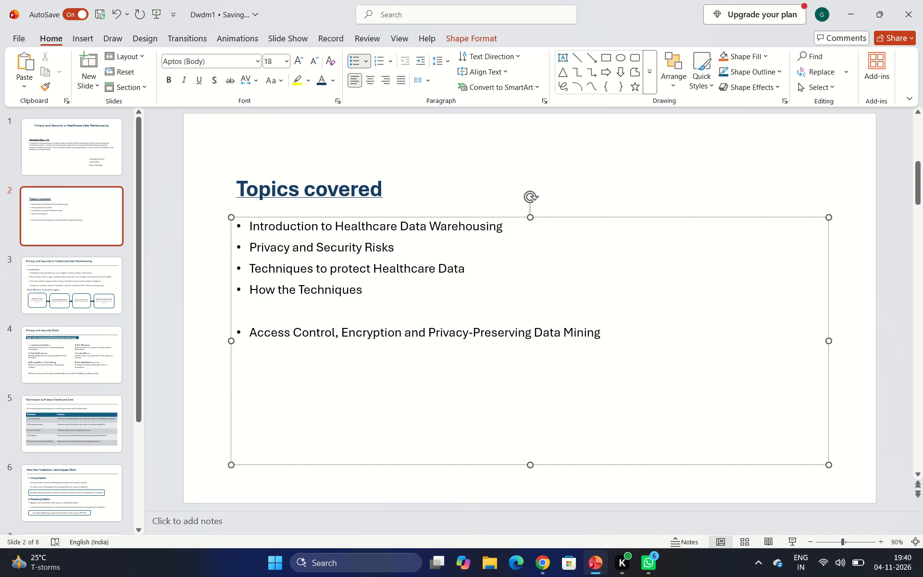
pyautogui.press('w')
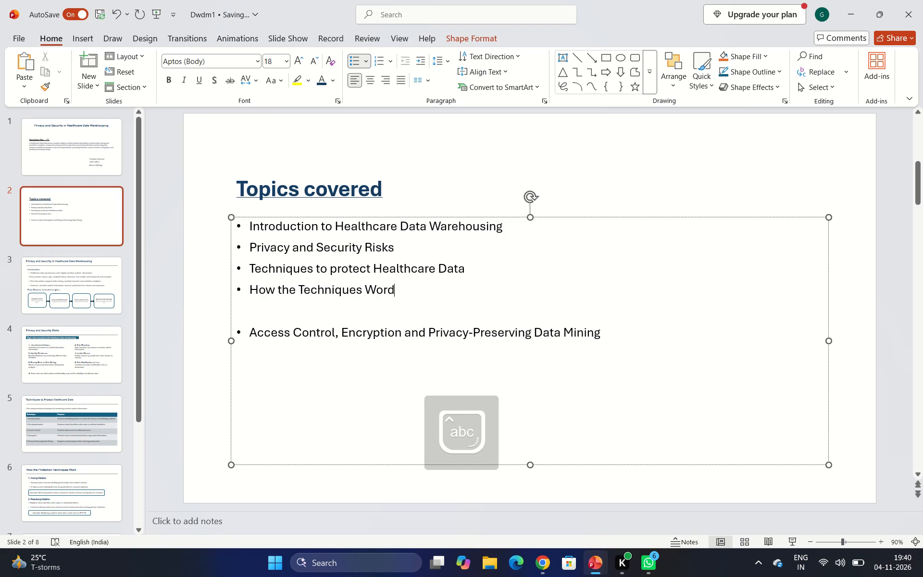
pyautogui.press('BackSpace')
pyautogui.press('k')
# Insert the word "proection" before "Techniques" in the "How the Techniques Work" bullet.
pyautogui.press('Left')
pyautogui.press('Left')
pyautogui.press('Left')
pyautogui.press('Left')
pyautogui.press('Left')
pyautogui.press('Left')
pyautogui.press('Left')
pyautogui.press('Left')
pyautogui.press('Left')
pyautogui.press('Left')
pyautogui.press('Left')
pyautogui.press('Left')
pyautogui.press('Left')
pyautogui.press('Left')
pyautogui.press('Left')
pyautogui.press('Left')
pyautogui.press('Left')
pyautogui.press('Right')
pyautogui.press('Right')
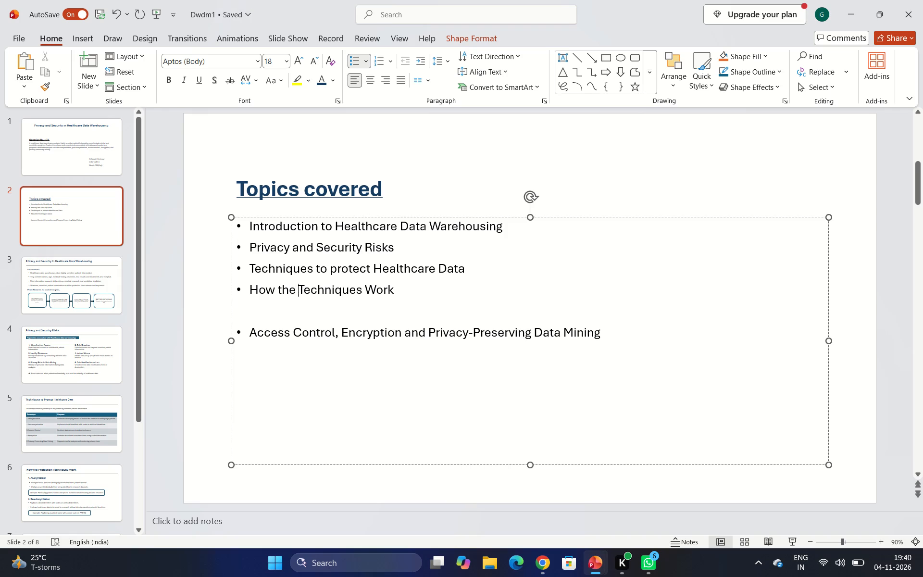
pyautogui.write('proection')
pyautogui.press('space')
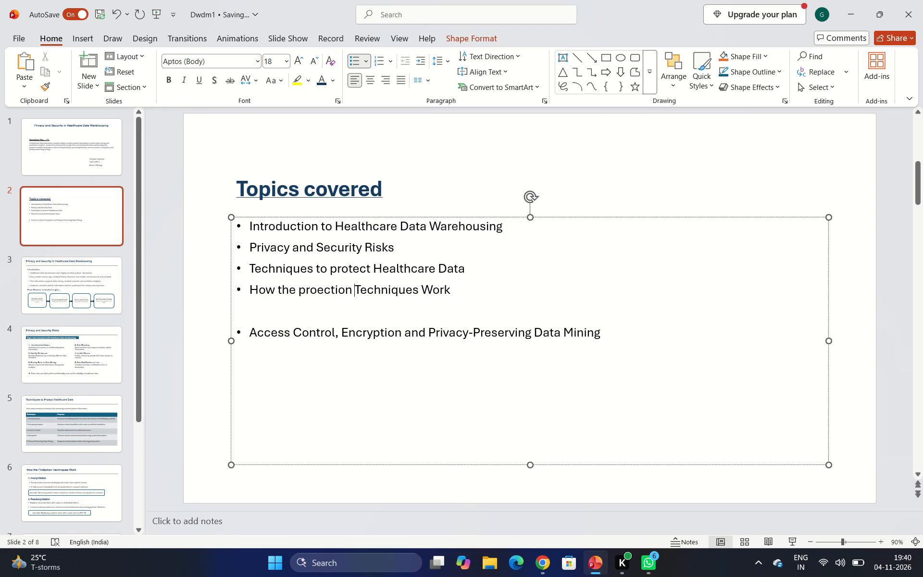
# Remove the blank bullet between the "How the proection Techniques Work" and "Access Control, Encryption and Privacy-Preserving Data Mining" topics.
pyautogui.click(248, 330)
pyautogui.press('Left')
pyautogui.press('BackSpace')
pyautogui.press('BackSpace')
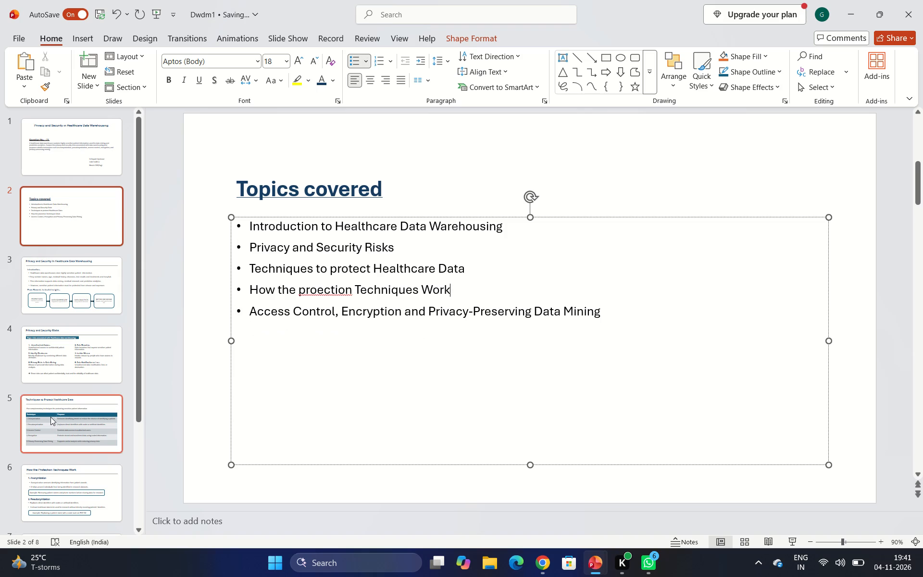
# Check the titles of the remaining slides and delete the "Access Control, Encryption and Privacy-Preserving Data Mining" topic from slide 2.
pyautogui.click(64, 492)
pyautogui.scroll(-1, 64, 494)
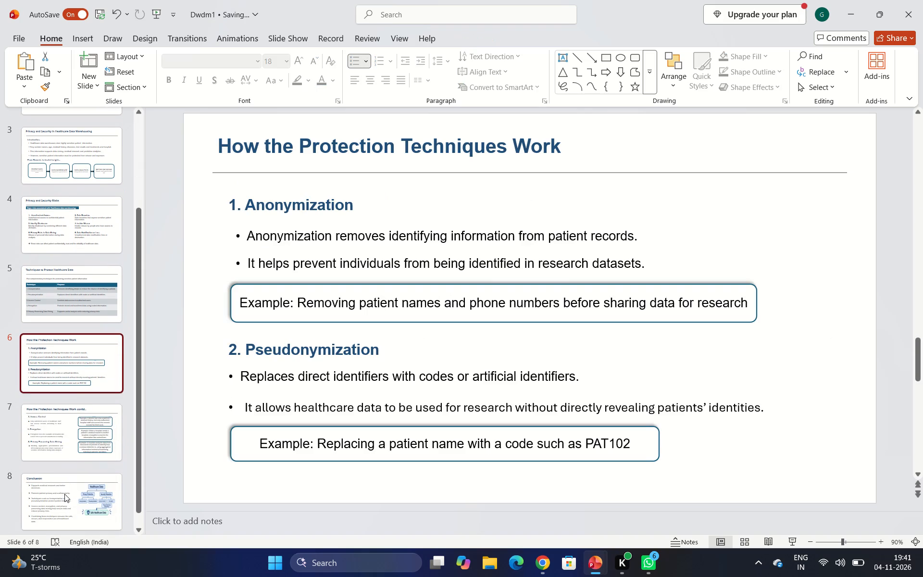
pyautogui.click(68, 450)
pyautogui.click(68, 488)
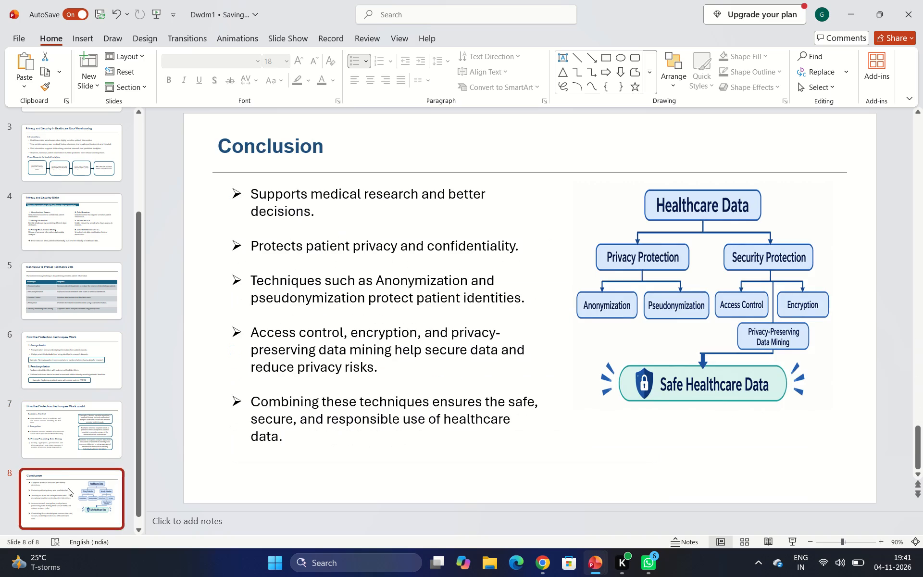
pyautogui.click(82, 295)
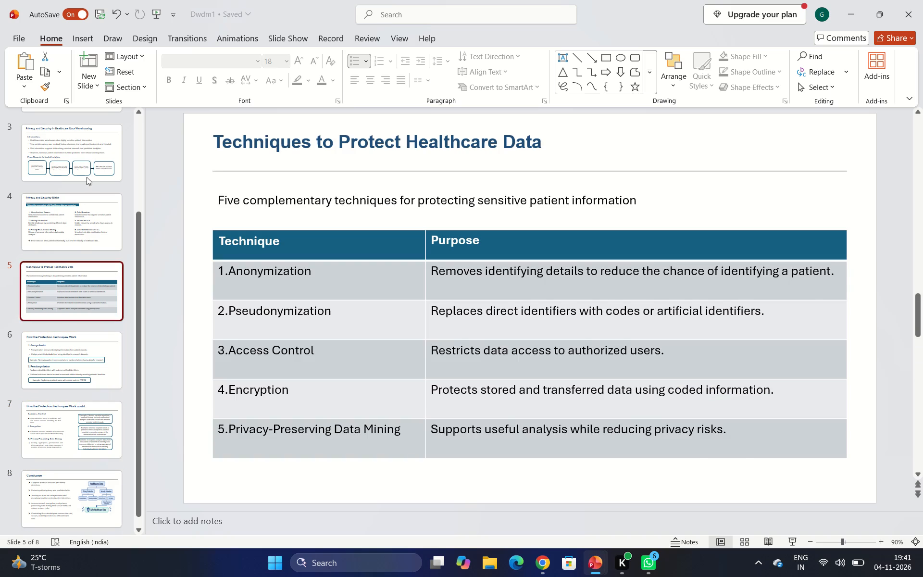
pyautogui.click(88, 166)
pyautogui.scroll(1, 88, 166)
pyautogui.moveTo(88, 166); pyautogui.dragTo(86, 214)
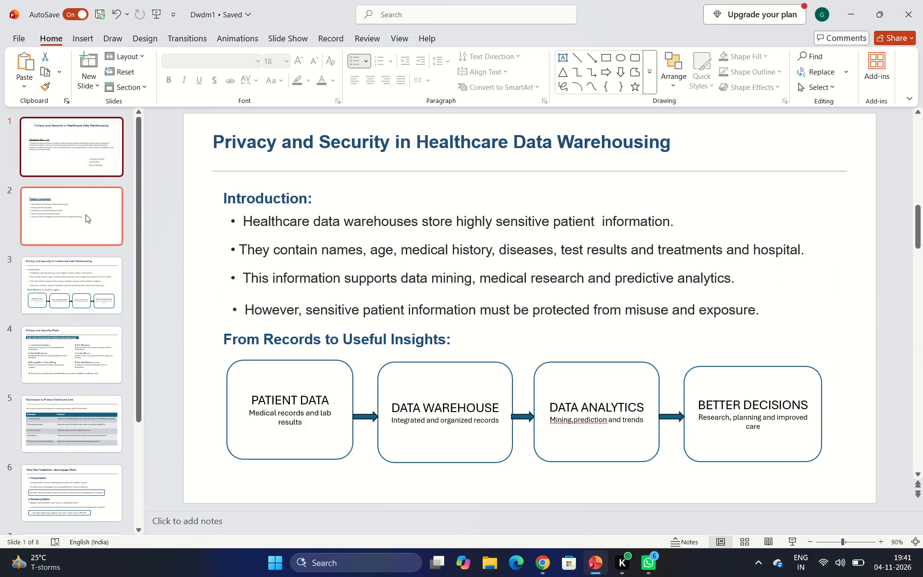
pyautogui.click(86, 214)
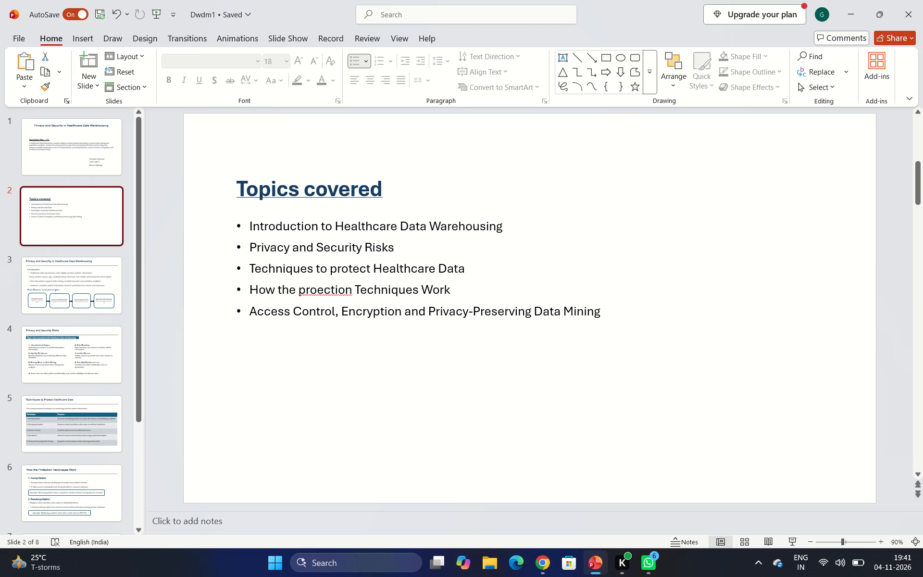
pyautogui.moveTo(251, 312); pyautogui.dragTo(545, 325)
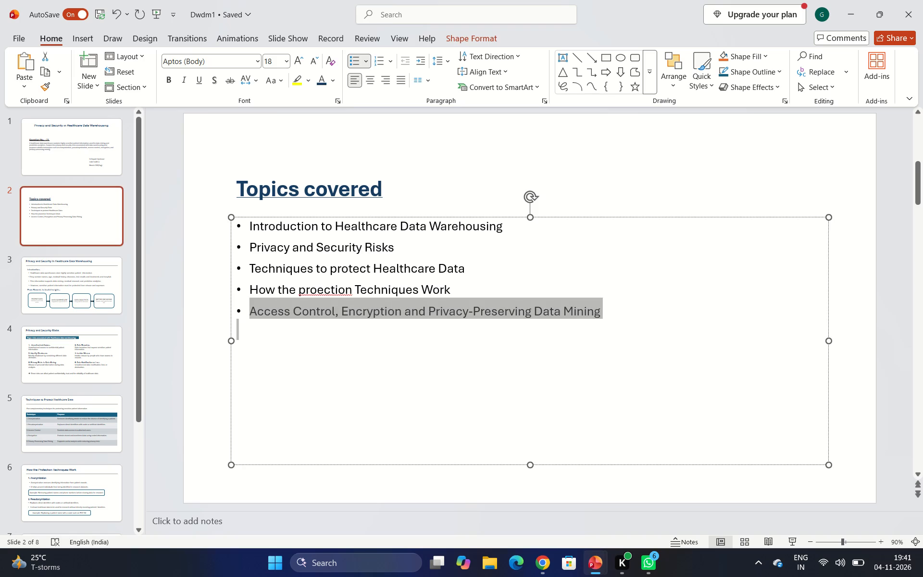
pyautogui.moveTo(545, 325); pyautogui.dragTo(598, 327)
pyautogui.press('BackSpace')
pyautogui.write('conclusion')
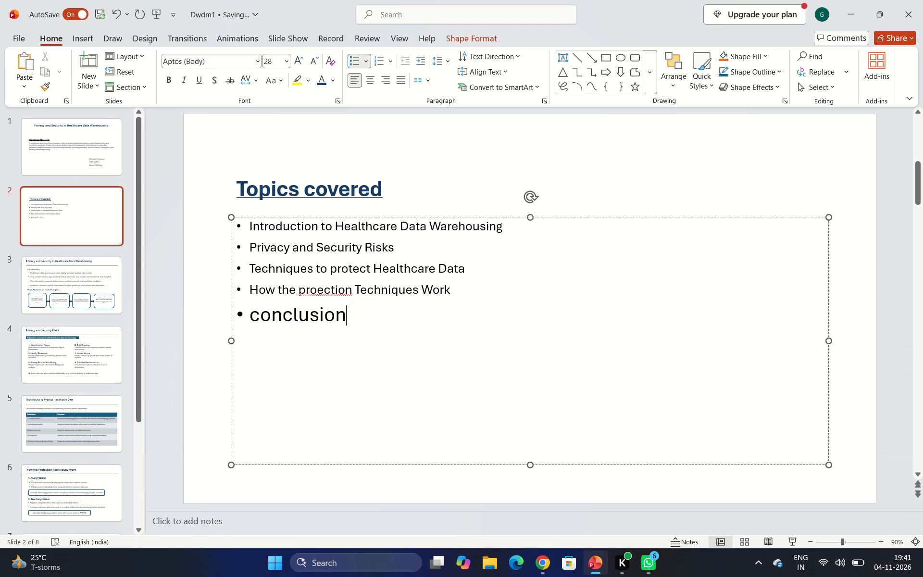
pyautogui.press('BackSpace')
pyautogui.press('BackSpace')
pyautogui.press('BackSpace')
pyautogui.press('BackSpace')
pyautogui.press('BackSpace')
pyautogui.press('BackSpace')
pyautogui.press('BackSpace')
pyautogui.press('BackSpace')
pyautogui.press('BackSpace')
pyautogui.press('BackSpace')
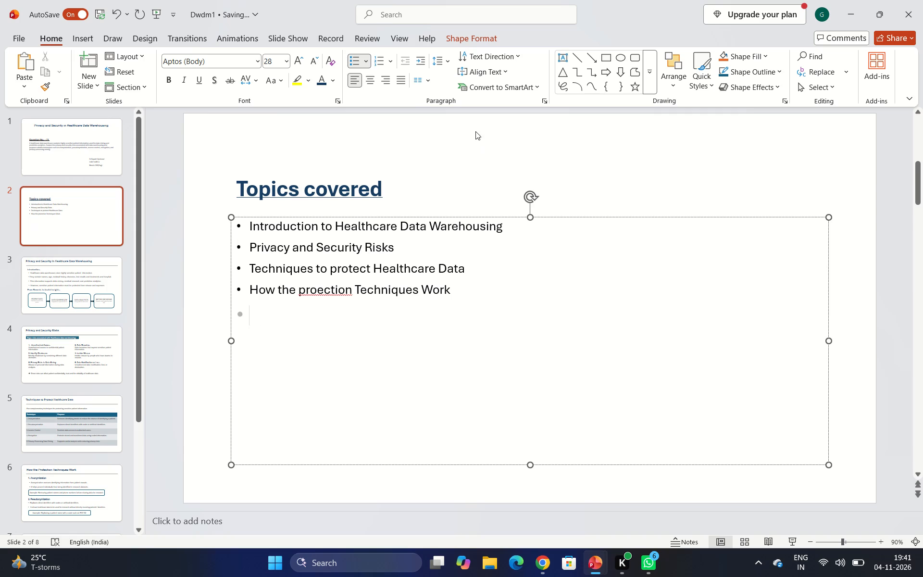
# Set the empty last bullet's font size to 18 and enter "Conclusion" as the final topic.
pyautogui.click(288, 63)
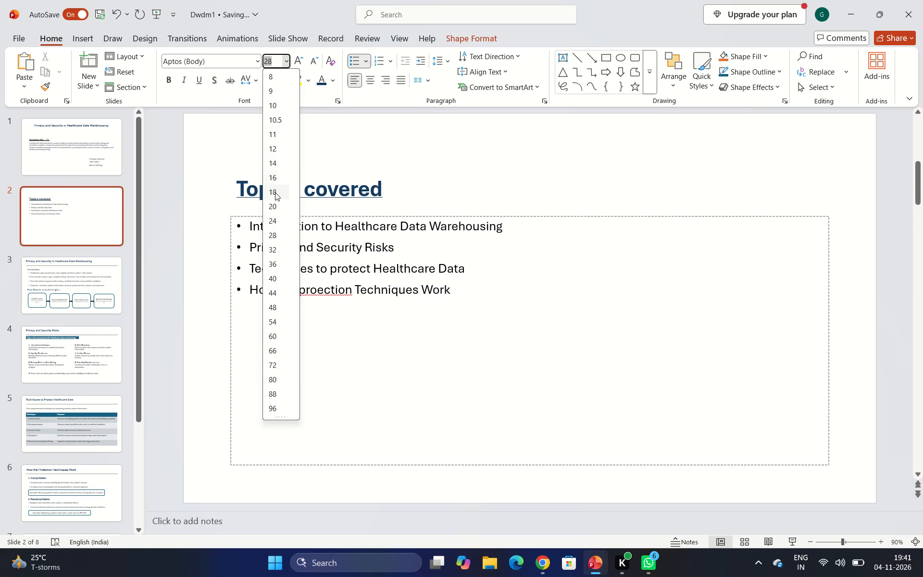
pyautogui.click(275, 196)
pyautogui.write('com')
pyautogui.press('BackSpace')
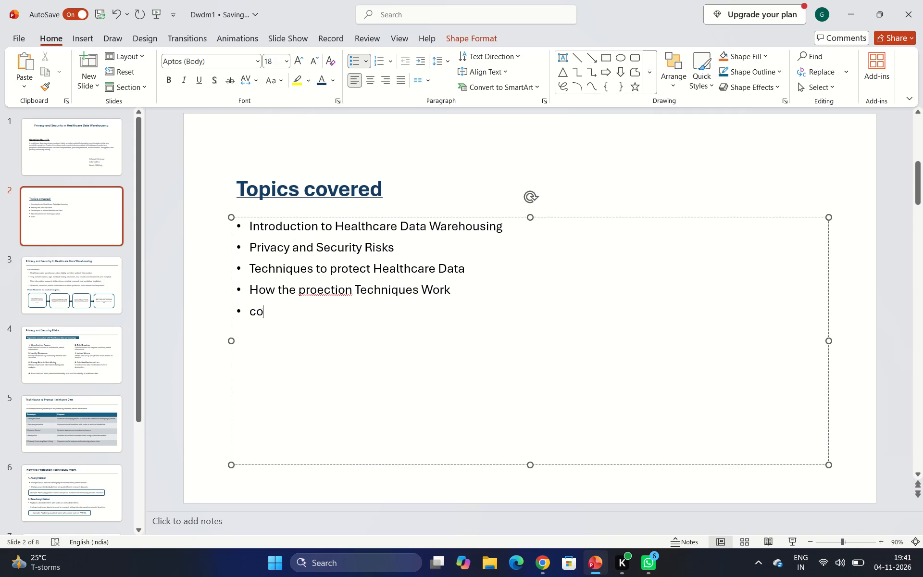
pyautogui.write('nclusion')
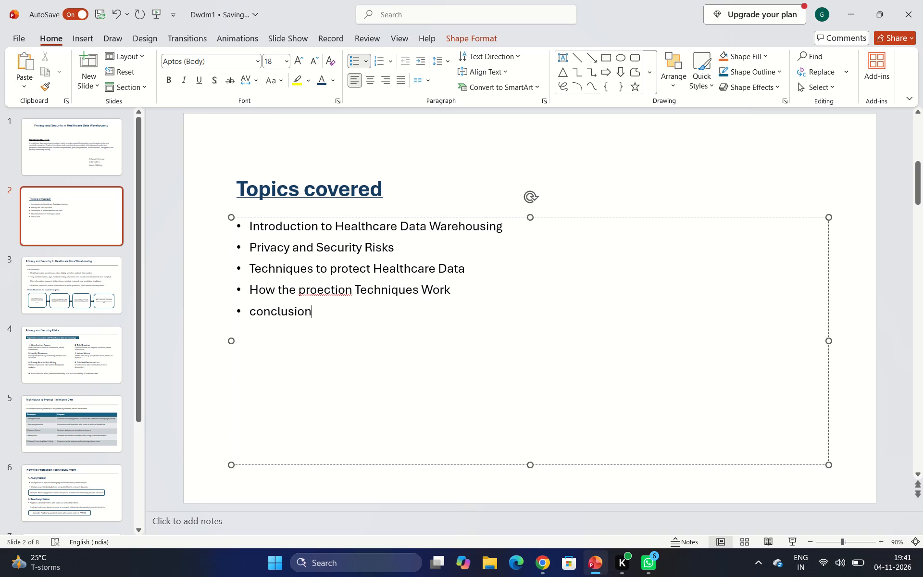
pyautogui.click(256, 312)
pyautogui.press('BackSpace')
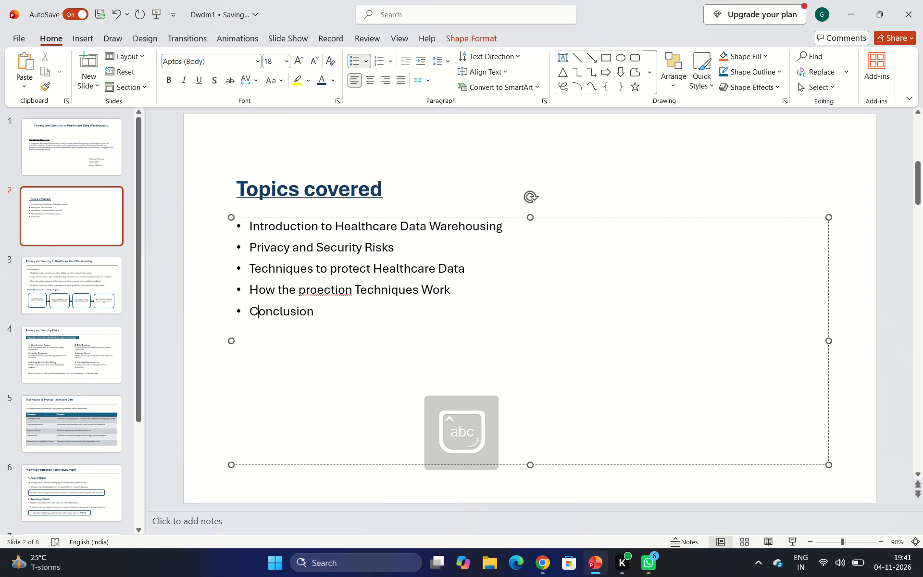
# Capitalize the first letter of "proection" in the "How the proection Techniques Work" bullet.
pyautogui.click(308, 290)
pyautogui.press('Left')
pyautogui.press('BackSpace')
pyautogui.click(493, 332)
pyautogui.moveTo(640, 358); pyautogui.dragTo(602, 109)
pyautogui.click(602, 109)
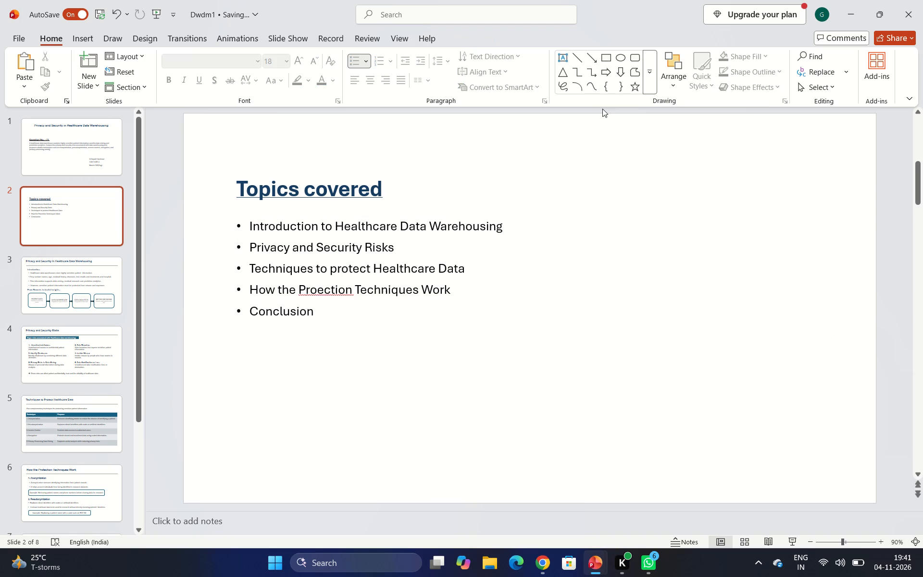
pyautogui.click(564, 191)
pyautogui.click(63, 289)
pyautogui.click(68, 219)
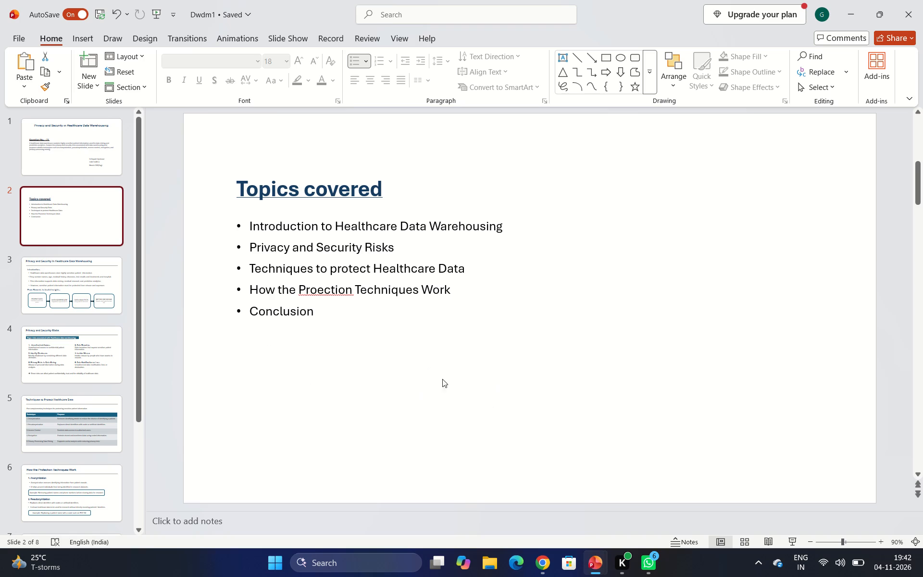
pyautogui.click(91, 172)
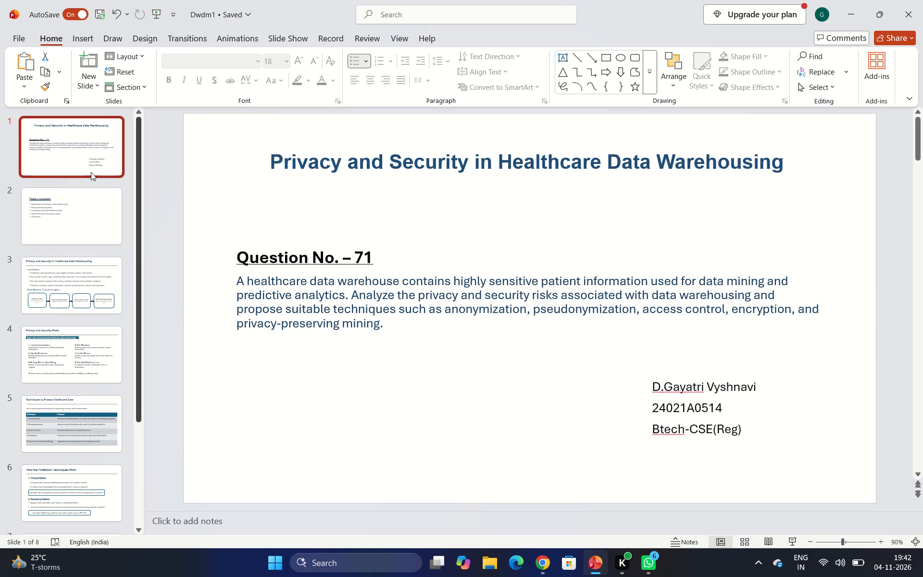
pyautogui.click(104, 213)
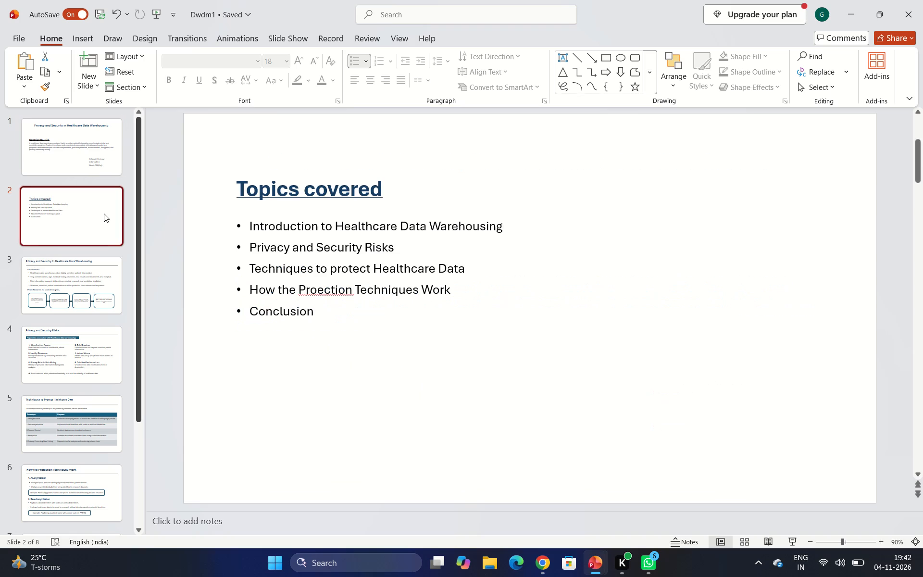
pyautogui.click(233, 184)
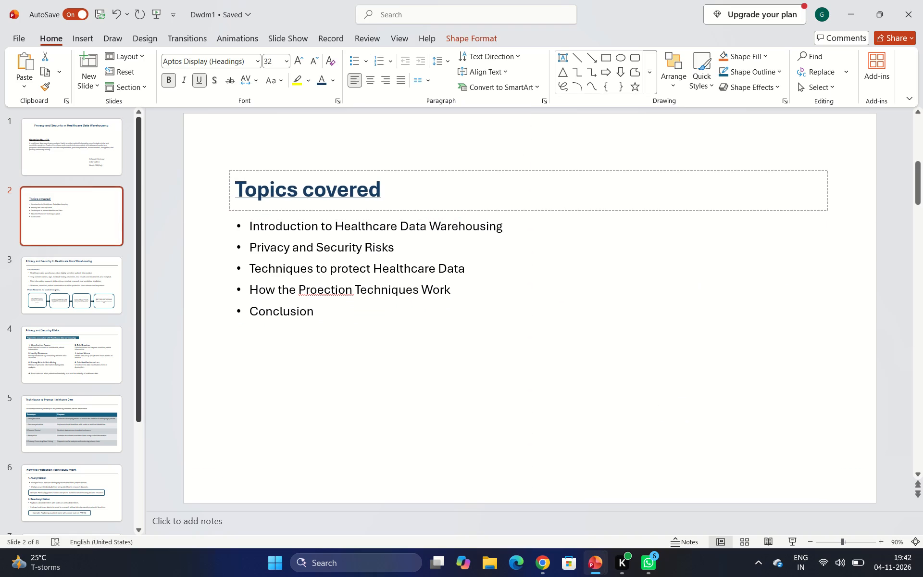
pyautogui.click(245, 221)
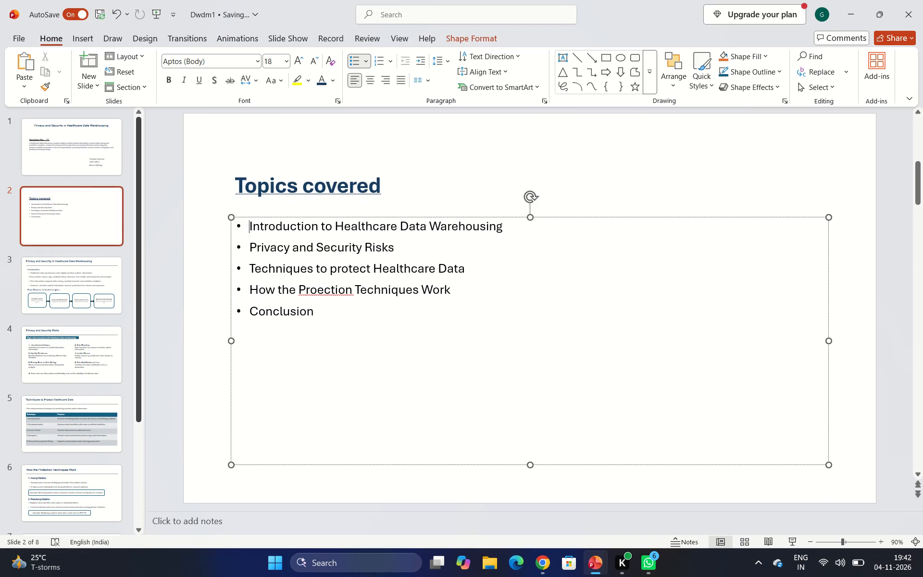
# Lower the top edge of the topics list box on slide 2 so the bullets sit further down.
pyautogui.moveTo(530, 216); pyautogui.dragTo(528, 243)
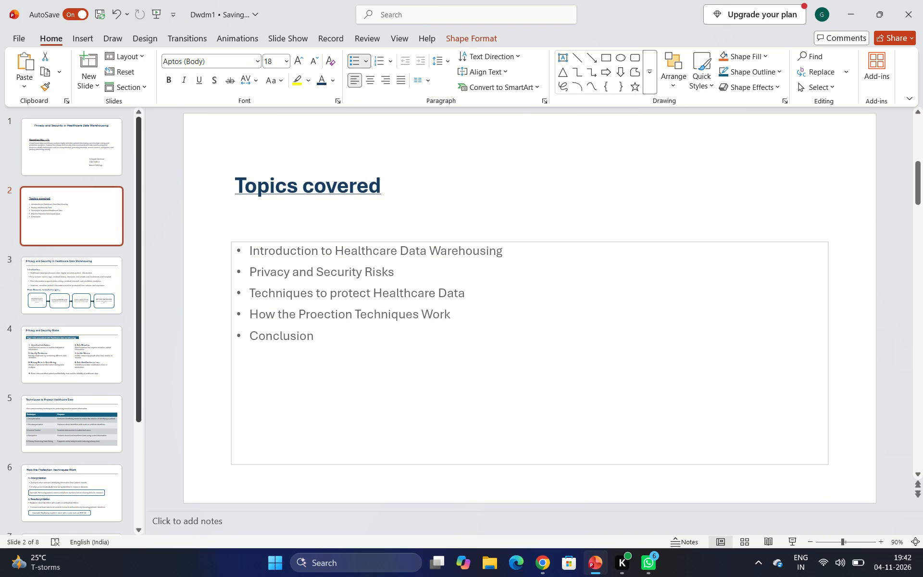
pyautogui.moveTo(528, 243); pyautogui.dragTo(532, 265)
# Insert five blank lines above the "Topics covered" heading on slide 2 to push it down toward the list.
pyautogui.click(351, 188)
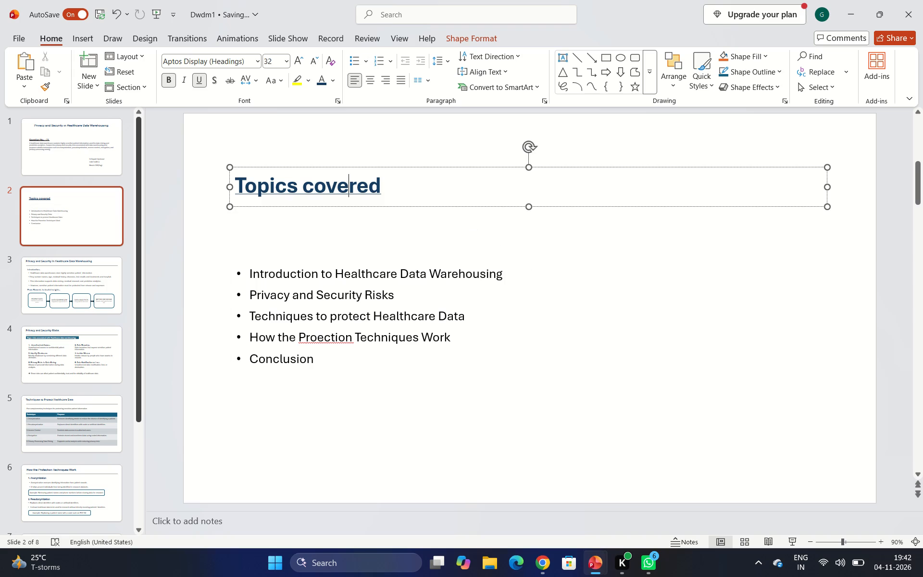
pyautogui.moveTo(351, 188); pyautogui.dragTo(360, 217)
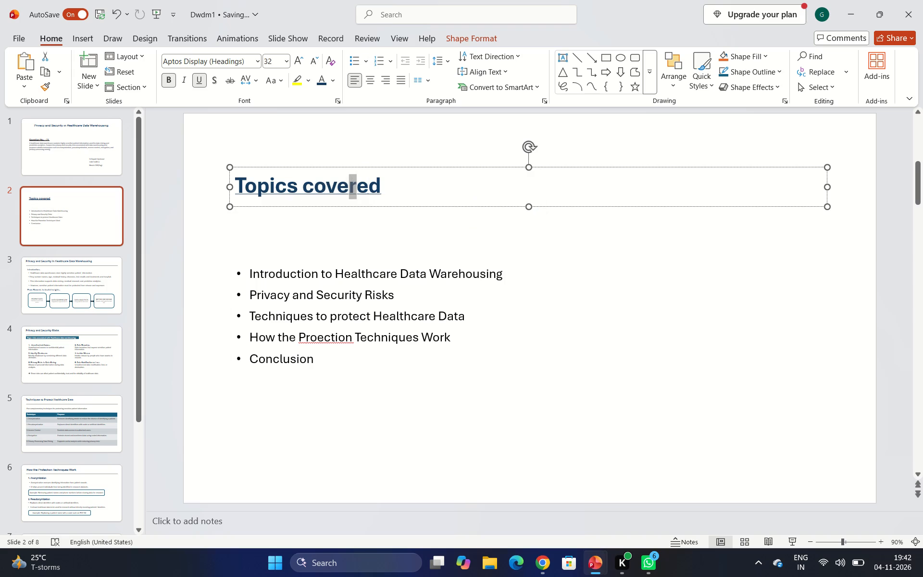
pyautogui.click(577, 170)
pyautogui.click(238, 191)
pyautogui.press('Return')
pyautogui.press('Return')
pyautogui.press('Return')
pyautogui.press('Return')
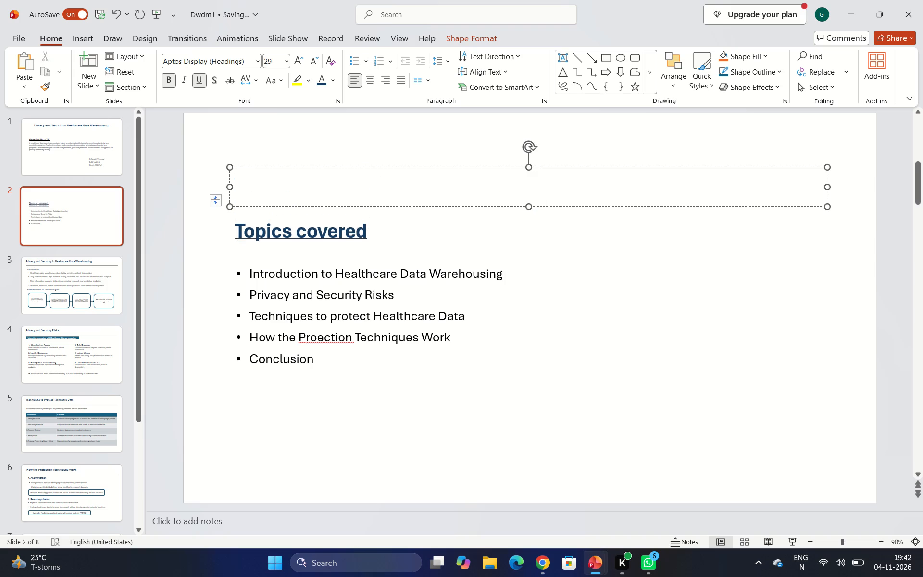
pyautogui.press('Return')
# Copy the title "Privacy and Security in Healthcare Data Warehousing" from slide 1 and paste it above the "Topics covered" heading on slide 2.
pyautogui.click(94, 149)
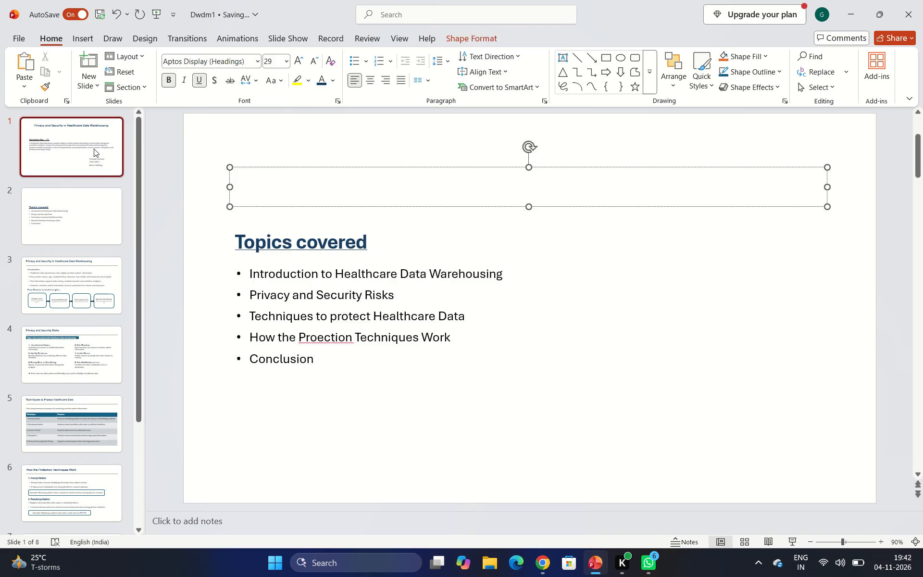
pyautogui.moveTo(271, 163); pyautogui.dragTo(665, 161)
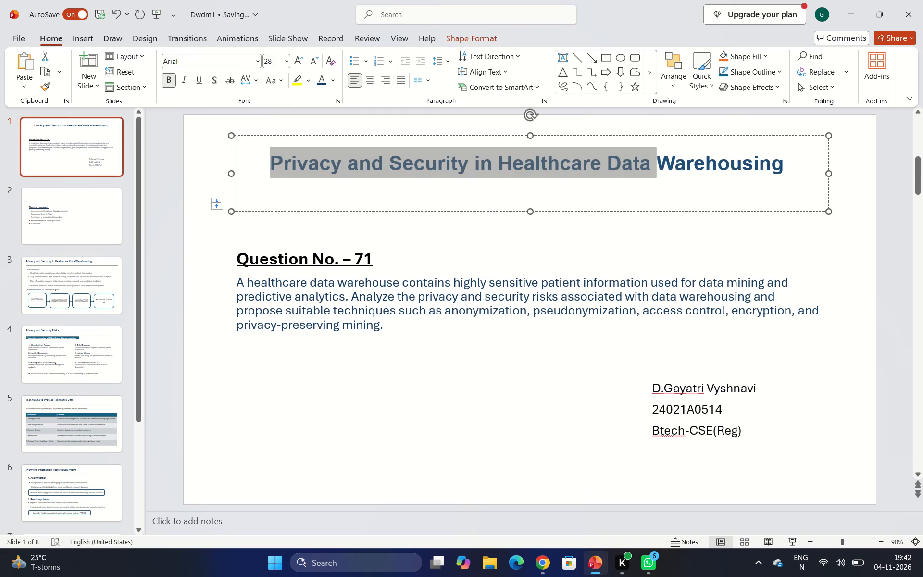
pyautogui.moveTo(665, 161); pyautogui.dragTo(714, 167)
pyautogui.hotkey('ctrl', 'c')
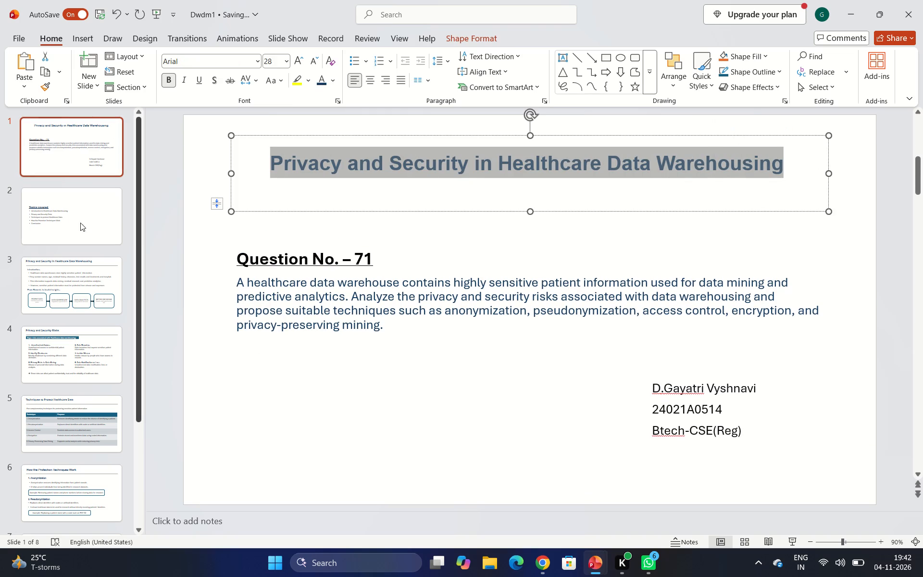
pyautogui.click(74, 219)
pyautogui.click(373, 191)
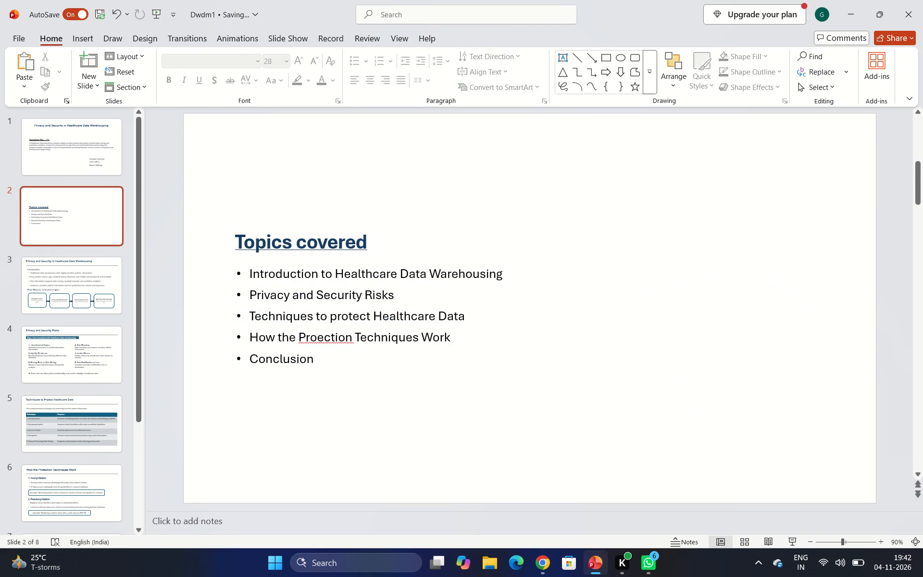
pyautogui.click(306, 193)
pyautogui.moveTo(306, 193); pyautogui.dragTo(323, 192)
pyautogui.hotkey('ctrl', 'v')
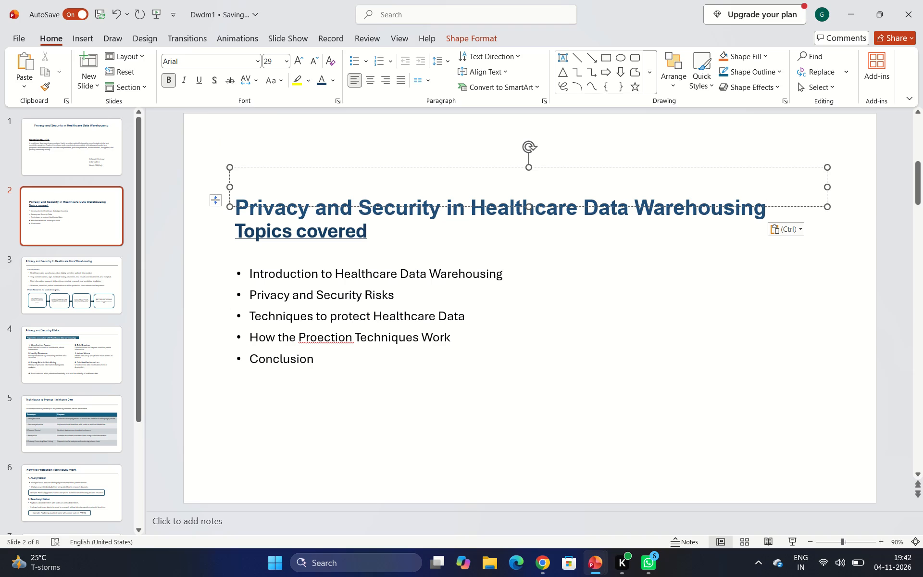
# Extend slide 2's title box downward to fit both heading lines and remove the blank lines above the pasted title.
pyautogui.moveTo(531, 205); pyautogui.dragTo(538, 226)
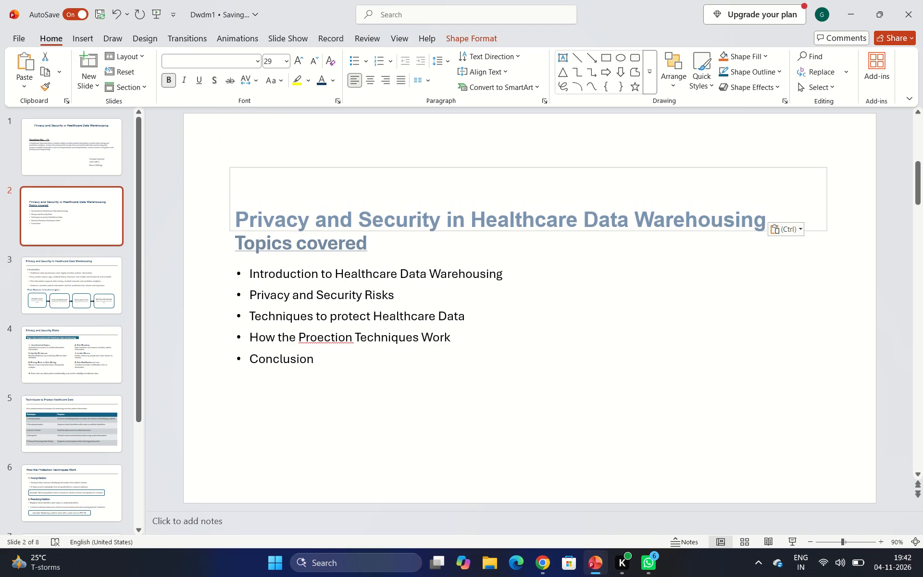
pyautogui.moveTo(538, 226); pyautogui.dragTo(541, 232)
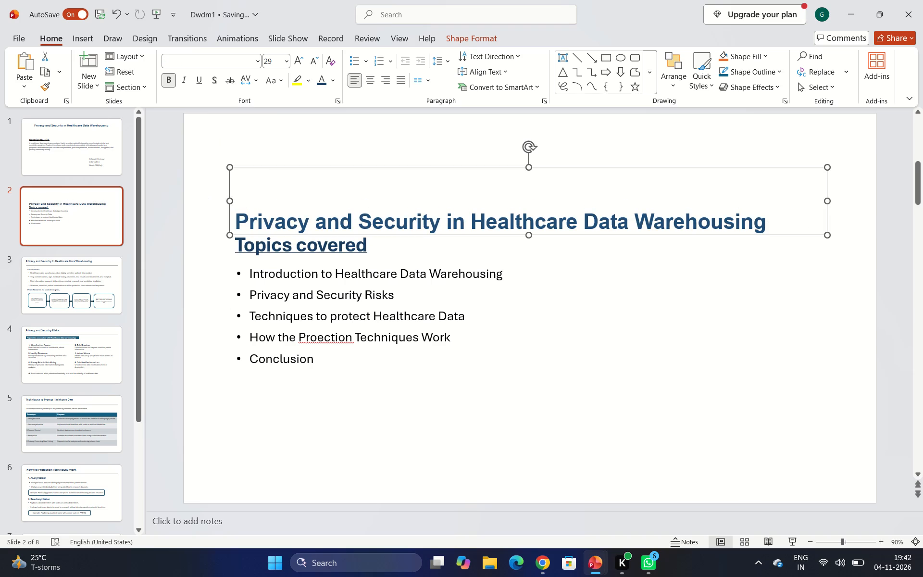
pyautogui.click(235, 221)
pyautogui.press('BackSpace')
pyautogui.press('BackSpace')
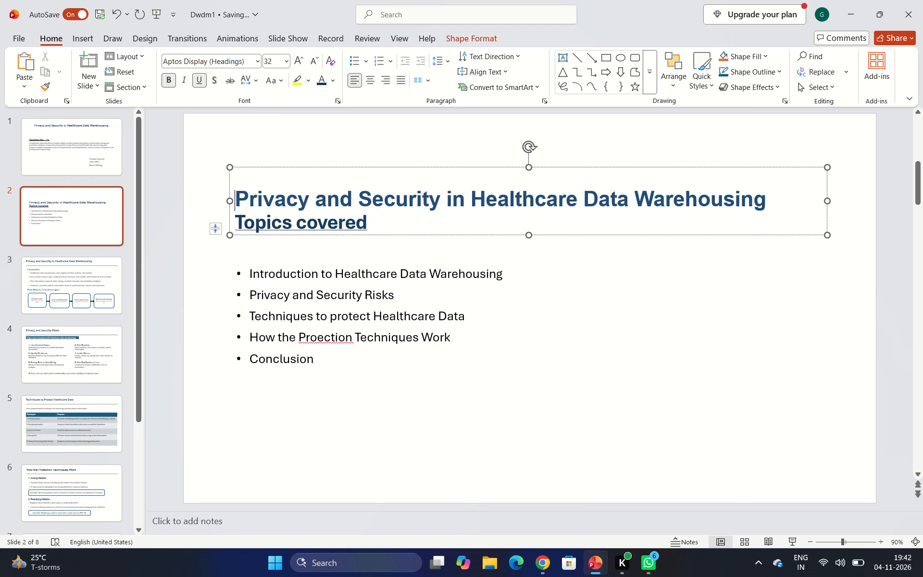
pyautogui.press('BackSpace')
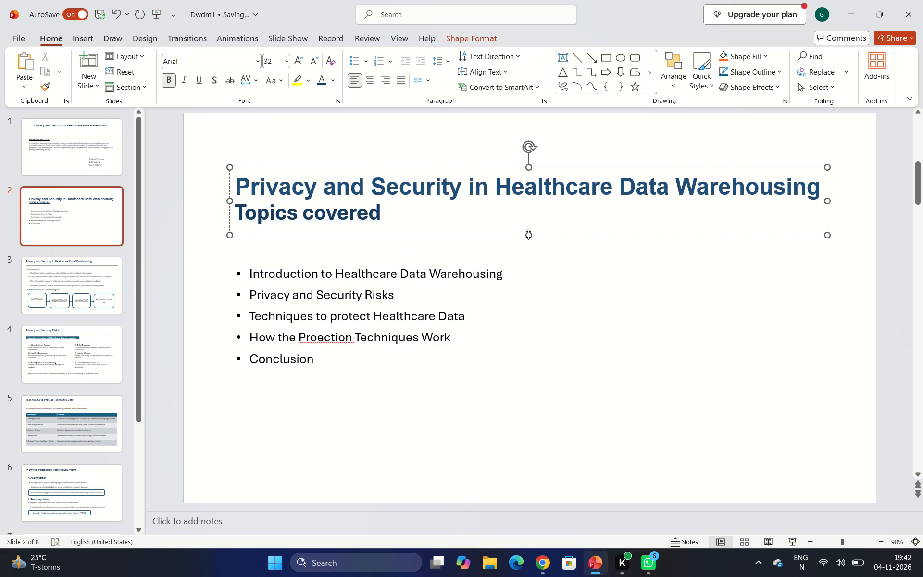
pyautogui.moveTo(528, 234); pyautogui.dragTo(531, 228)
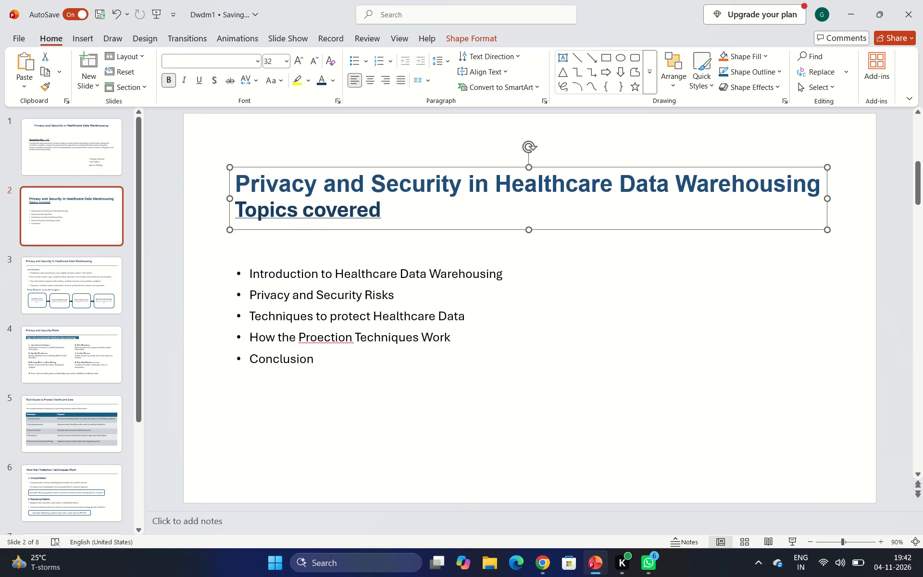
# Copy the "Topics covered" heading into its own text box and align it directly above the bullet list.
pyautogui.moveTo(239, 211); pyautogui.dragTo(248, 212)
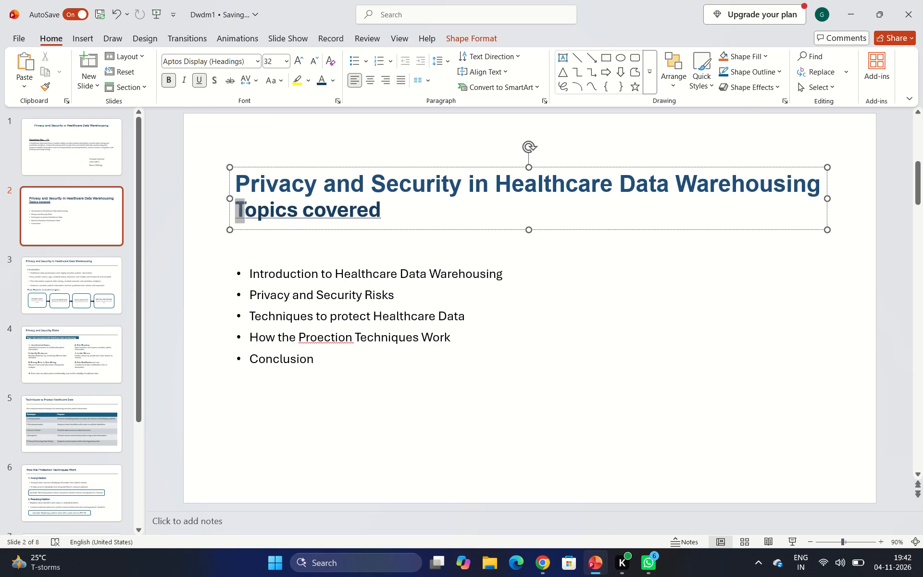
pyautogui.moveTo(248, 212); pyautogui.dragTo(390, 214)
pyautogui.hotkey('ctrl', 'c')
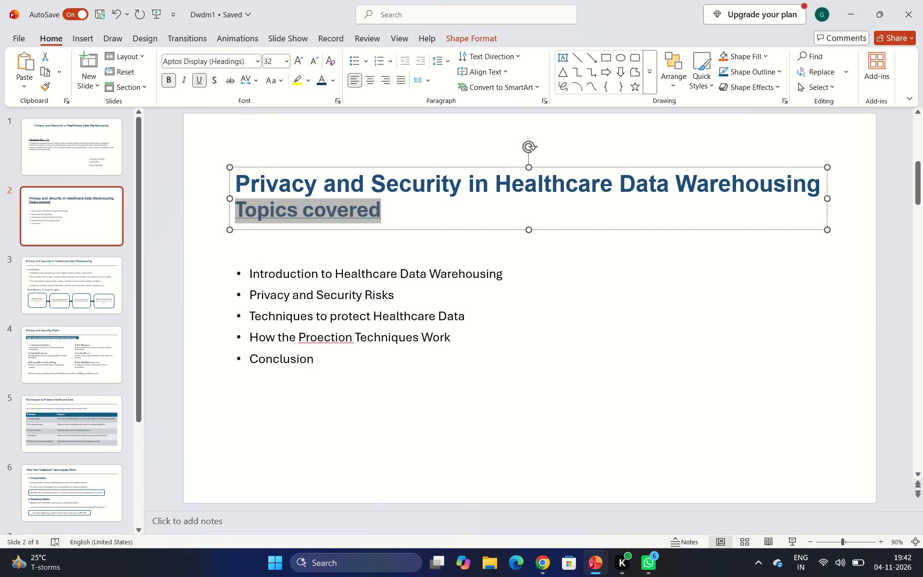
pyautogui.click(249, 255)
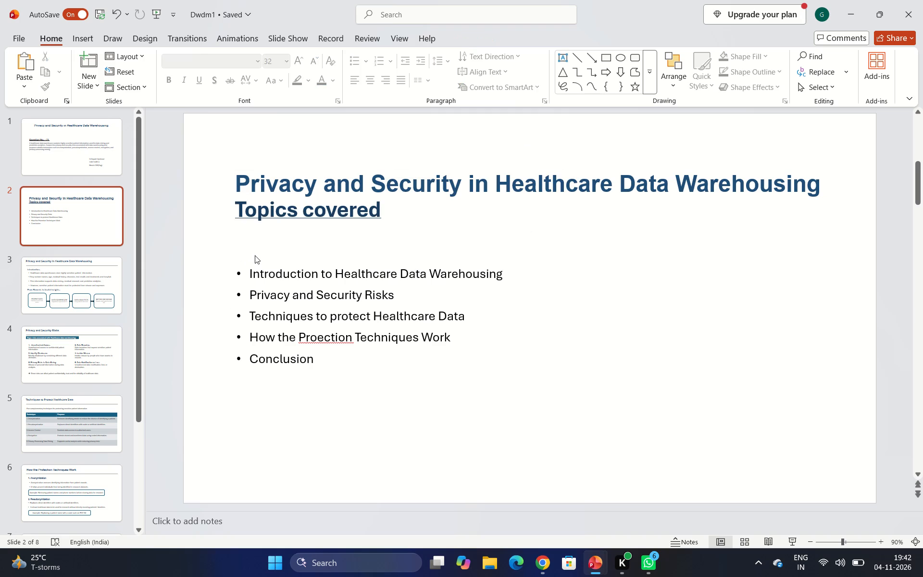
pyautogui.hotkey('ctrl', 'v')
pyautogui.moveTo(504, 314); pyautogui.dragTo(409, 263)
pyautogui.moveTo(593, 307); pyautogui.dragTo(410, 266)
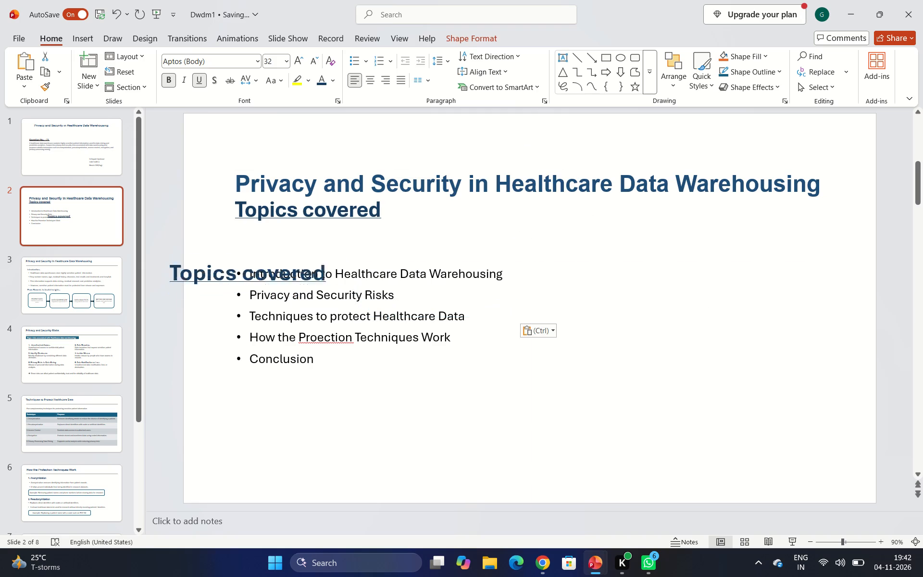
pyautogui.moveTo(410, 266); pyautogui.dragTo(464, 246)
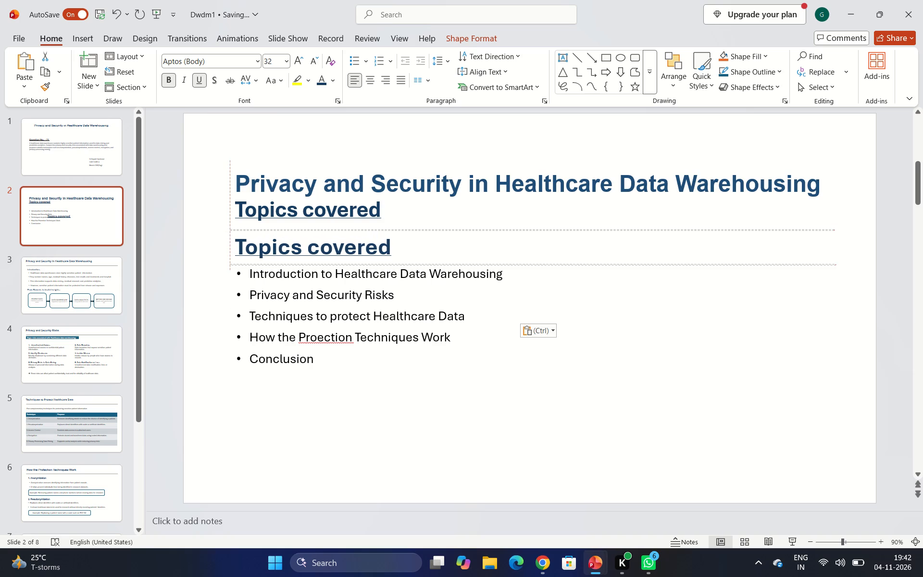
pyautogui.moveTo(464, 246); pyautogui.dragTo(461, 246)
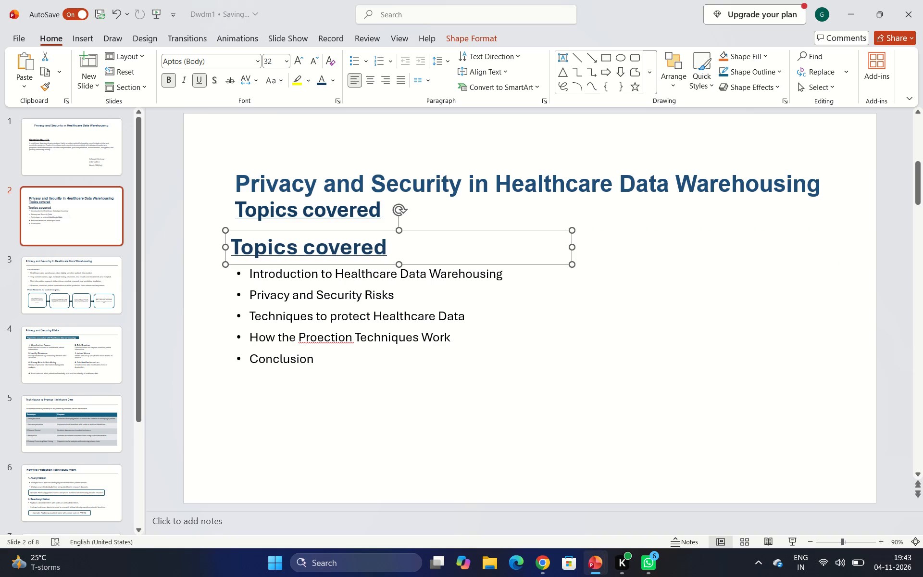
pyautogui.click(449, 243)
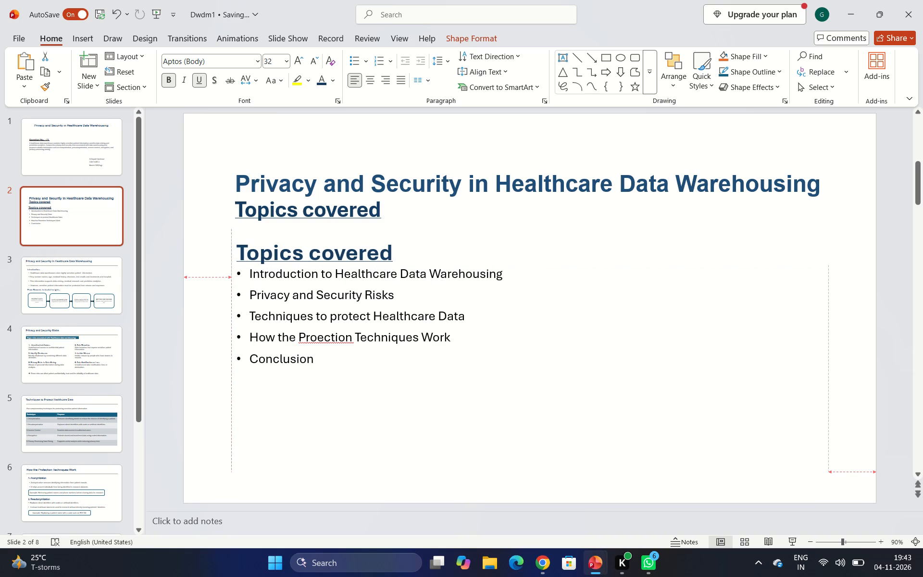
pyautogui.click(452, 243)
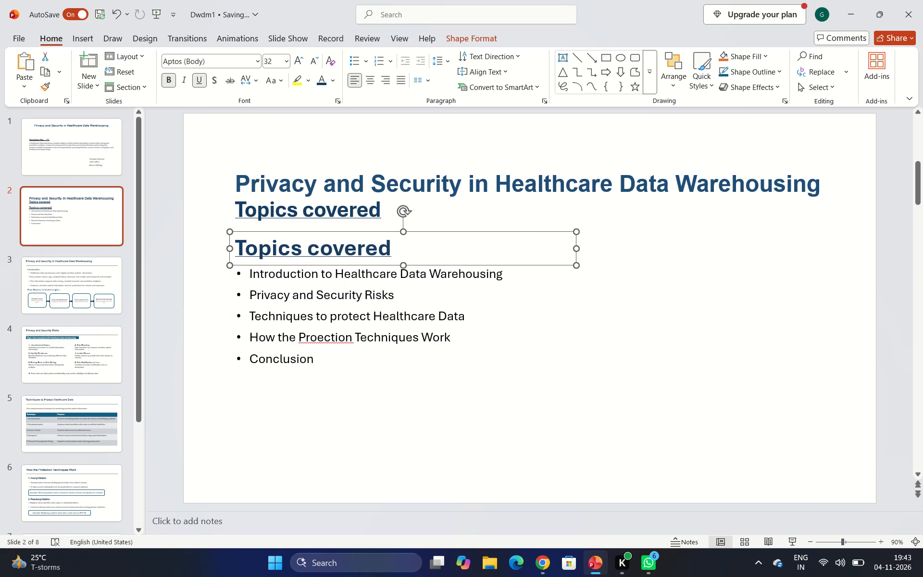
# Delete the original "Topics covered" text from the title box on slide 2.
pyautogui.click(378, 221)
pyautogui.press('BackSpace')
pyautogui.press('BackSpace')
pyautogui.press('BackSpace')
pyautogui.press('BackSpace')
pyautogui.press('BackSpace')
pyautogui.press('BackSpace')
pyautogui.press('BackSpace')
pyautogui.press('BackSpace')
pyautogui.press('BackSpace')
pyautogui.press('BackSpace')
pyautogui.press('BackSpace')
pyautogui.press('BackSpace')
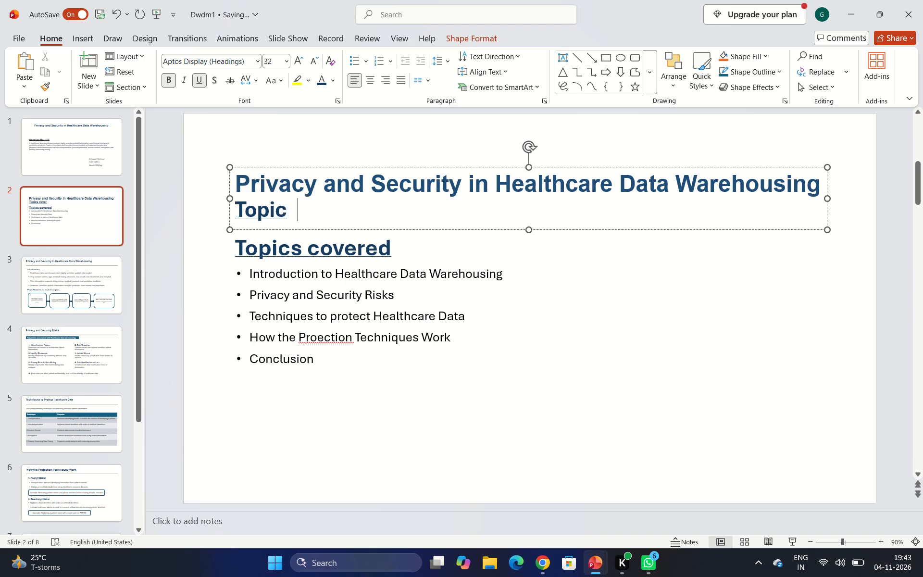
pyautogui.press('BackSpace')
pyautogui.press('BackSpace')
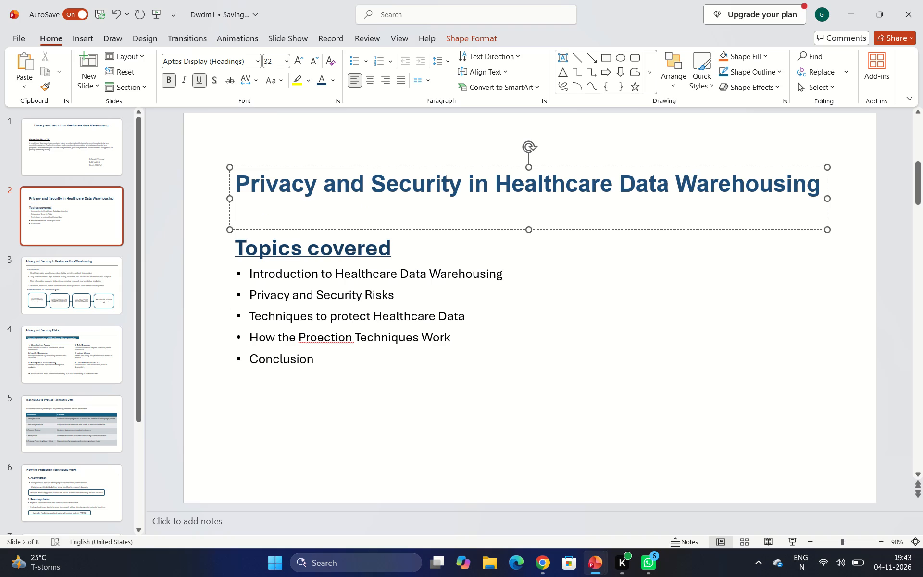
pyautogui.click(524, 374)
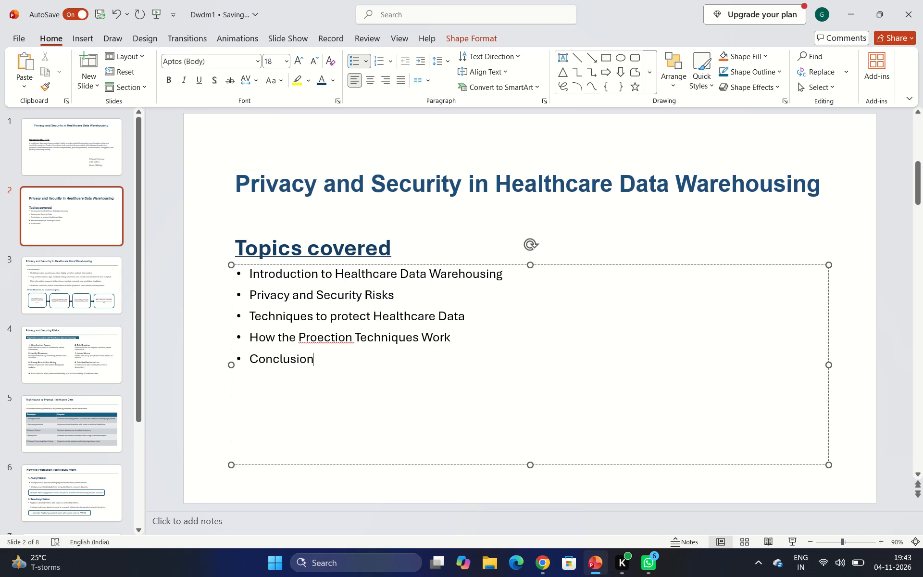
# Compare the title layout of slide 2 with the titles and dividers on slides 3 and 4.
pyautogui.click(425, 175)
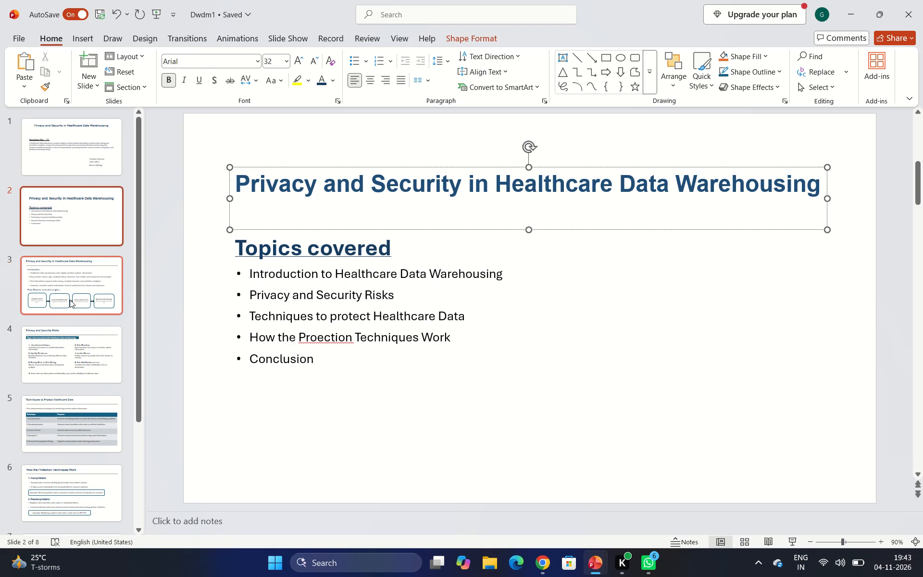
pyautogui.click(70, 300)
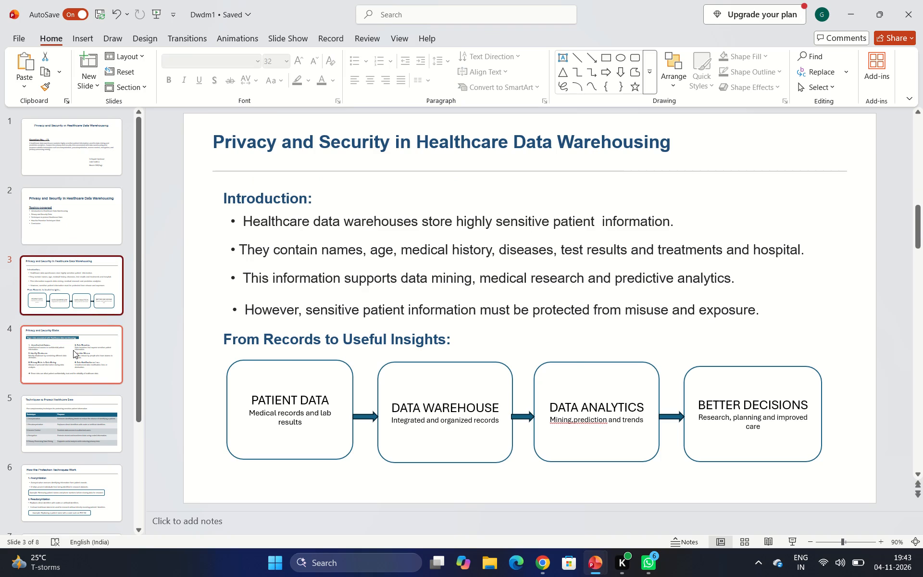
pyautogui.click(73, 350)
pyautogui.click(70, 230)
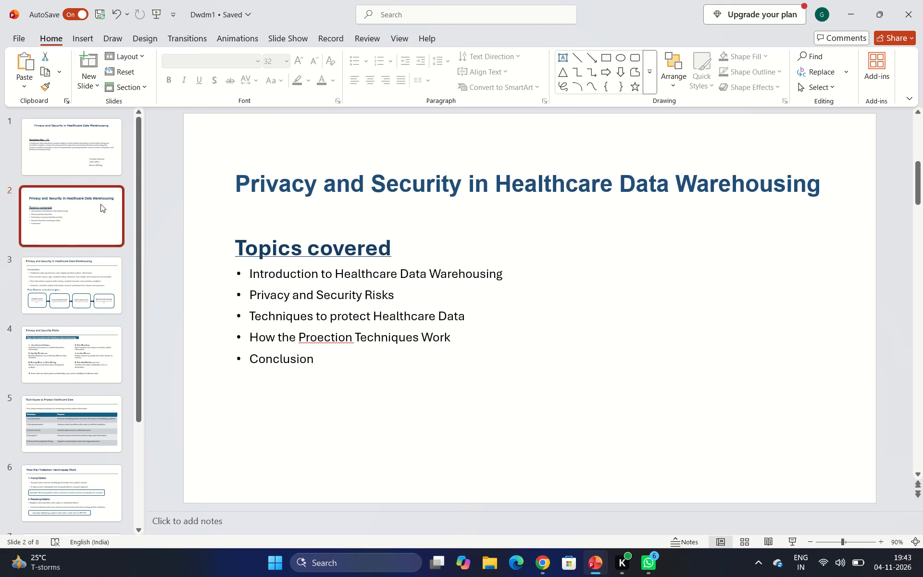
pyautogui.click(242, 195)
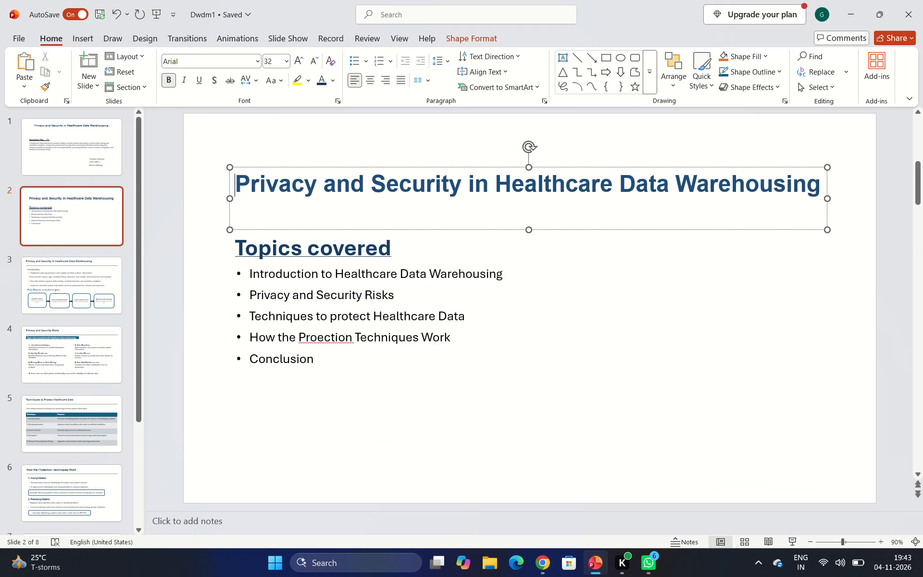
pyautogui.moveTo(241, 187); pyautogui.dragTo(631, 221)
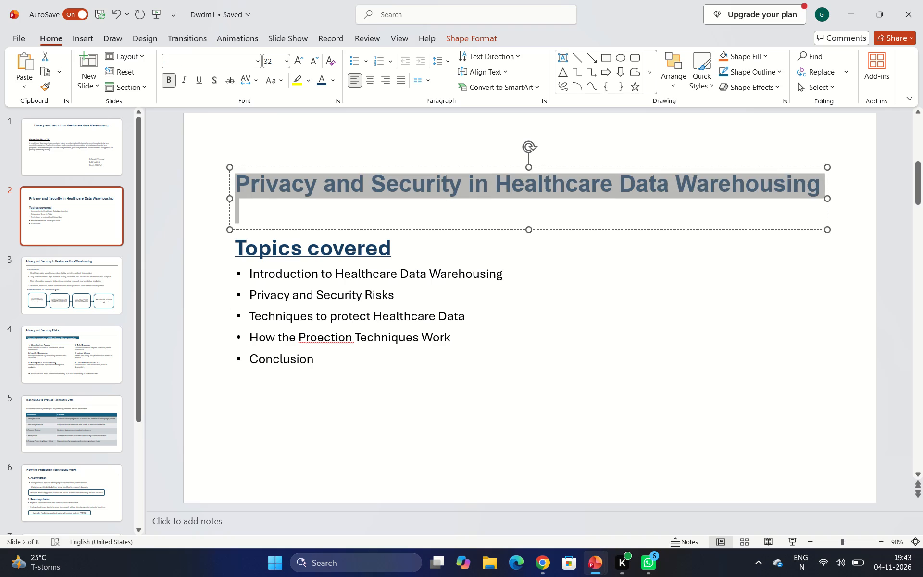
pyautogui.moveTo(631, 221); pyautogui.dragTo(654, 215)
pyautogui.click(604, 197)
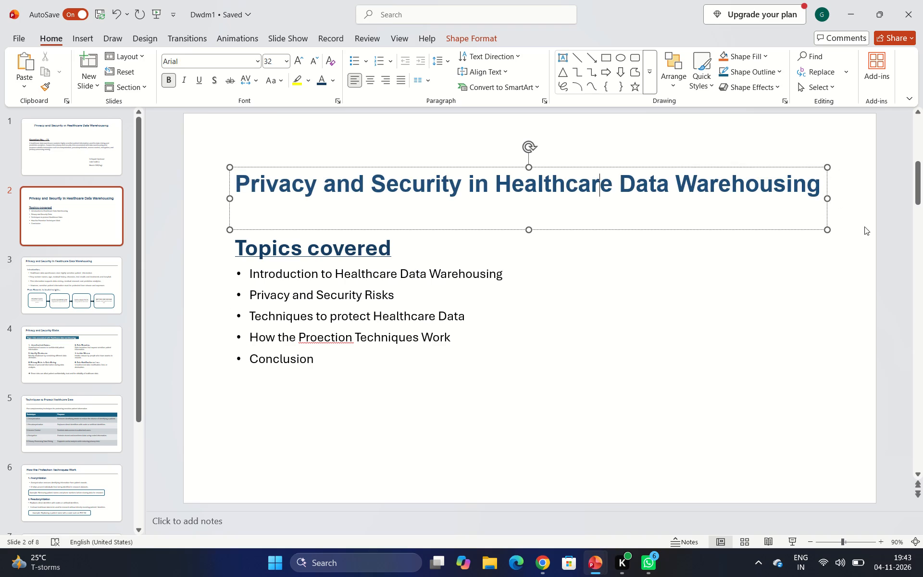
# Insert a line break after the presentation title in slide 2's title box.
pyautogui.click(821, 190)
pyautogui.press('Return')
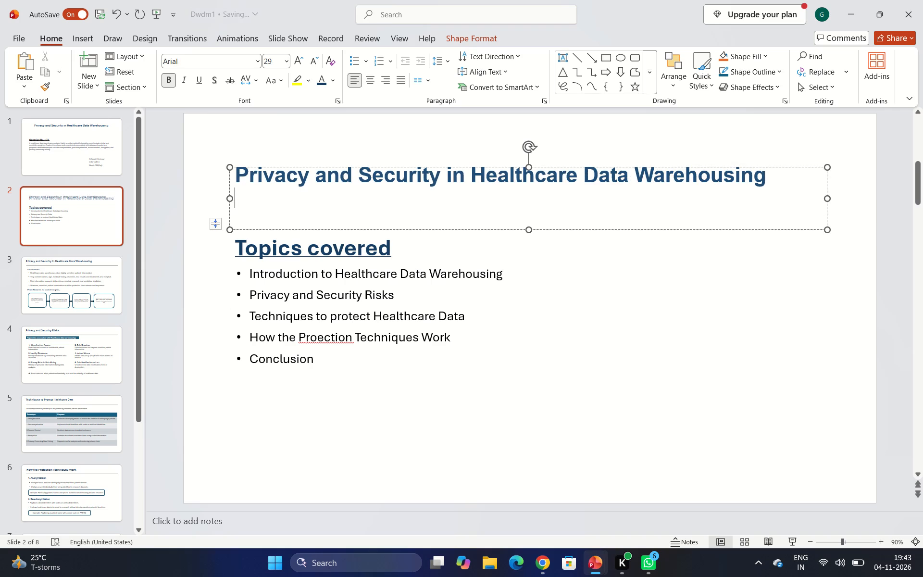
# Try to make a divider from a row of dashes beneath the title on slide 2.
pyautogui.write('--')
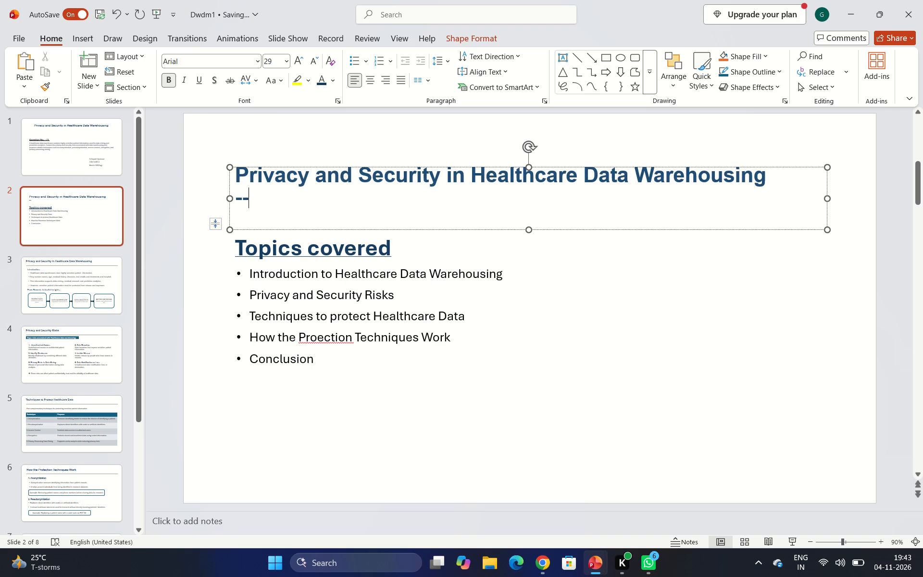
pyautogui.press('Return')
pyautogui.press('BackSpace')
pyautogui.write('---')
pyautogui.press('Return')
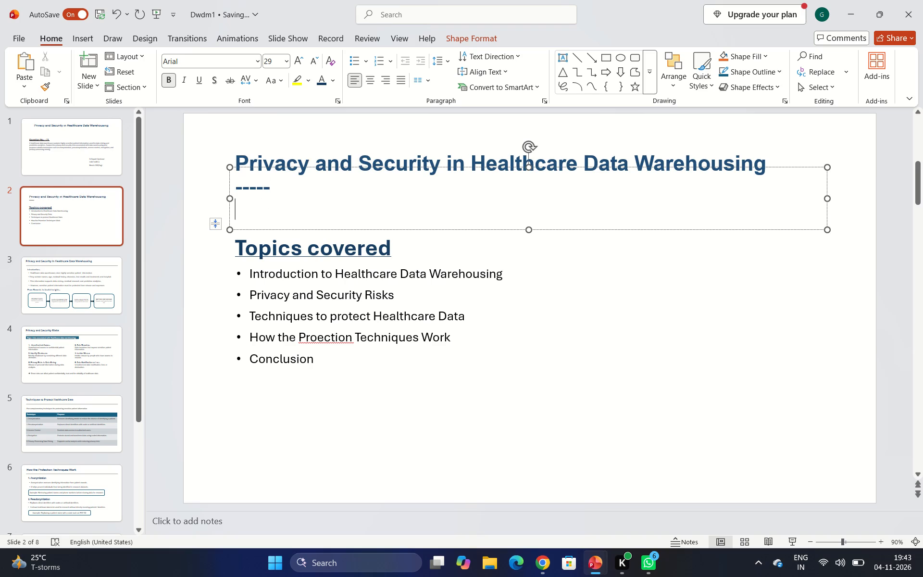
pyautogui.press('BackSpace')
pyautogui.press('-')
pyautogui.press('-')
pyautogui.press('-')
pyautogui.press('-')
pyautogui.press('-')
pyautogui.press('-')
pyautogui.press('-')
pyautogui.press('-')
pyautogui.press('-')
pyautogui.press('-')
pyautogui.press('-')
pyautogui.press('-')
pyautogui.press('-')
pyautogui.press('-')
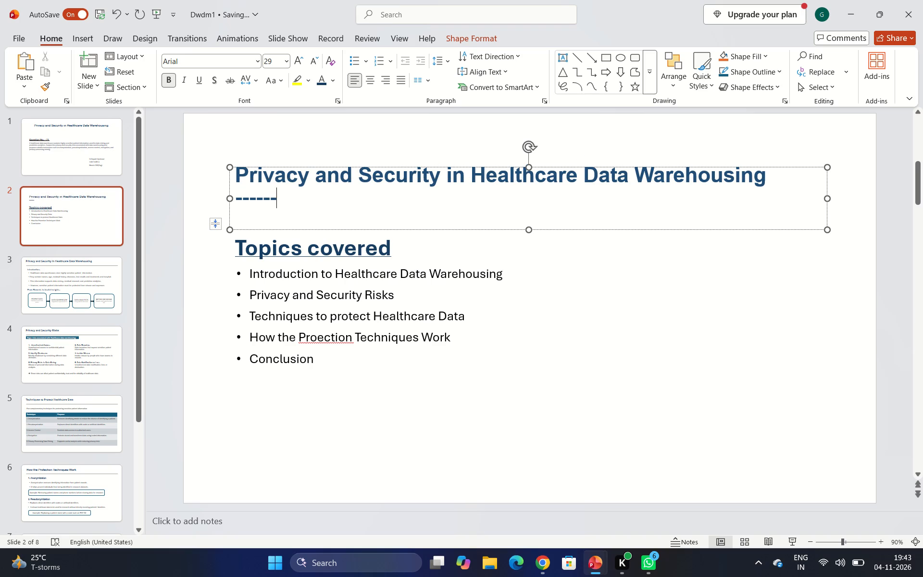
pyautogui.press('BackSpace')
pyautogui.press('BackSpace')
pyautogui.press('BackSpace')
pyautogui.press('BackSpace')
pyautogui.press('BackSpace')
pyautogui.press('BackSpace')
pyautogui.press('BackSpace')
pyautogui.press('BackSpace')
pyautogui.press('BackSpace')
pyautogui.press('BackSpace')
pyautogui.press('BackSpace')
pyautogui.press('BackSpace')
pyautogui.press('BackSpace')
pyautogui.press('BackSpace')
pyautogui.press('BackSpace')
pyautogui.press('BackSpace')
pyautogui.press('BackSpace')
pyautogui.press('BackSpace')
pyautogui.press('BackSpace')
# Indent the presentation title on slide 2 with three leading spaces, moving it closer to the slide's center.
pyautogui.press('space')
pyautogui.click(237, 179)
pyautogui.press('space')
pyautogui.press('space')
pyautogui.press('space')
pyautogui.click(451, 349)
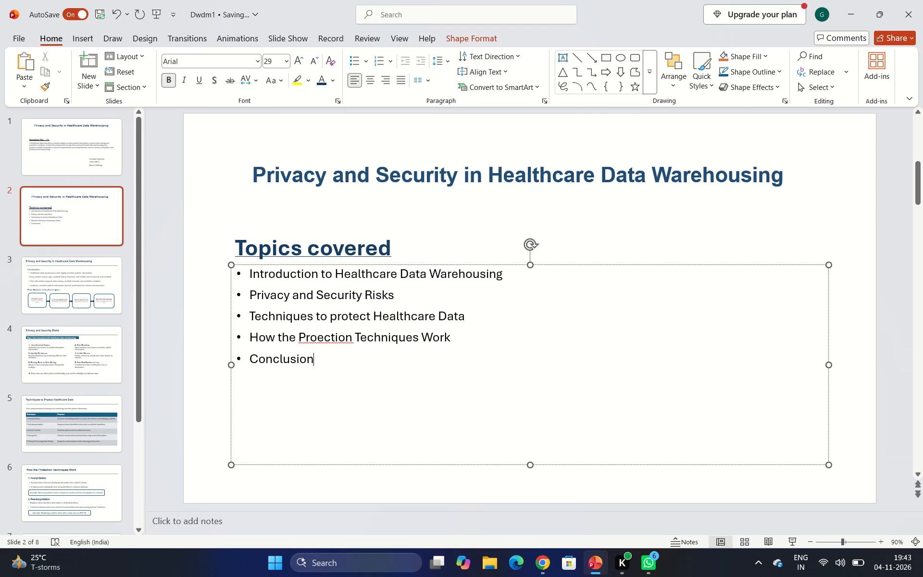
pyautogui.click(567, 426)
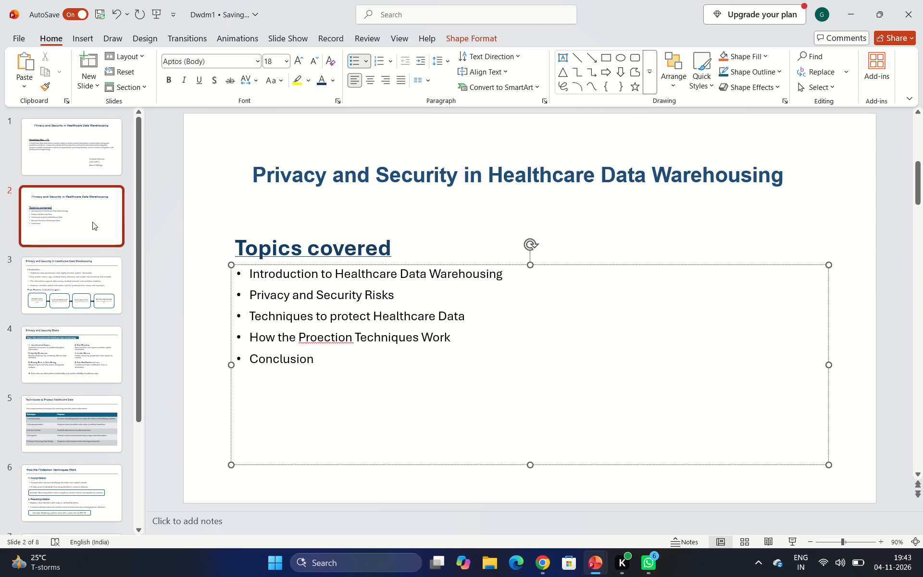
# Review the presentation's slides from the opening question slide through to the Conclusion slide.
pyautogui.click(91, 138)
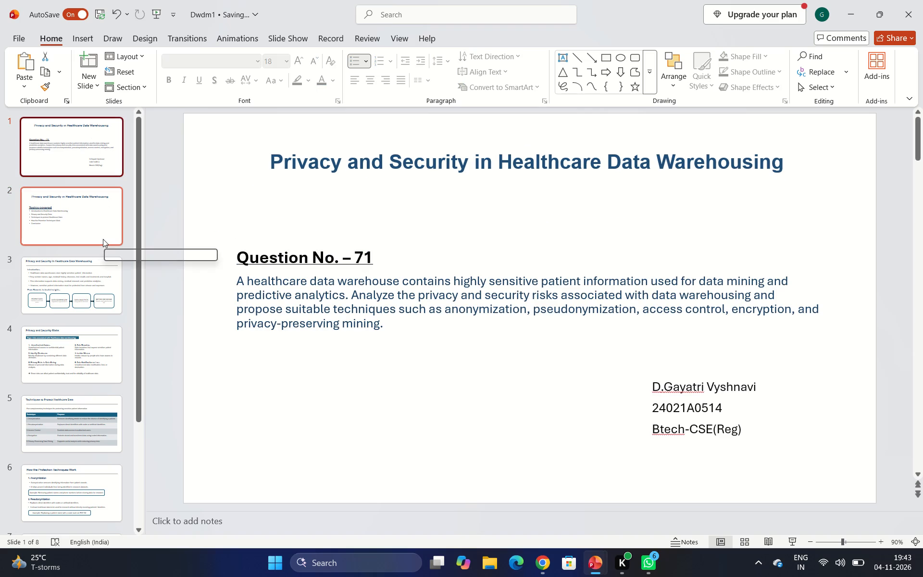
pyautogui.click(103, 239)
pyautogui.click(83, 297)
pyautogui.click(83, 375)
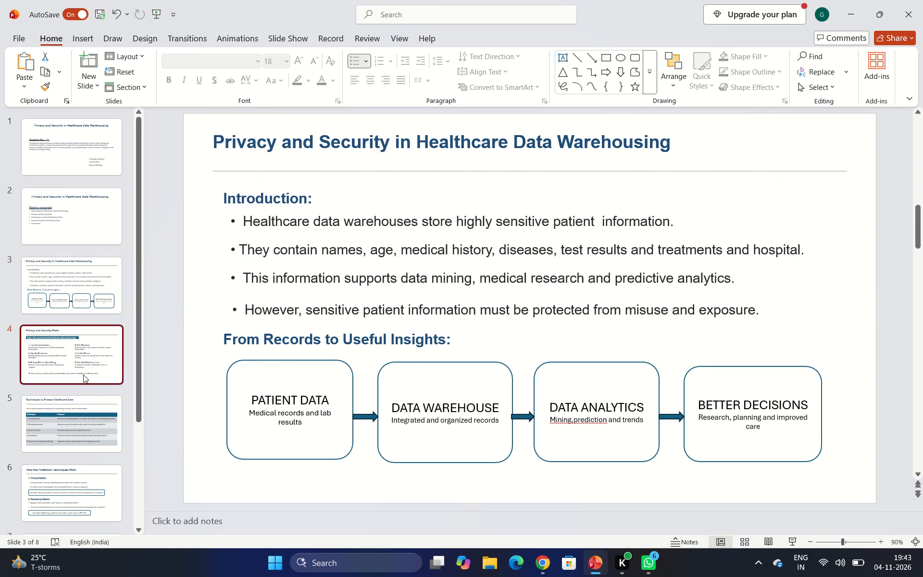
pyautogui.click(89, 426)
pyautogui.click(80, 372)
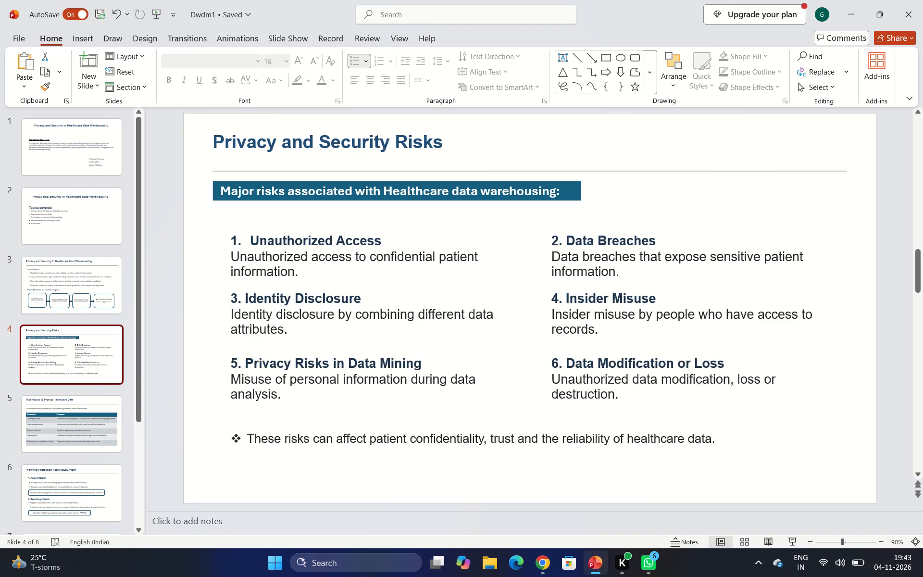
pyautogui.click(232, 237)
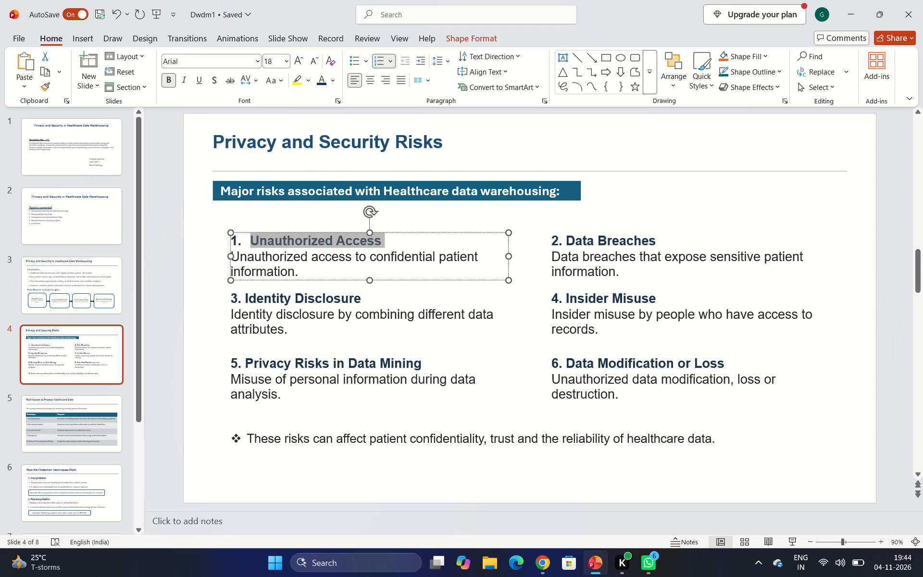
pyautogui.click(347, 313)
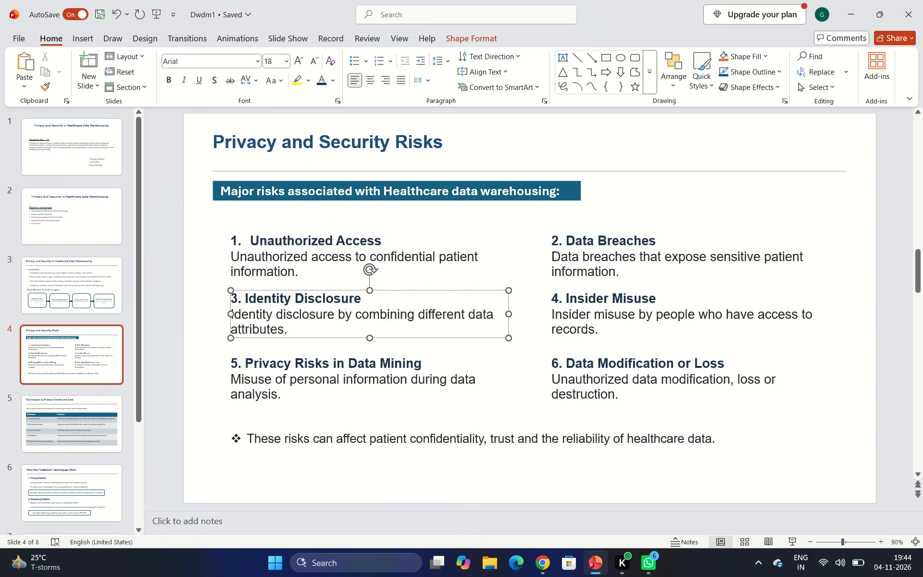
pyautogui.click(77, 421)
pyautogui.scroll(-1, 77, 421)
pyautogui.click(71, 383)
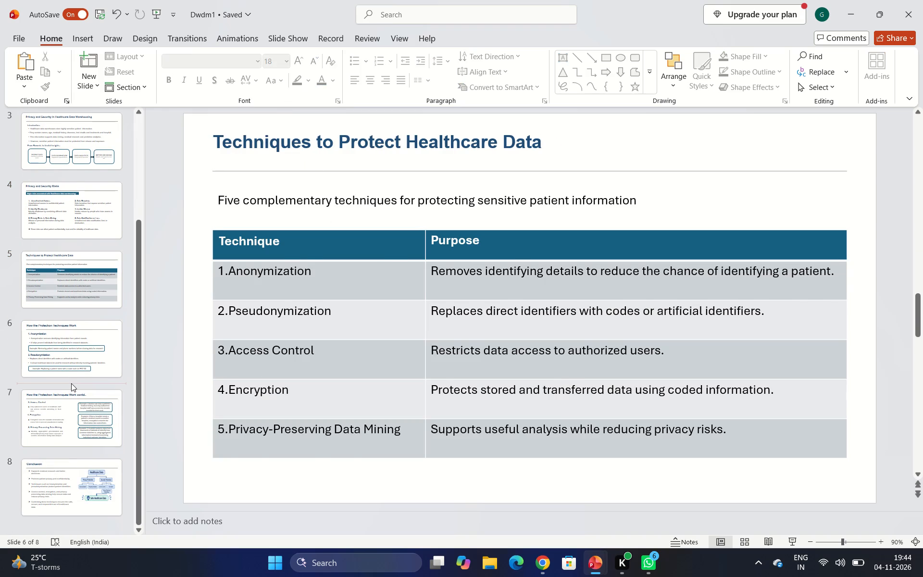
pyautogui.click(78, 423)
pyautogui.click(71, 357)
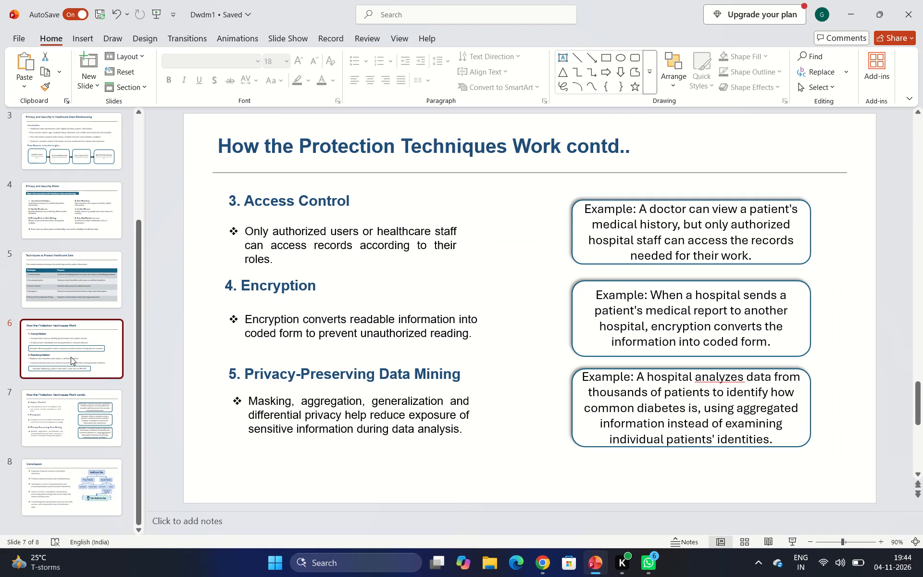
pyautogui.click(85, 496)
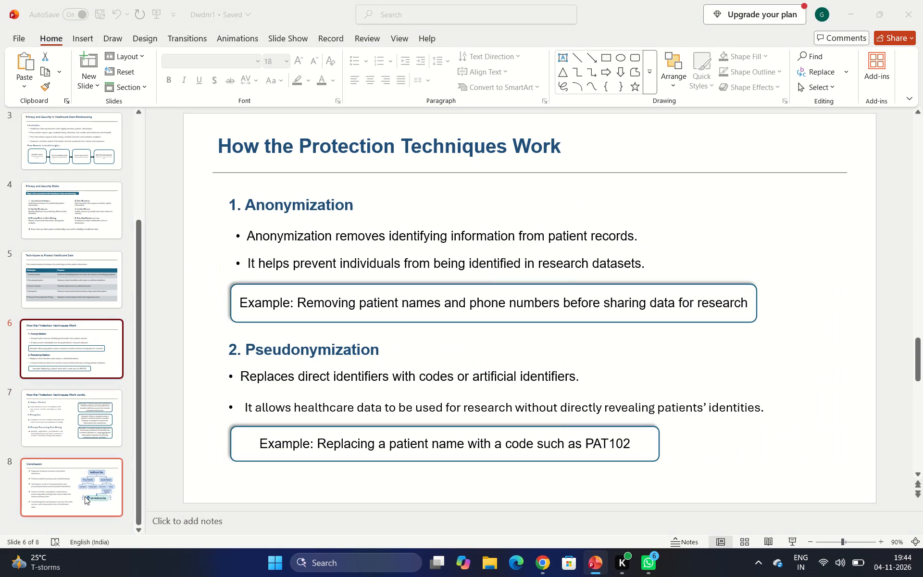
pyautogui.click(83, 514)
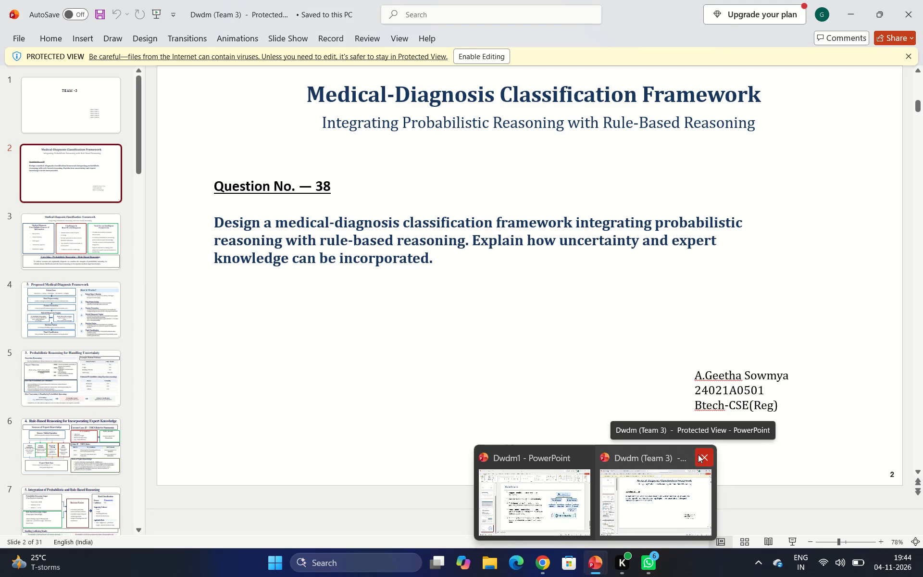
pyautogui.click(327, 444)
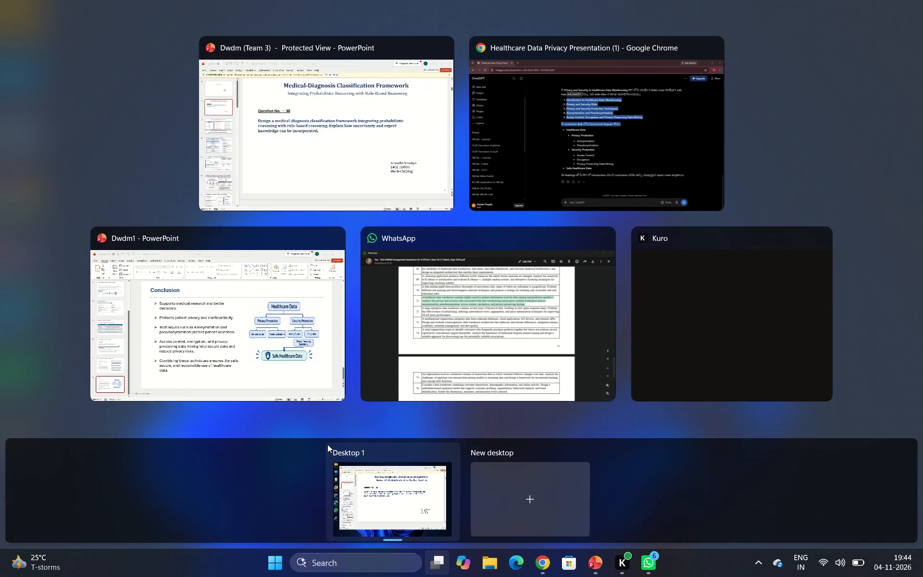
pyautogui.click(260, 374)
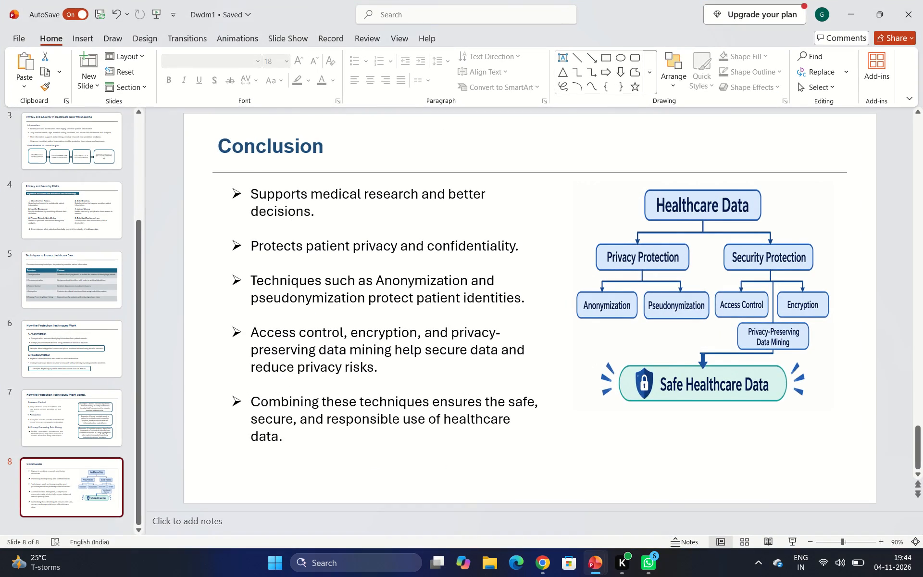
# Save the Dwdm1 presentation.
pyautogui.click(597, 381)
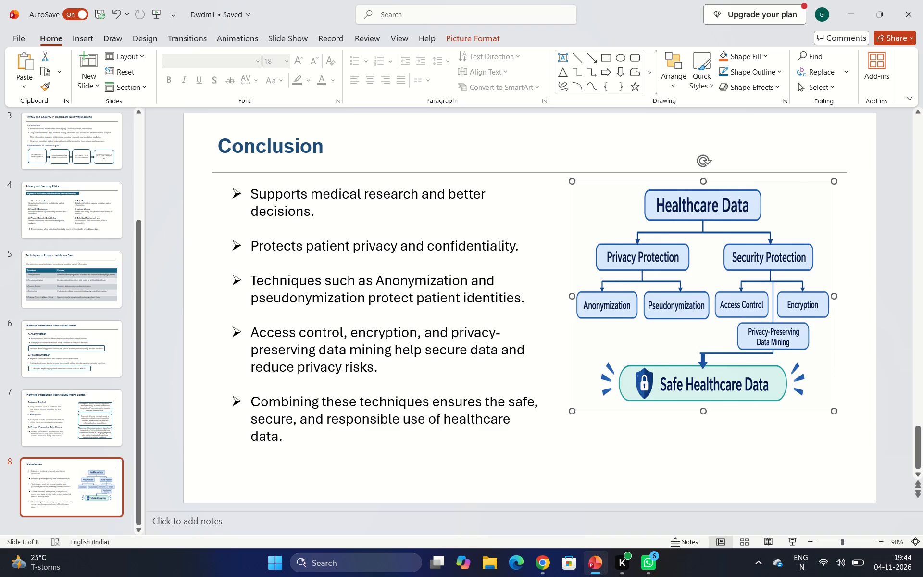
pyautogui.click(597, 381)
pyautogui.click(101, 16)
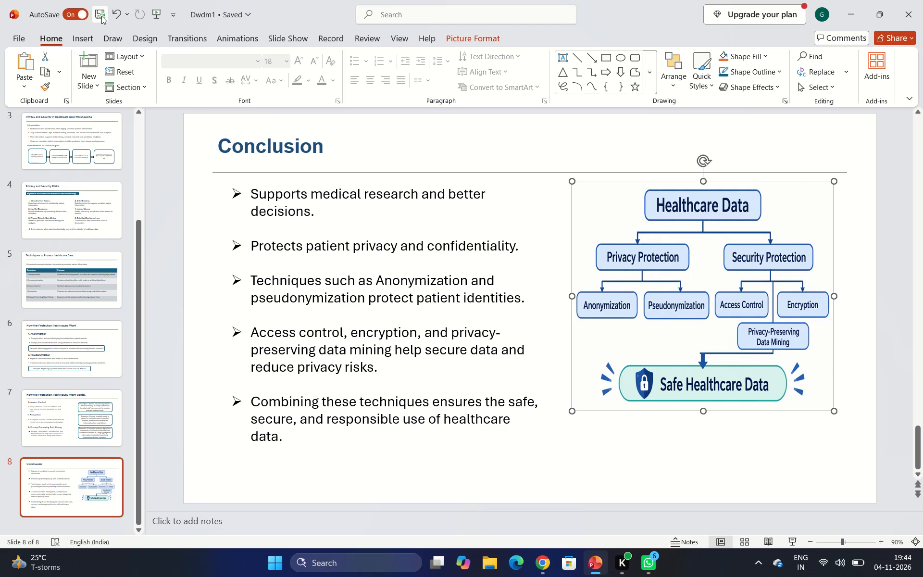
pyautogui.click(99, 11)
pyautogui.doubleClick(99, 11)
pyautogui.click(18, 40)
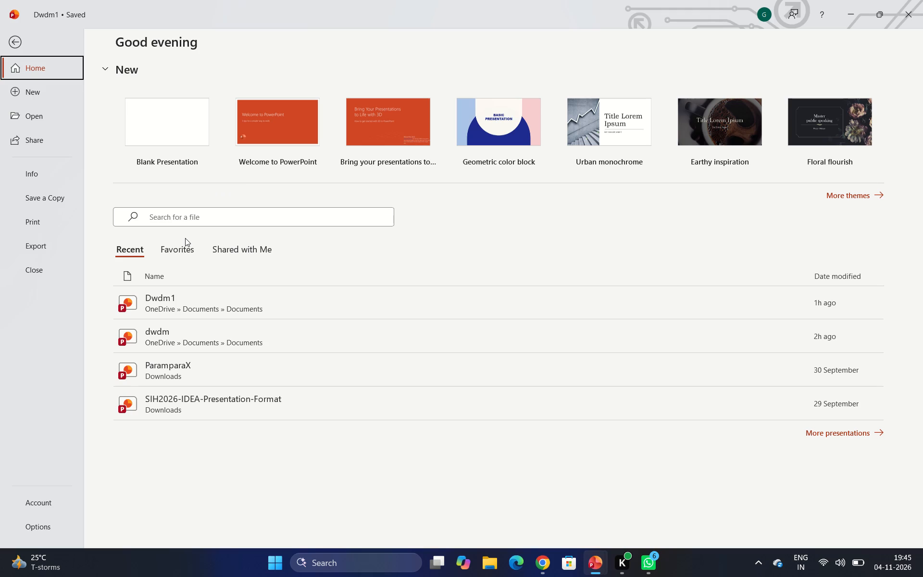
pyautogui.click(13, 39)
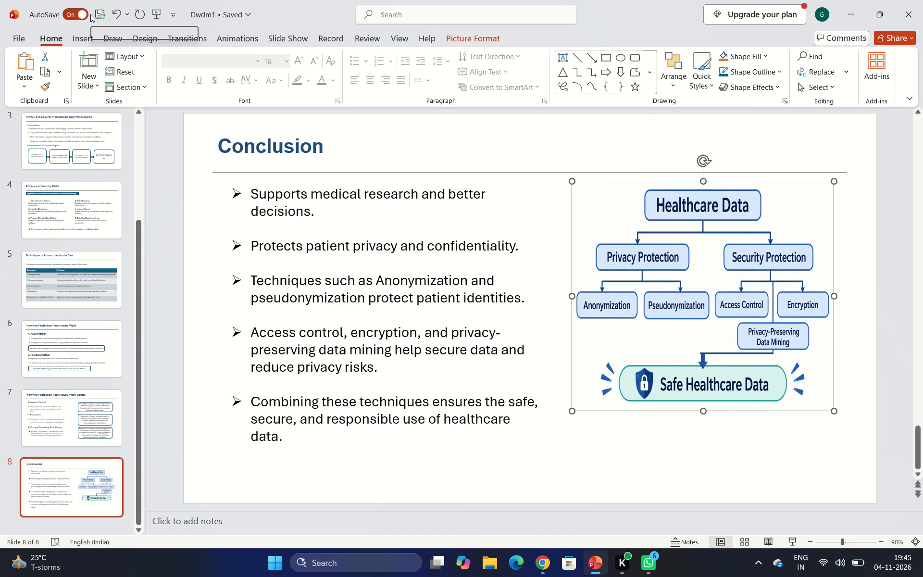
# Turn AutoSave off for the Dwdm1 presentation and save it manually.
pyautogui.click(86, 13)
pyautogui.click(101, 9)
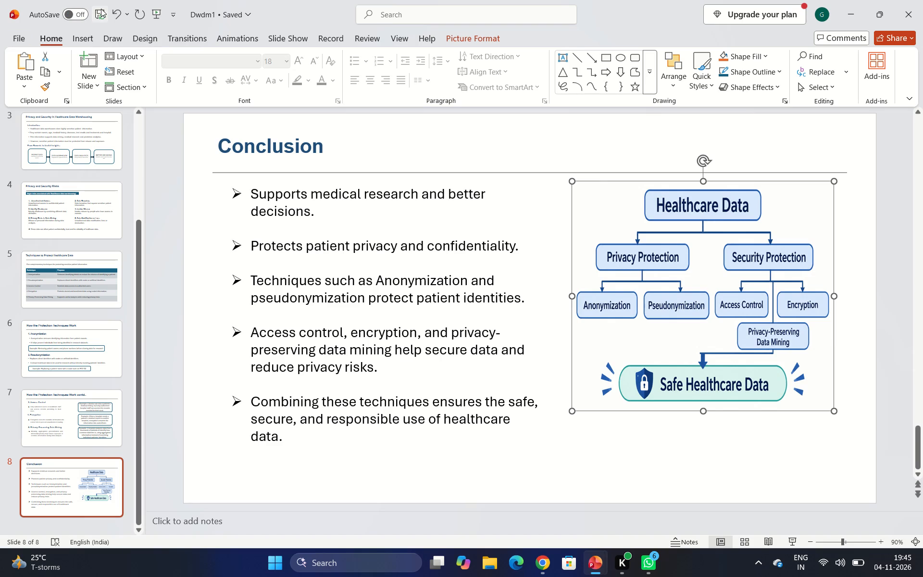
pyautogui.click(100, 10)
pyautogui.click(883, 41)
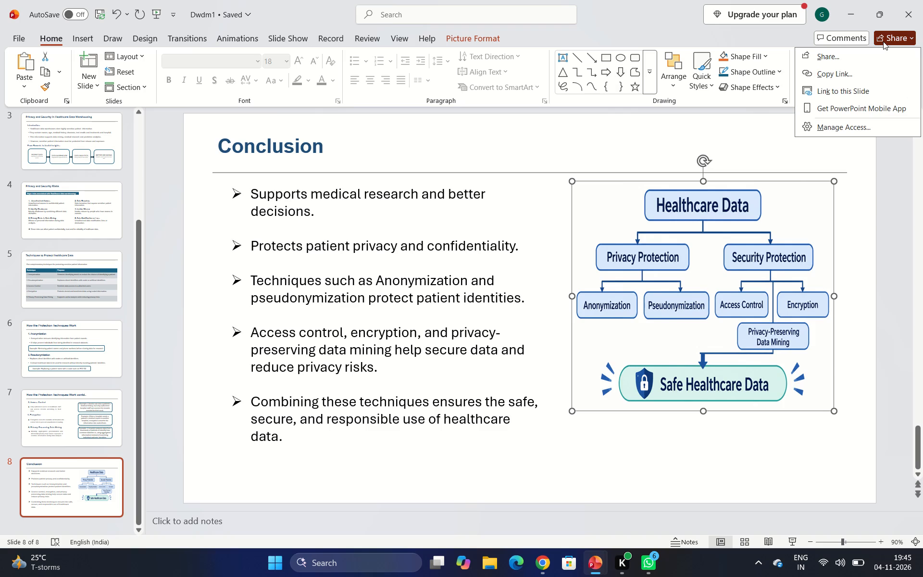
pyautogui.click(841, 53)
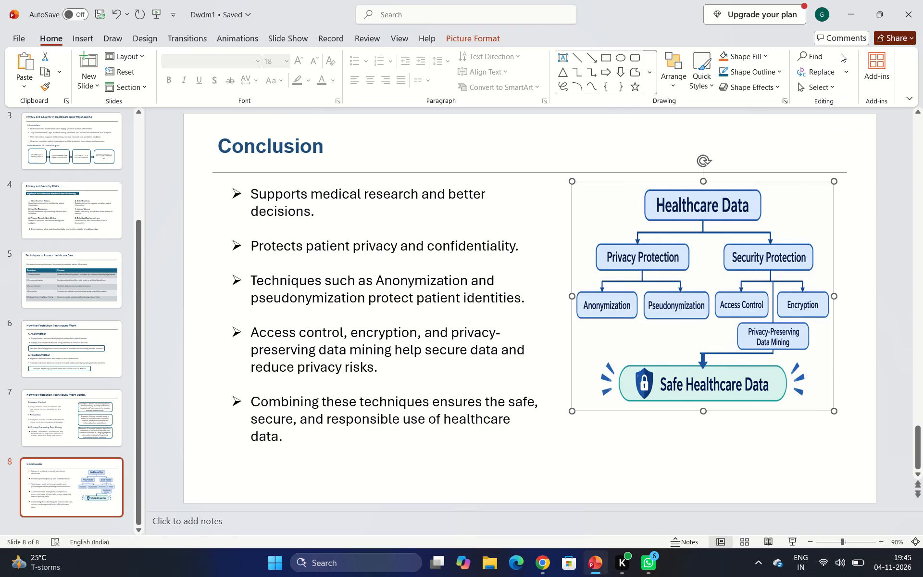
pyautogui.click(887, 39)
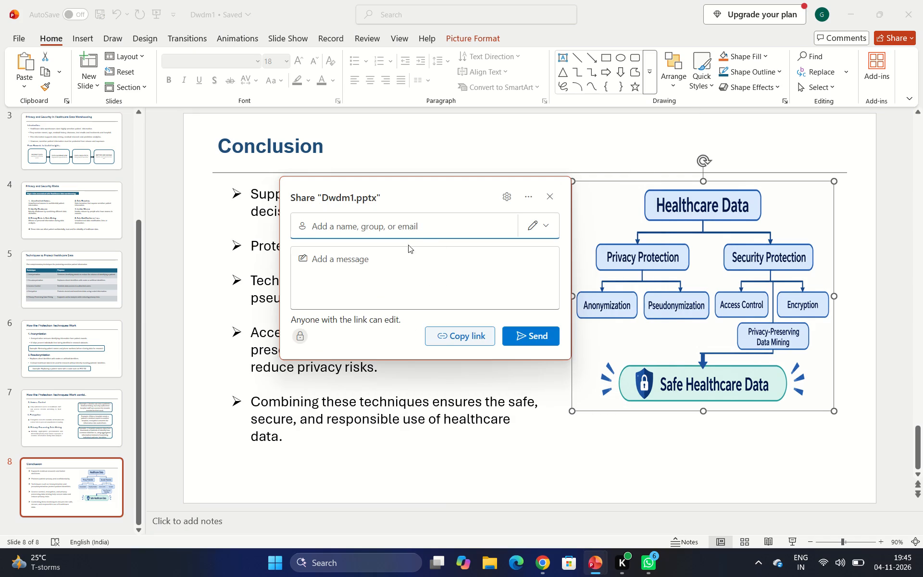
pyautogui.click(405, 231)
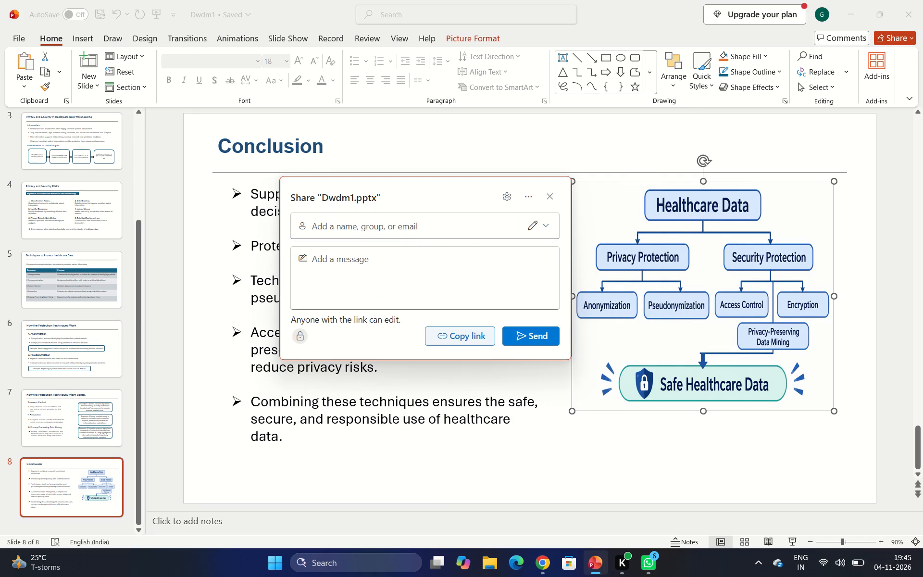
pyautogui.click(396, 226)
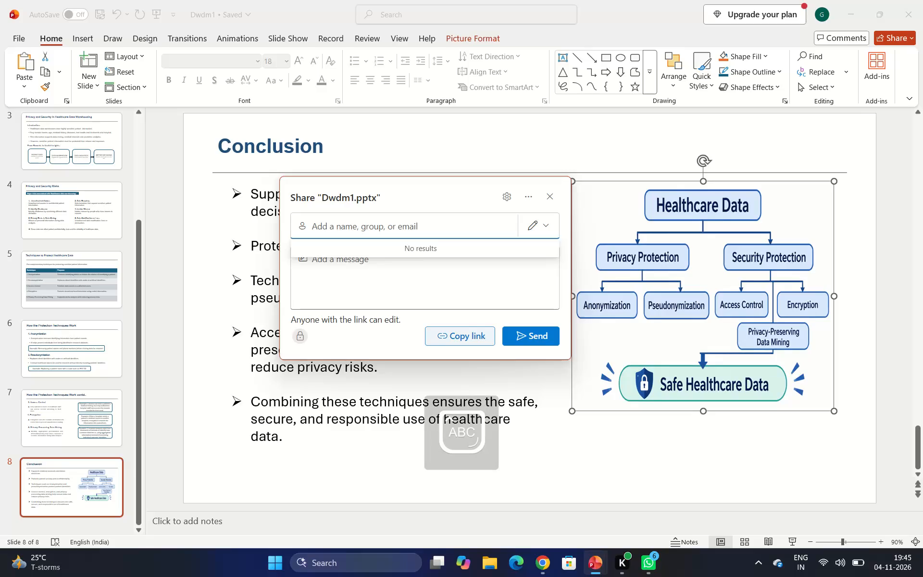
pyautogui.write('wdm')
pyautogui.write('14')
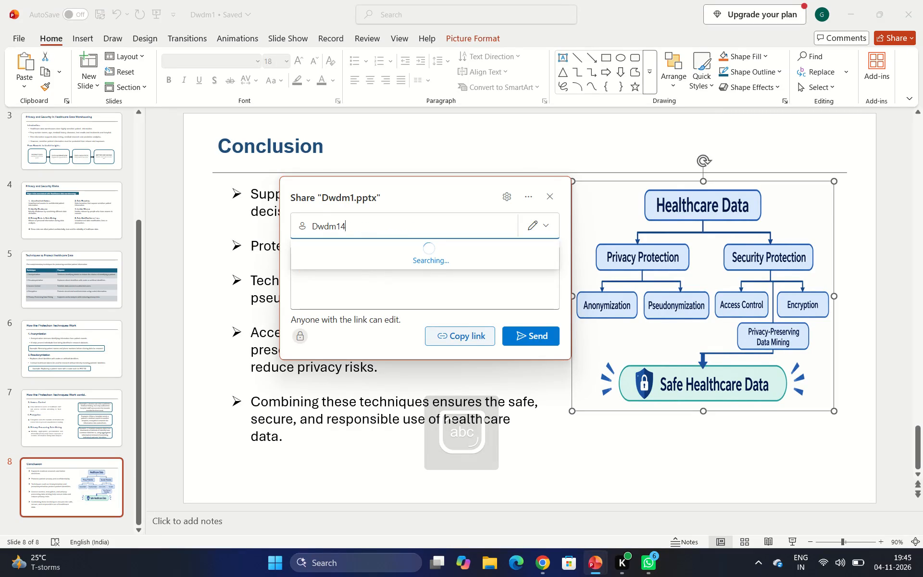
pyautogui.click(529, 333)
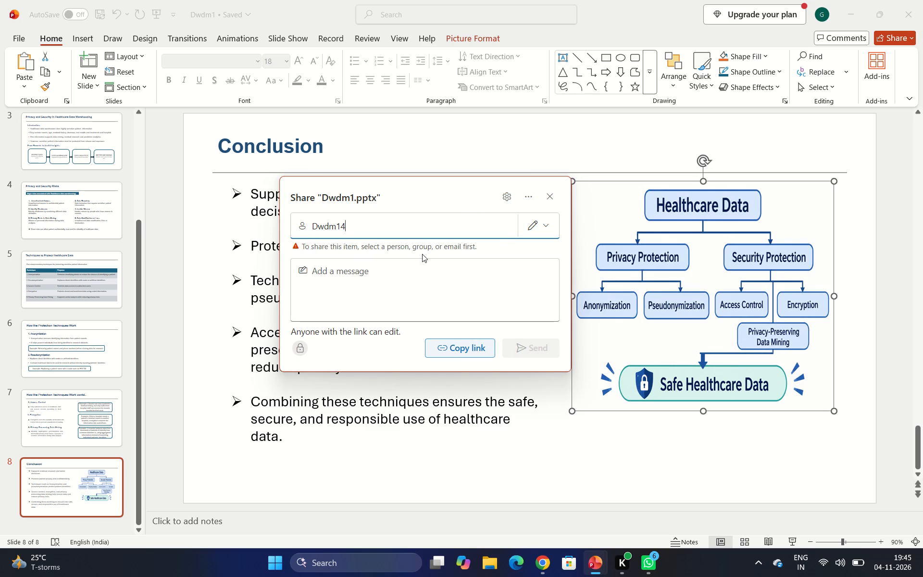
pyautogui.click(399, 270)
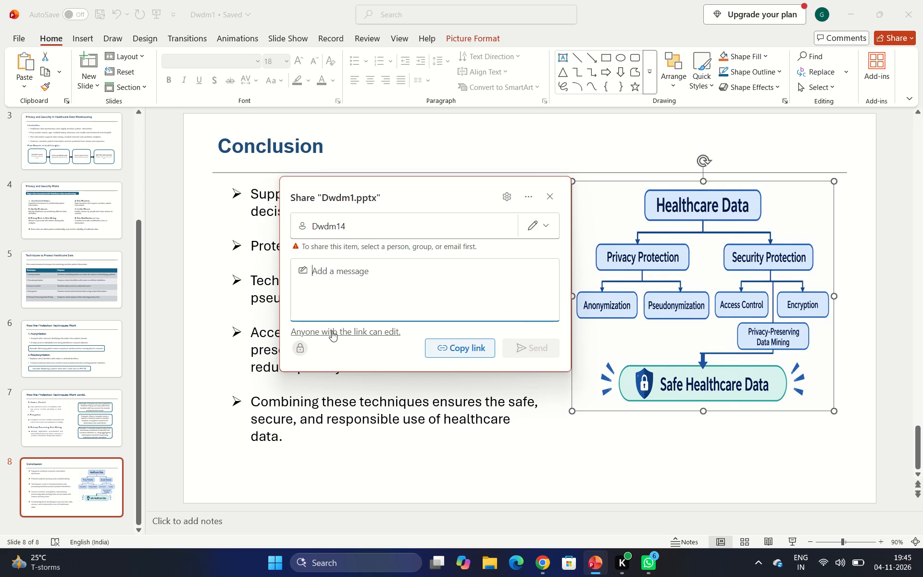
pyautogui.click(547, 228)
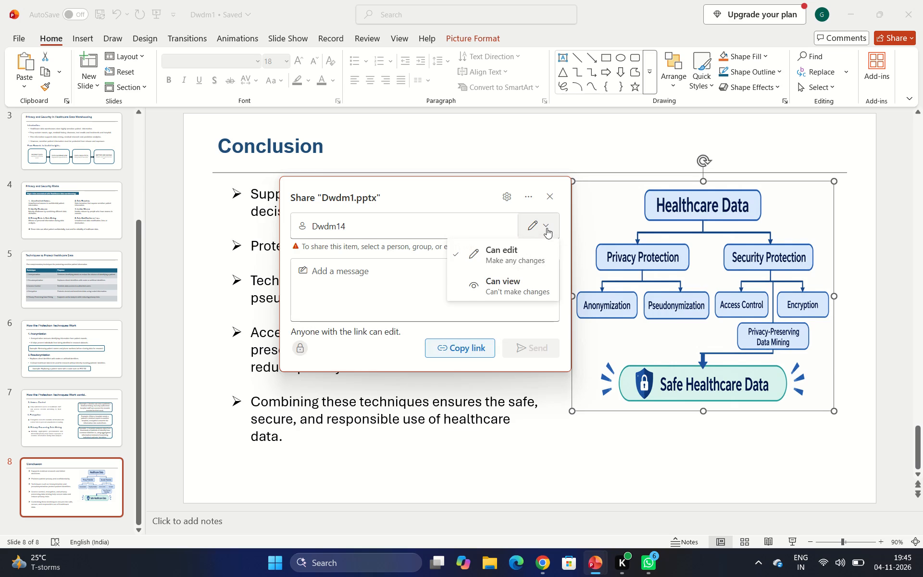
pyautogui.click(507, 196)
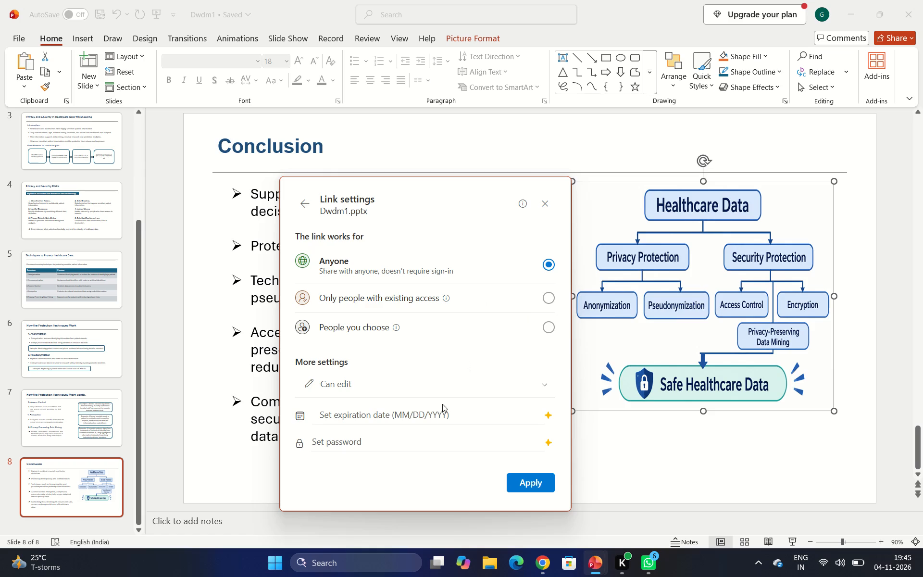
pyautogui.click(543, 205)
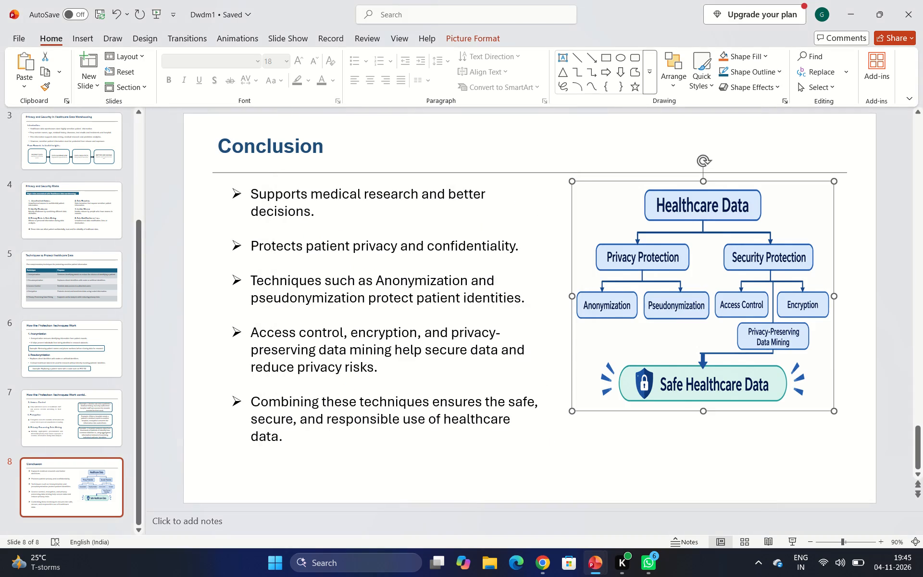
# Save the presentation and rename its file as Dwdm14, keeping it in the OneDrive Documents folder.
pyautogui.click(102, 13)
pyautogui.click(248, 17)
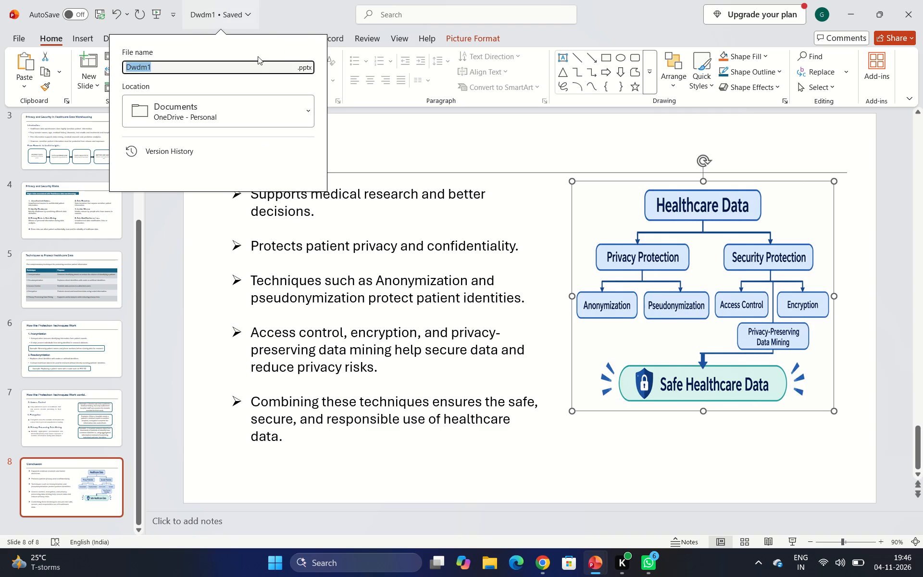
pyautogui.press('BackSpace')
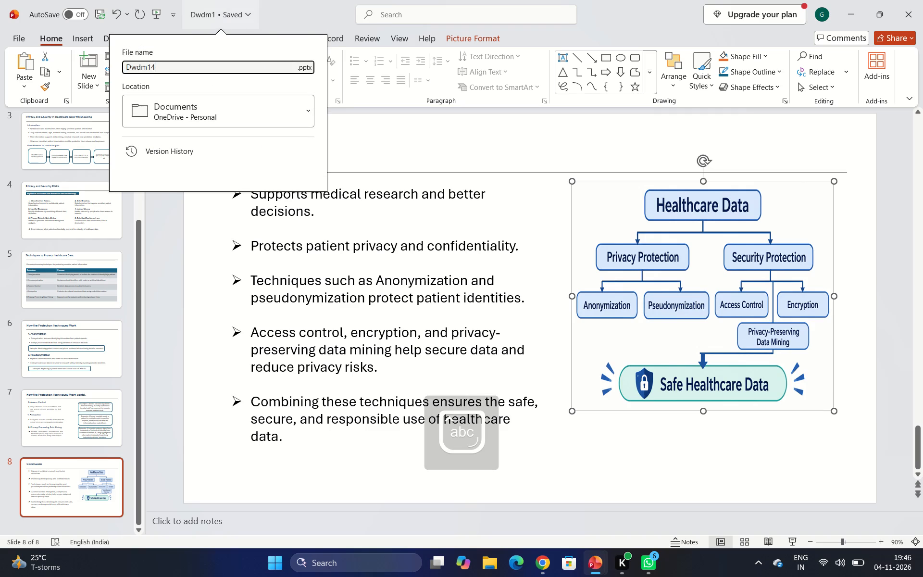
pyautogui.click(181, 240)
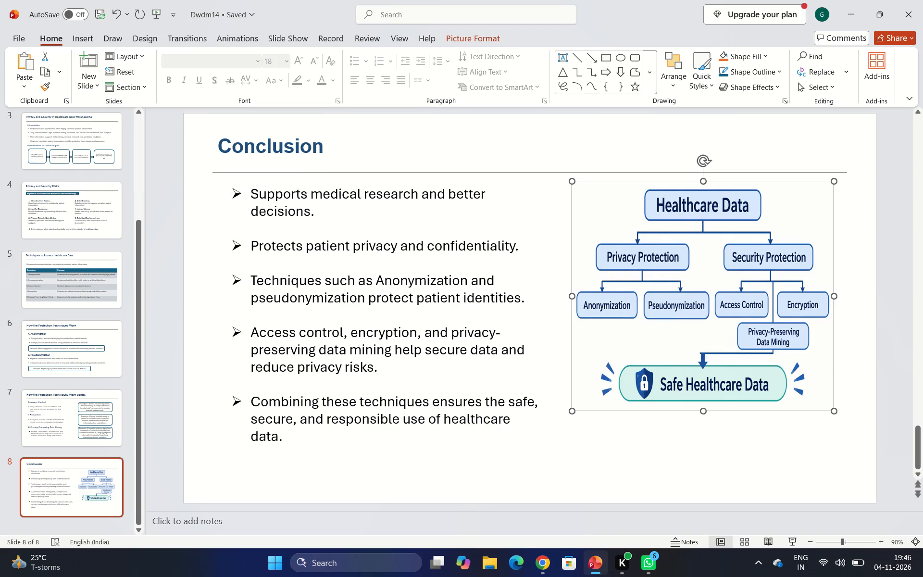
# Switch to File Explorer to look for the saved presentation file.
pyautogui.click(488, 564)
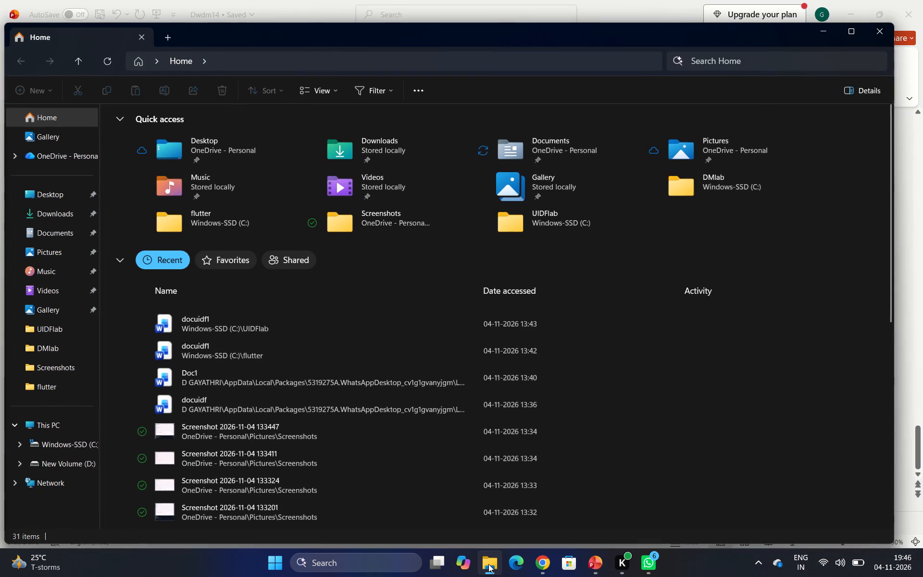
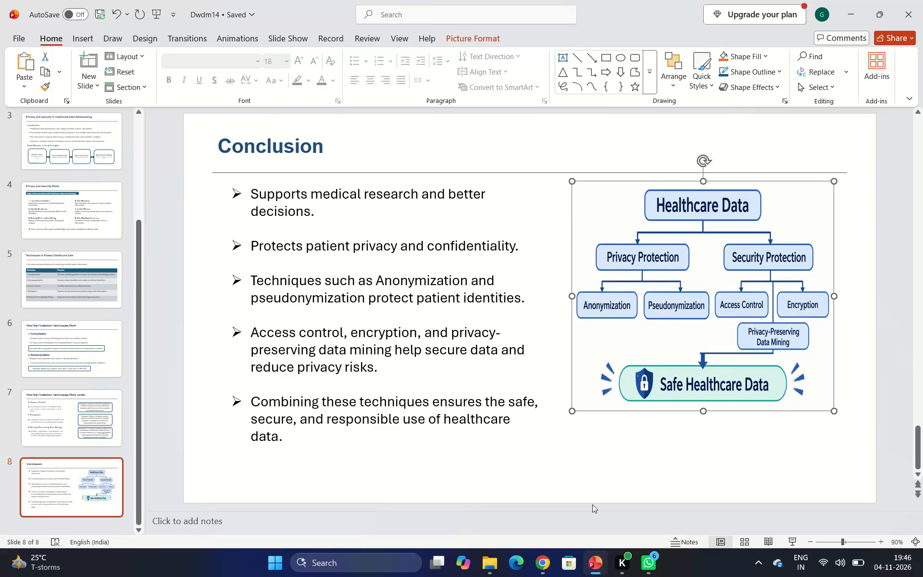
# Find the Dwdm14 presentation in the OneDrive Documents folder in File Explorer and open it.
pyautogui.doubleClick(495, 564)
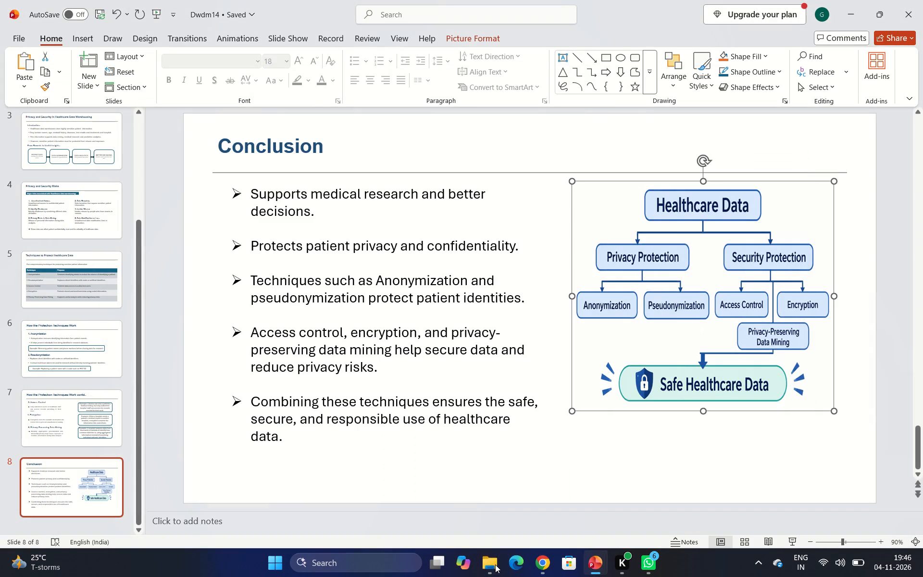
pyautogui.click(495, 564)
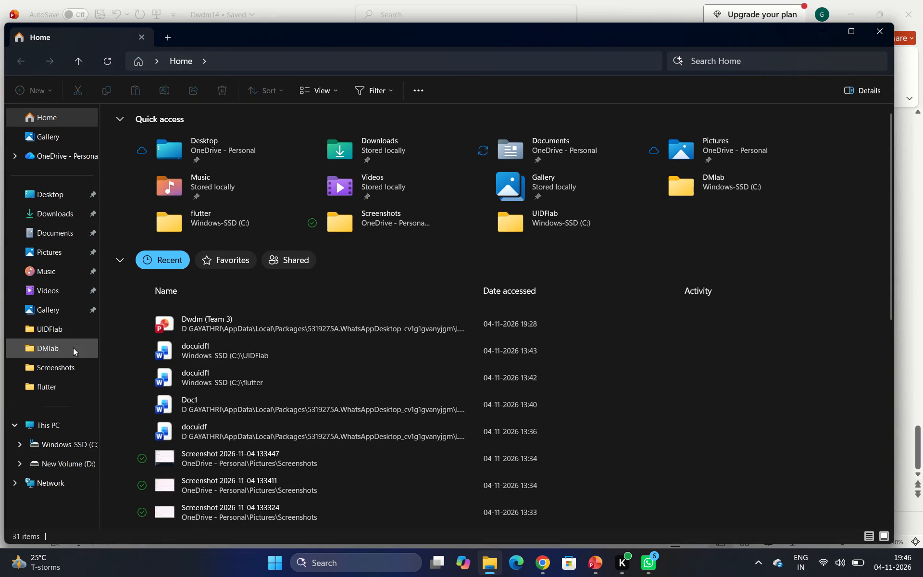
pyautogui.doubleClick(61, 233)
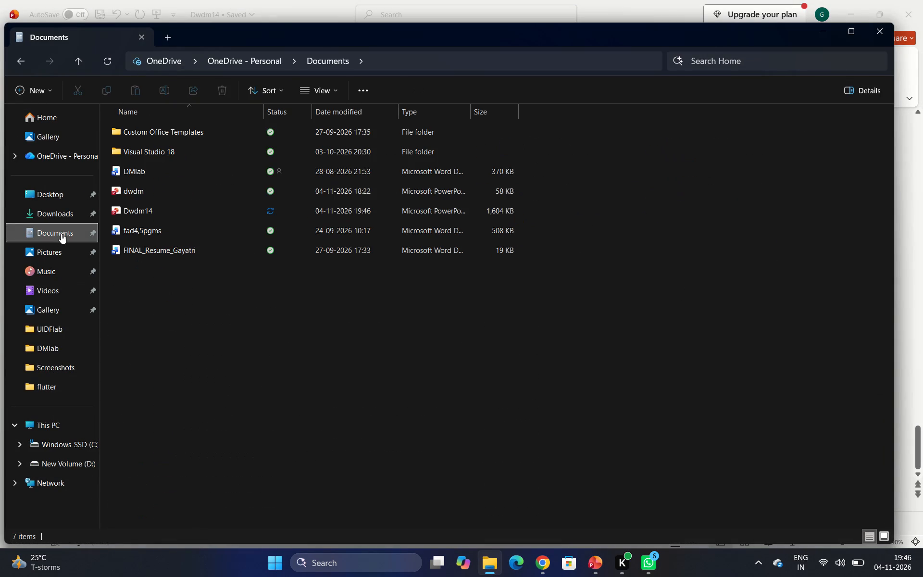
pyautogui.doubleClick(140, 212)
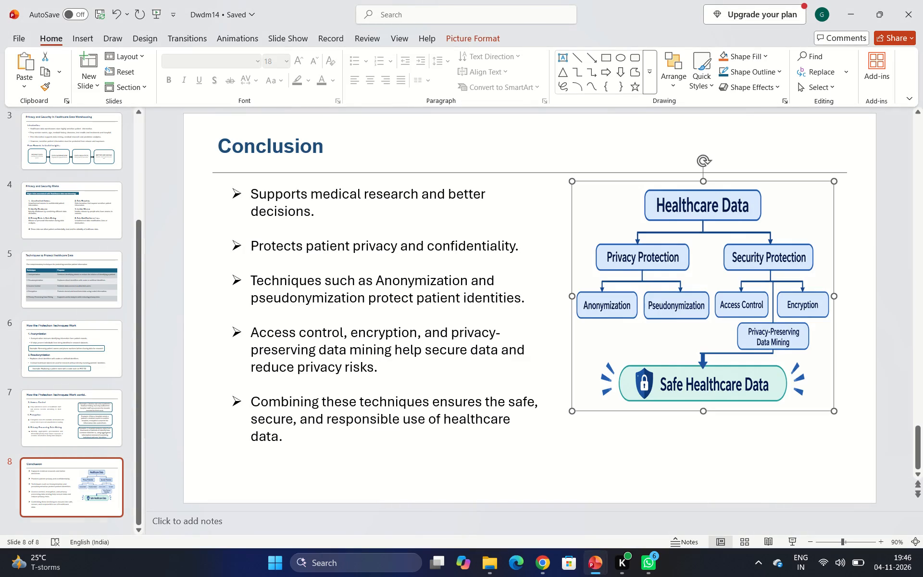
# Save the Dwdm14 presentation again and close its window.
pyautogui.click(101, 16)
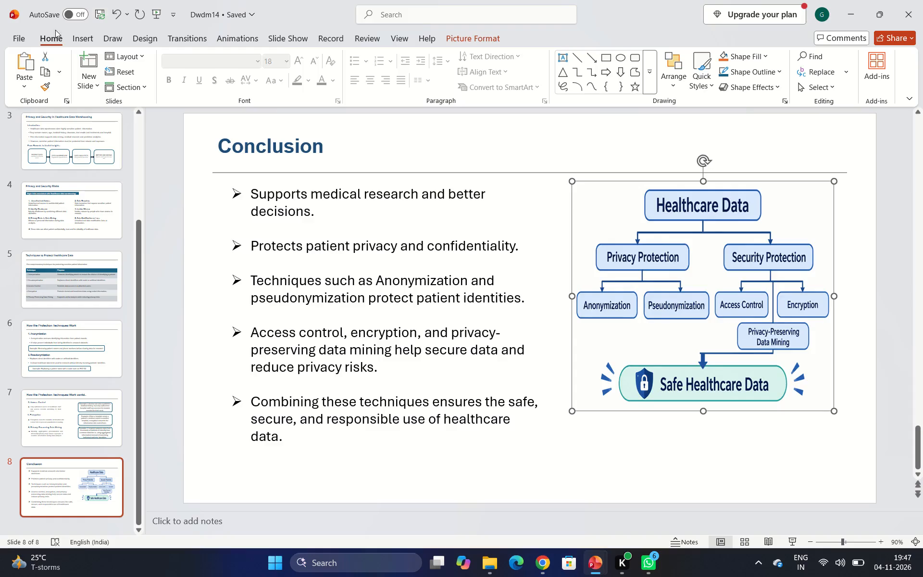
pyautogui.click(15, 42)
pyautogui.click(43, 114)
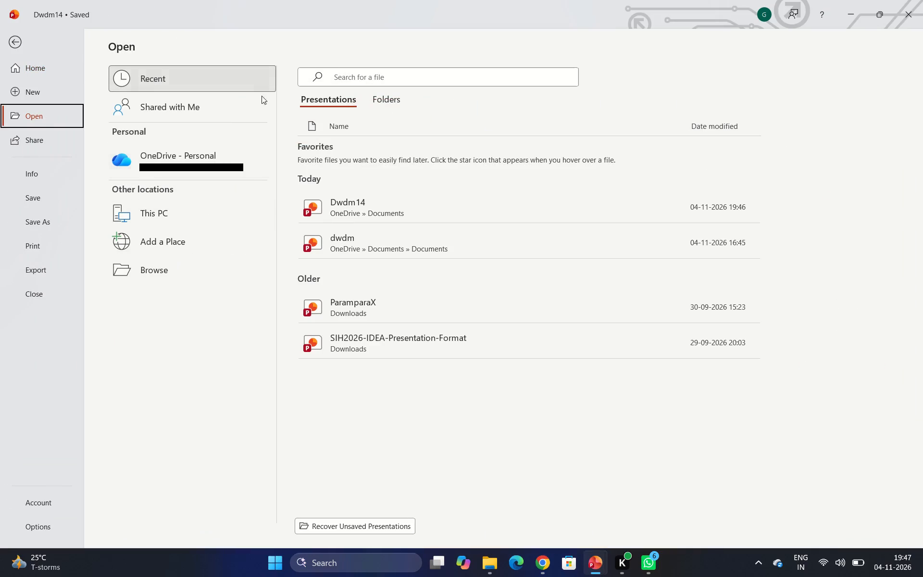
pyautogui.click(922, 4)
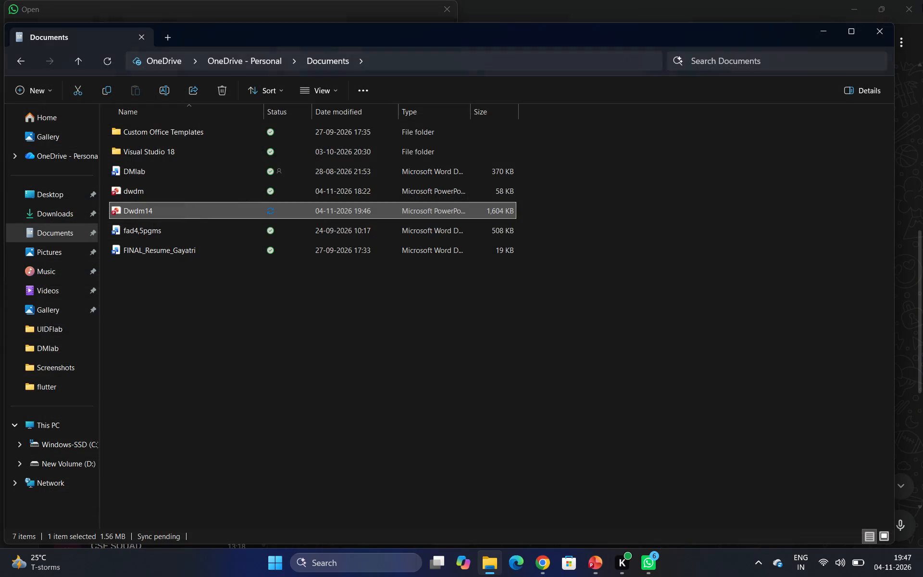
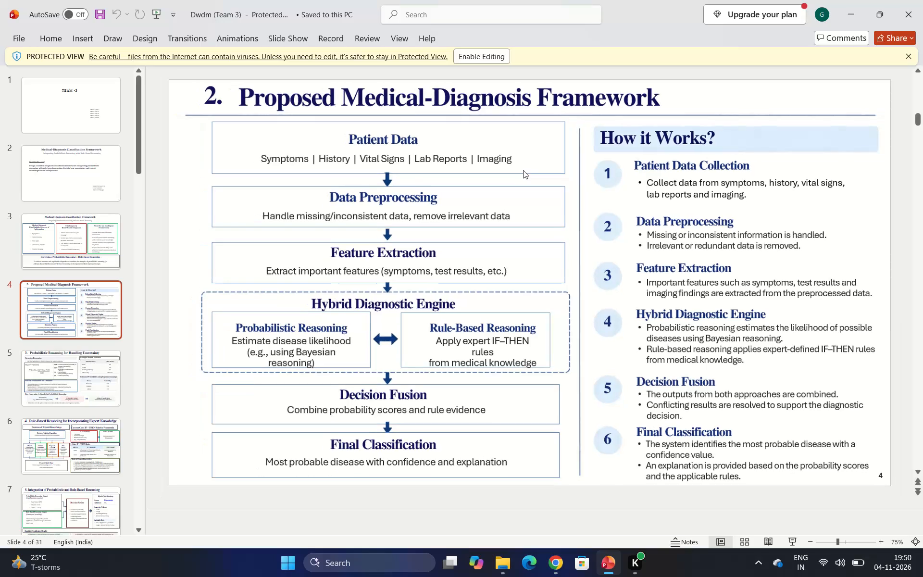
# Return to the first slide of the Dwdm (Team 3) presentation and collapse the slide thumbnails.
pyautogui.scroll(-3, 523, 170)
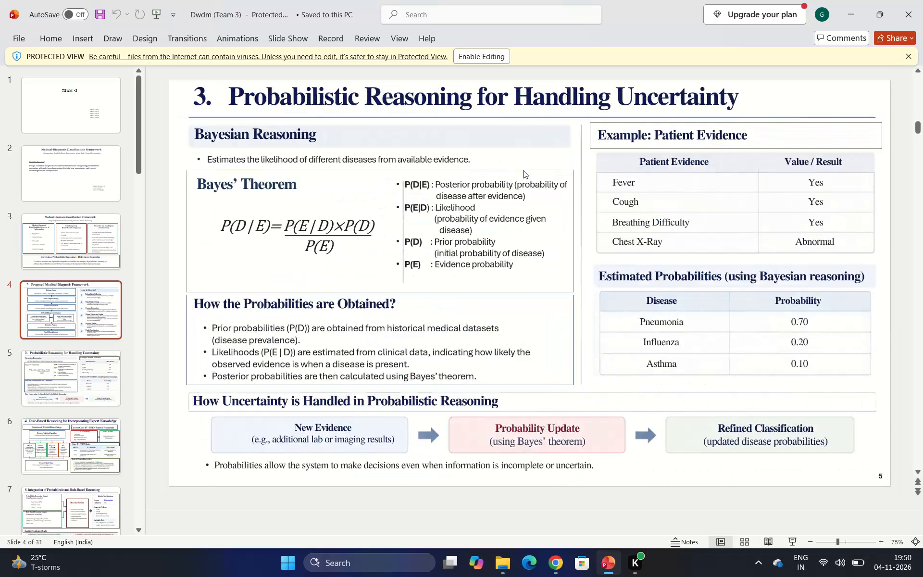
pyautogui.scroll(-2, 523, 170)
pyautogui.scroll(9, 523, 170)
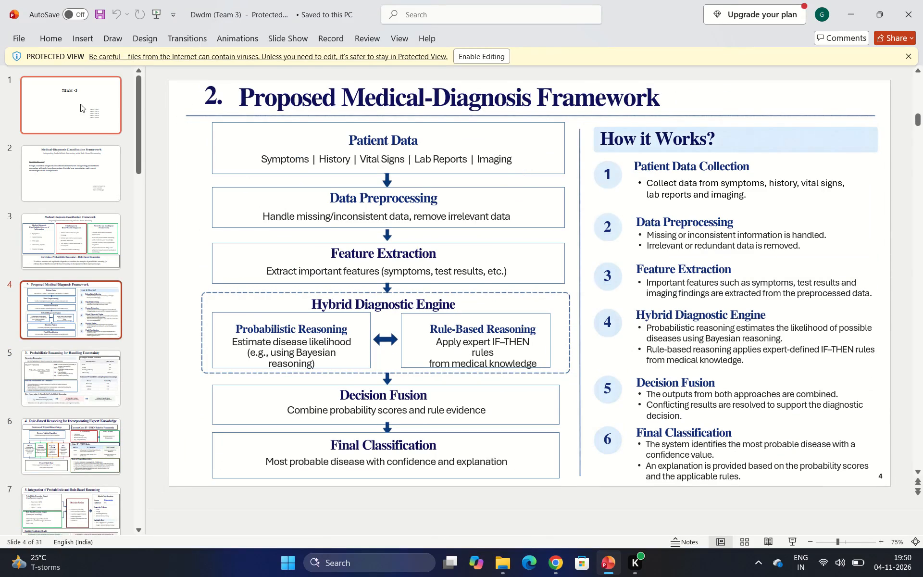
pyautogui.click(77, 103)
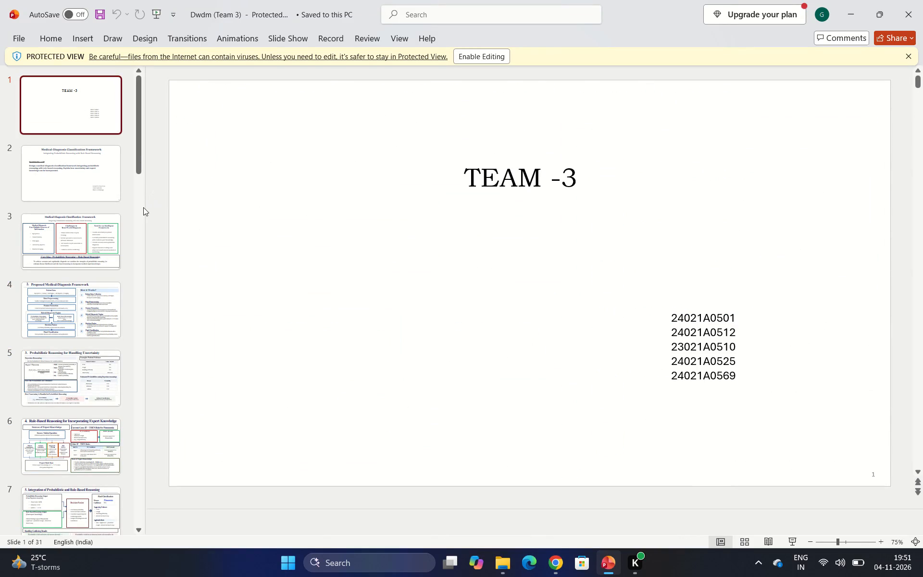
pyautogui.moveTo(144, 204); pyautogui.dragTo(0, 236)
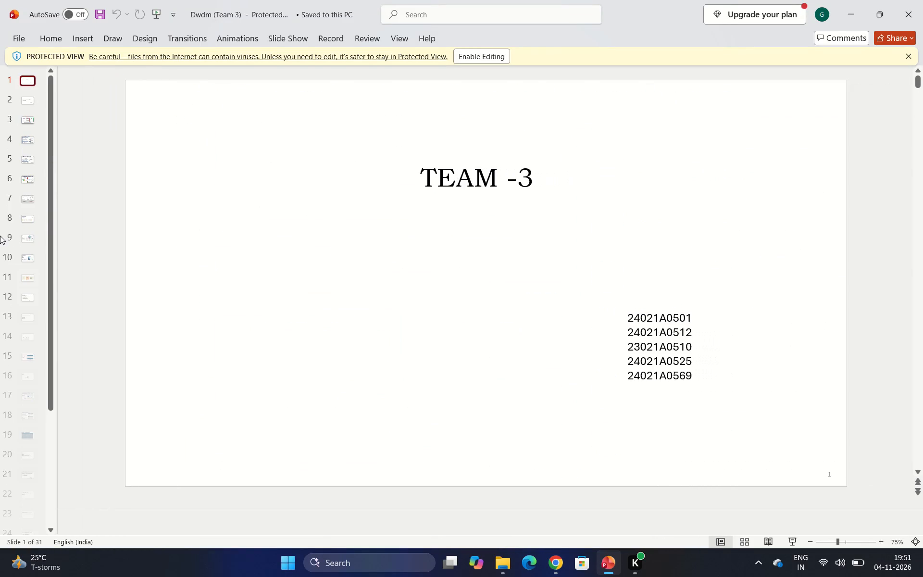
# Review the Team 3 slides in order from the title slide to slide 31 and close the presentation.
pyautogui.click(919, 472)
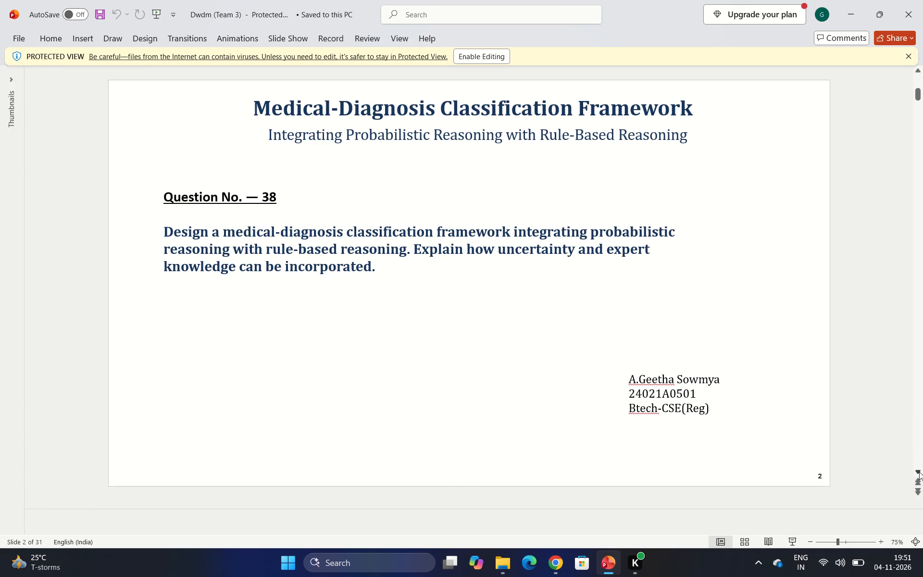
pyautogui.click(919, 472)
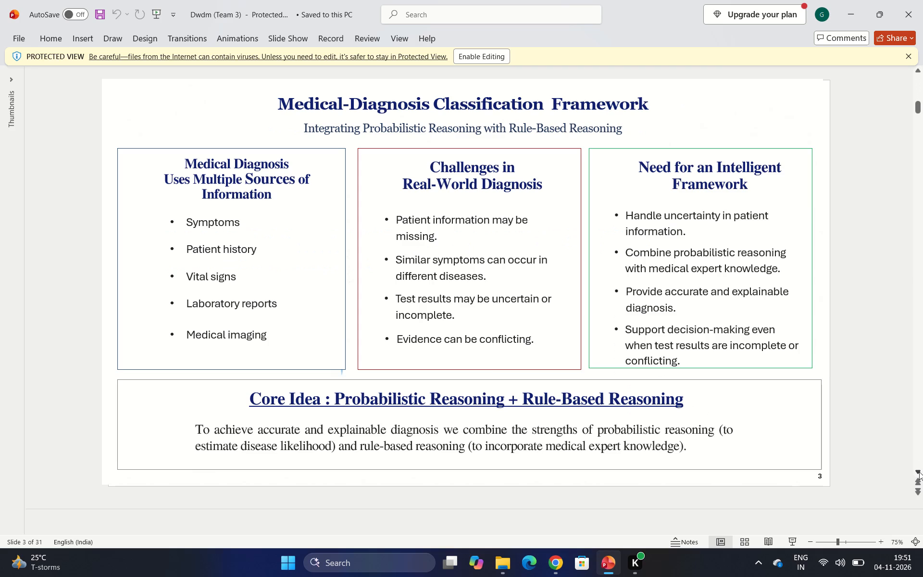
pyautogui.click(919, 472)
pyautogui.click(919, 472)
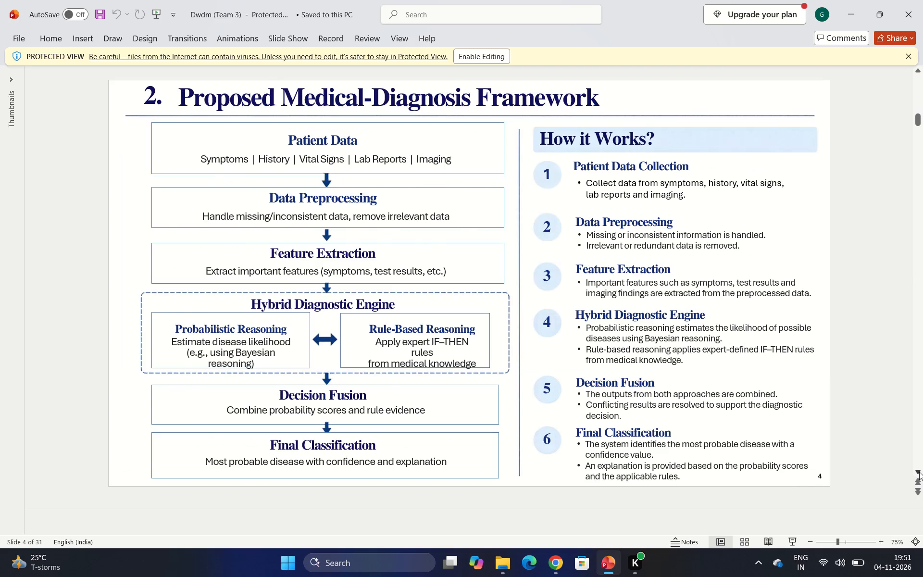
pyautogui.click(919, 472)
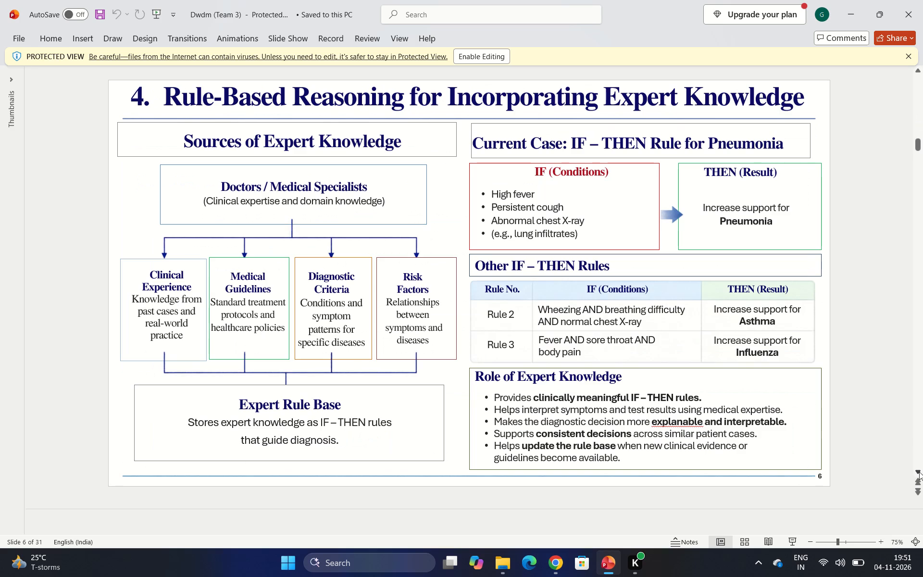
pyautogui.click(919, 472)
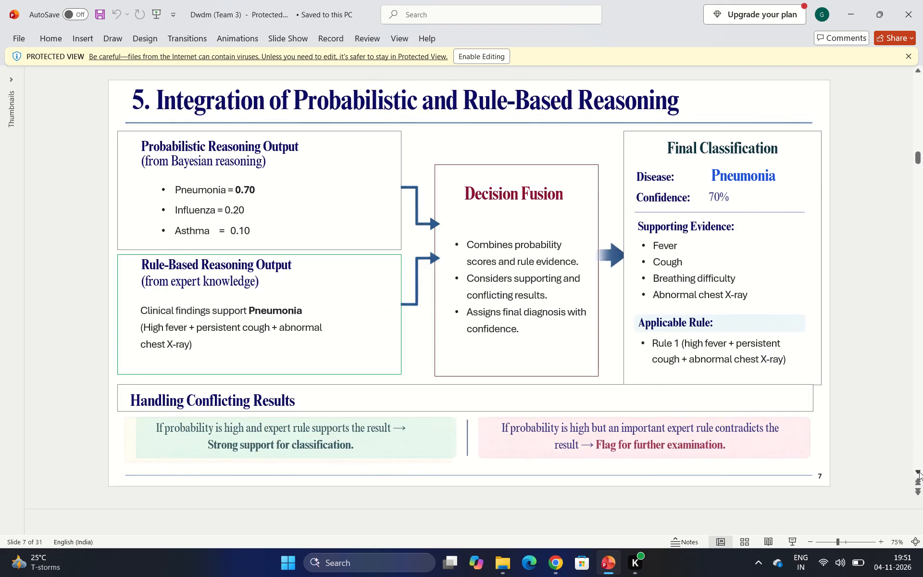
pyautogui.click(919, 472)
pyautogui.click(919, 472)
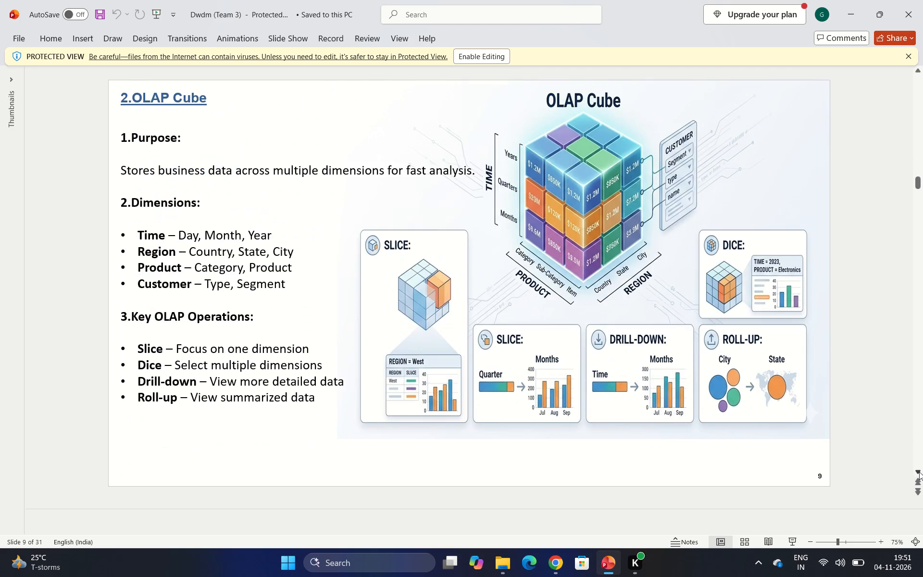
pyautogui.click(919, 472)
pyautogui.click(919, 472)
pyautogui.click(919, 472)
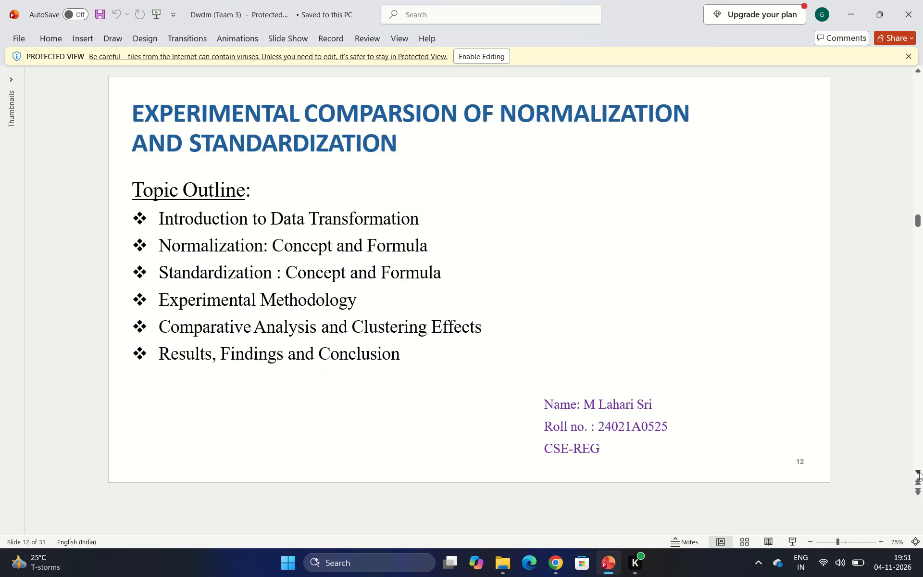
pyautogui.click(919, 472)
pyautogui.click(919, 472)
pyautogui.click(919, 472)
pyautogui.tripleClick(919, 472)
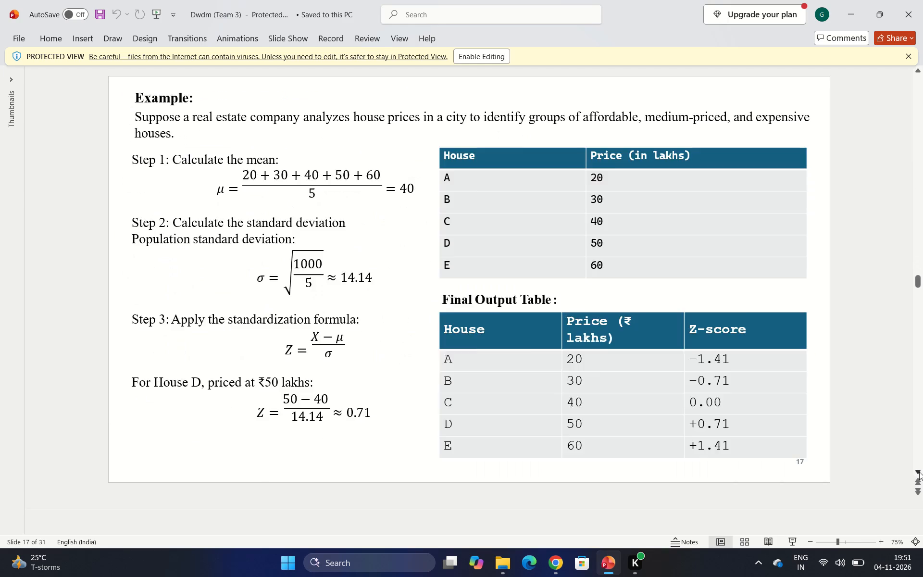
pyautogui.tripleClick(919, 472)
pyautogui.tripleClick(919, 472)
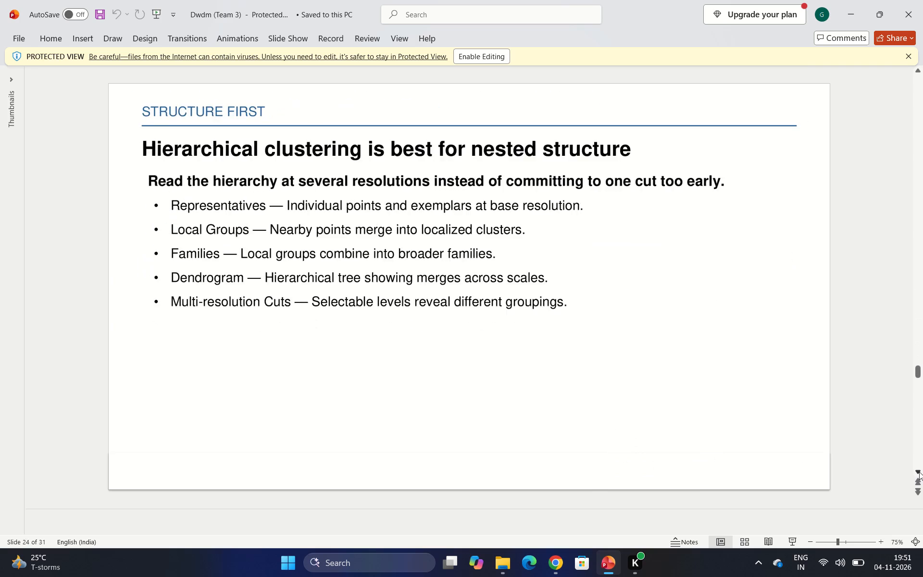
pyautogui.tripleClick(919, 472)
pyautogui.tripleClick(919, 472)
pyautogui.tripleClick(919, 472)
pyautogui.click(919, 472)
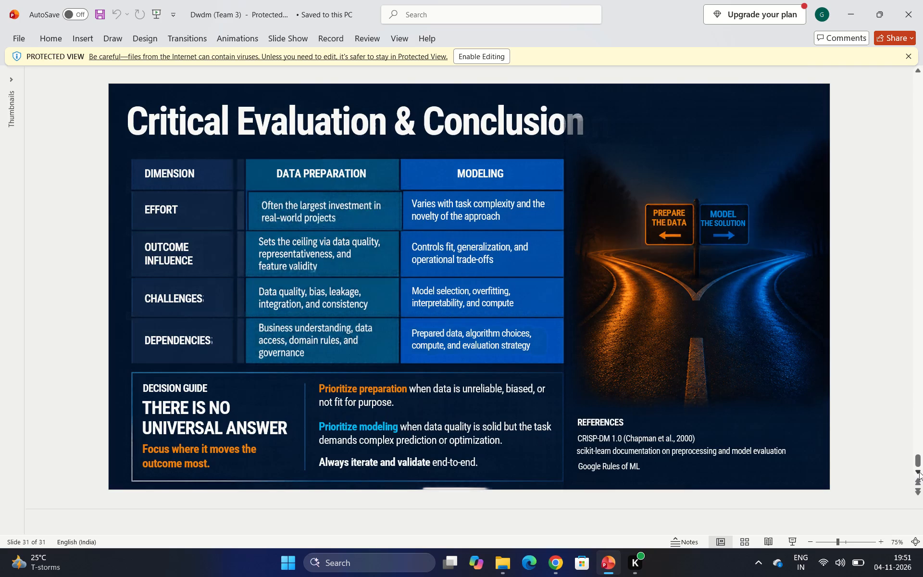
pyautogui.moveTo(919, 472); pyautogui.dragTo(510, 481)
pyautogui.click(658, 458)
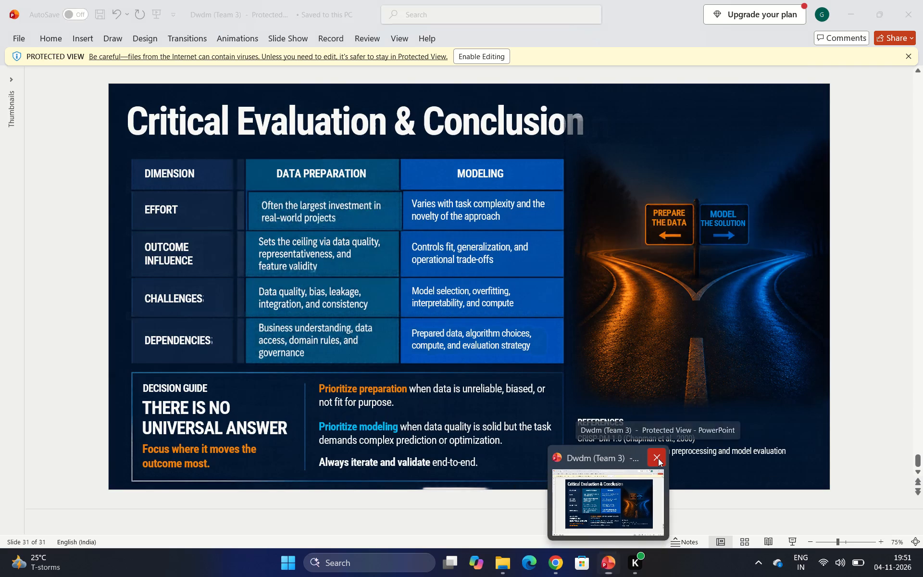
# Open the DMlab document from the OneDrive Documents folder in File Explorer, look through its contents and close it.
pyautogui.click(515, 563)
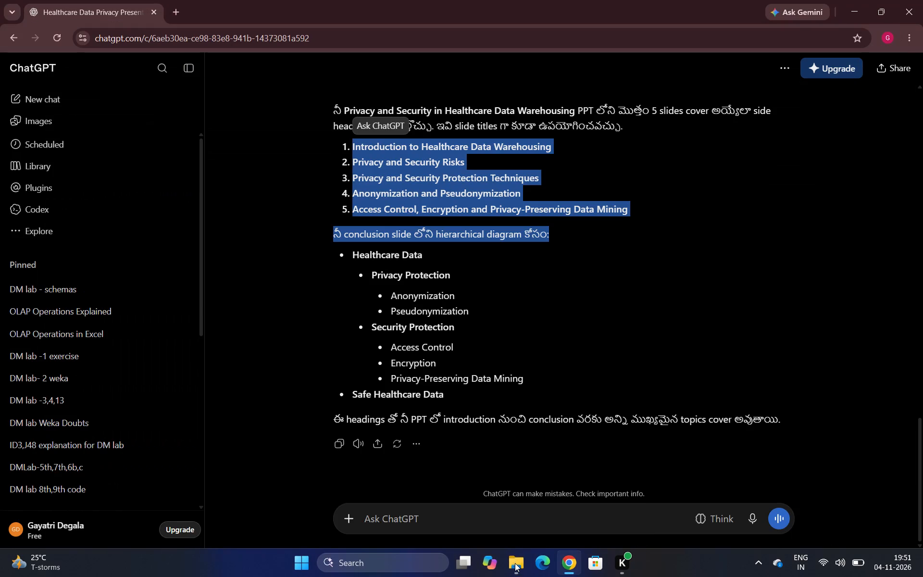
pyautogui.click(515, 563)
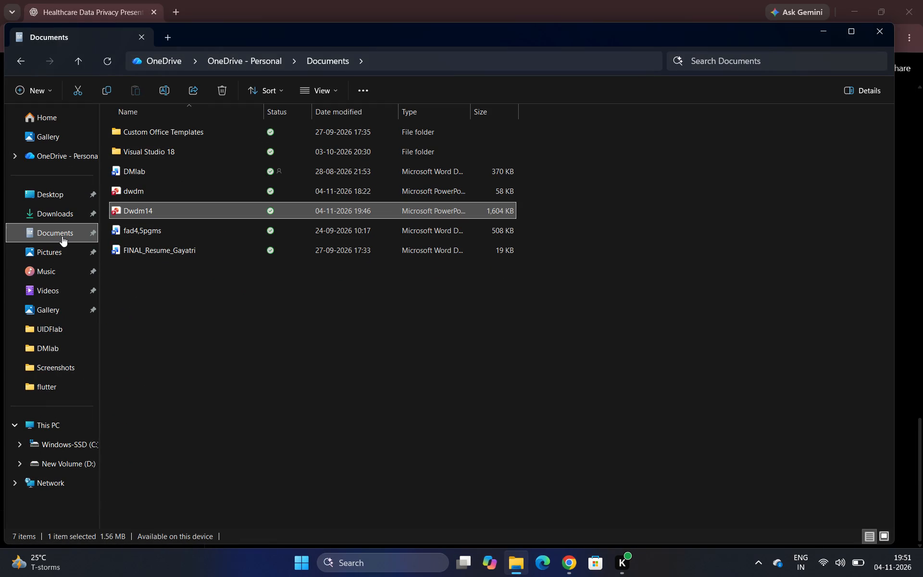
pyautogui.click(135, 171)
pyautogui.doubleClick(135, 171)
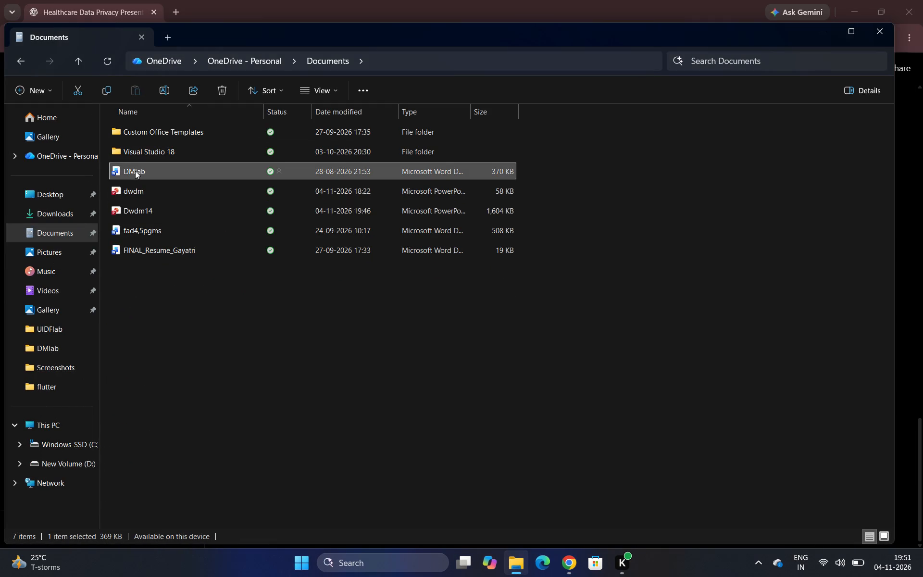
pyautogui.scroll(-2, 340, 241)
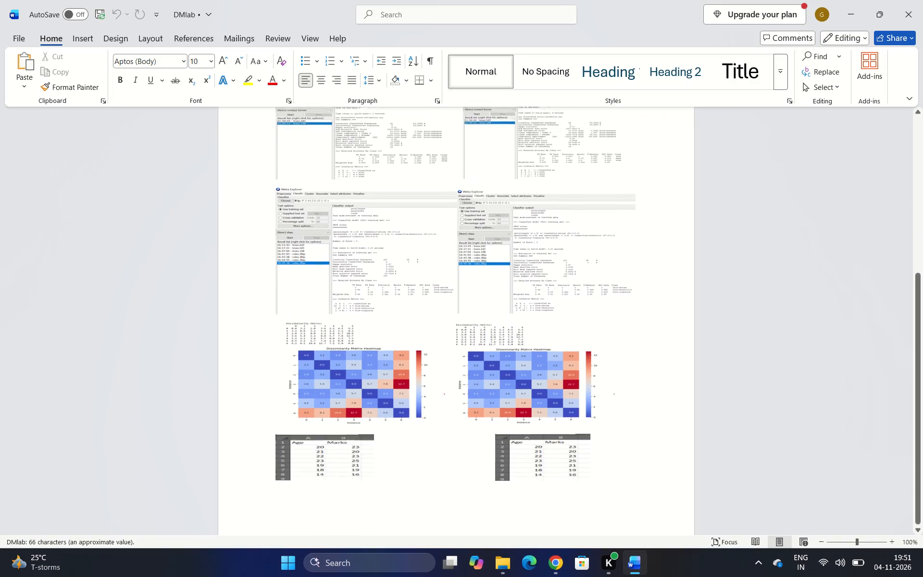
pyautogui.scroll(-4, 340, 241)
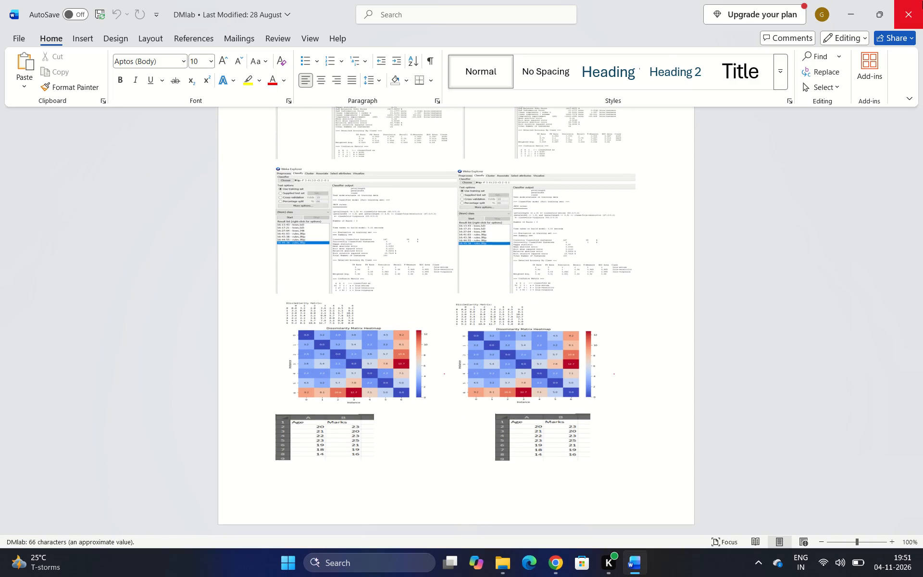
pyautogui.click(922, 1)
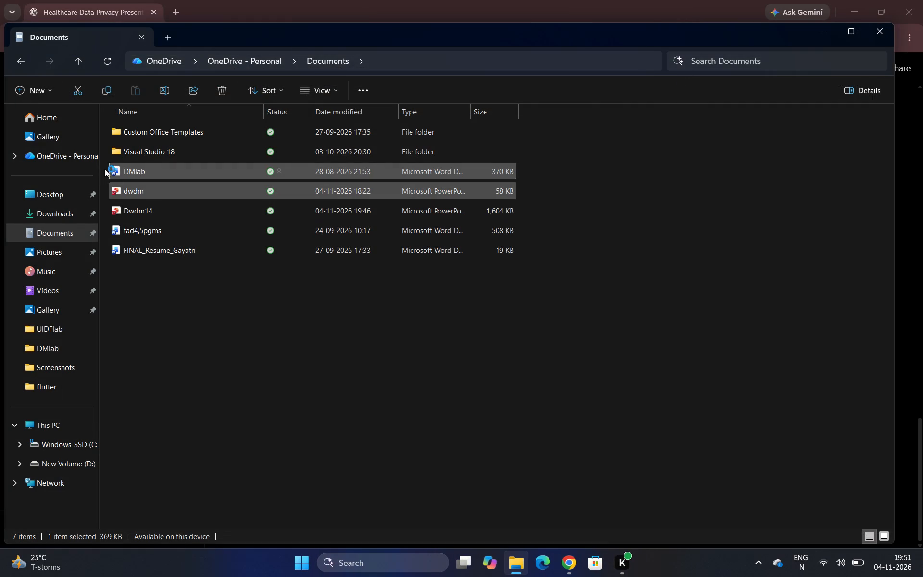
# Open the dwdm presentation from the Documents folder and look through its slides up to the Conclusion.
pyautogui.doubleClick(139, 189)
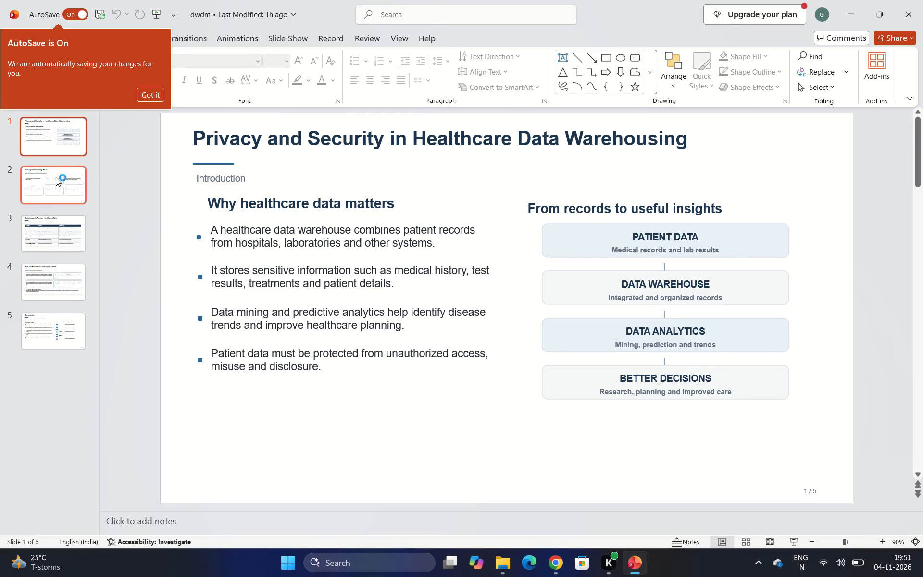
pyautogui.click(56, 177)
pyautogui.click(56, 219)
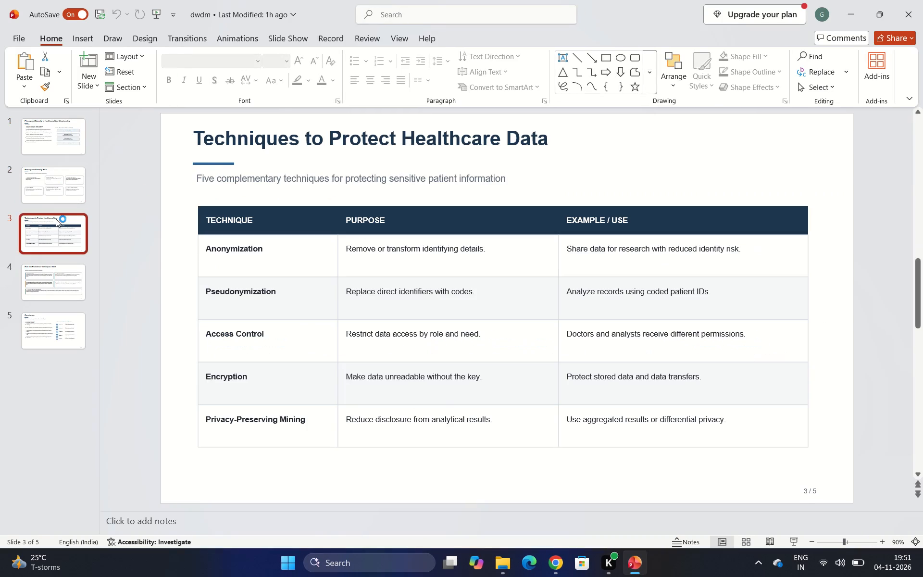
pyautogui.click(55, 272)
pyautogui.click(48, 356)
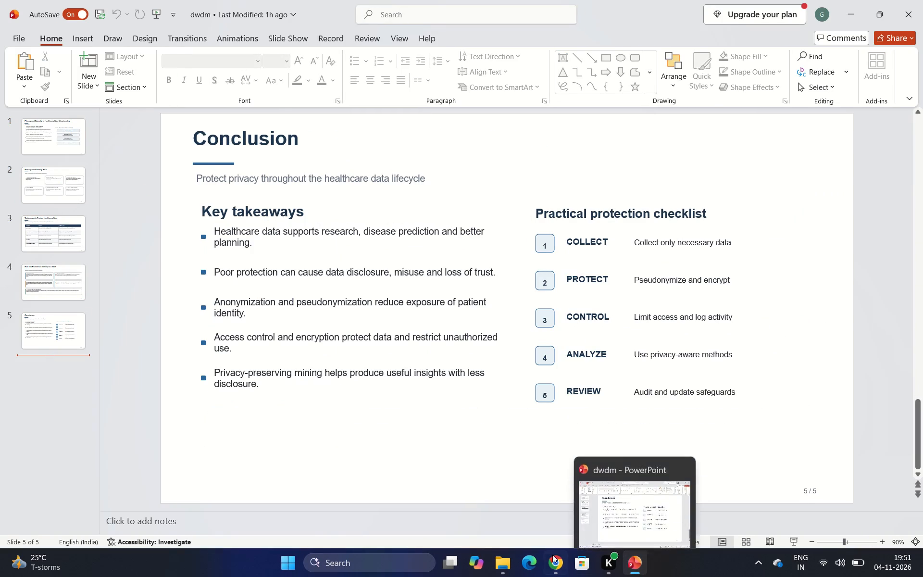
# Open the Dwdm14 presentation from the Documents folder in File Explorer and close the older dwdm presentation.
pyautogui.click(513, 565)
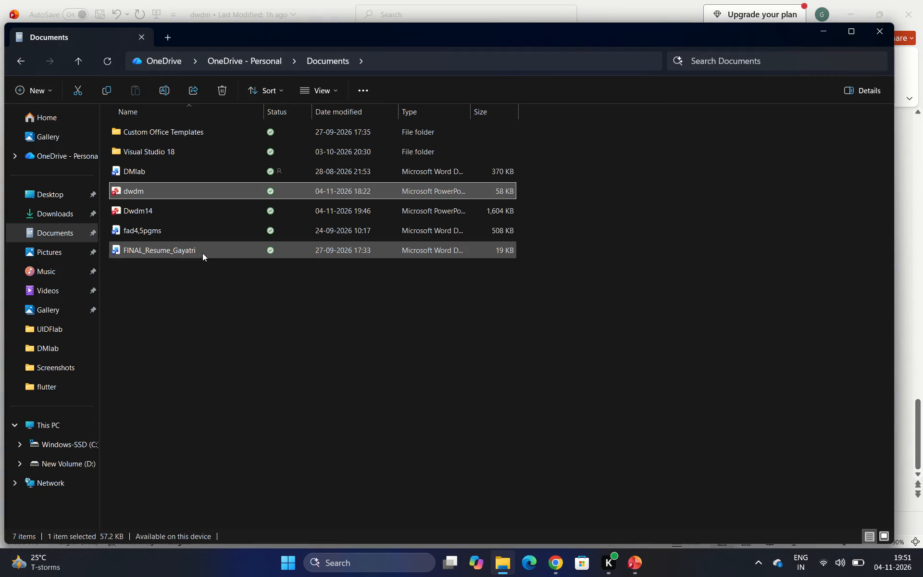
pyautogui.doubleClick(171, 214)
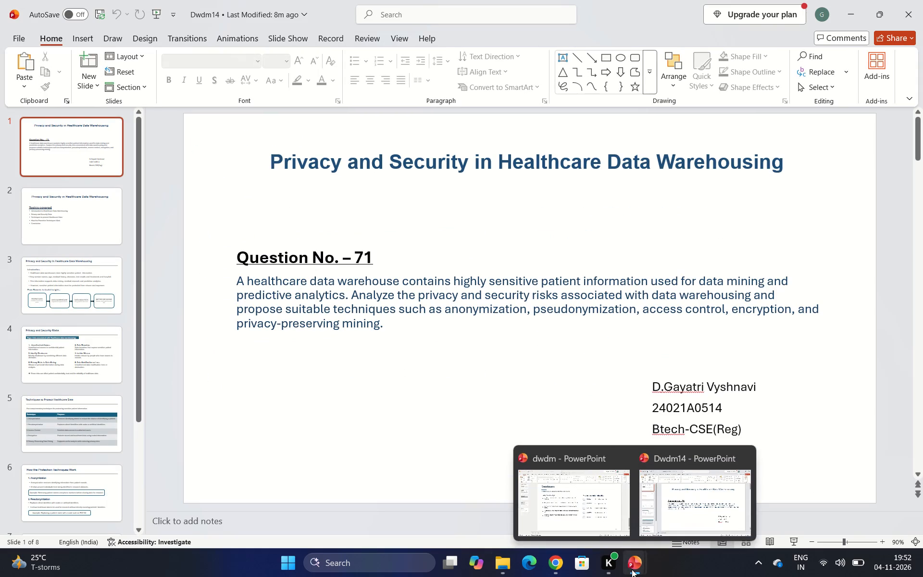
pyautogui.click(617, 460)
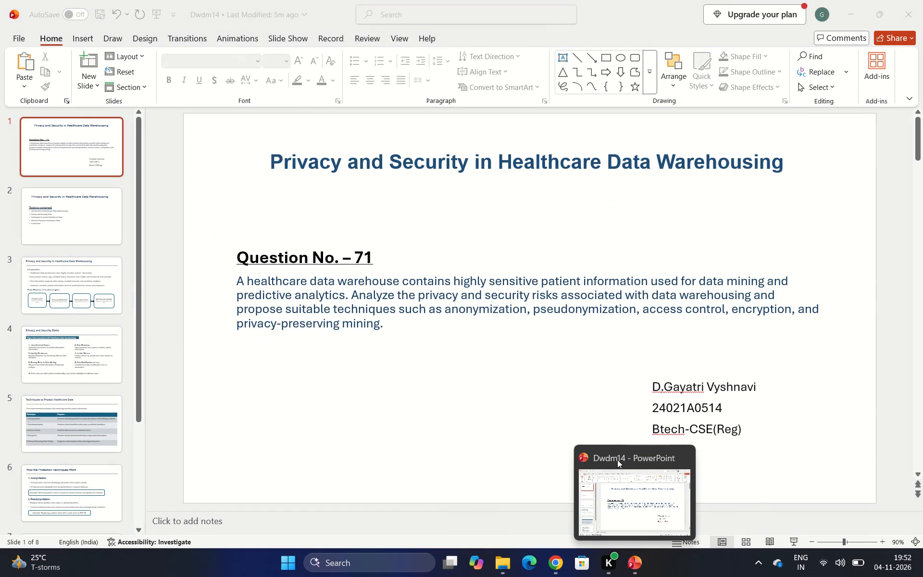
pyautogui.click(405, 397)
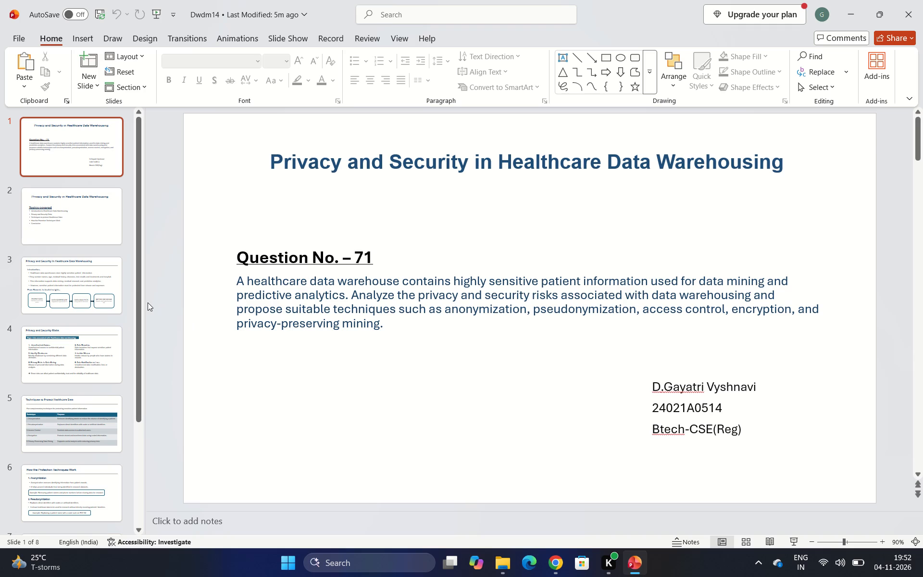
# Collapse the slide thumbnails, review every Dwdm14 slide from the title to the Conclusion, and close the presentation.
pyautogui.moveTo(145, 292); pyautogui.dragTo(0, 303)
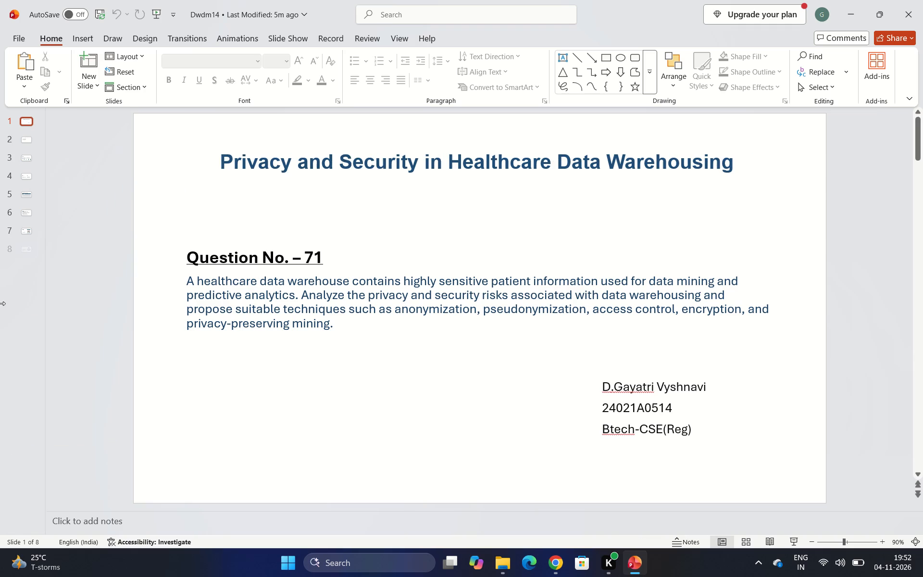
pyautogui.moveTo(0, 303); pyautogui.dragTo(0, 306)
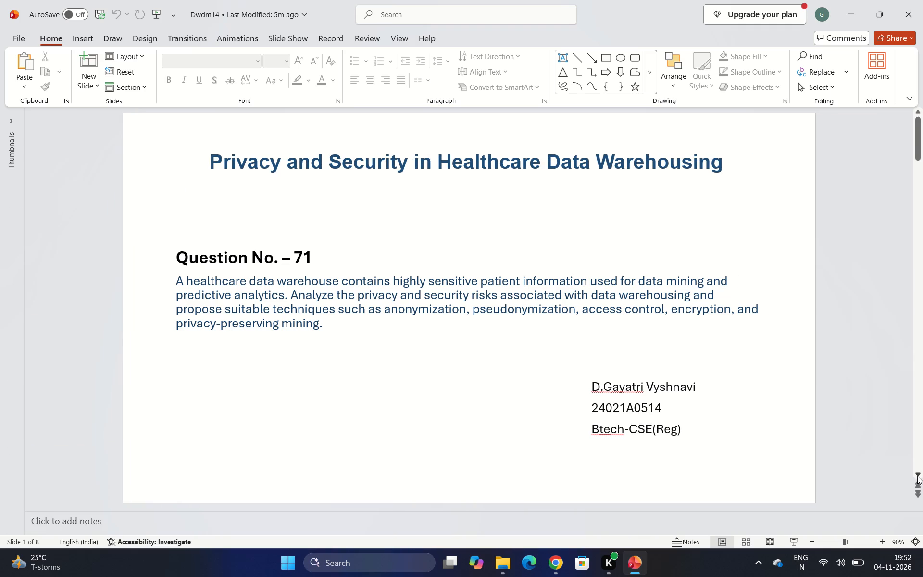
pyautogui.click(918, 474)
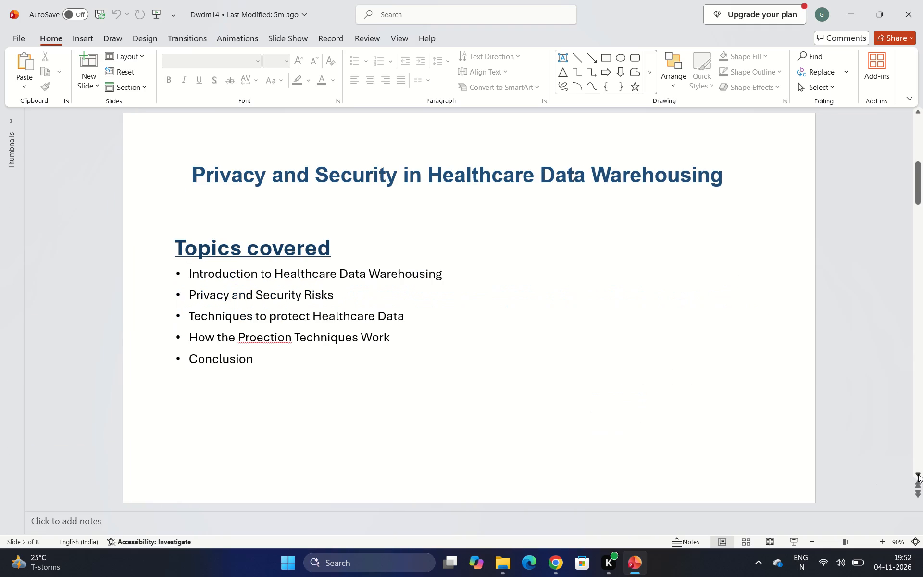
pyautogui.click(918, 474)
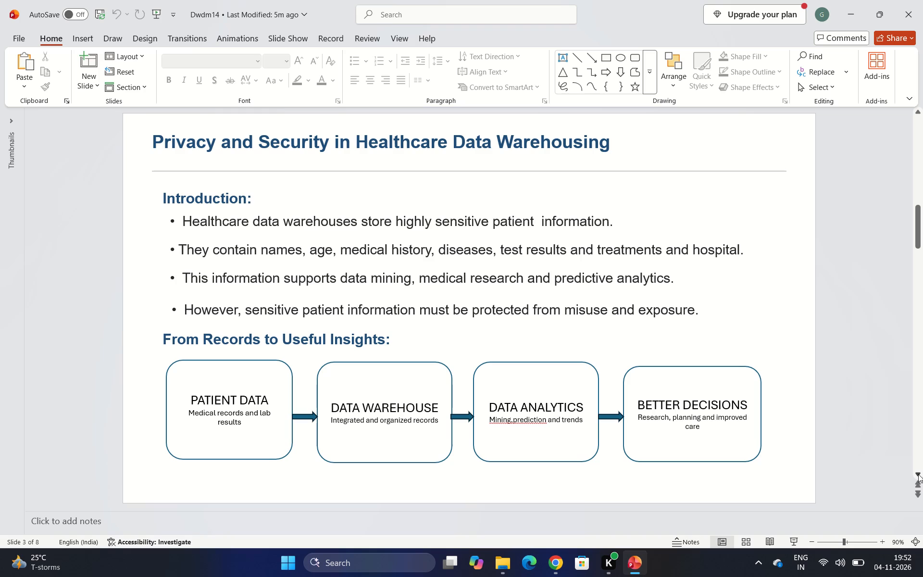
pyautogui.click(918, 474)
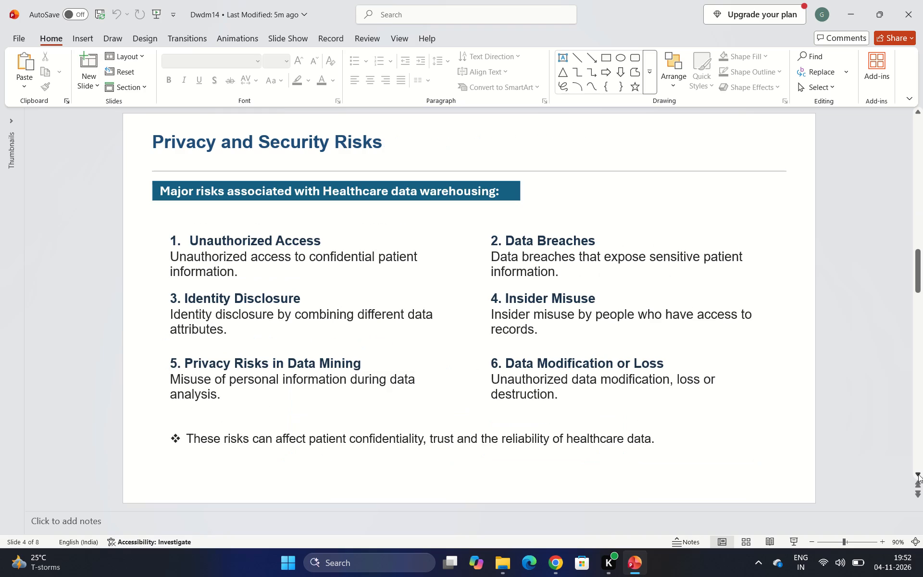
pyautogui.click(918, 474)
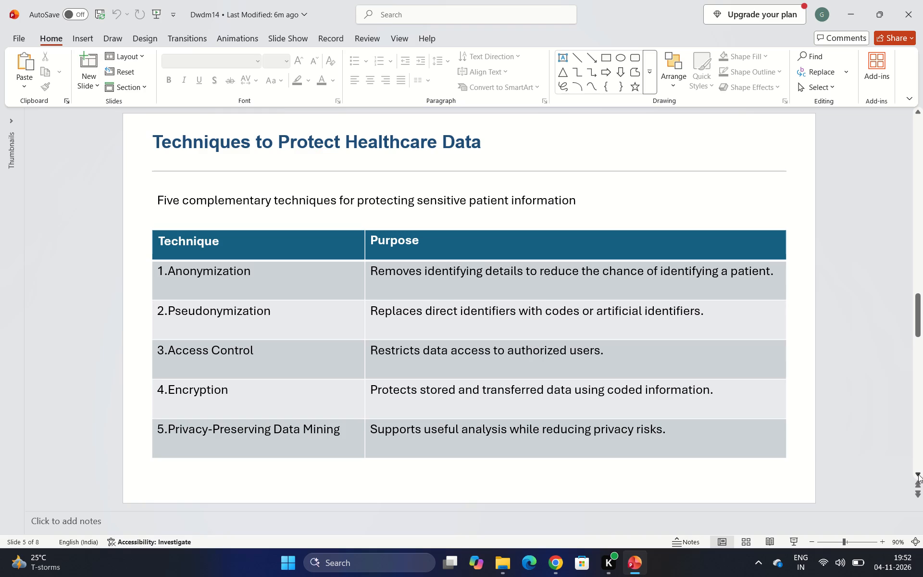
pyautogui.click(918, 474)
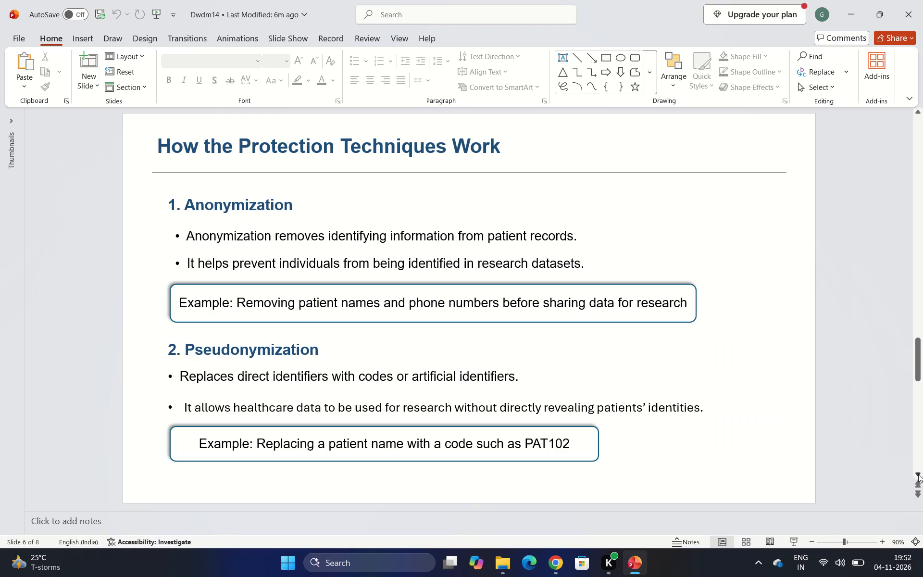
pyautogui.click(918, 474)
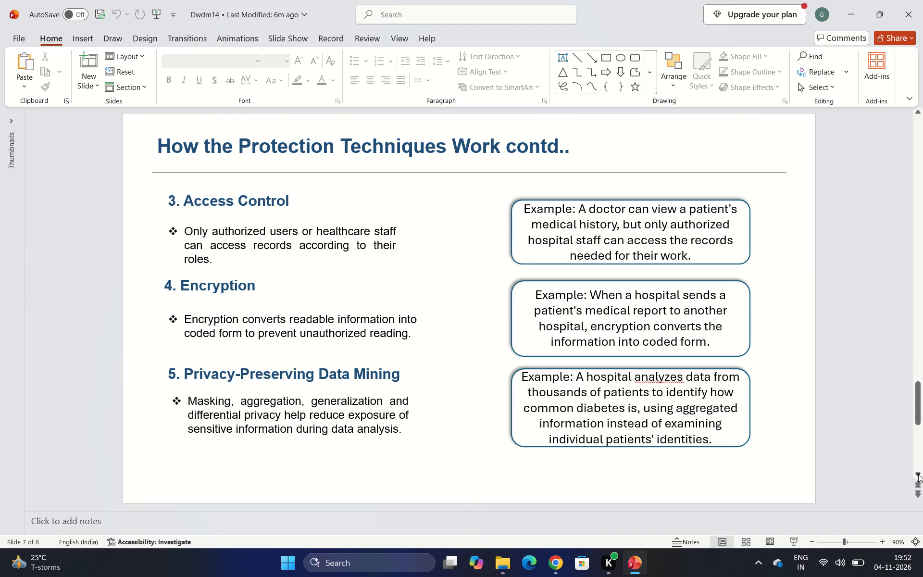
pyautogui.click(918, 474)
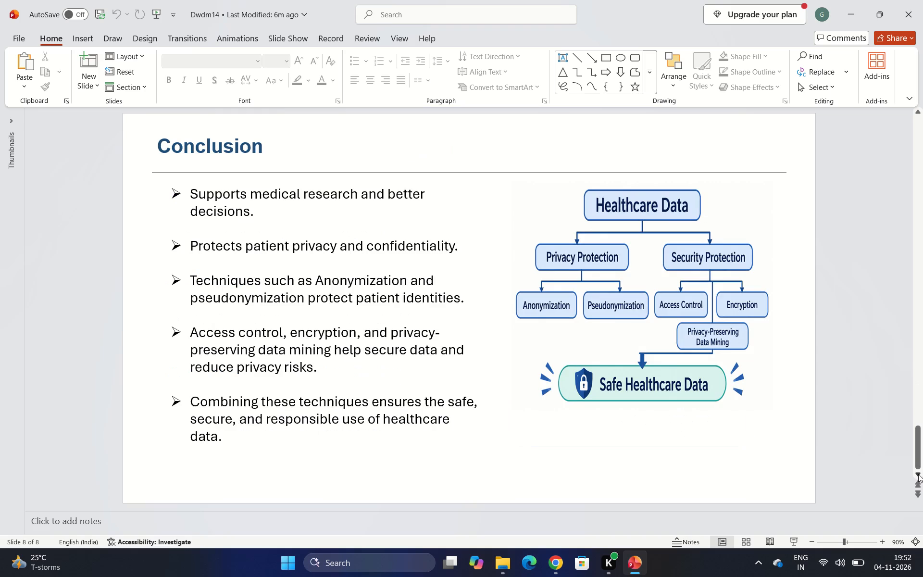
pyautogui.click(919, 13)
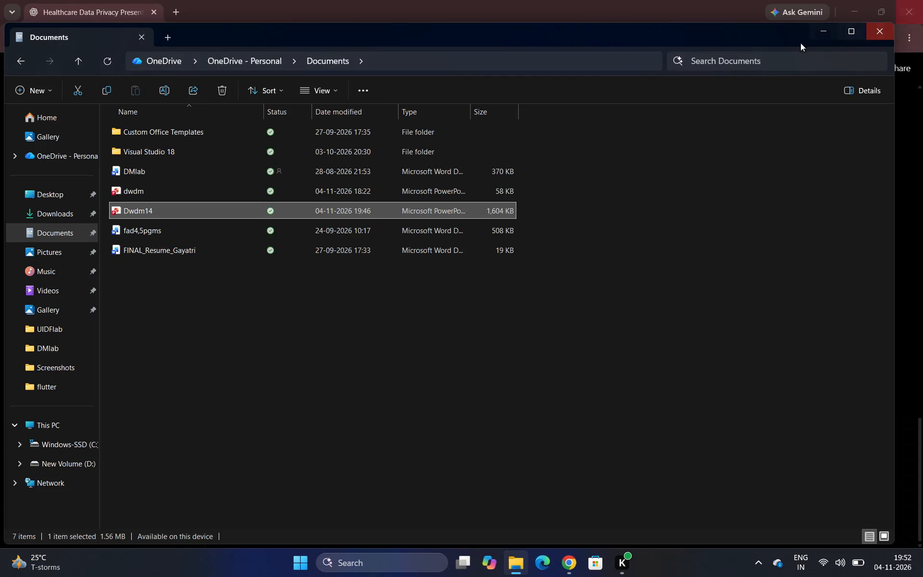
# Close the Chrome window containing the ChatGPT conversation.
pyautogui.click(909, 8)
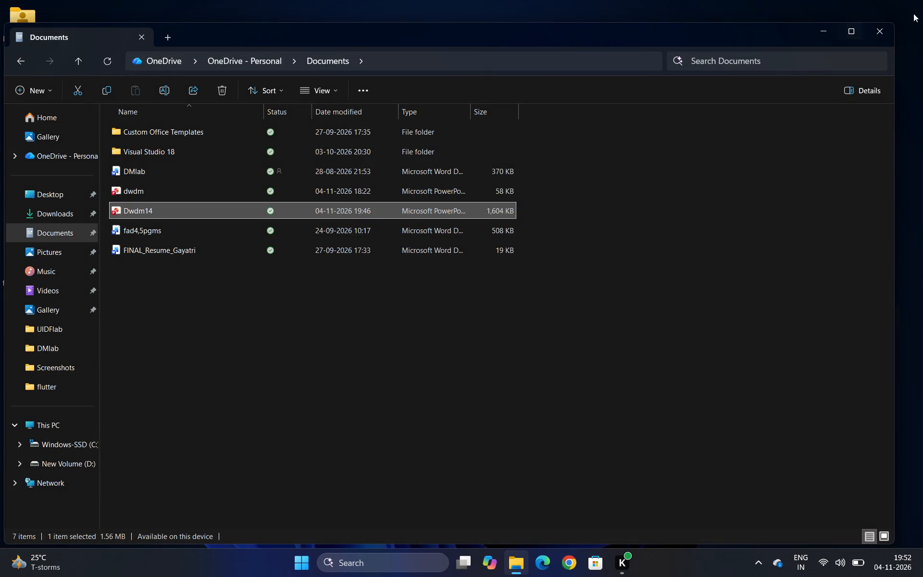